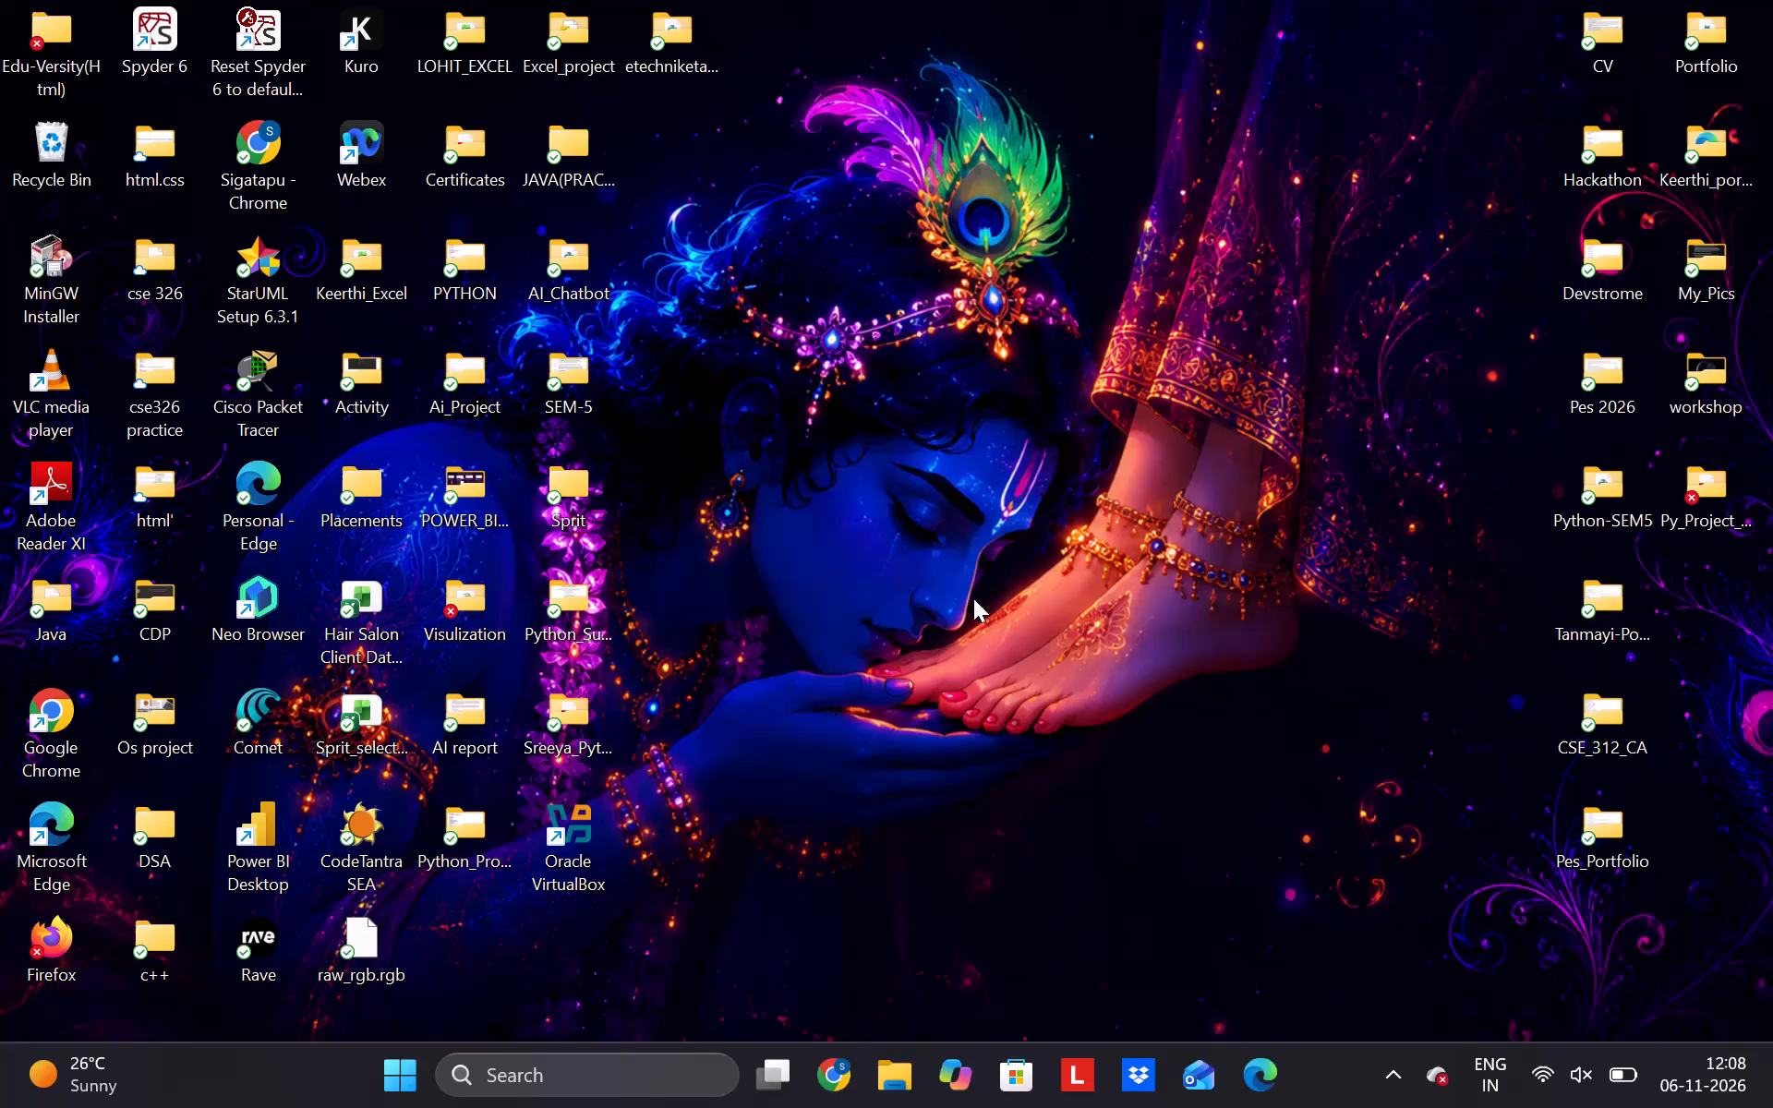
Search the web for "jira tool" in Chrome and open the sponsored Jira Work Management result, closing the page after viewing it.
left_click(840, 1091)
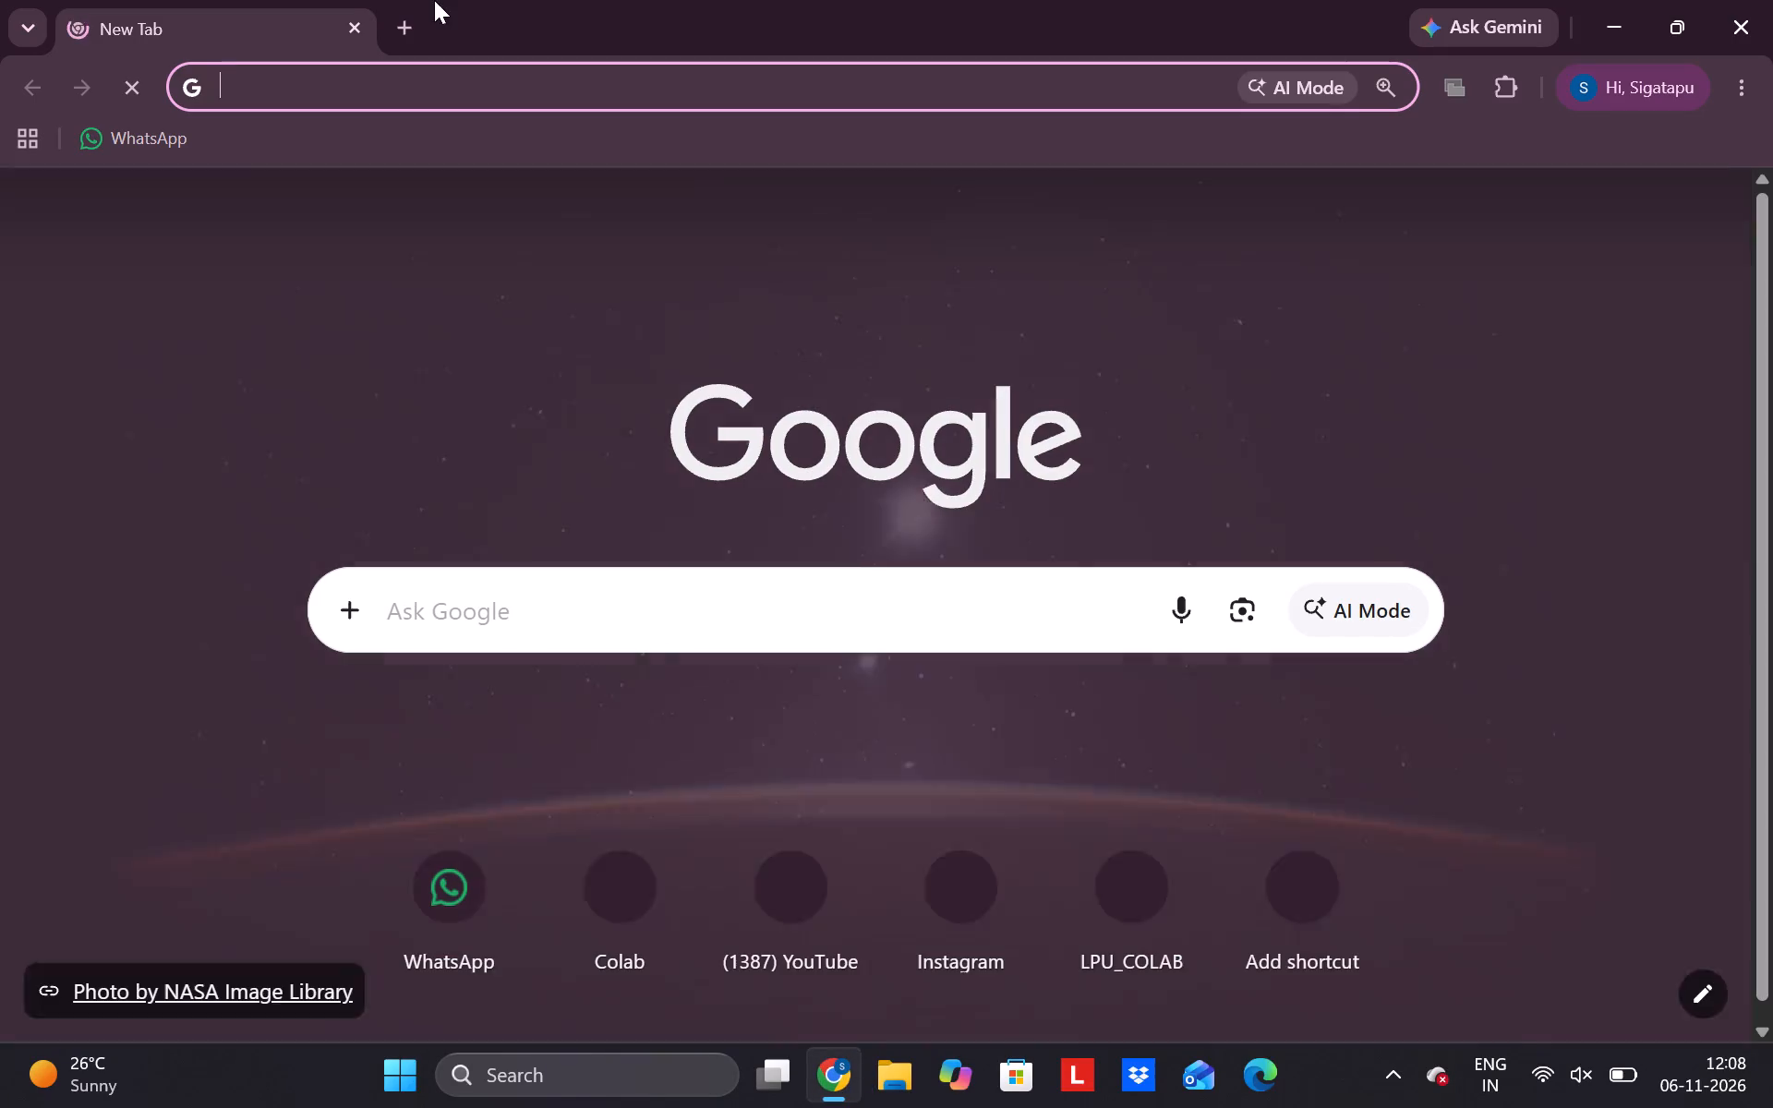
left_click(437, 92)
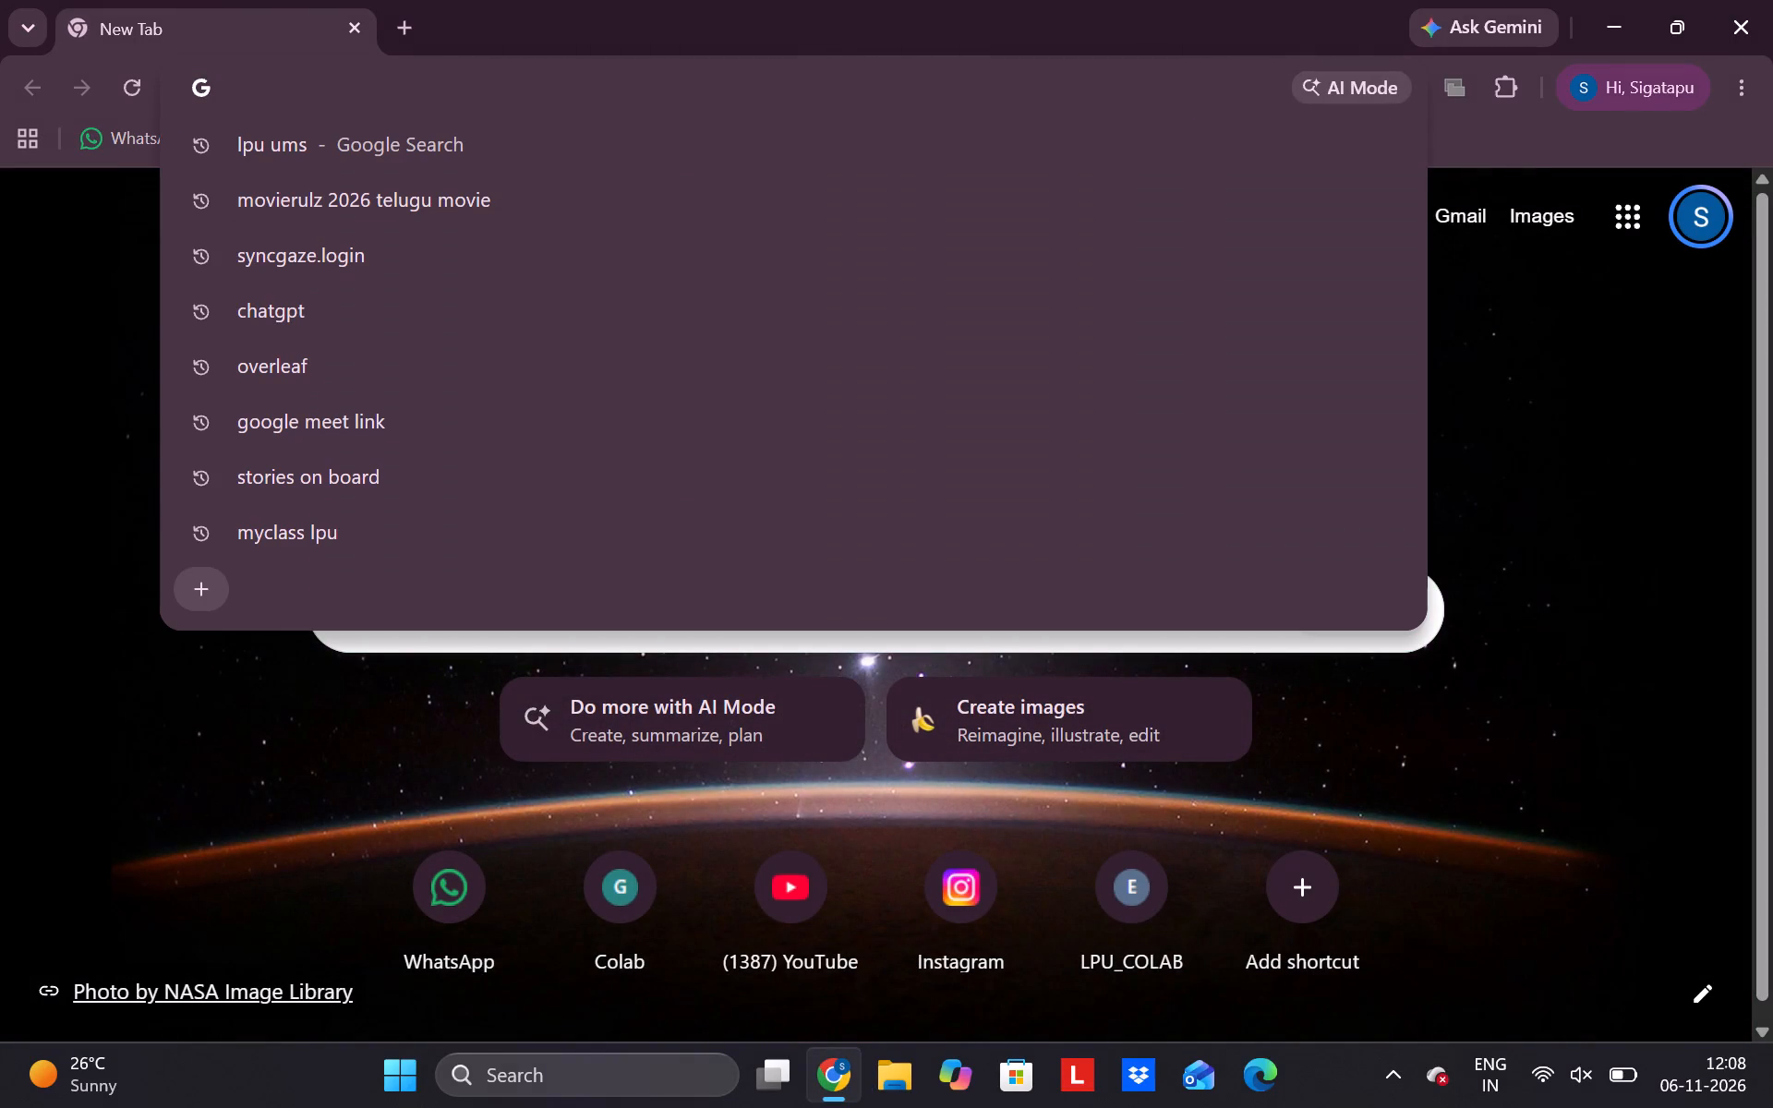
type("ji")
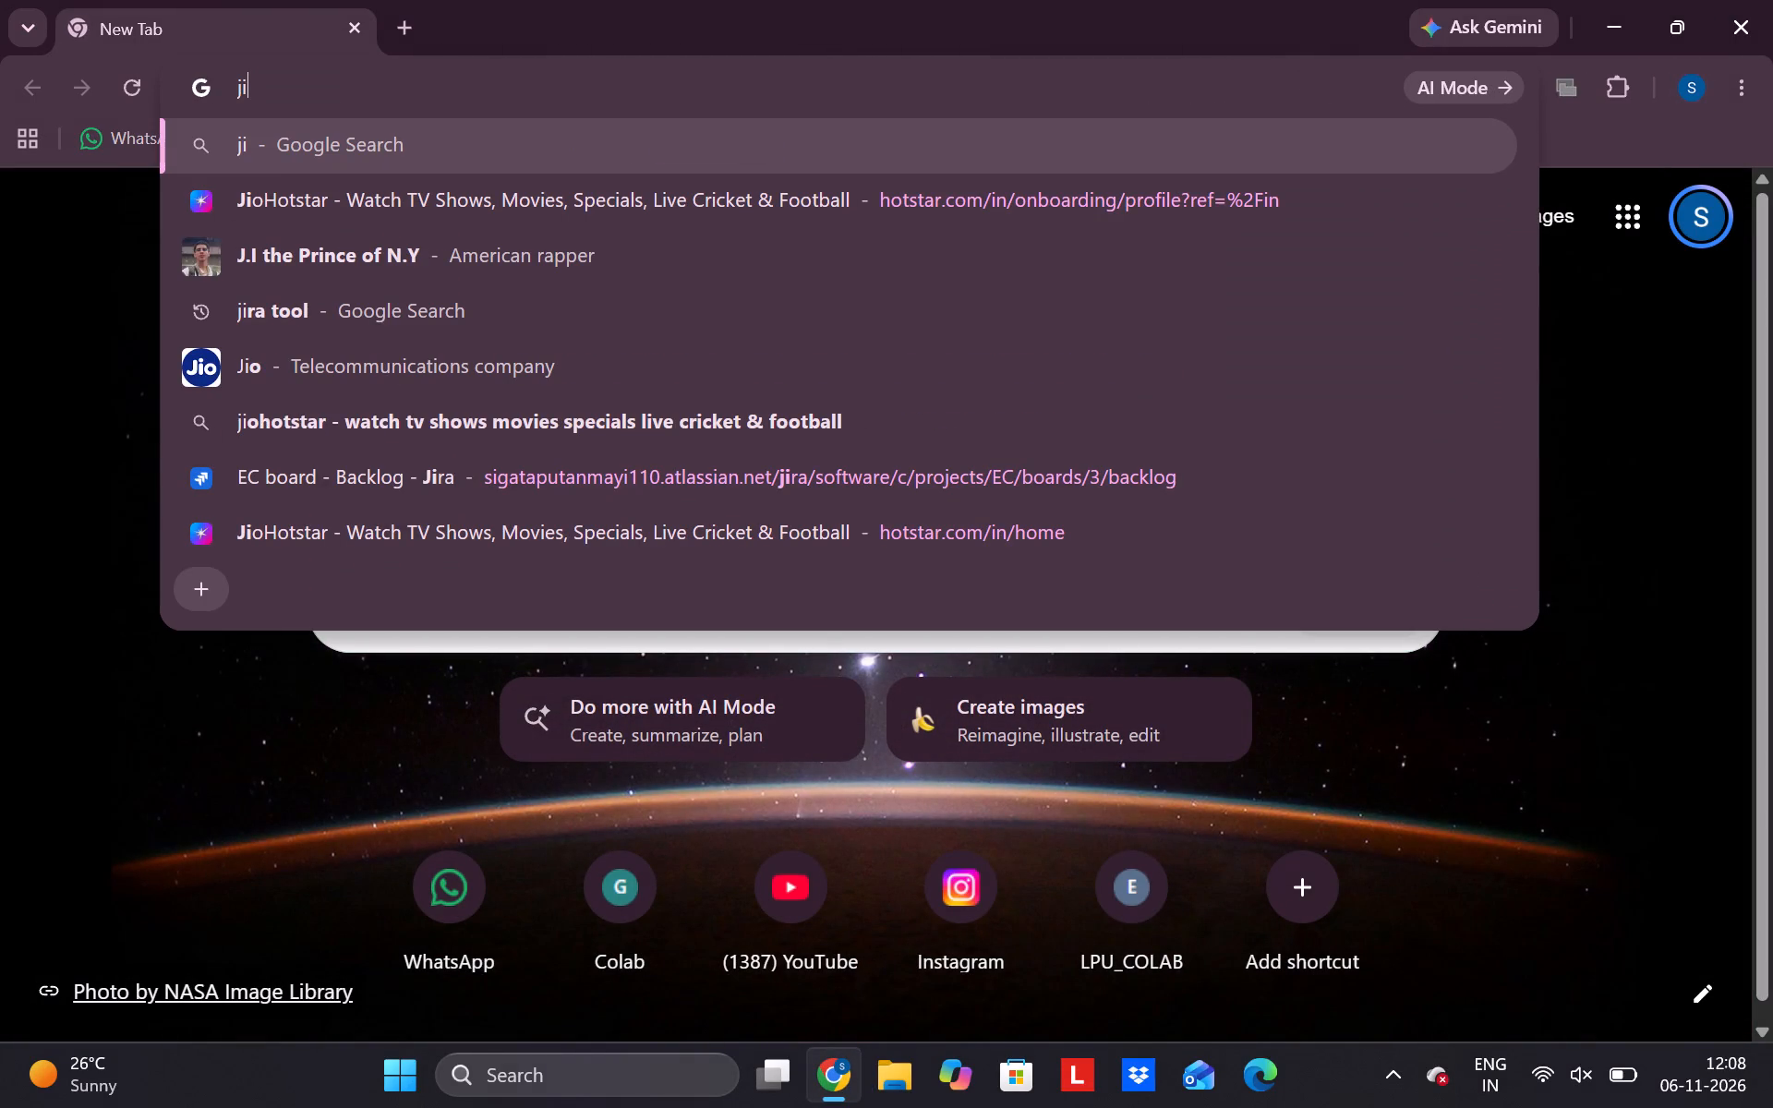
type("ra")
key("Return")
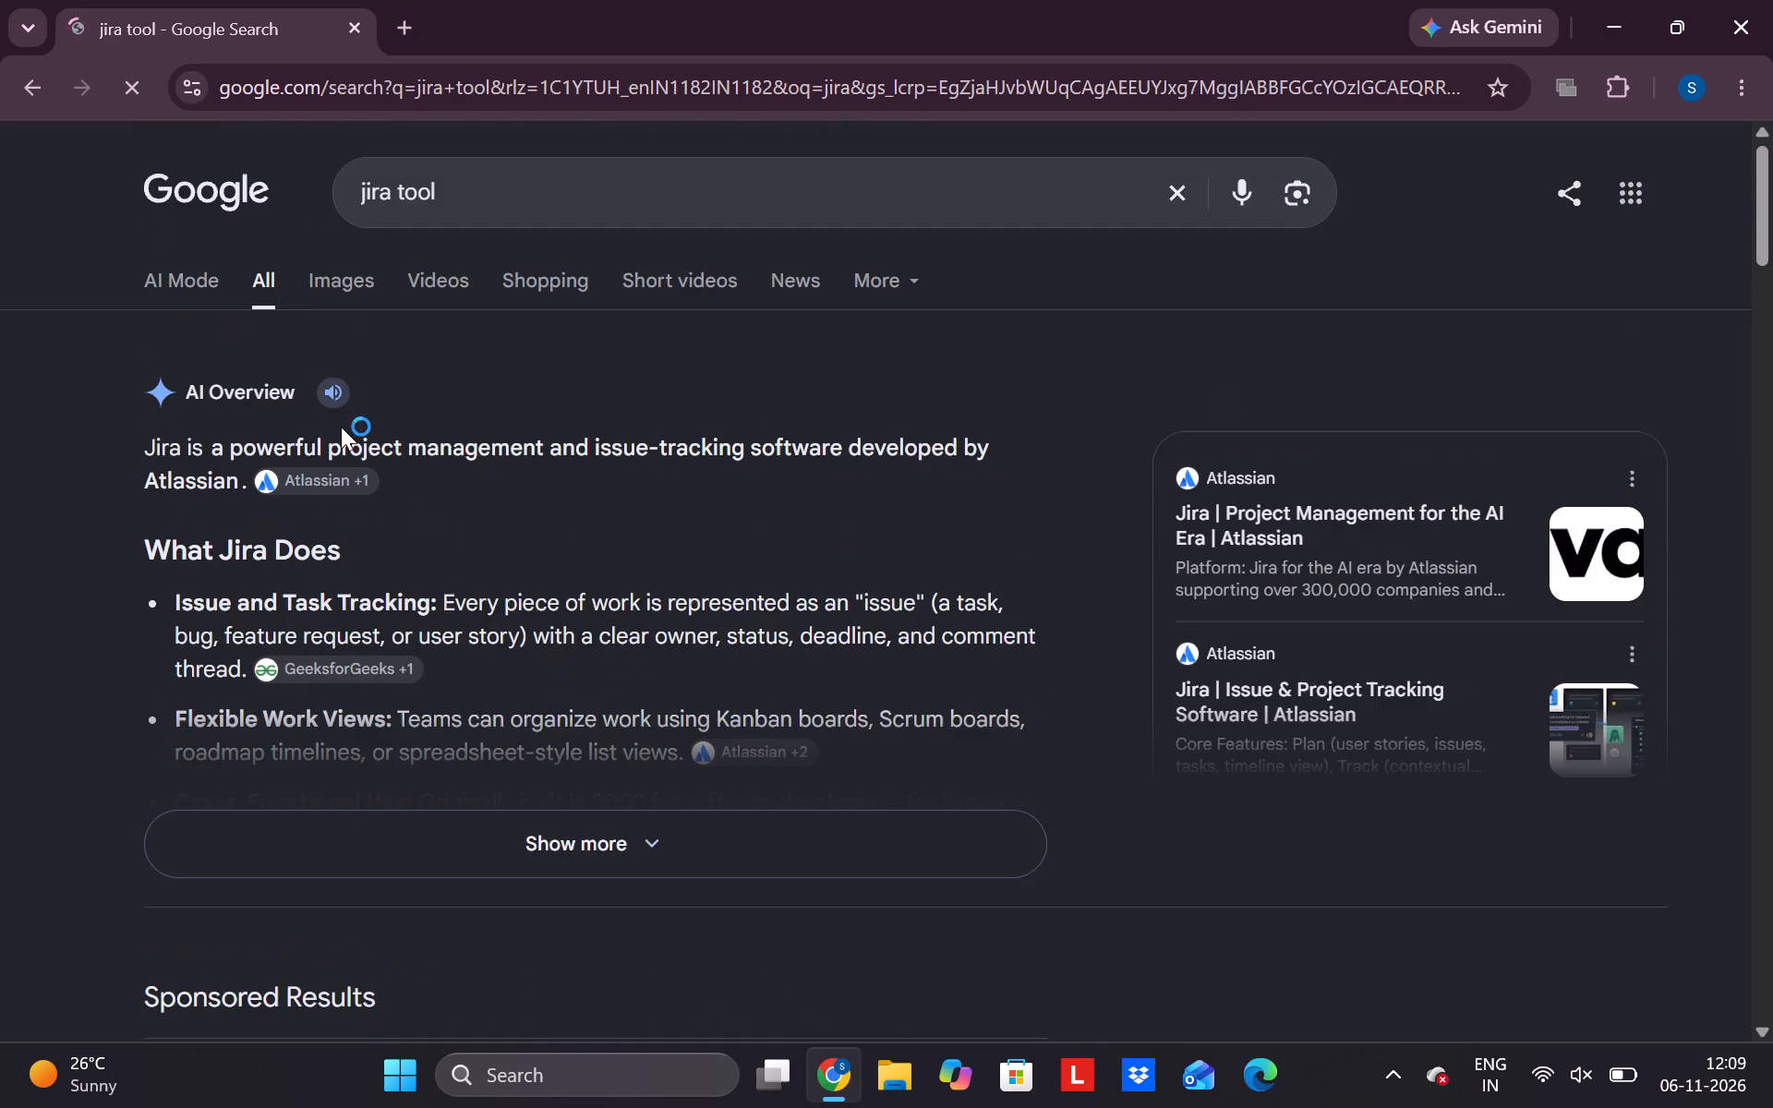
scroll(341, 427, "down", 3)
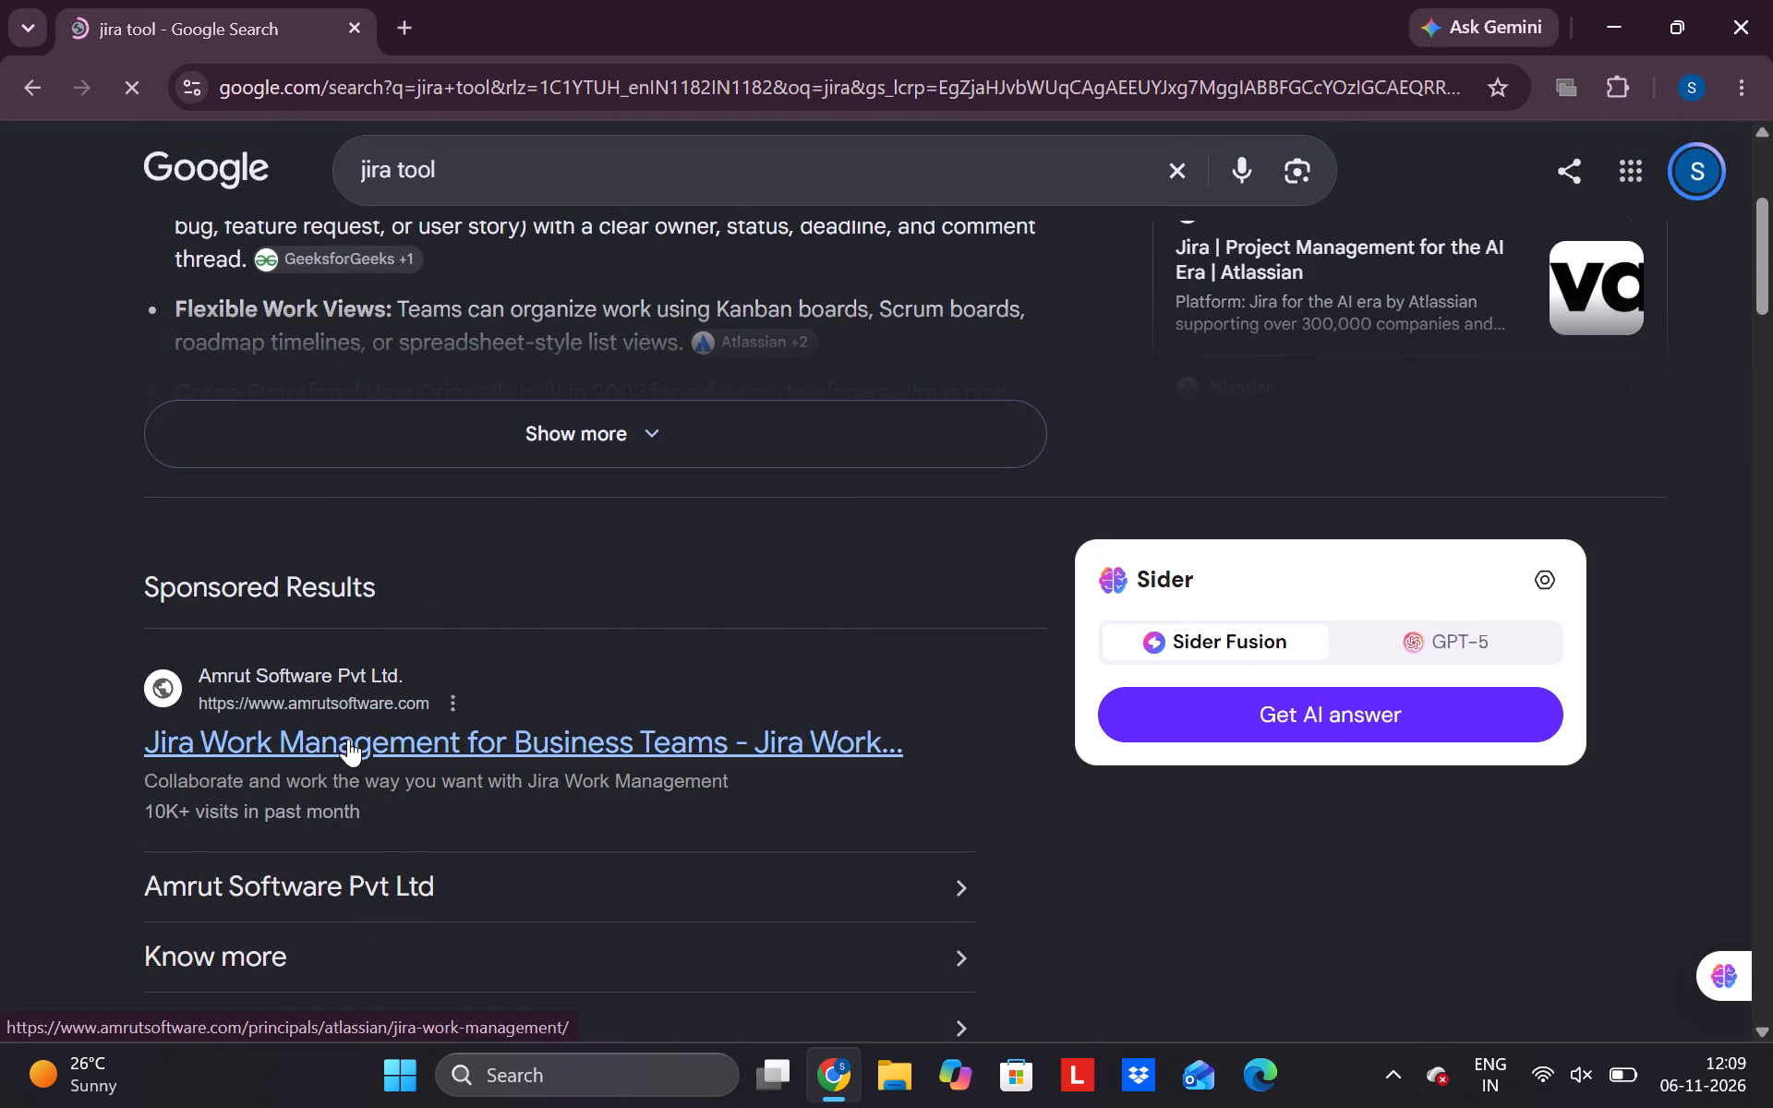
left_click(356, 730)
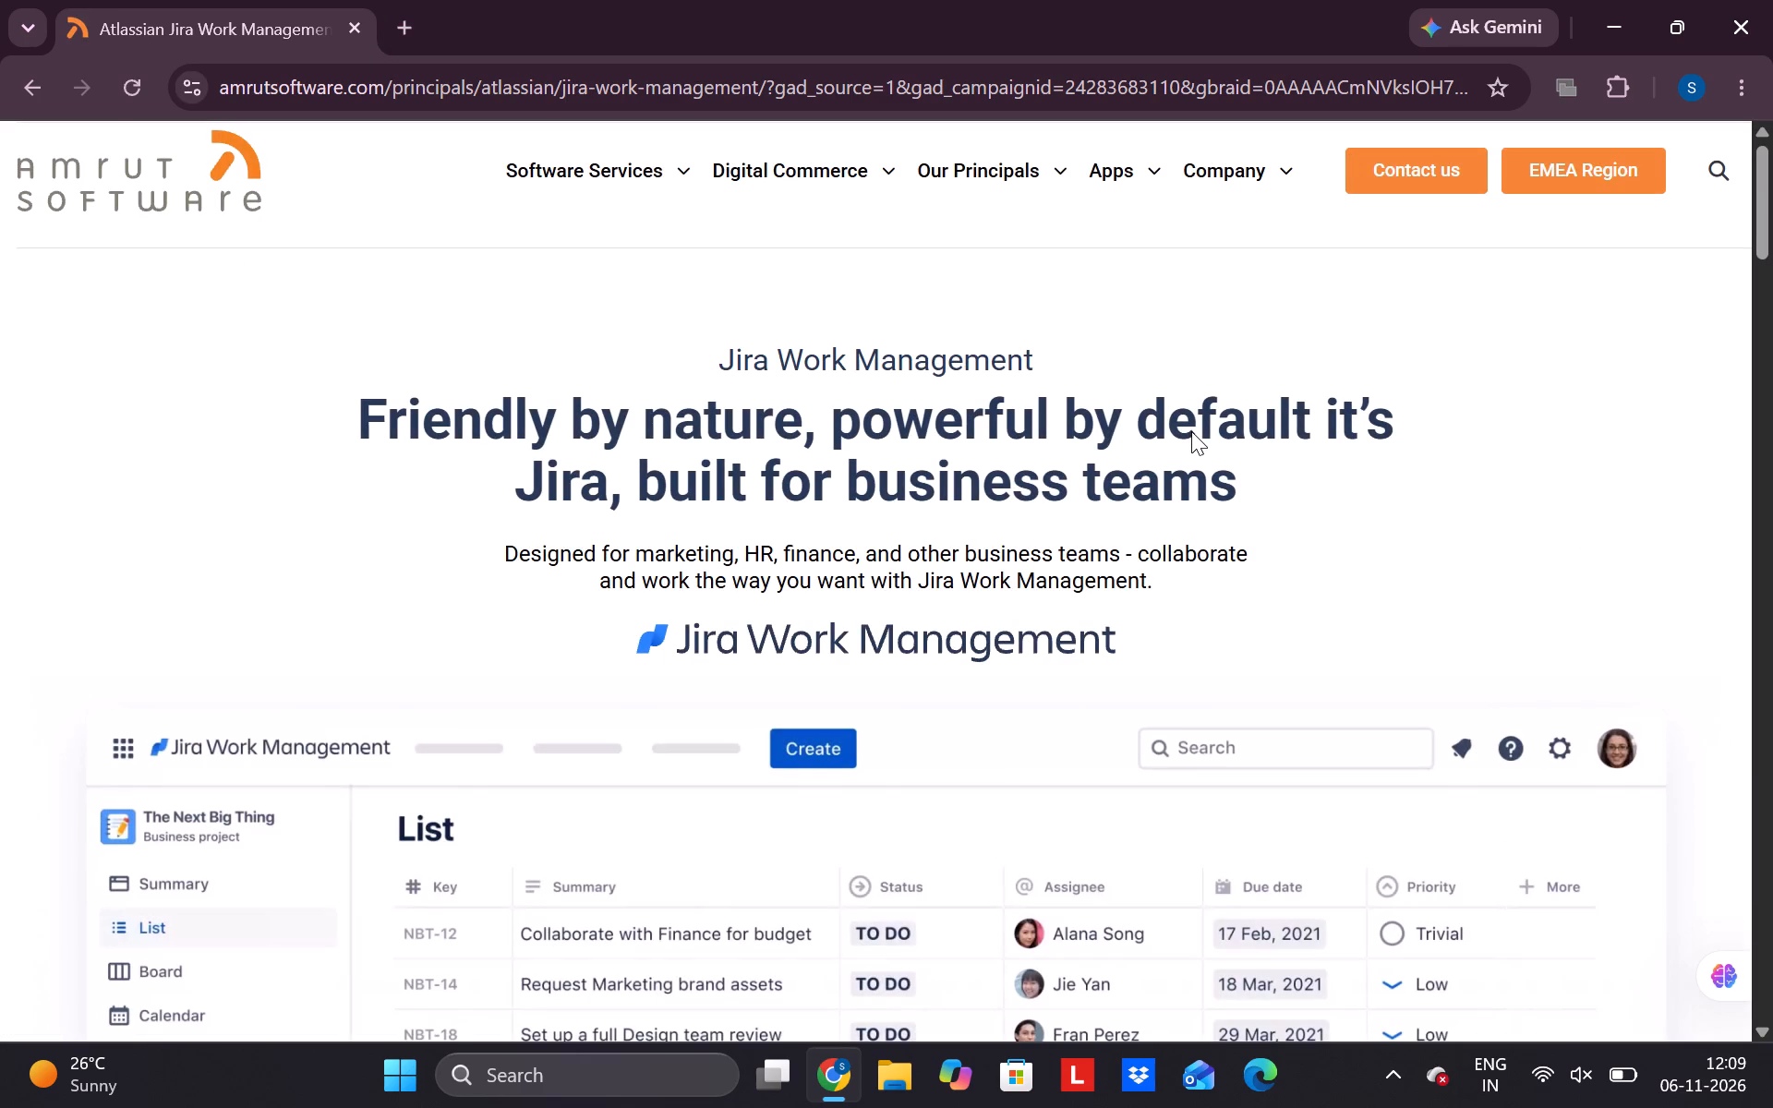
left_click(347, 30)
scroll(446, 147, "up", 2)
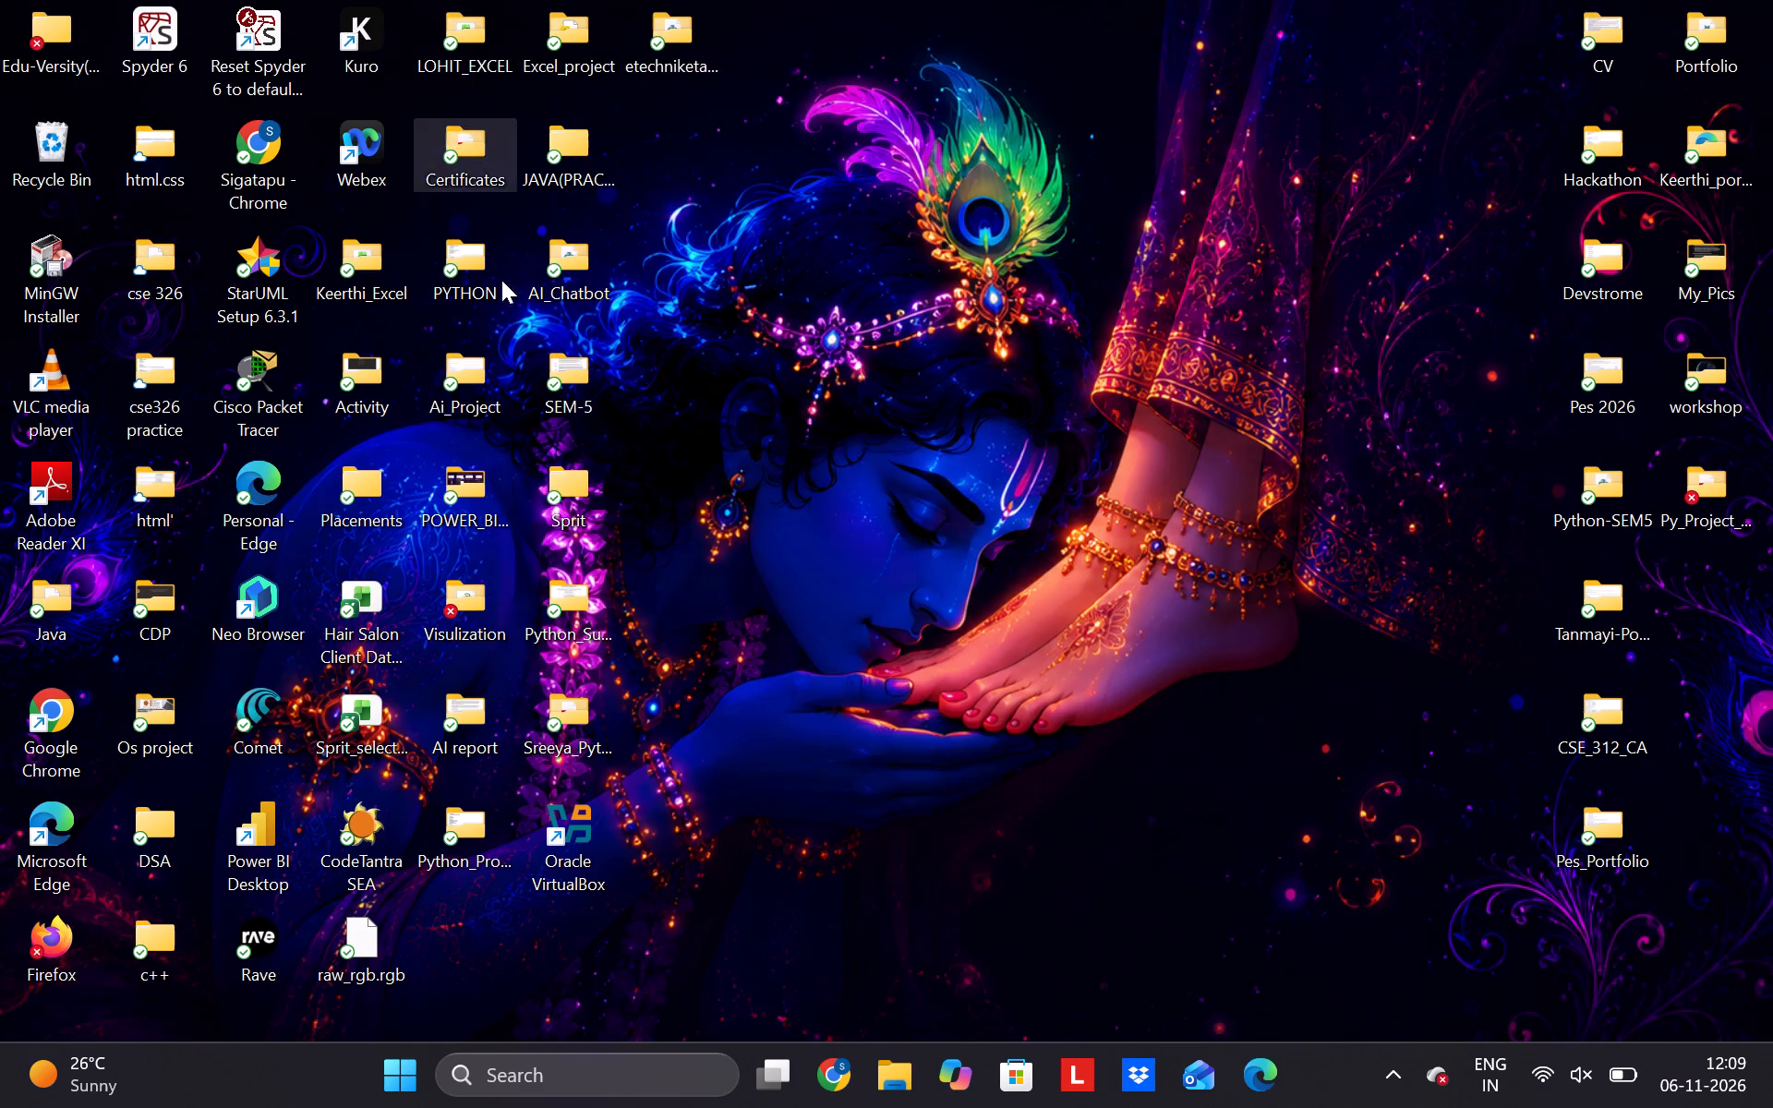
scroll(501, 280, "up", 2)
Reopen Chrome and go to the EC board backlog page in Jira from the address suggestions.
left_click(818, 1057)
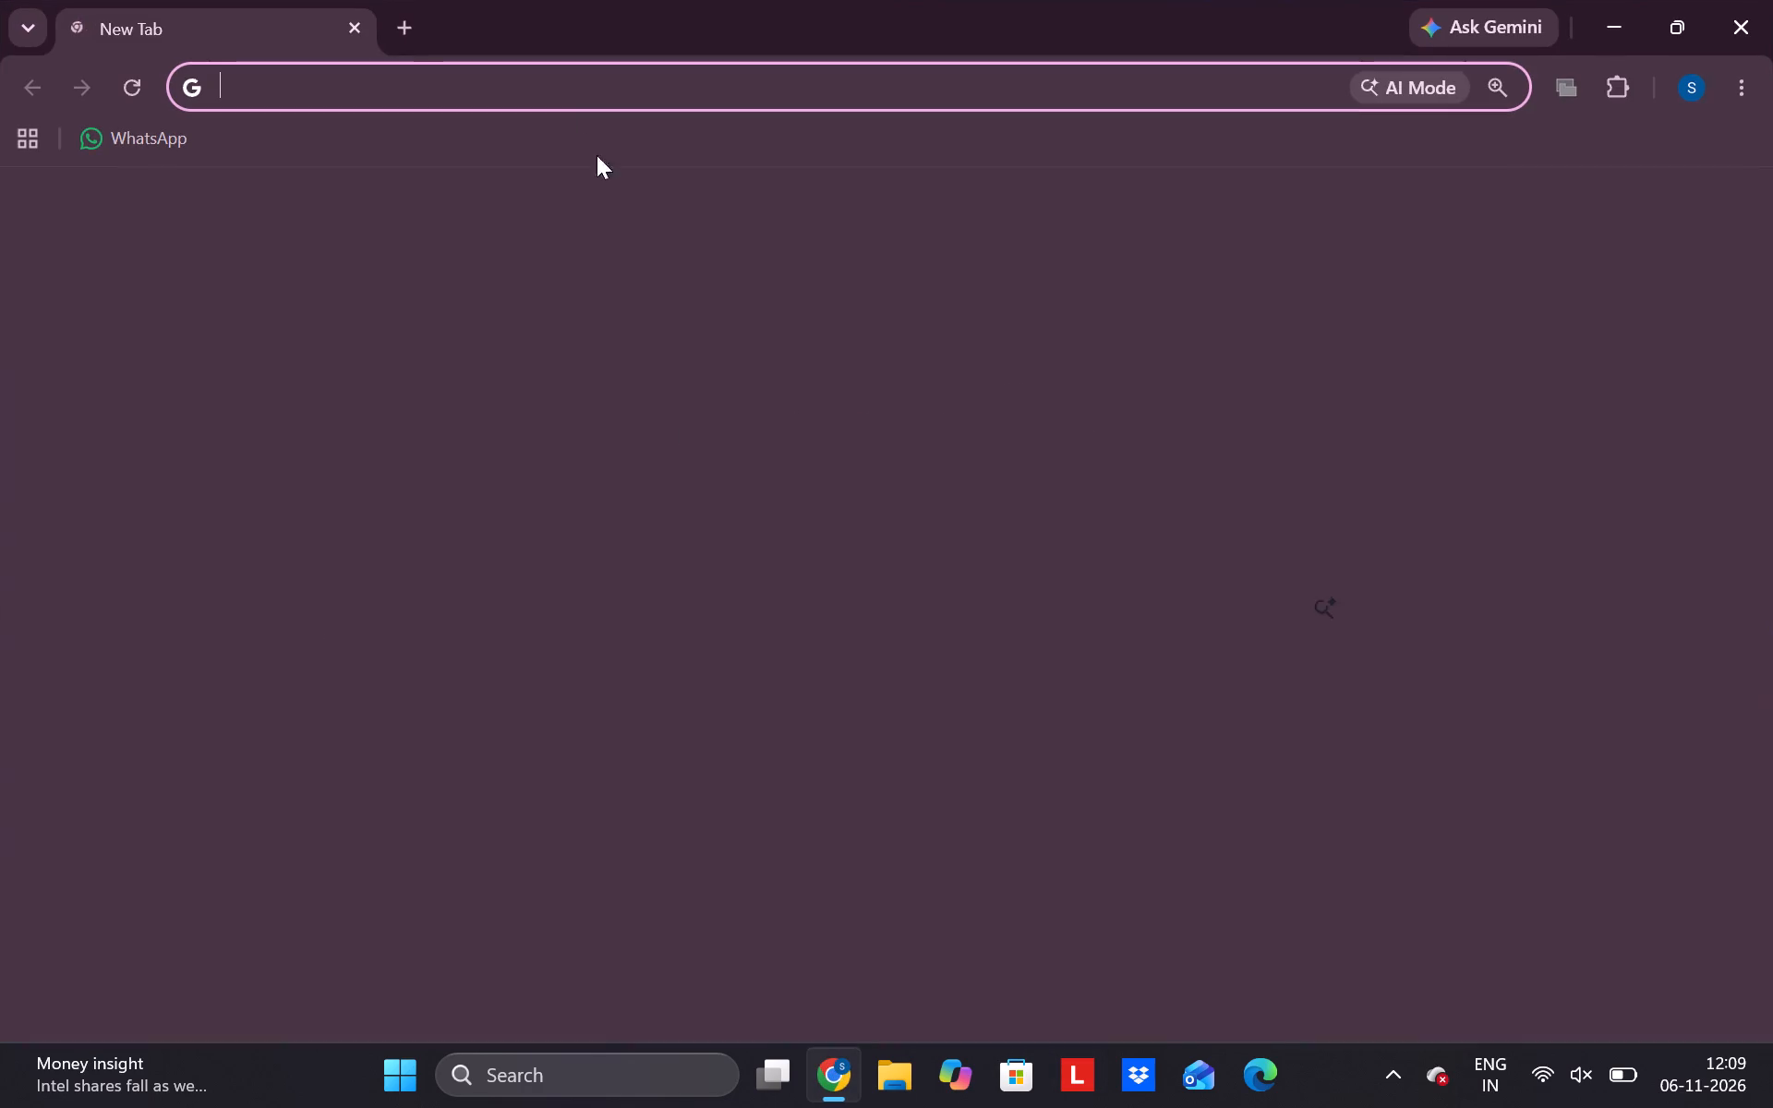
left_click(571, 92)
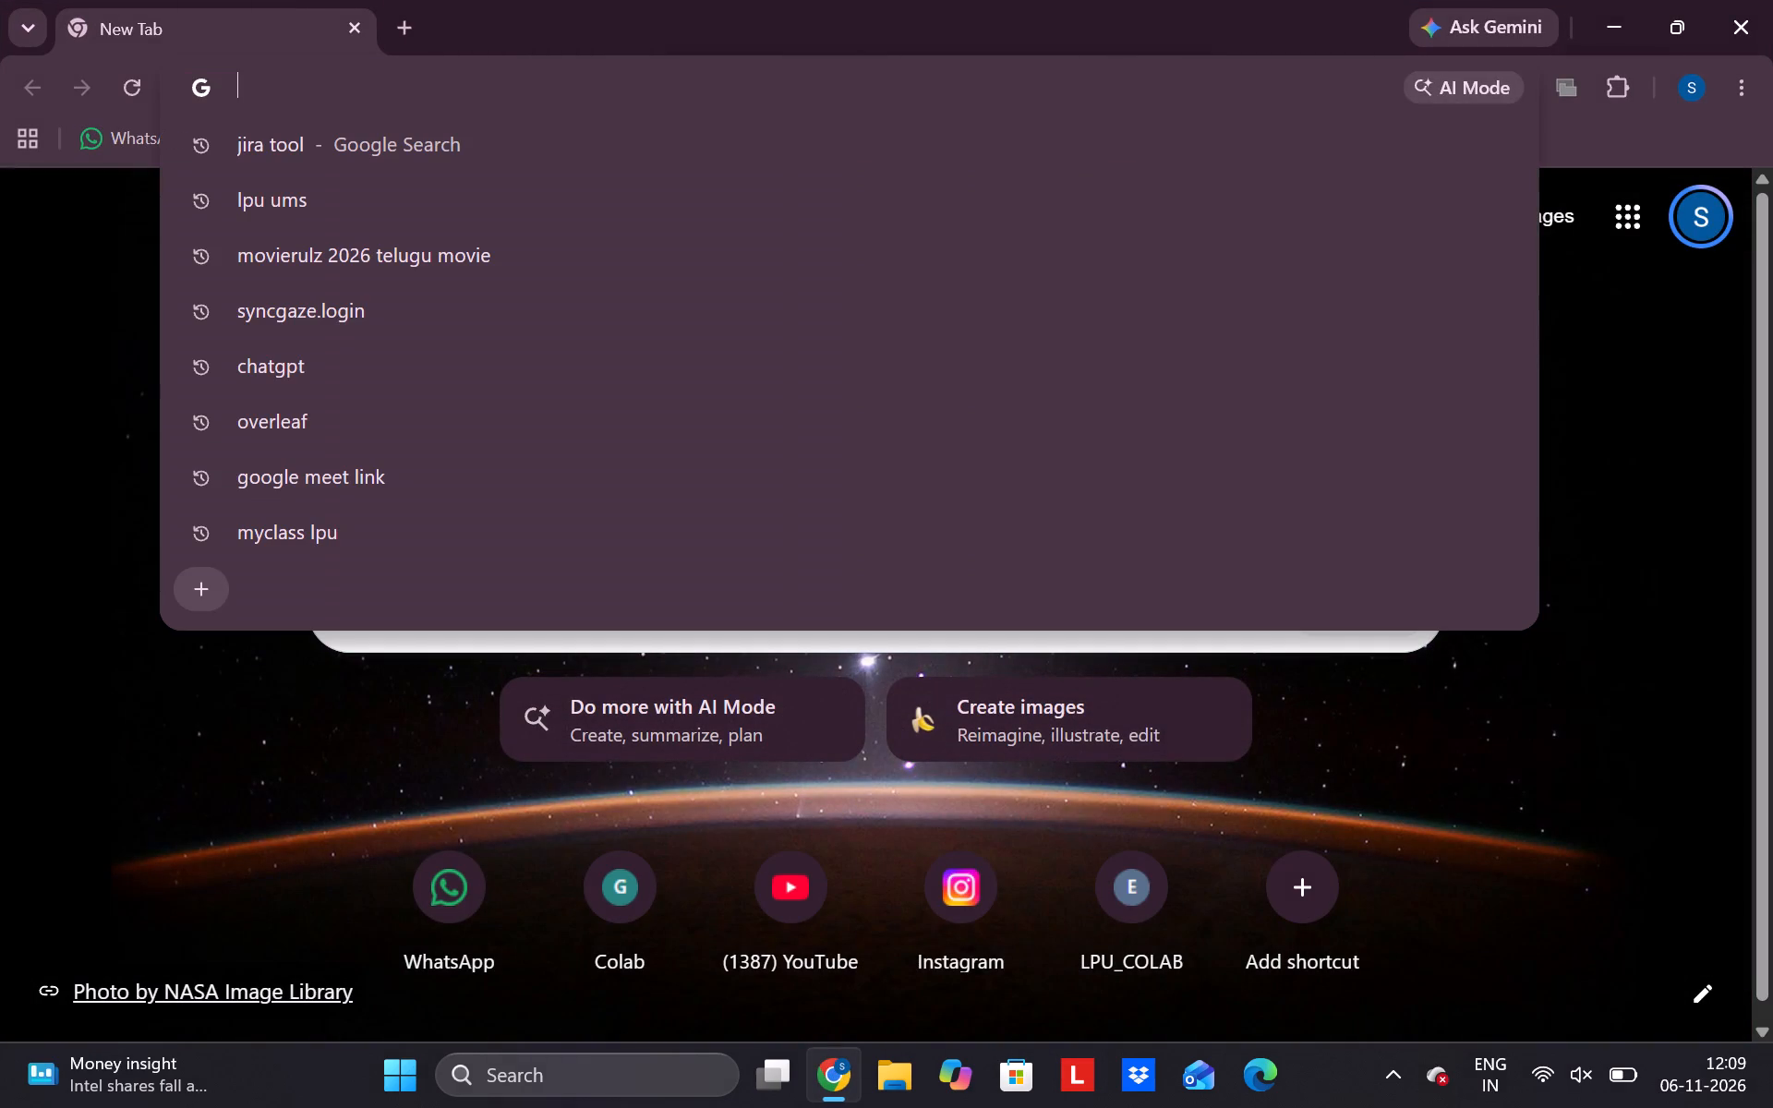
key("j")
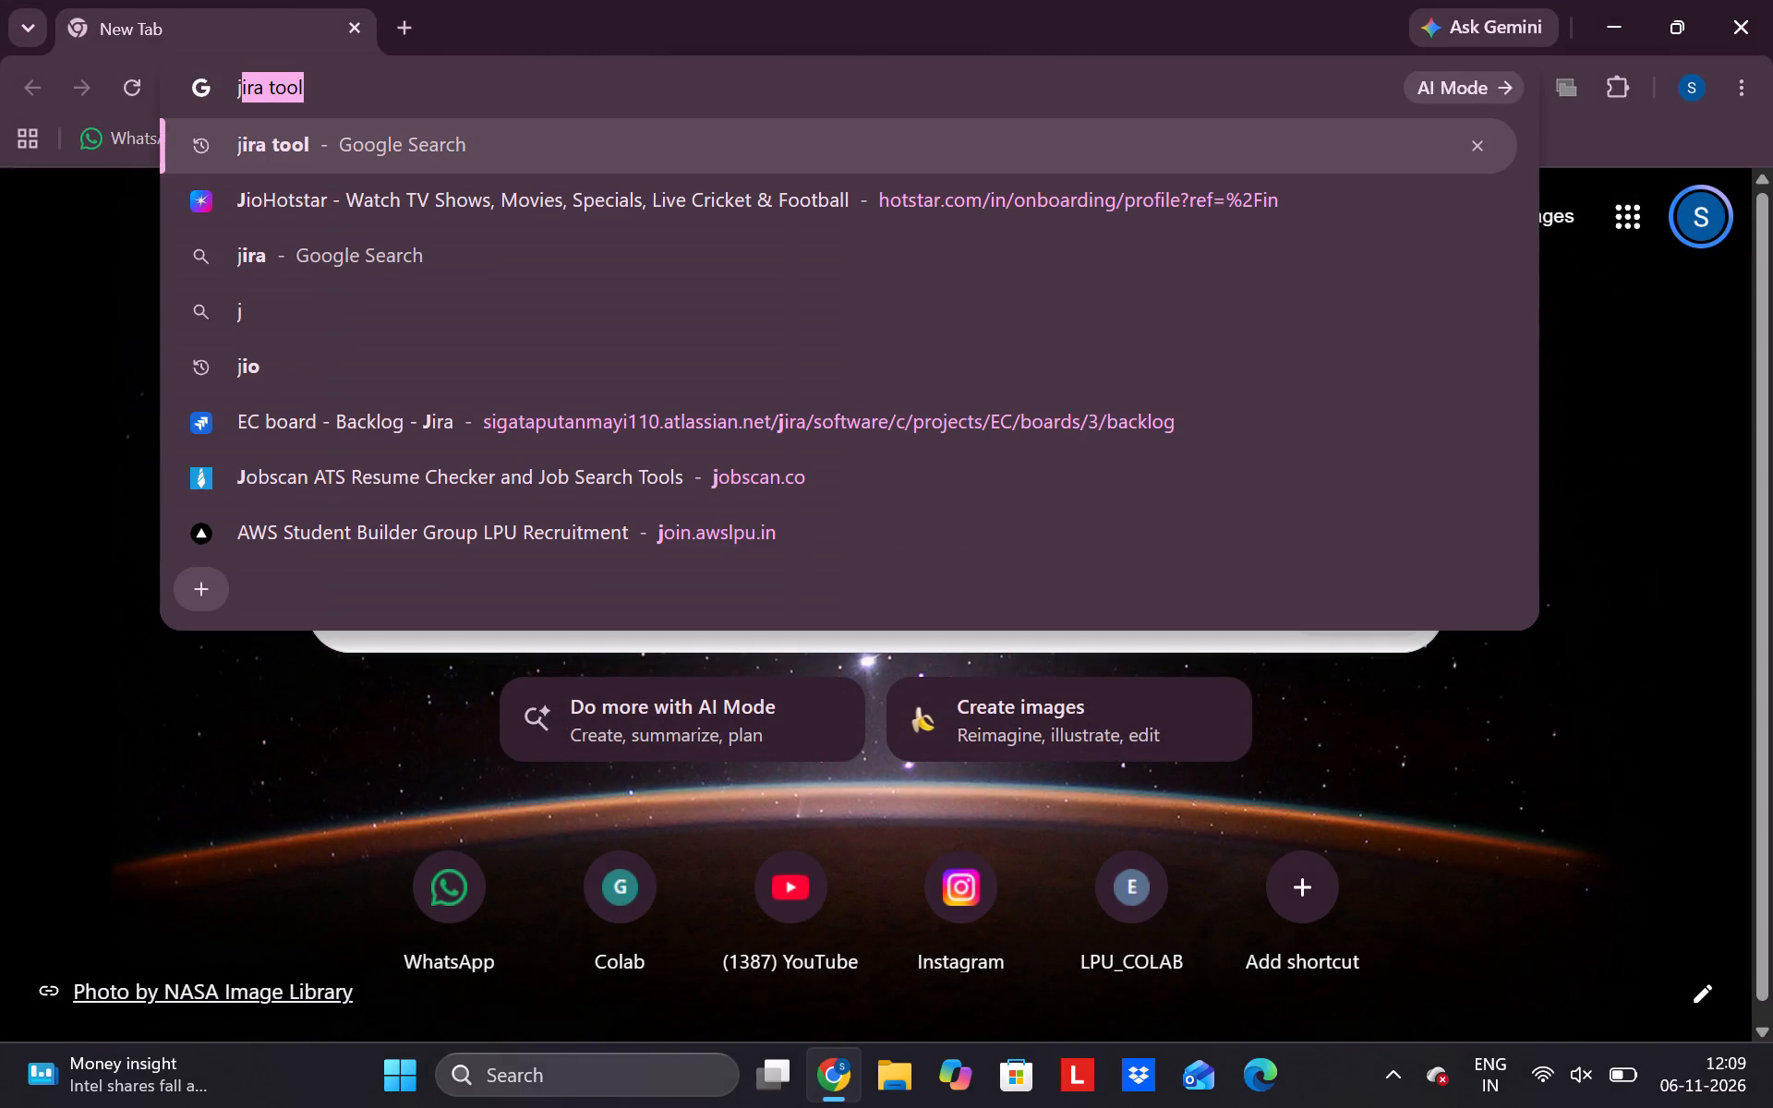
key("i")
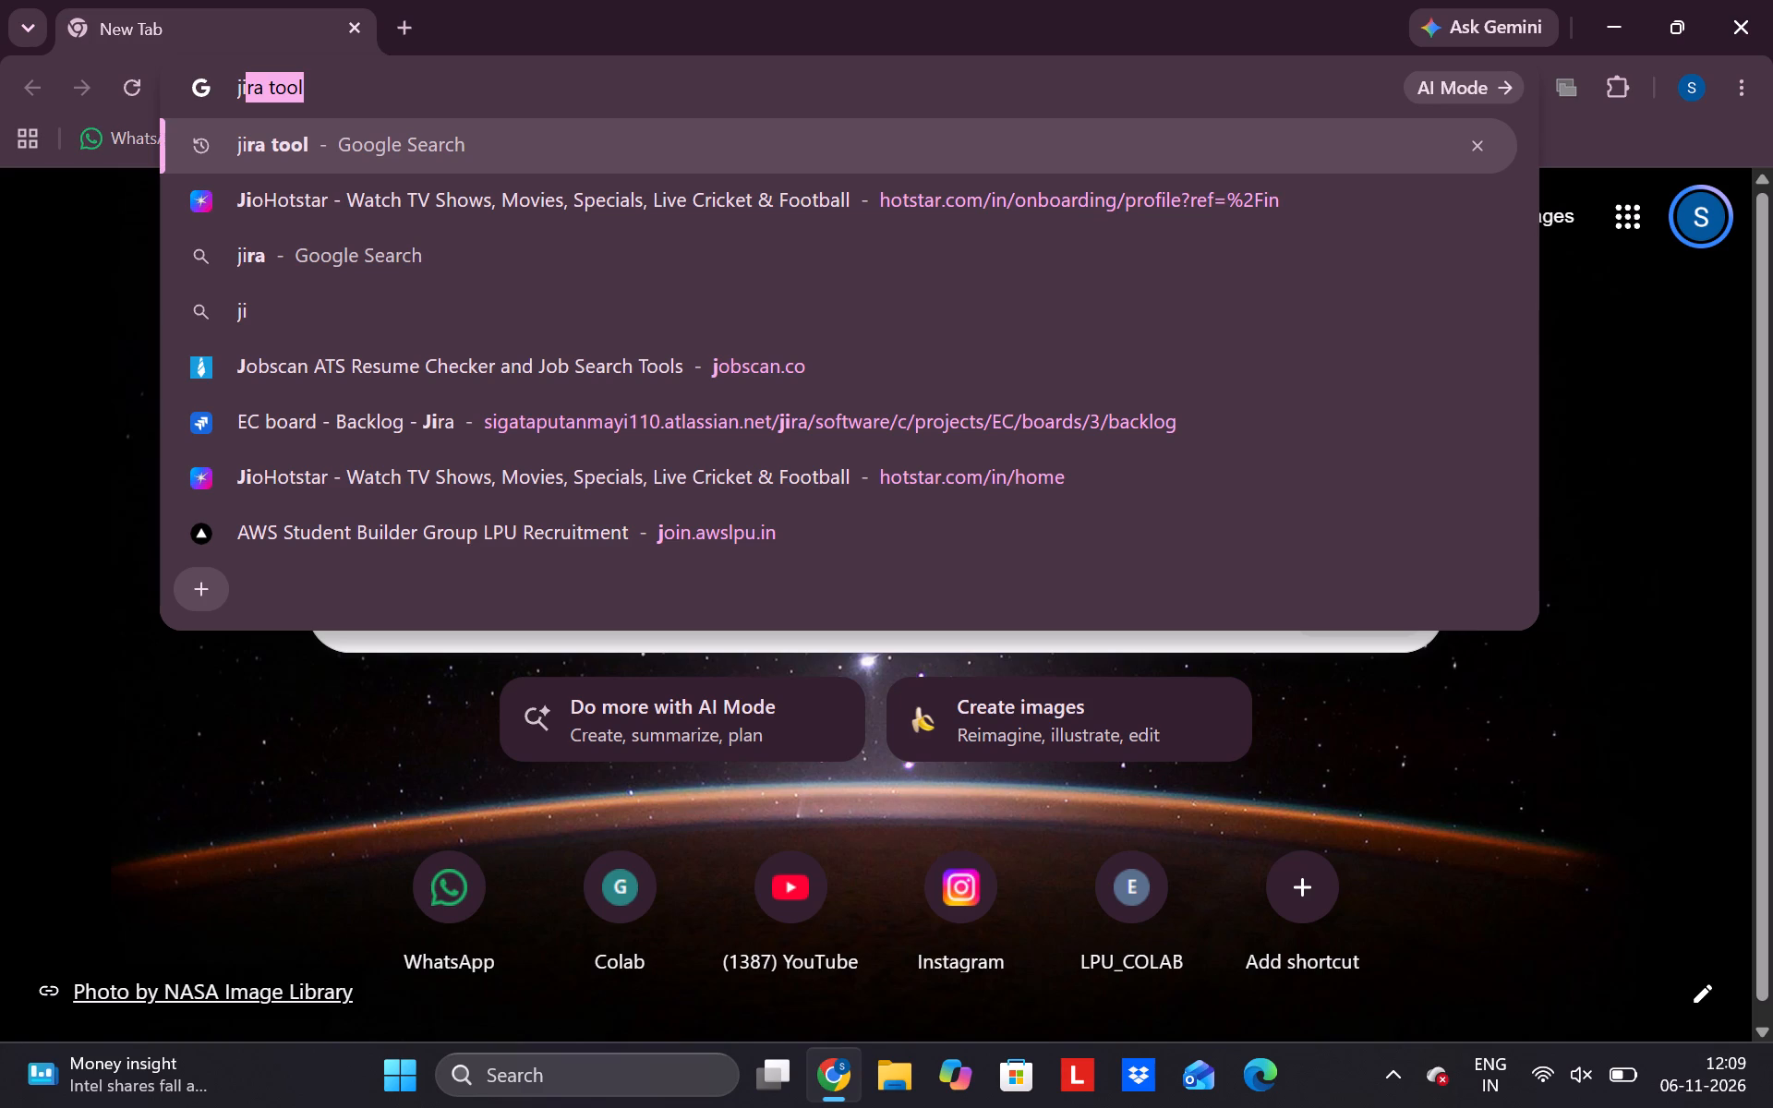
key("Down")
key("Down")
key("Down")
key("Down")
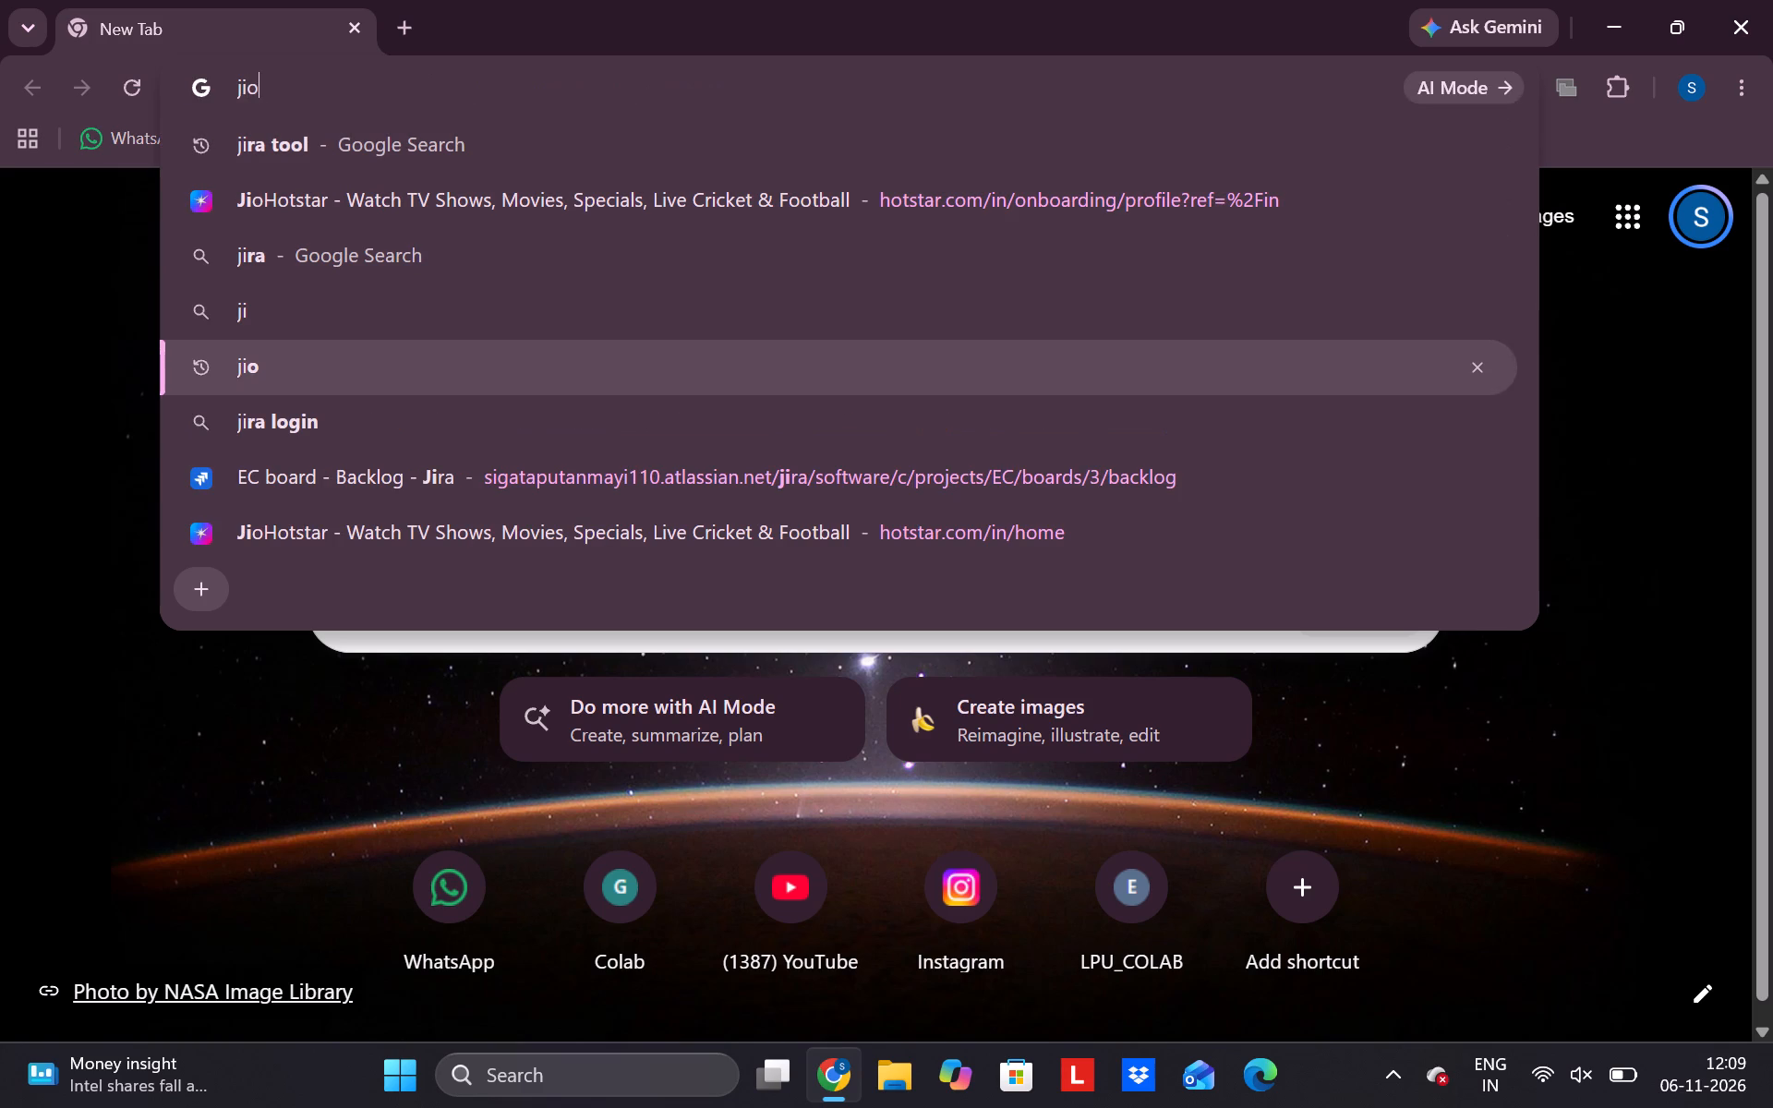
key("Down")
key("Down")
key("Return")
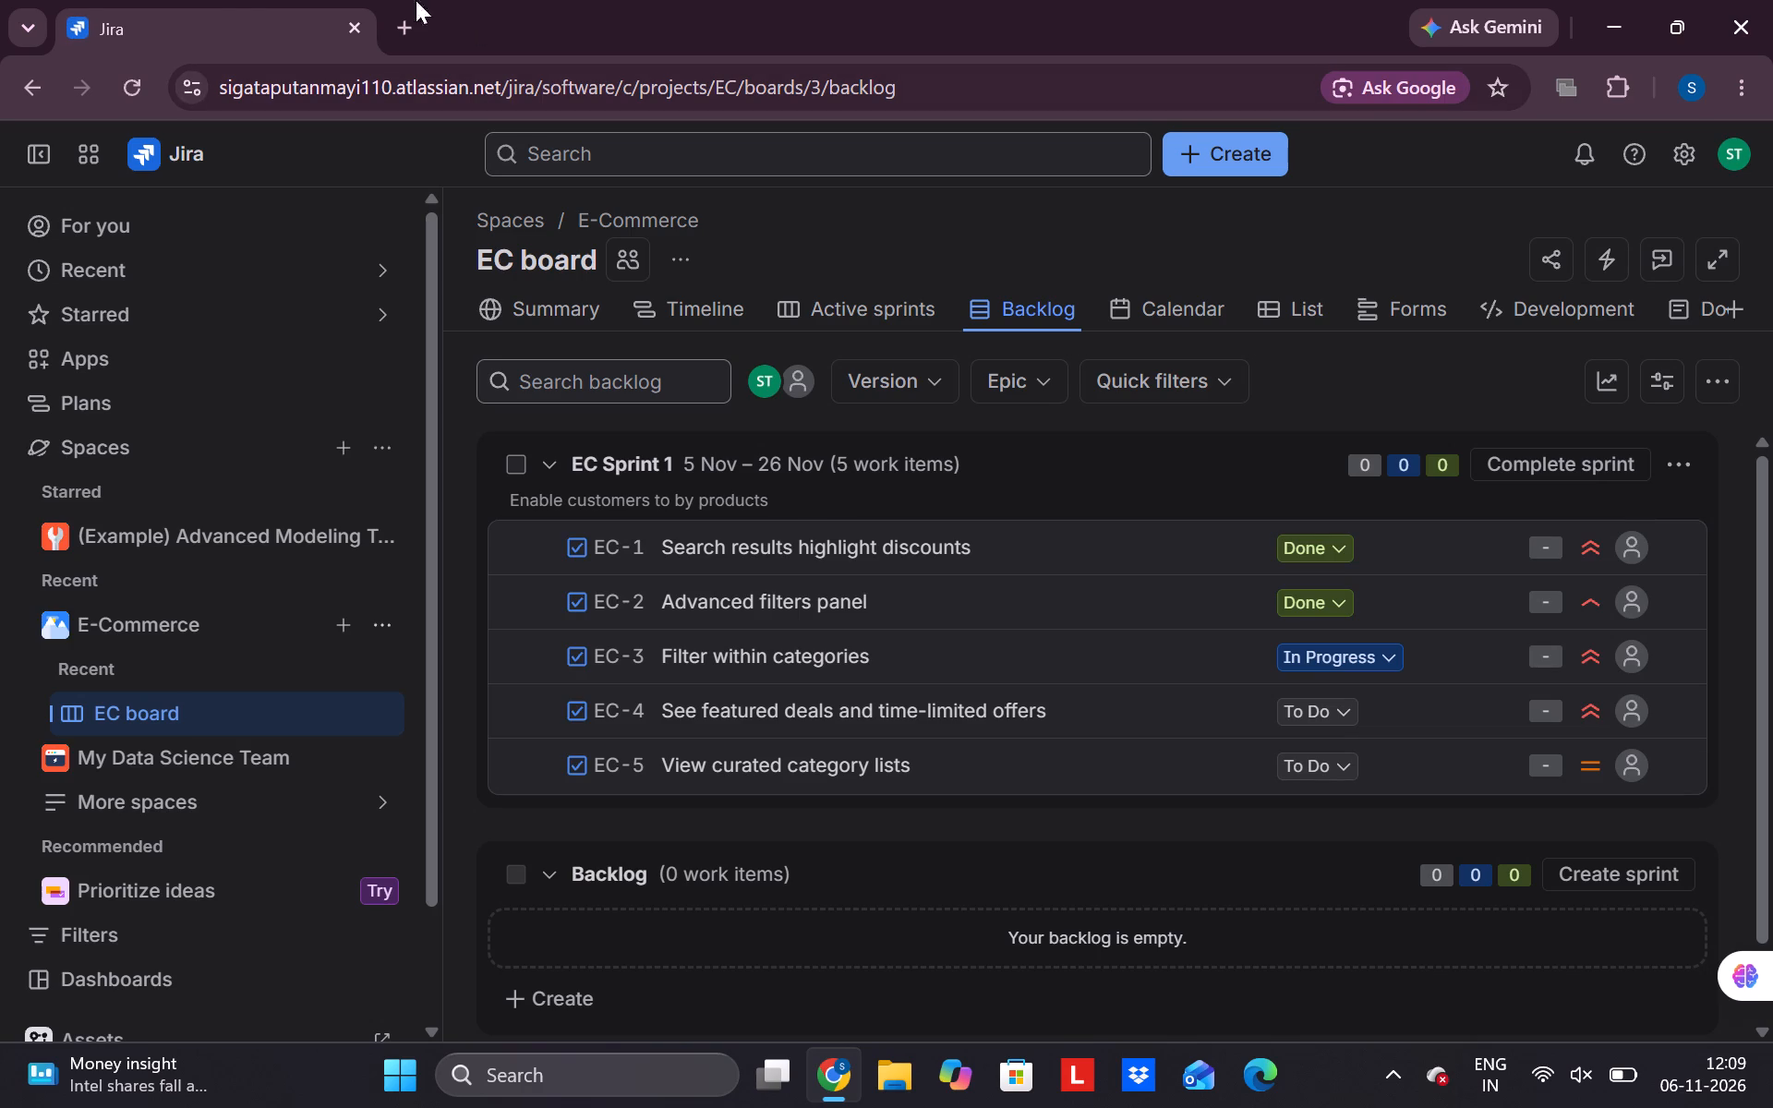
Open the StoriesOnBoard workspace site in a new browser tab, using the address suggestions for "sto".
left_click(402, 25)
left_click(361, 90)
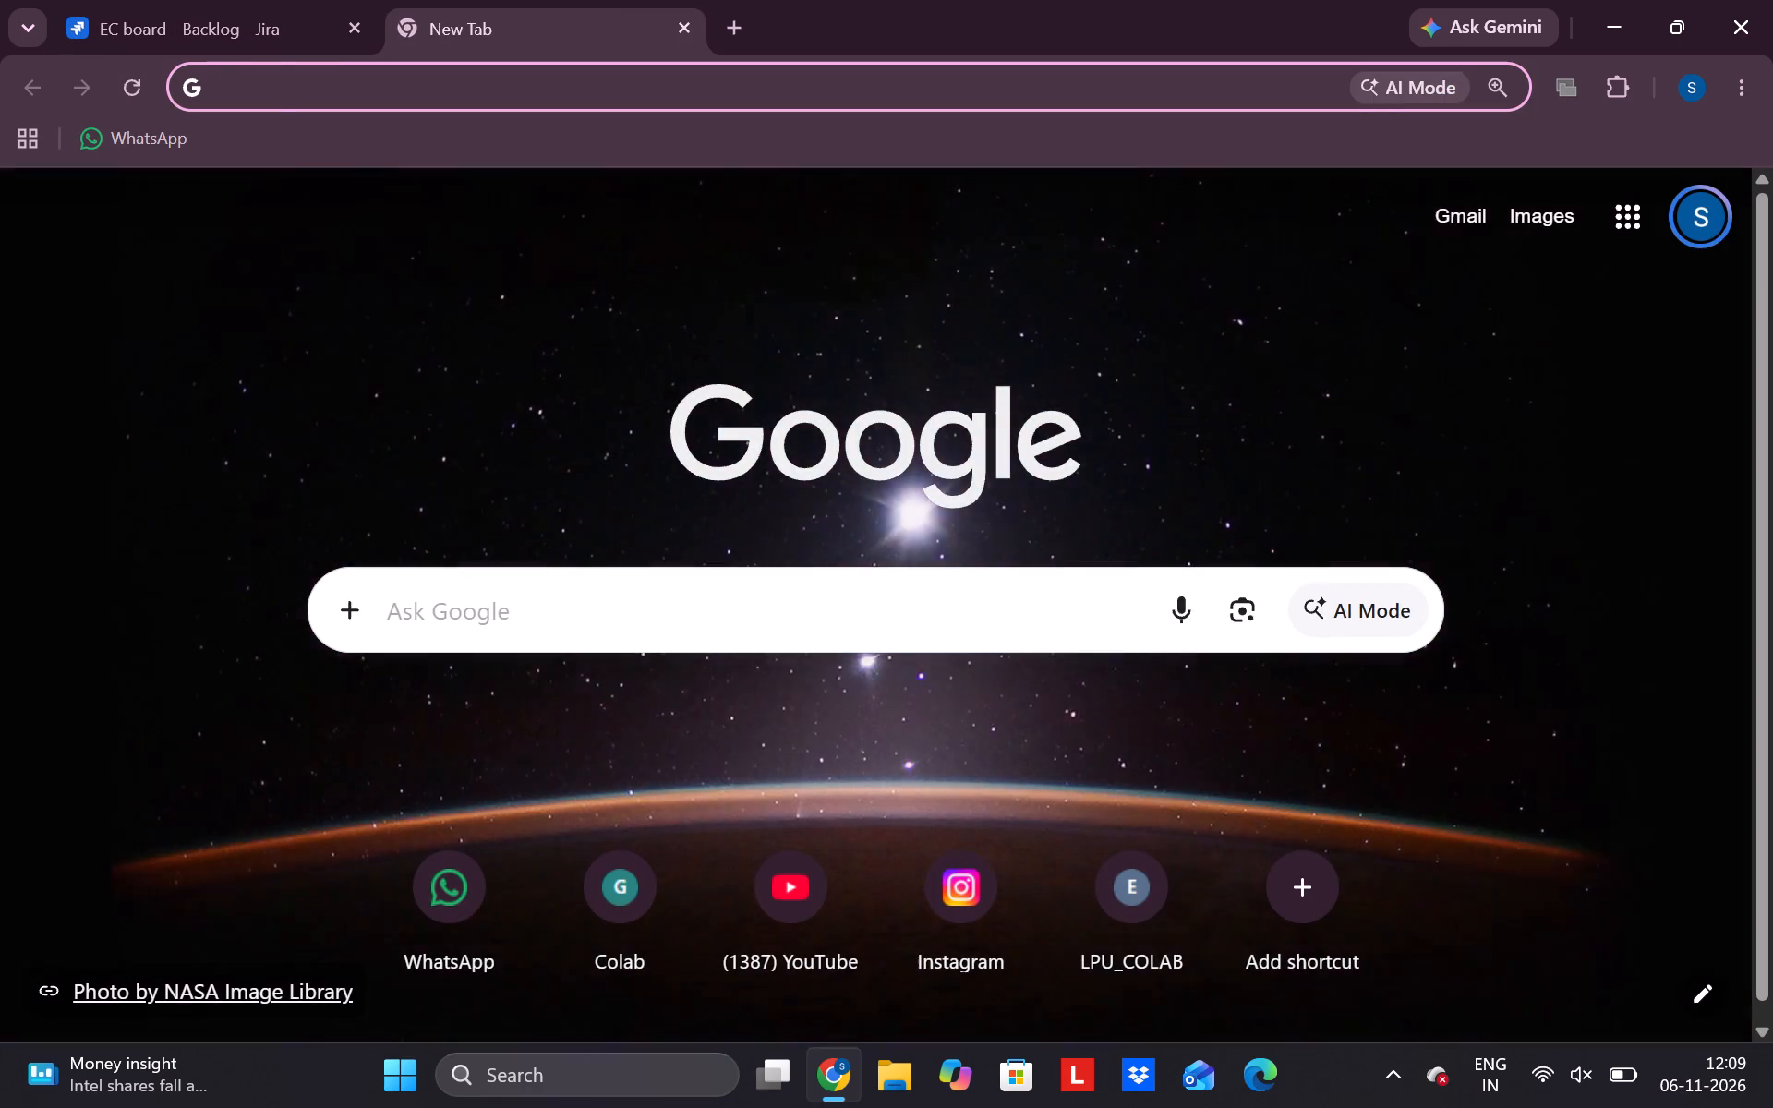
type("st")
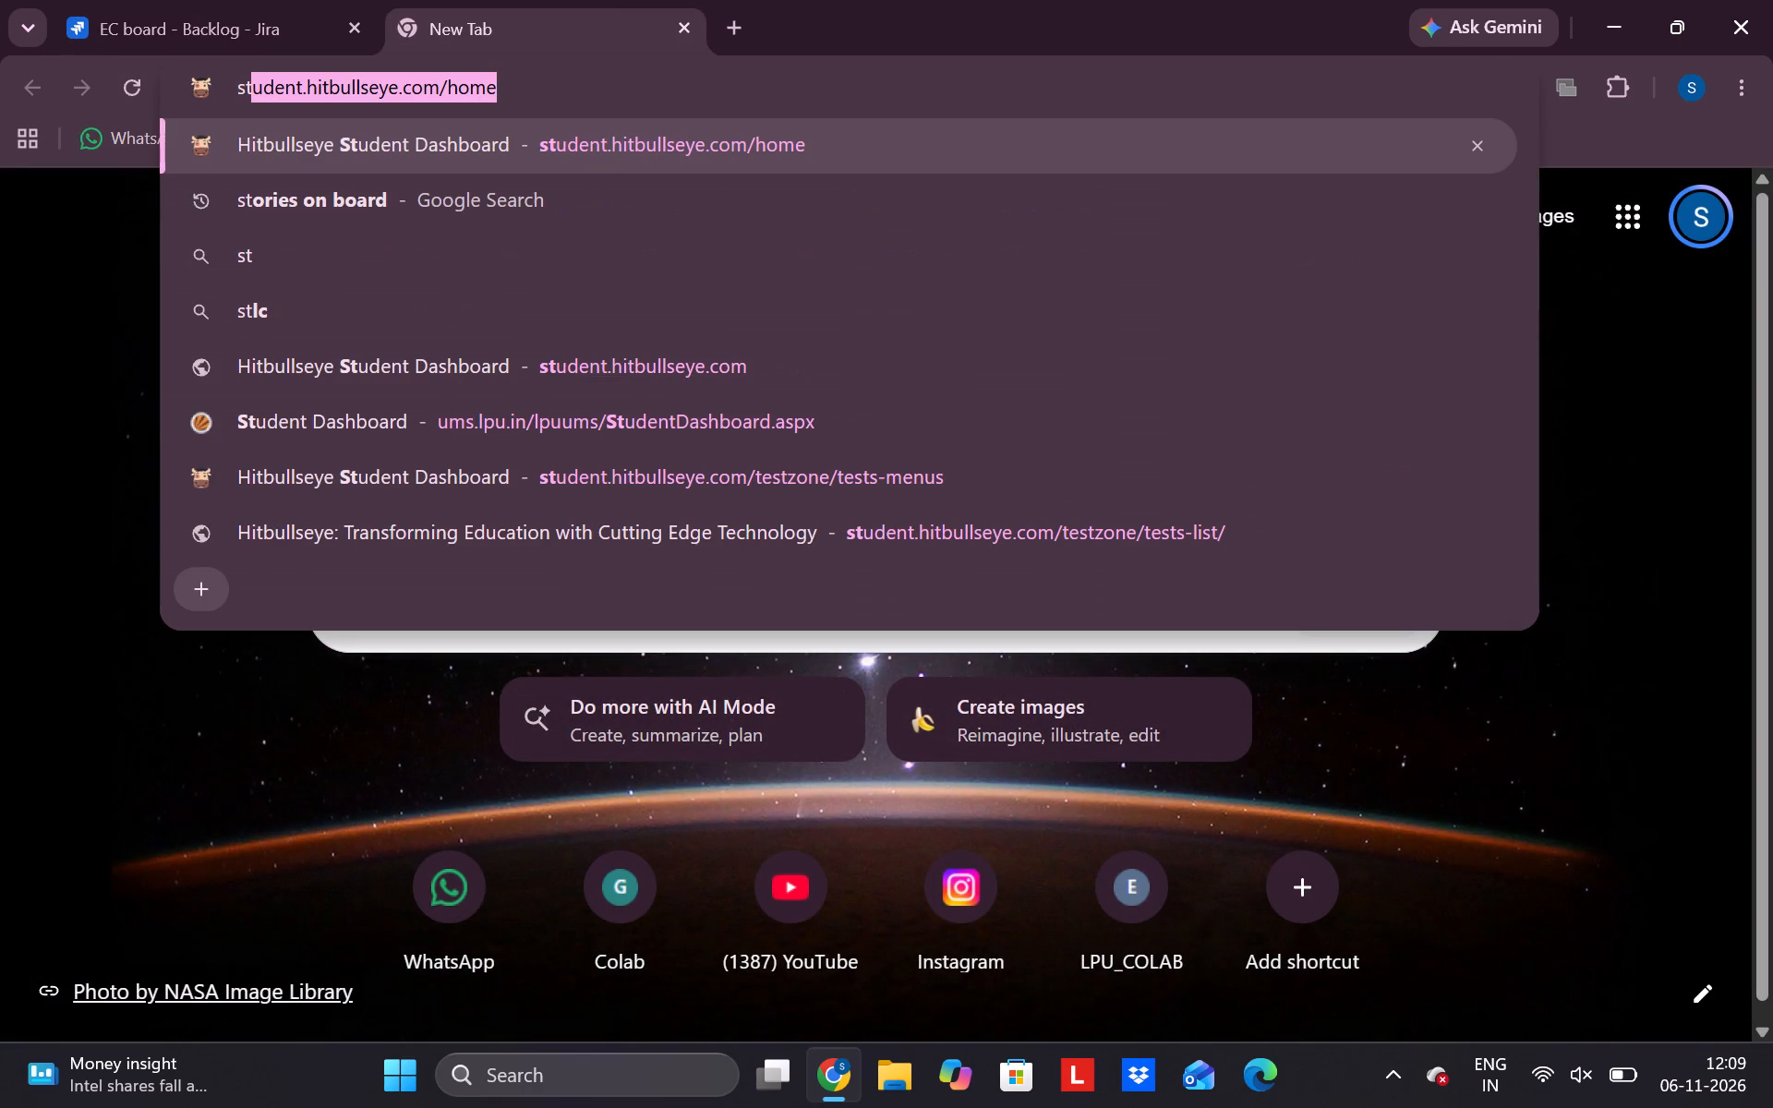
key("o")
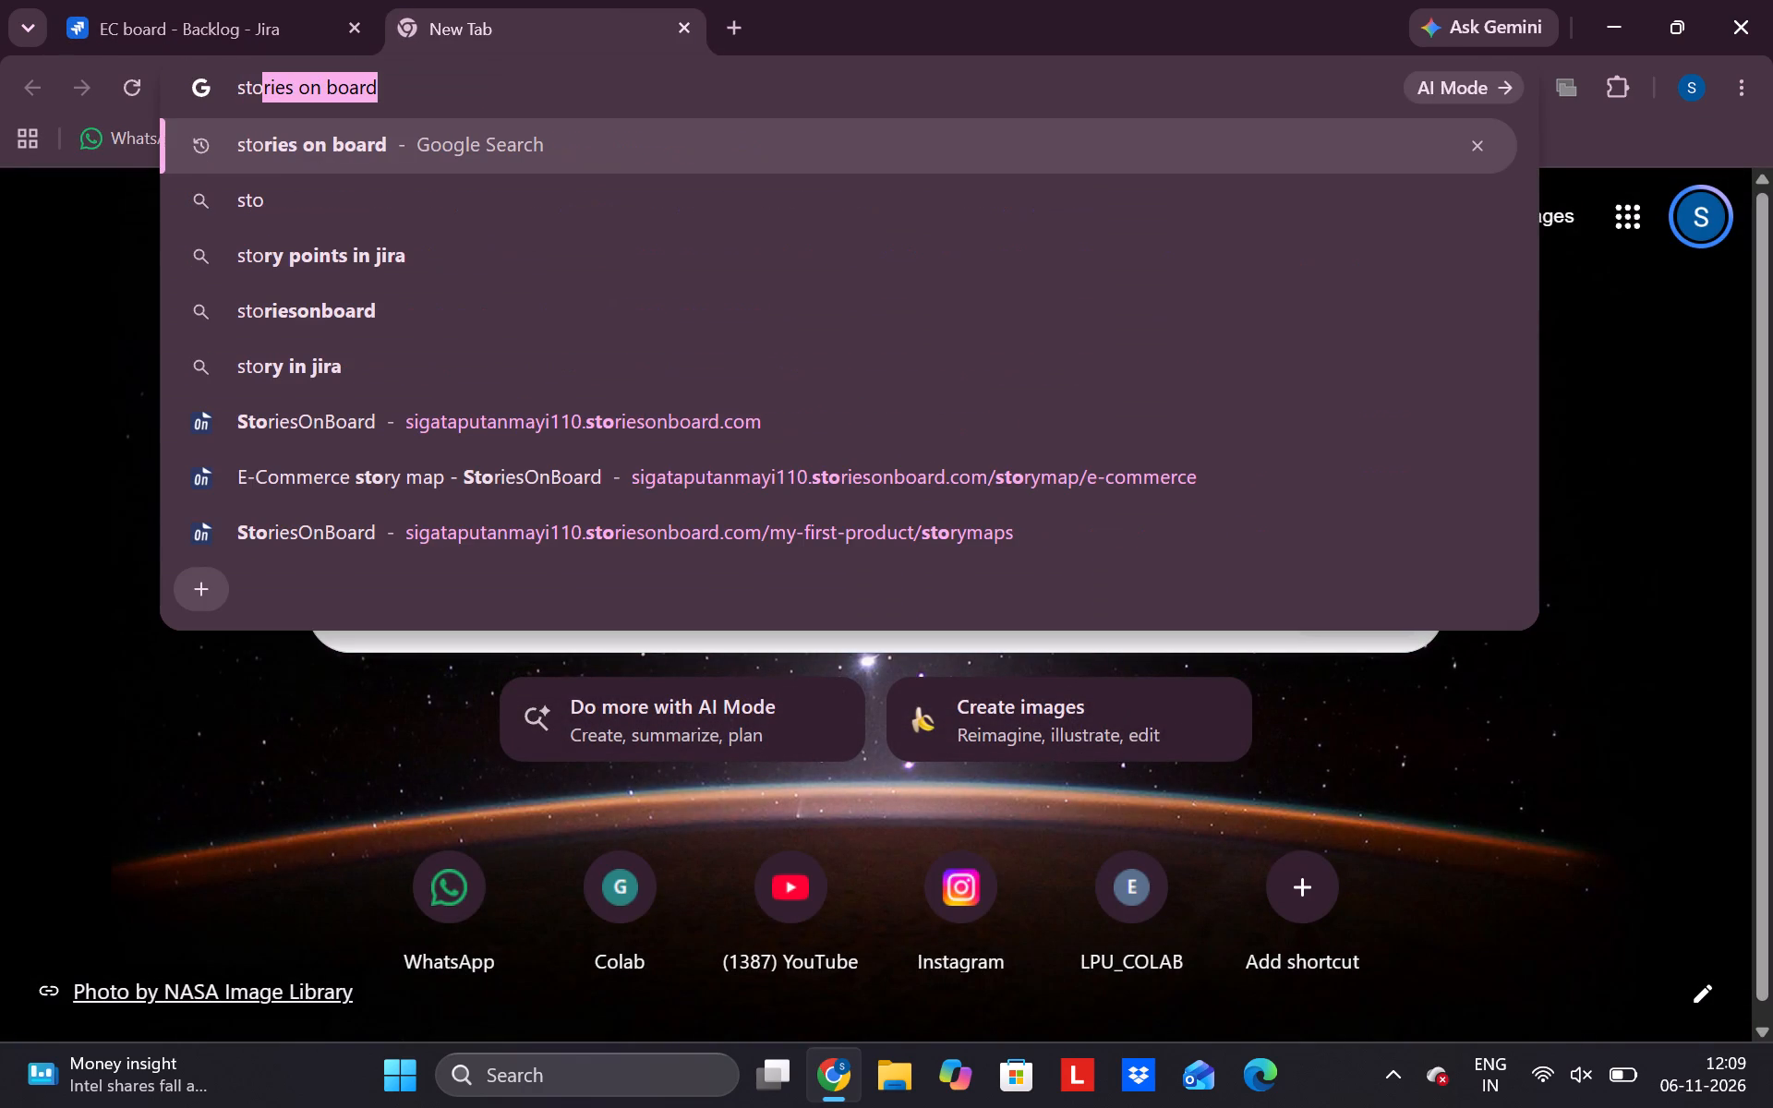
key("Down")
key("Down")
key("Down")
key("Down")
key("Down")
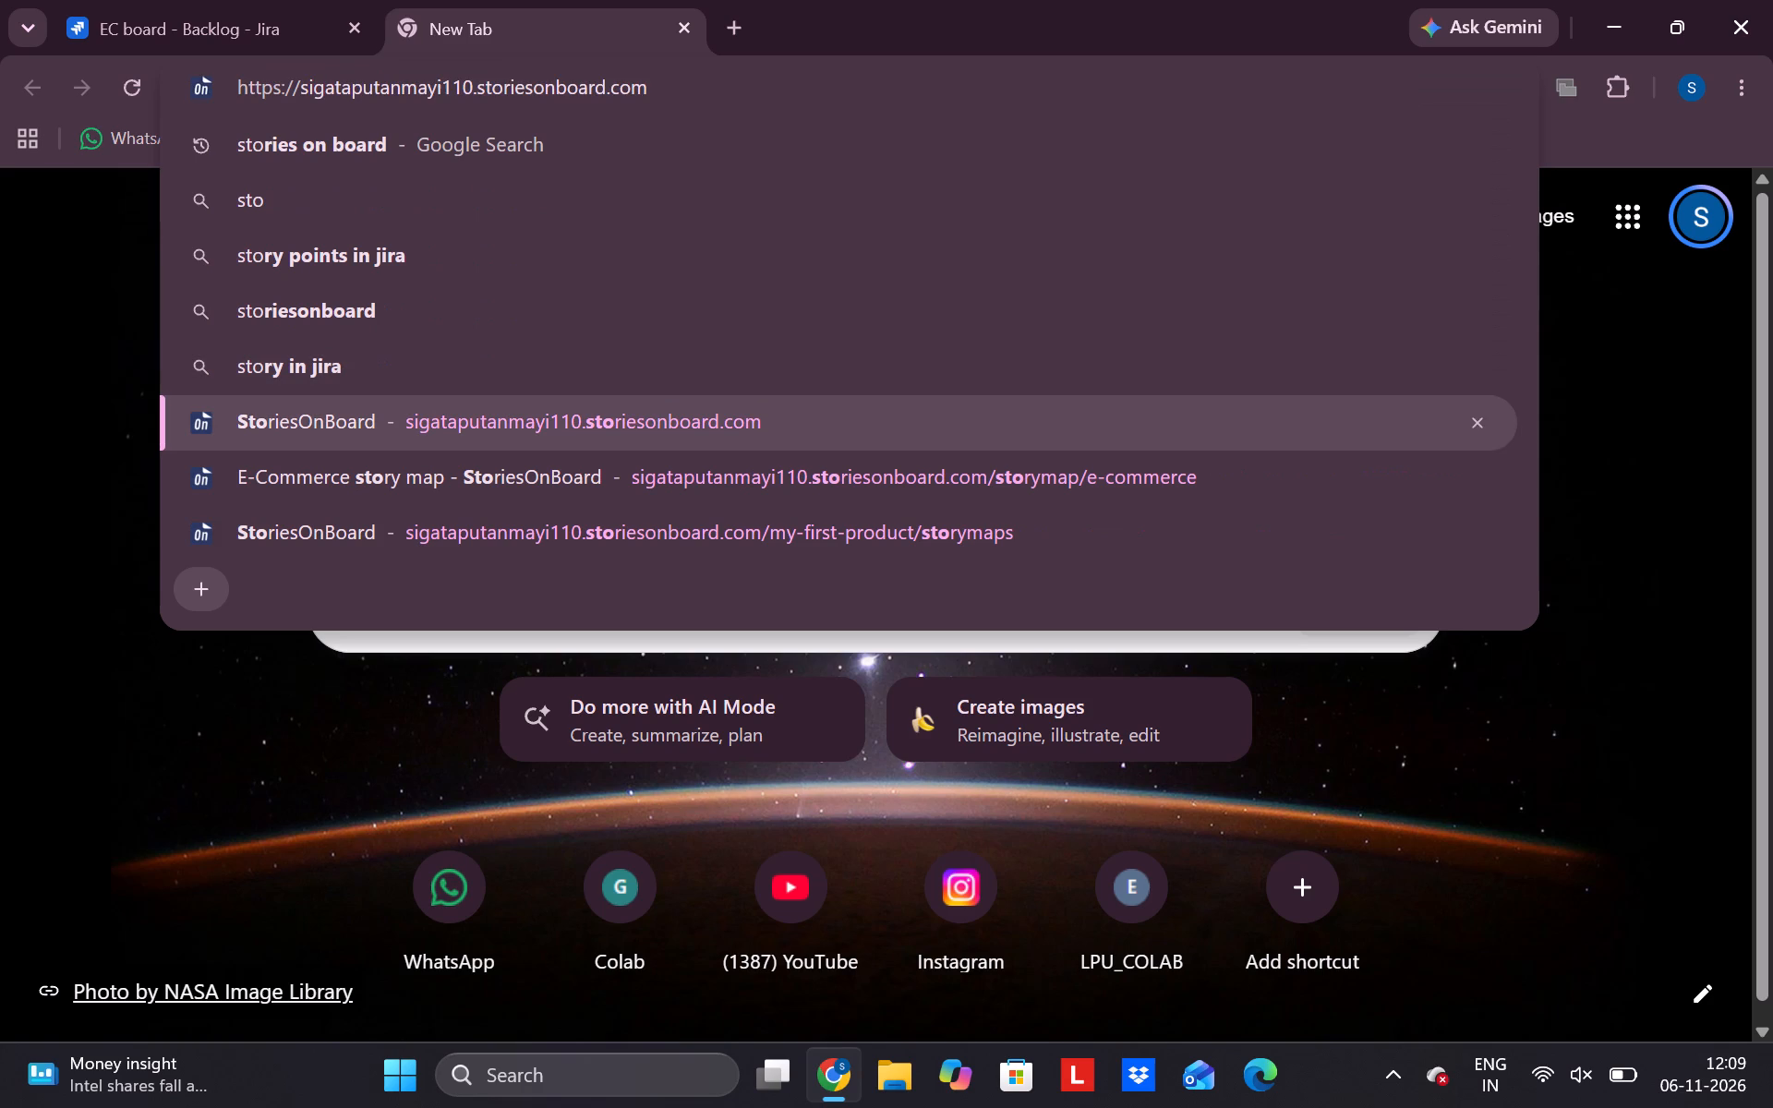
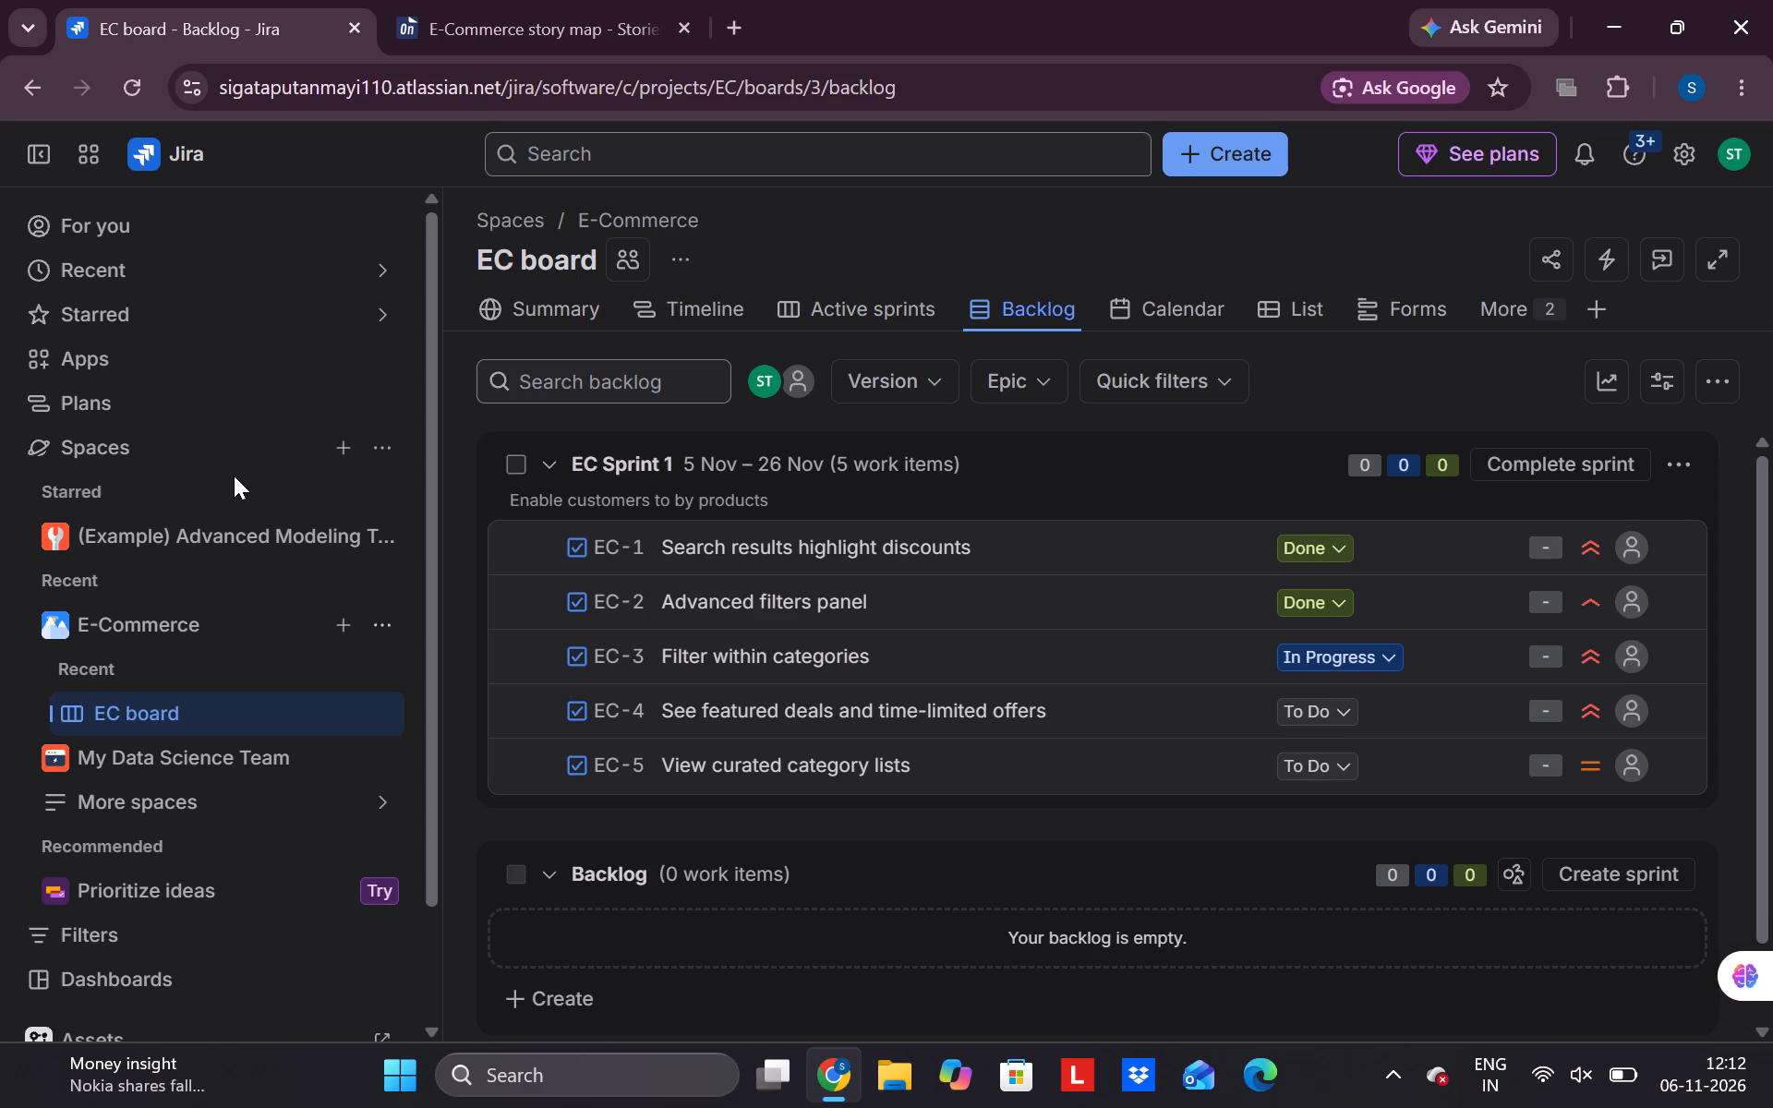
Start a new Jira space from the Scrum template in the Made for you templates.
left_click(344, 452)
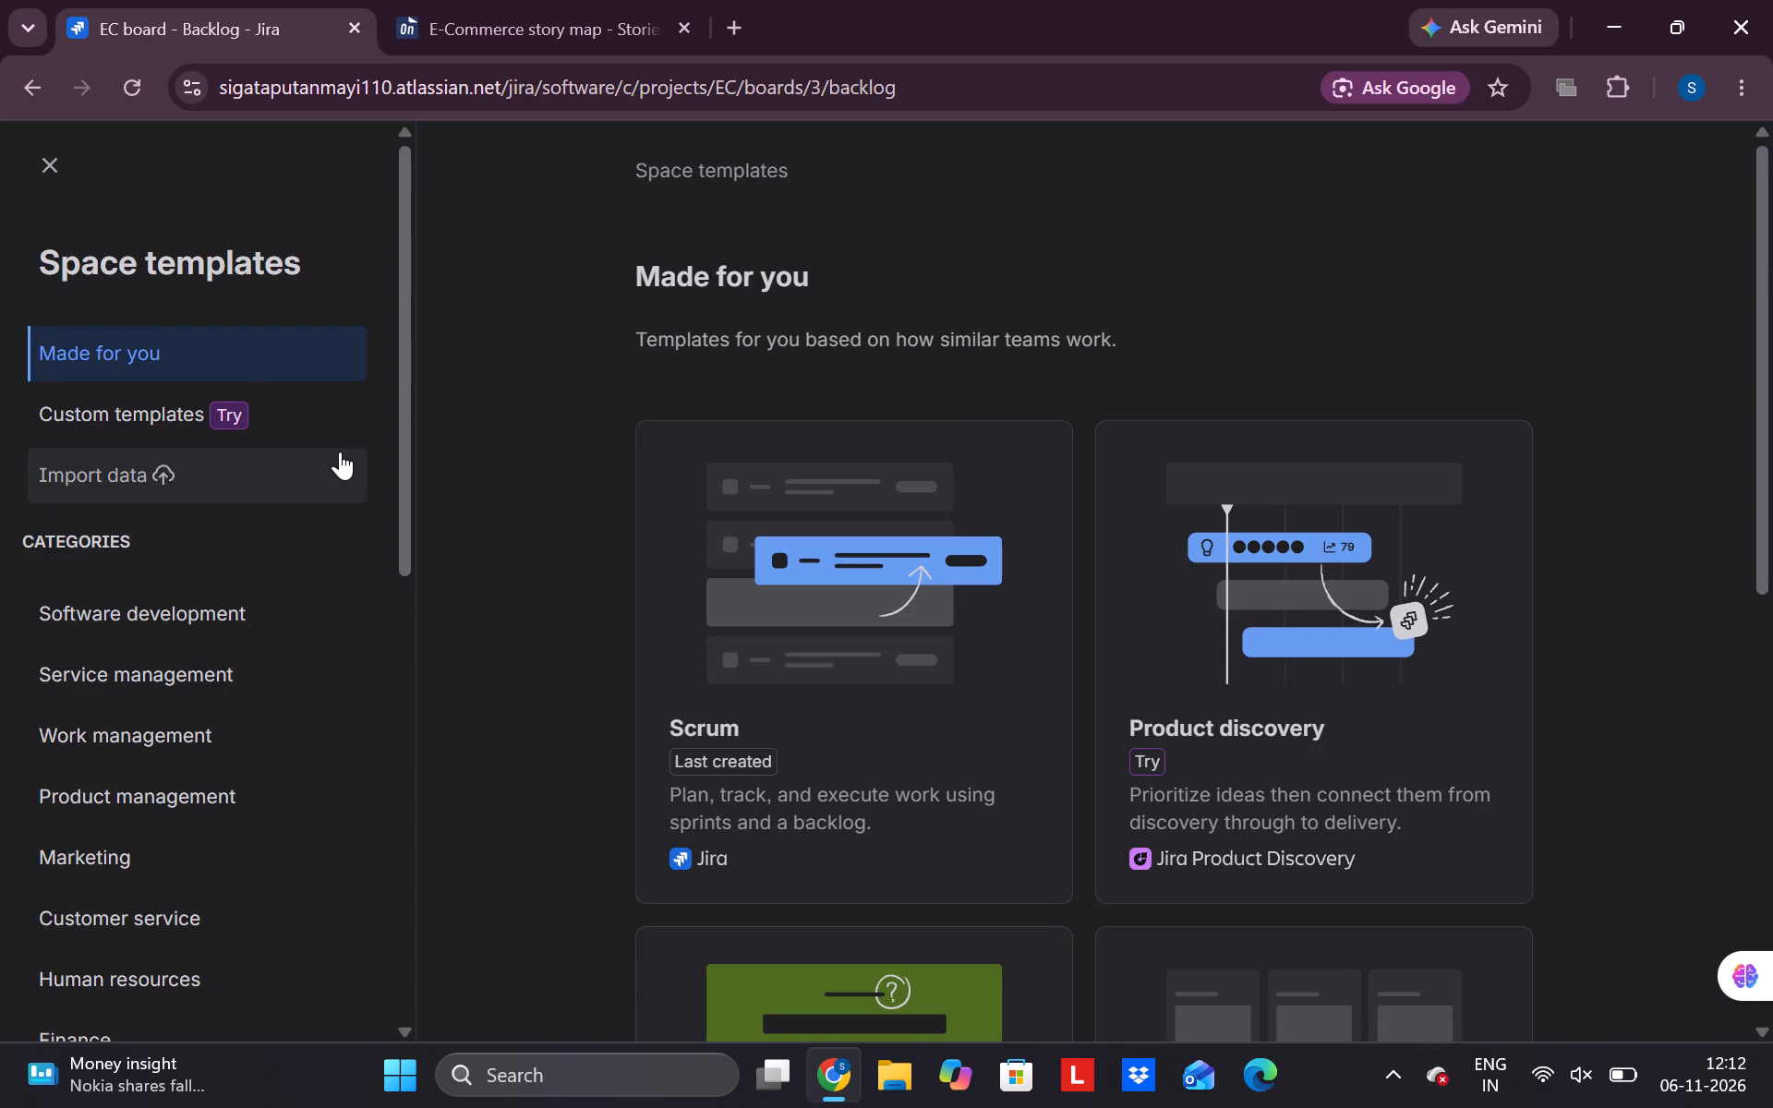
scroll(944, 657, "down", 5)
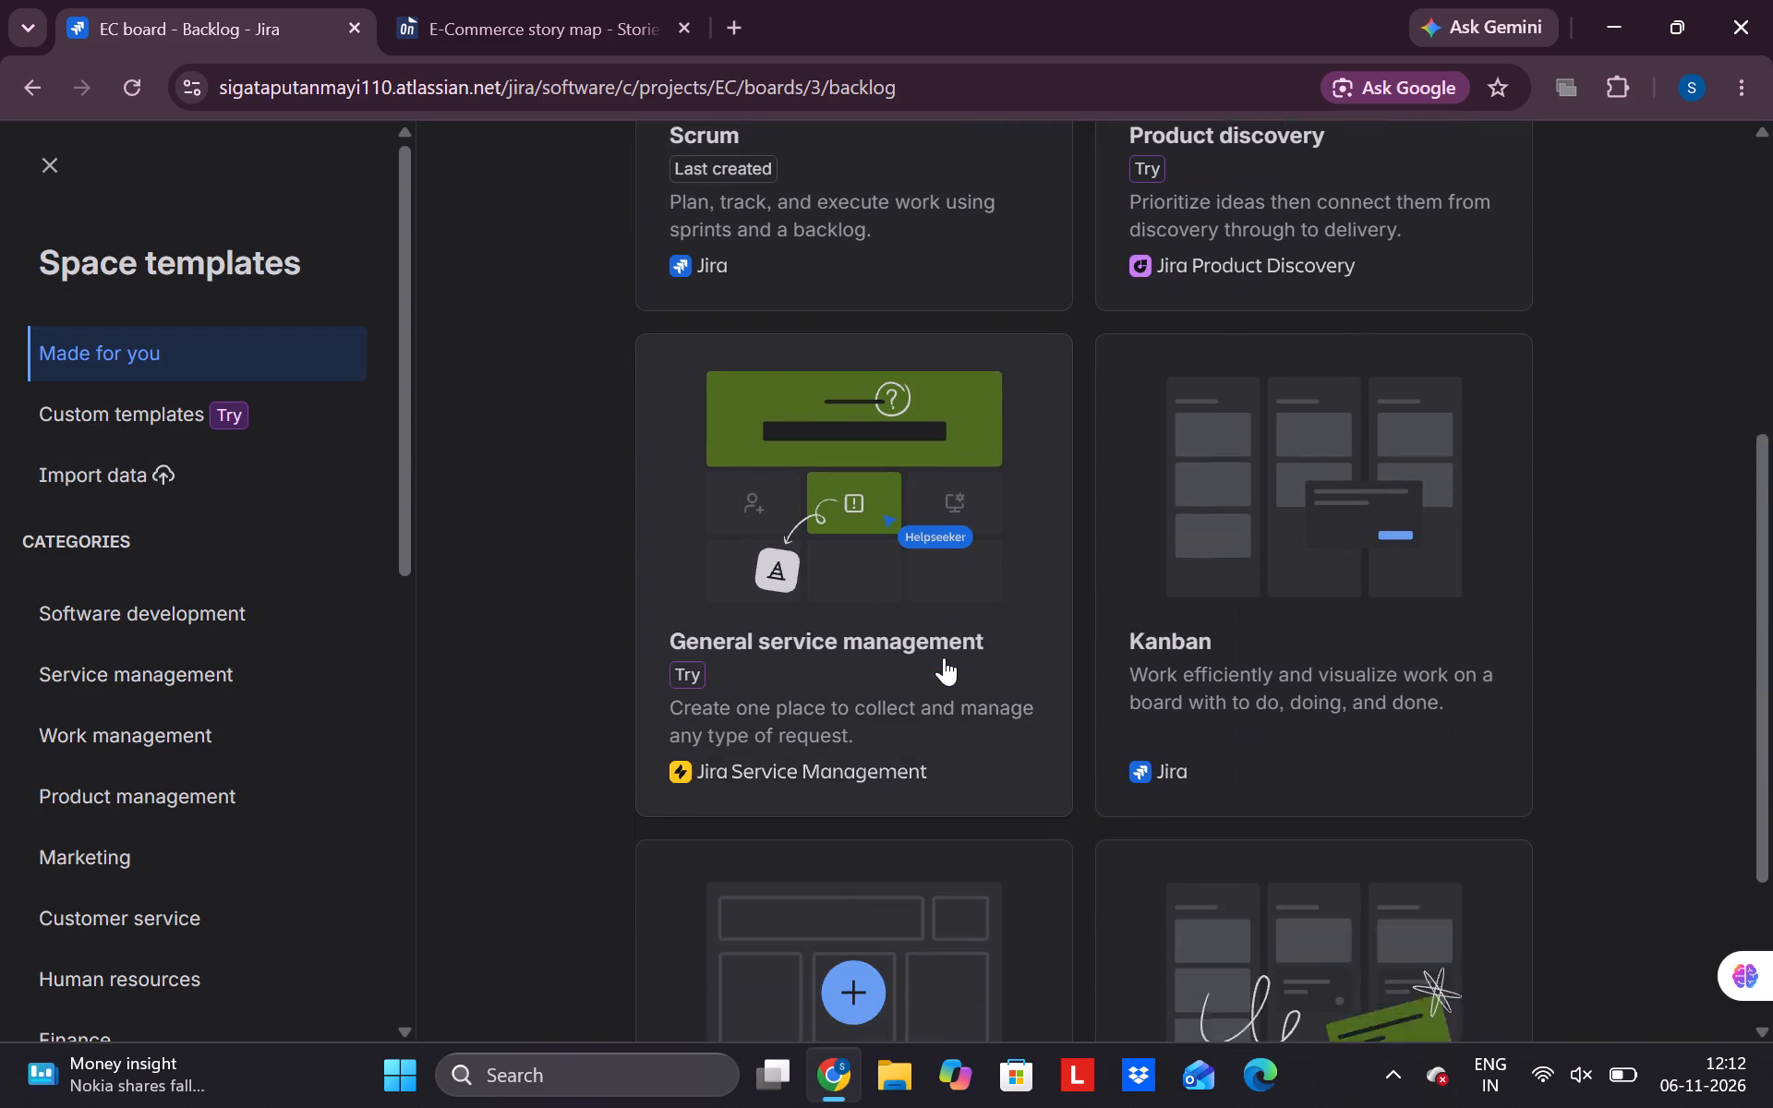
scroll(944, 657, "down", 3)
scroll(944, 657, "up", 7)
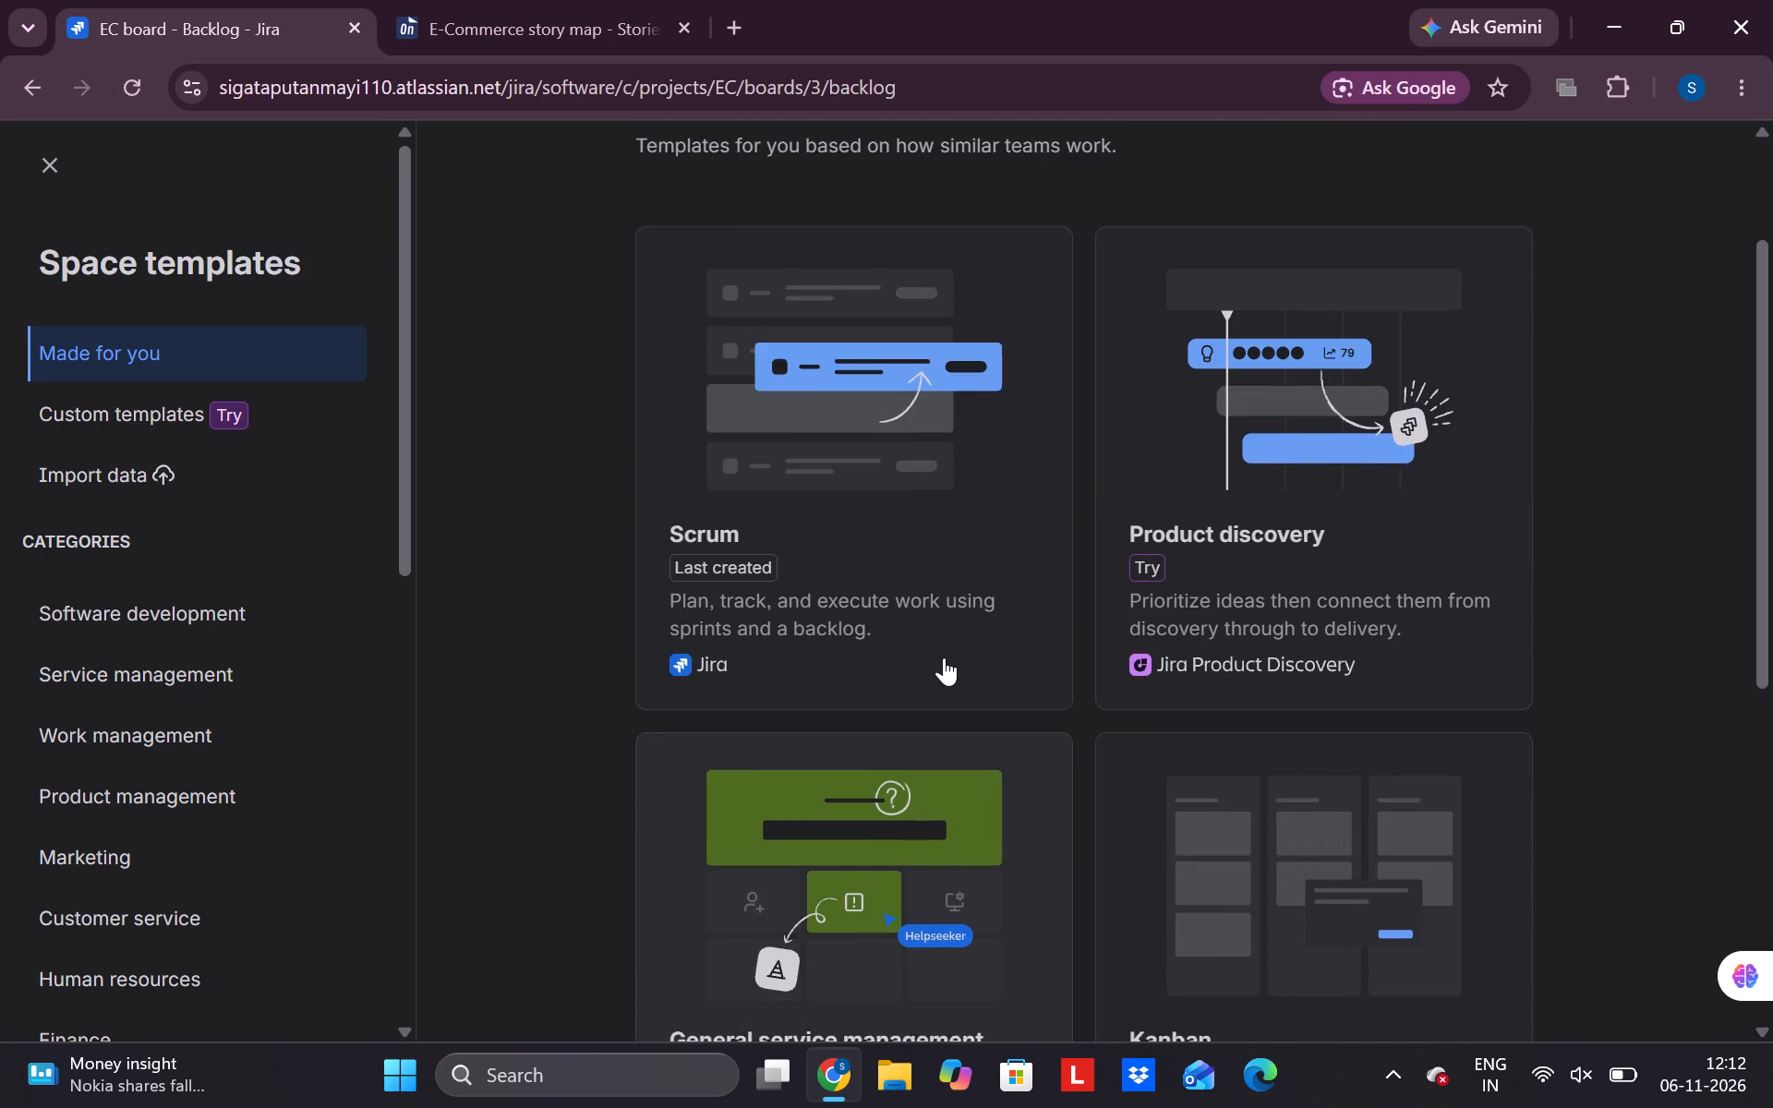
scroll(944, 657, "up", 1)
left_click(794, 648)
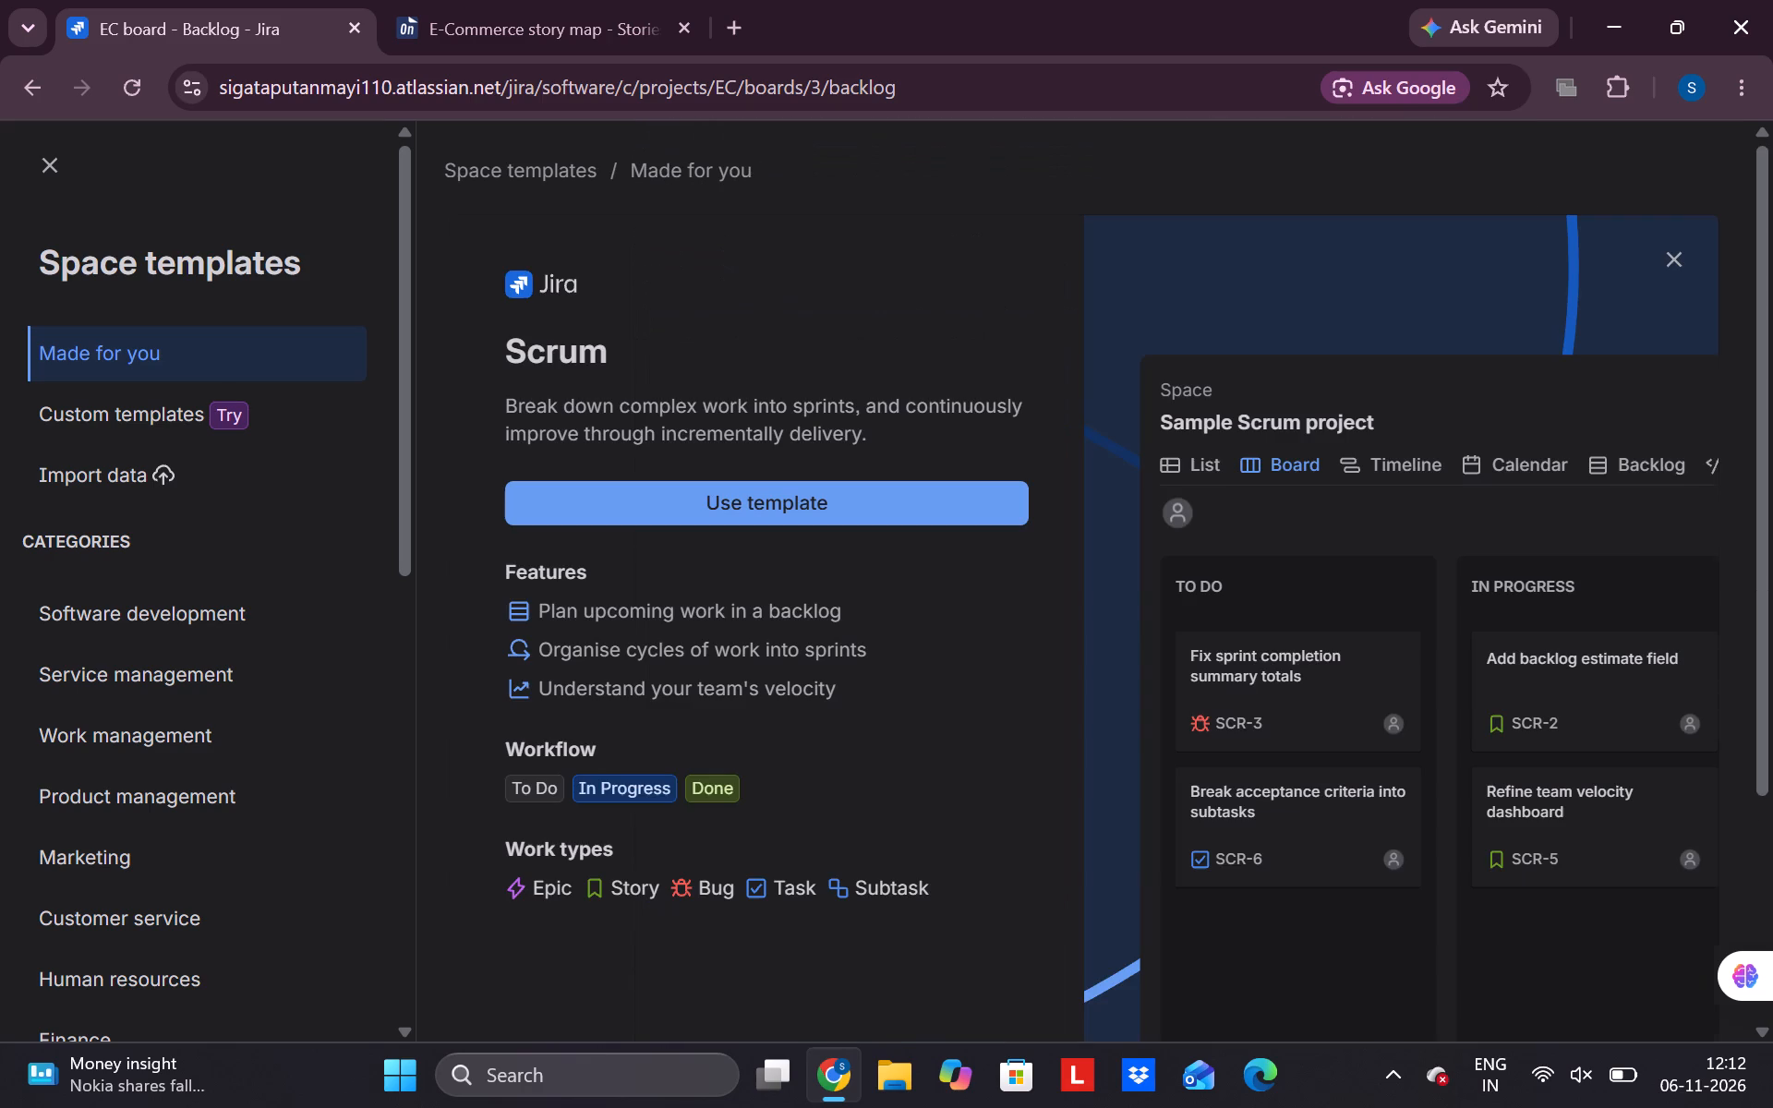
left_click(818, 511)
Name the space MediCare, make it company-managed, and continue to the space configuration.
left_click(524, 437)
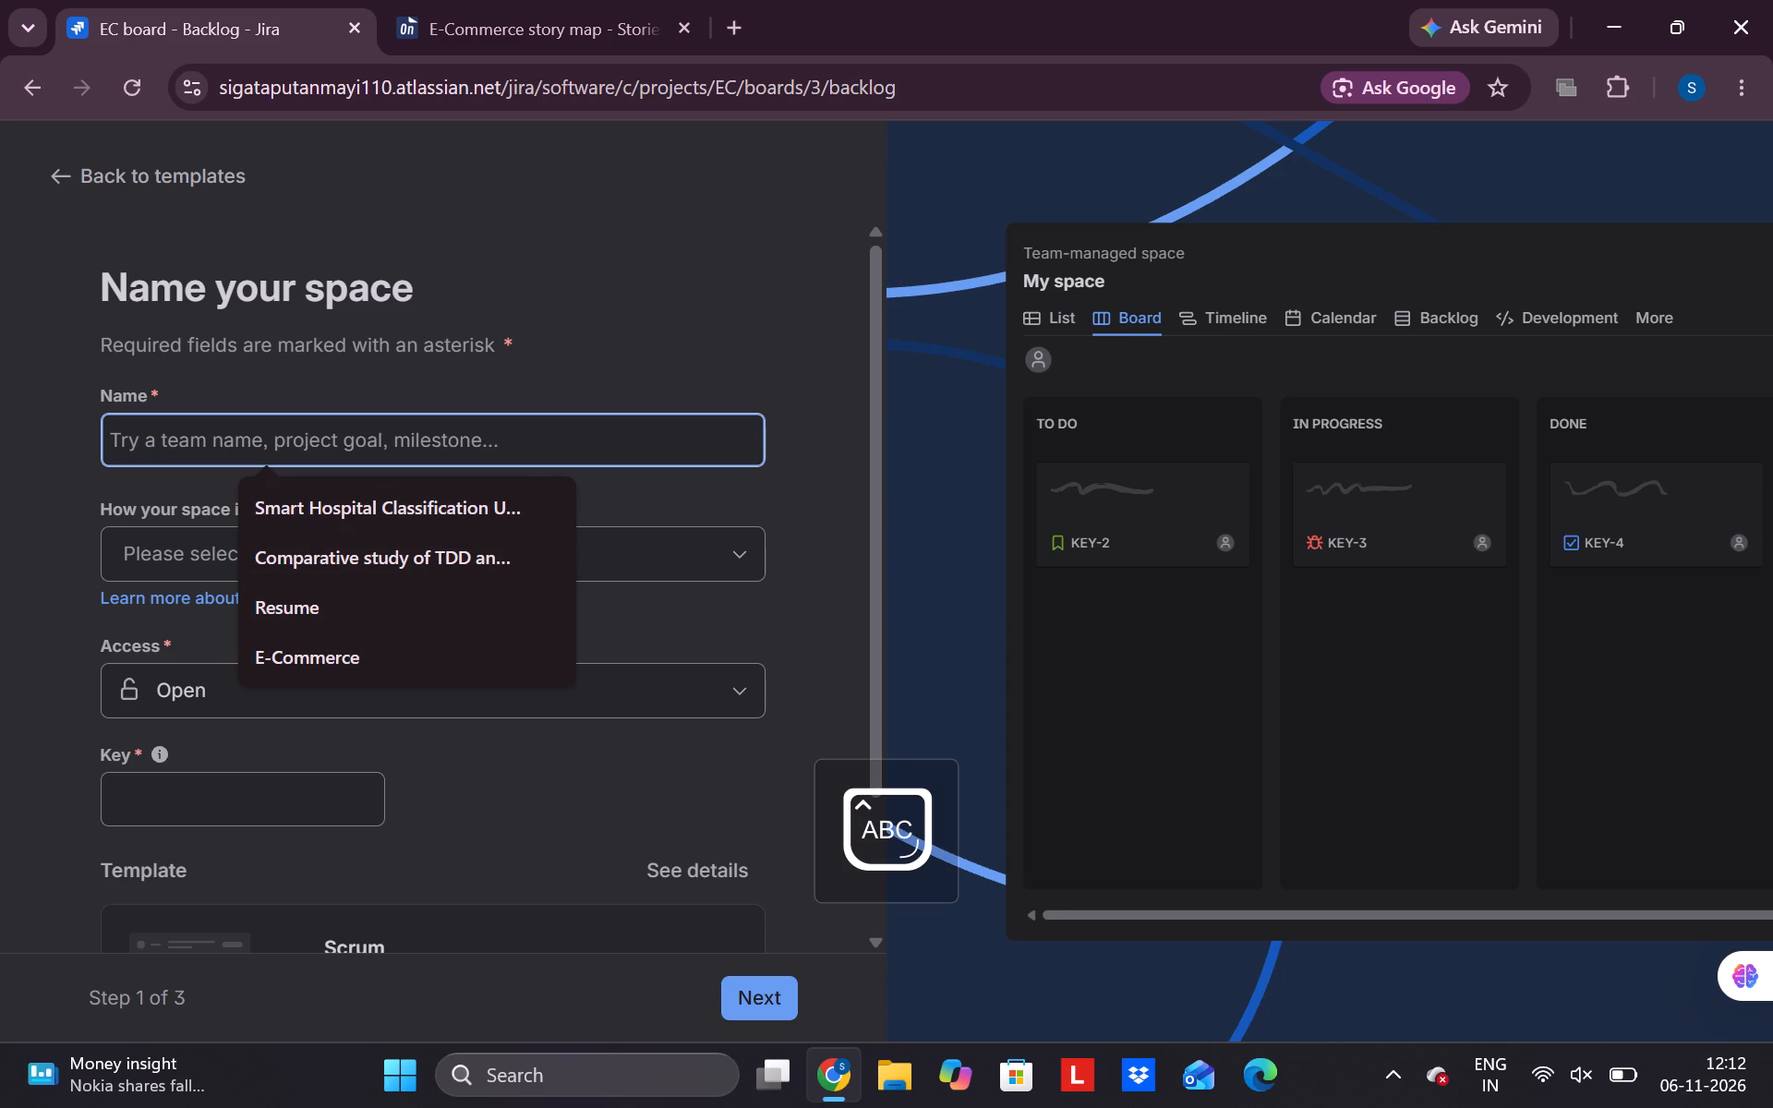
type("edi")
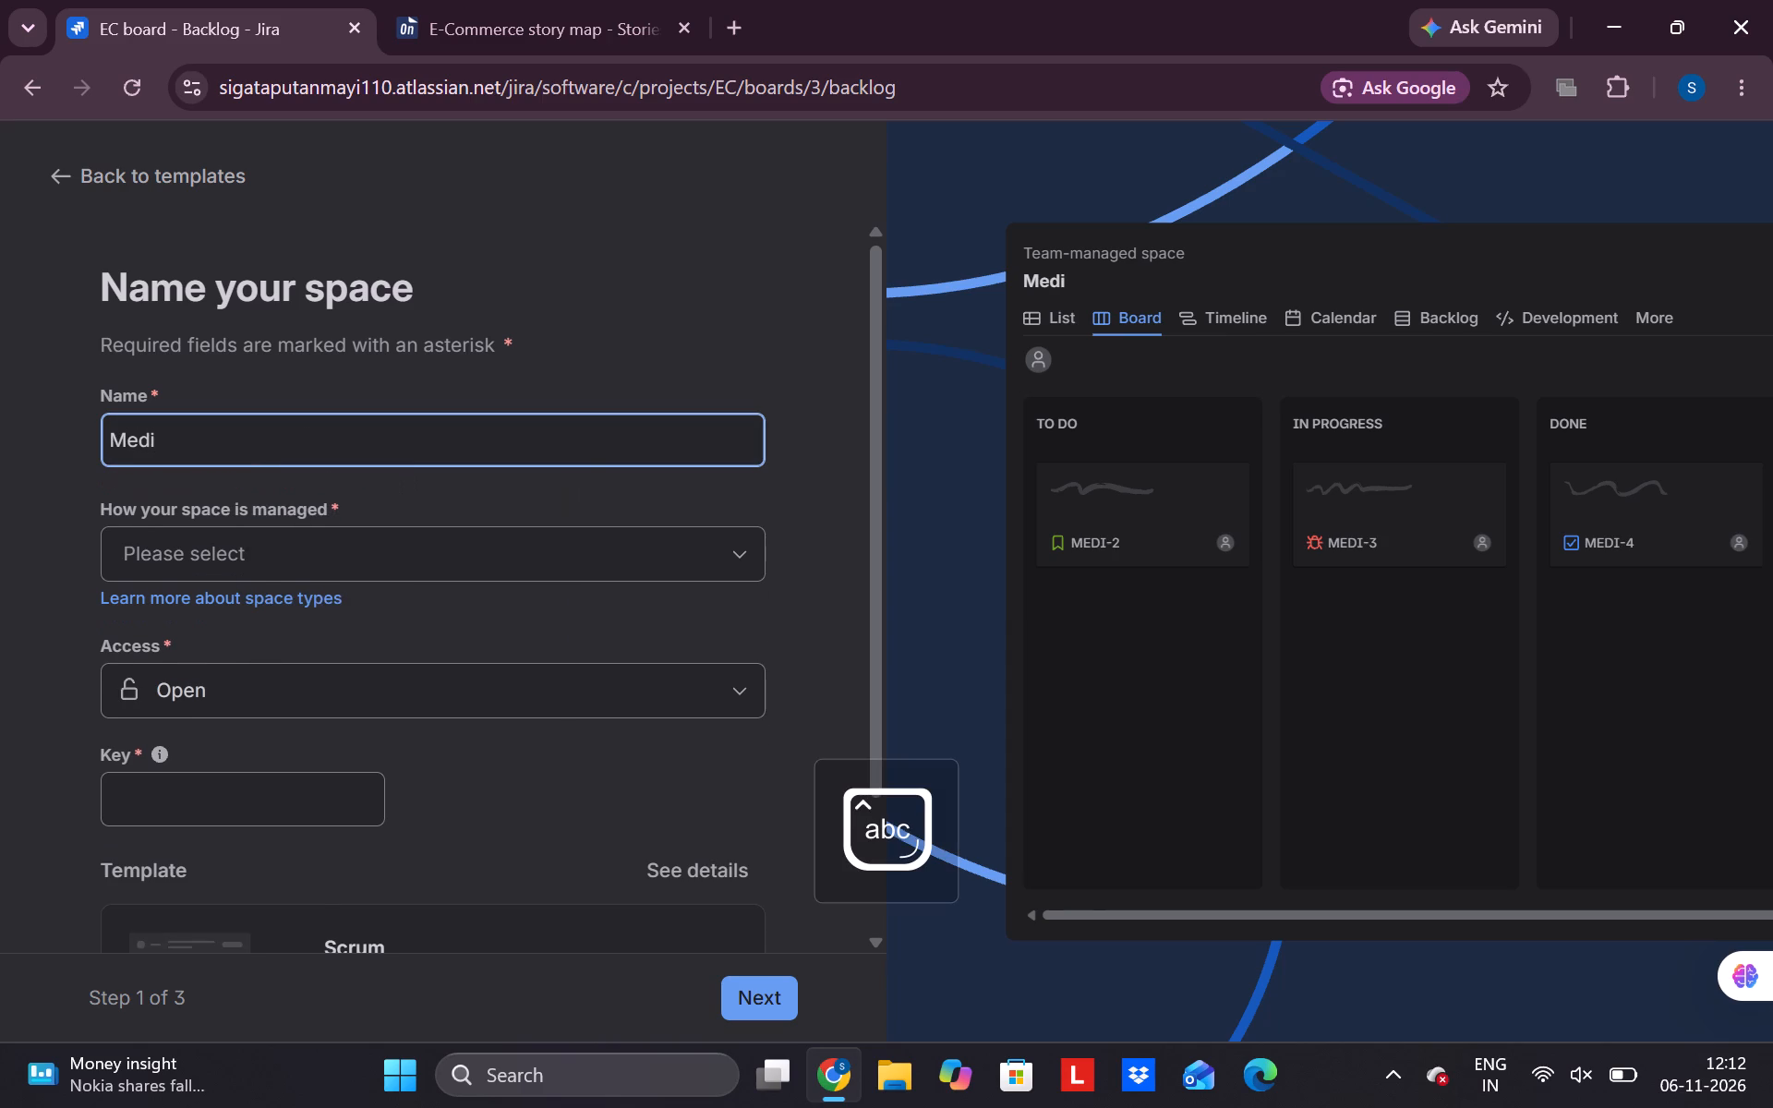
key("c")
left_click(306, 558)
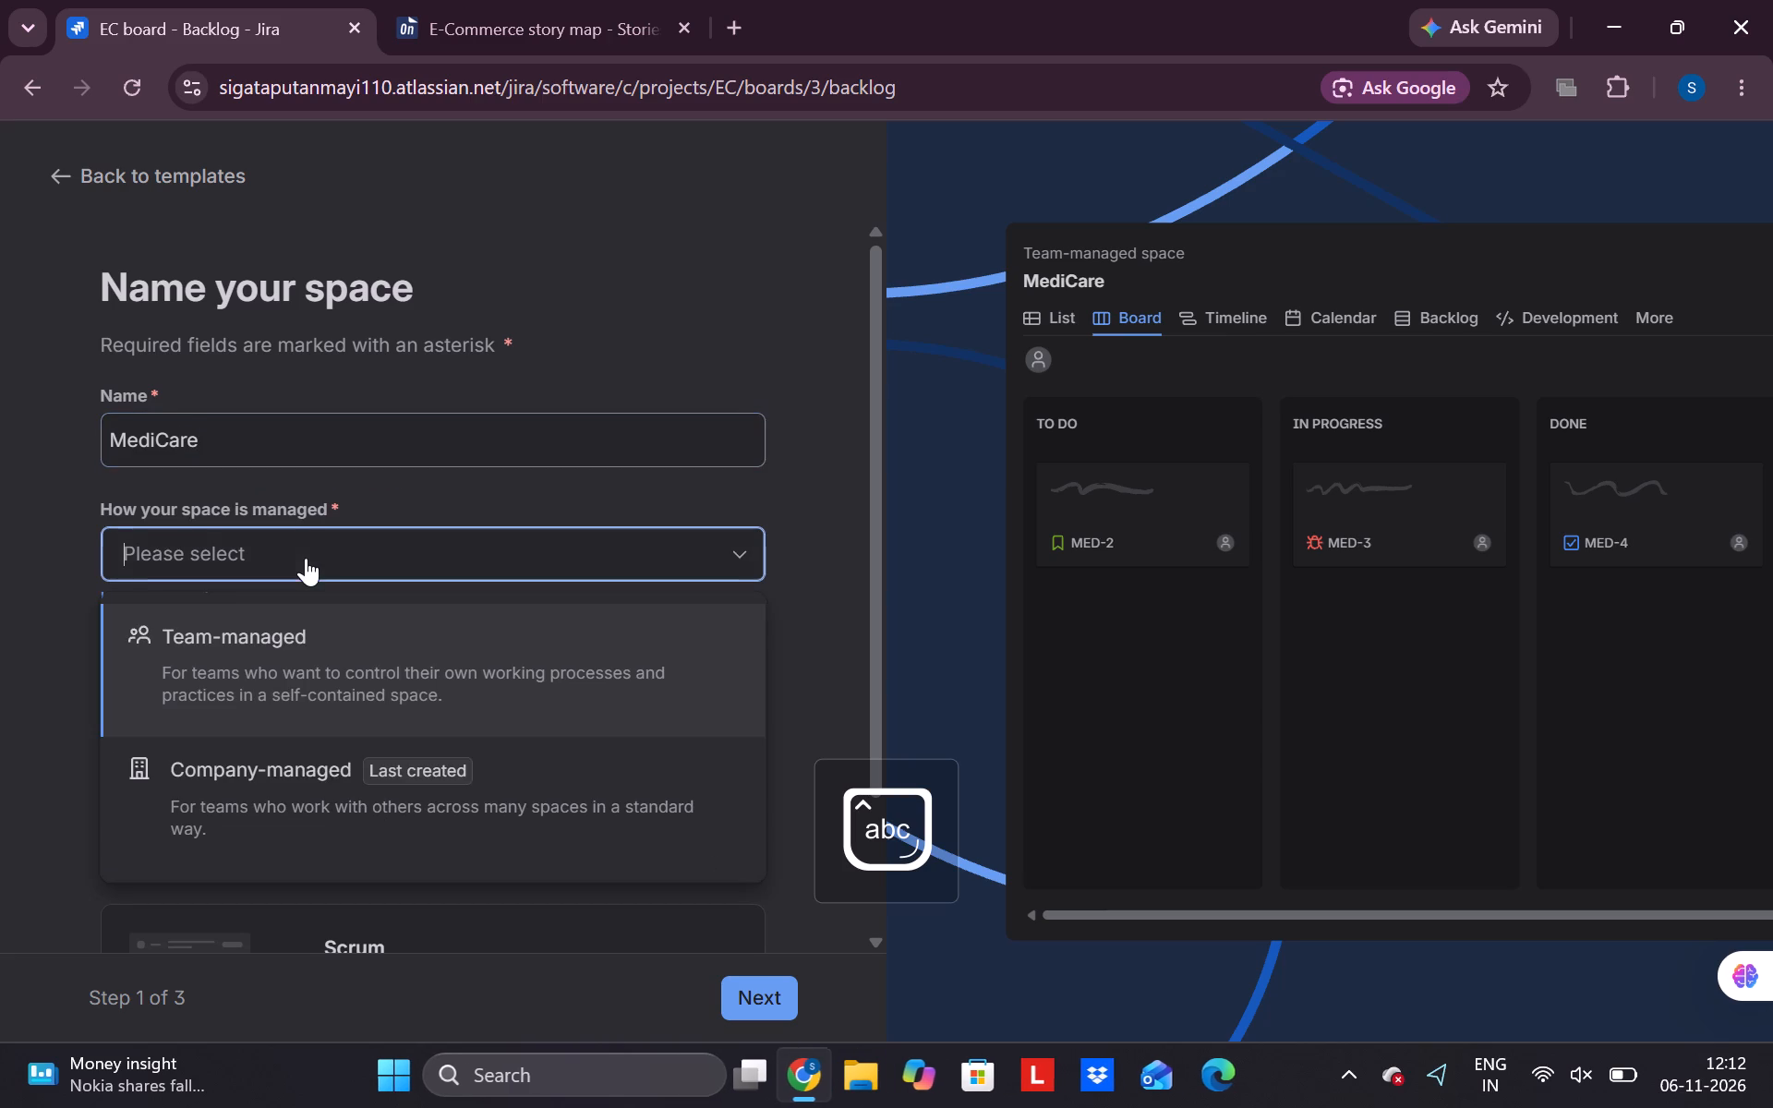
left_click(295, 765)
scroll(464, 638, "down", 1)
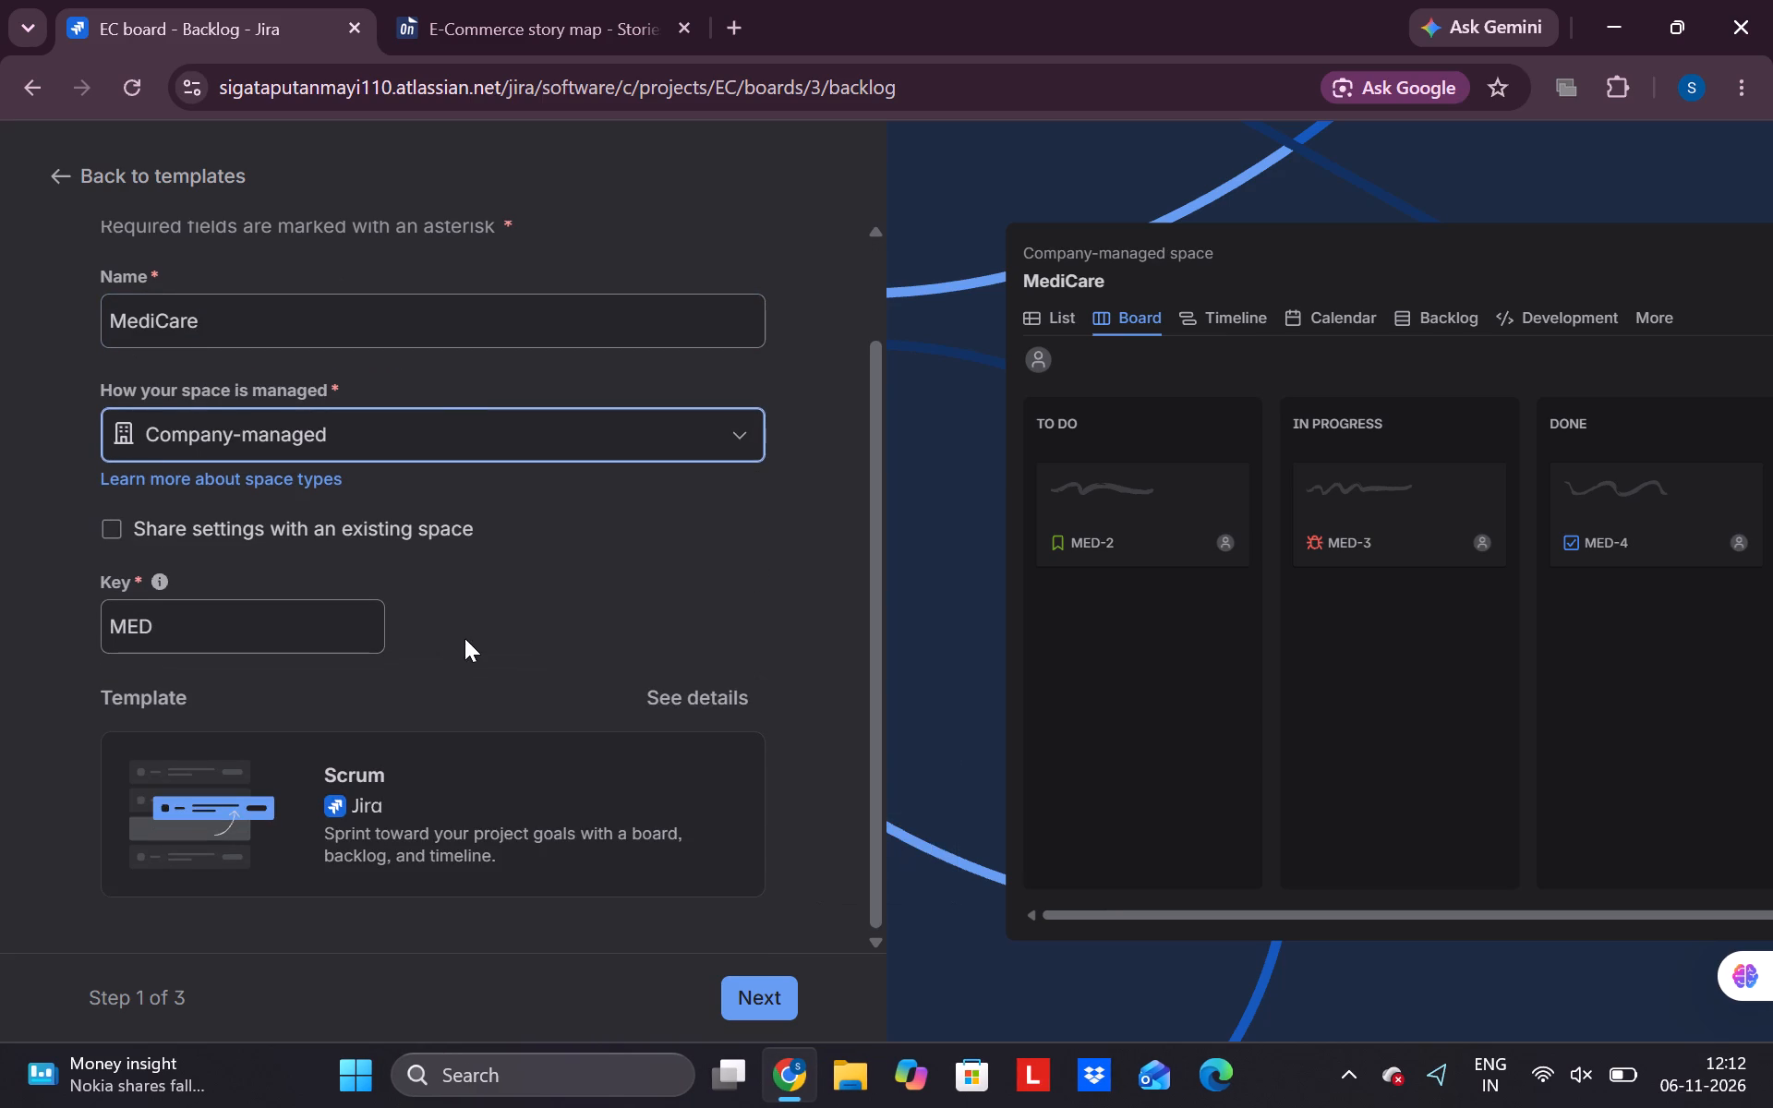
scroll(464, 638, "down", 4)
left_click(765, 998)
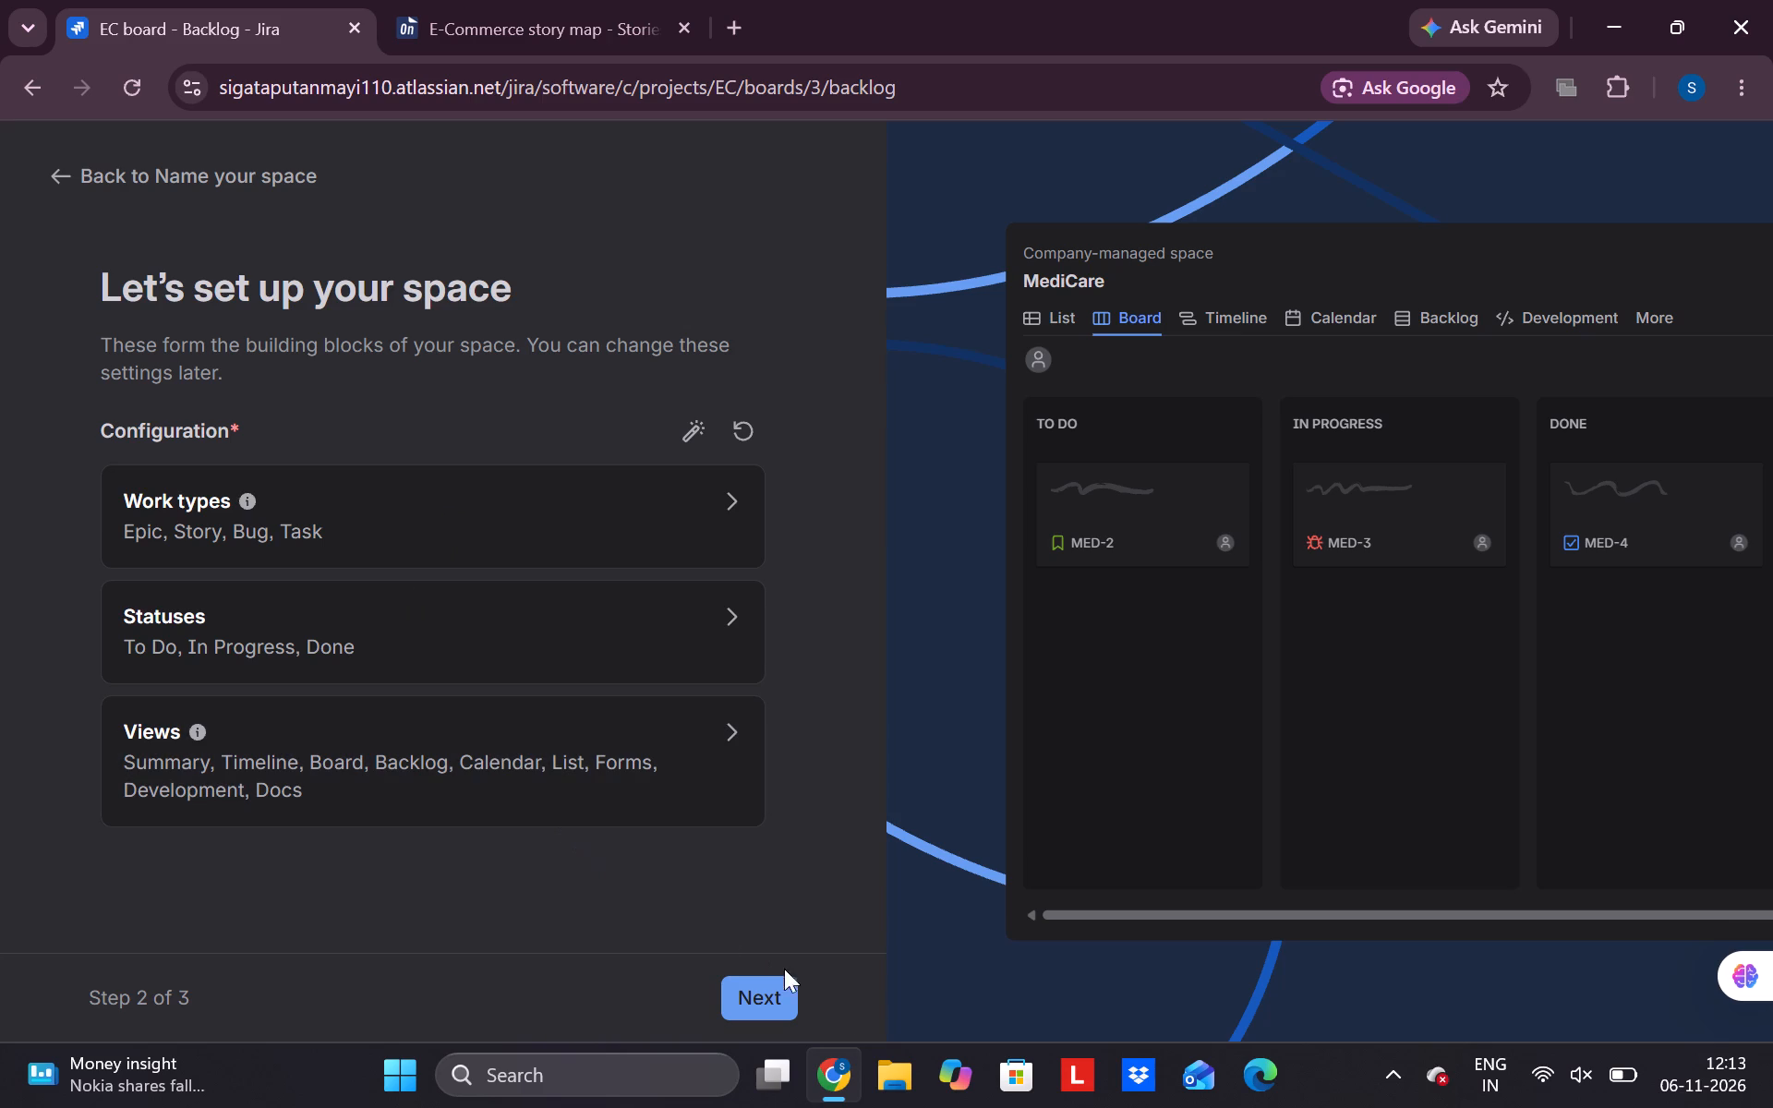
Accept the default work types, statuses and views, and finish the space setup without inviting any team members.
left_click(763, 994)
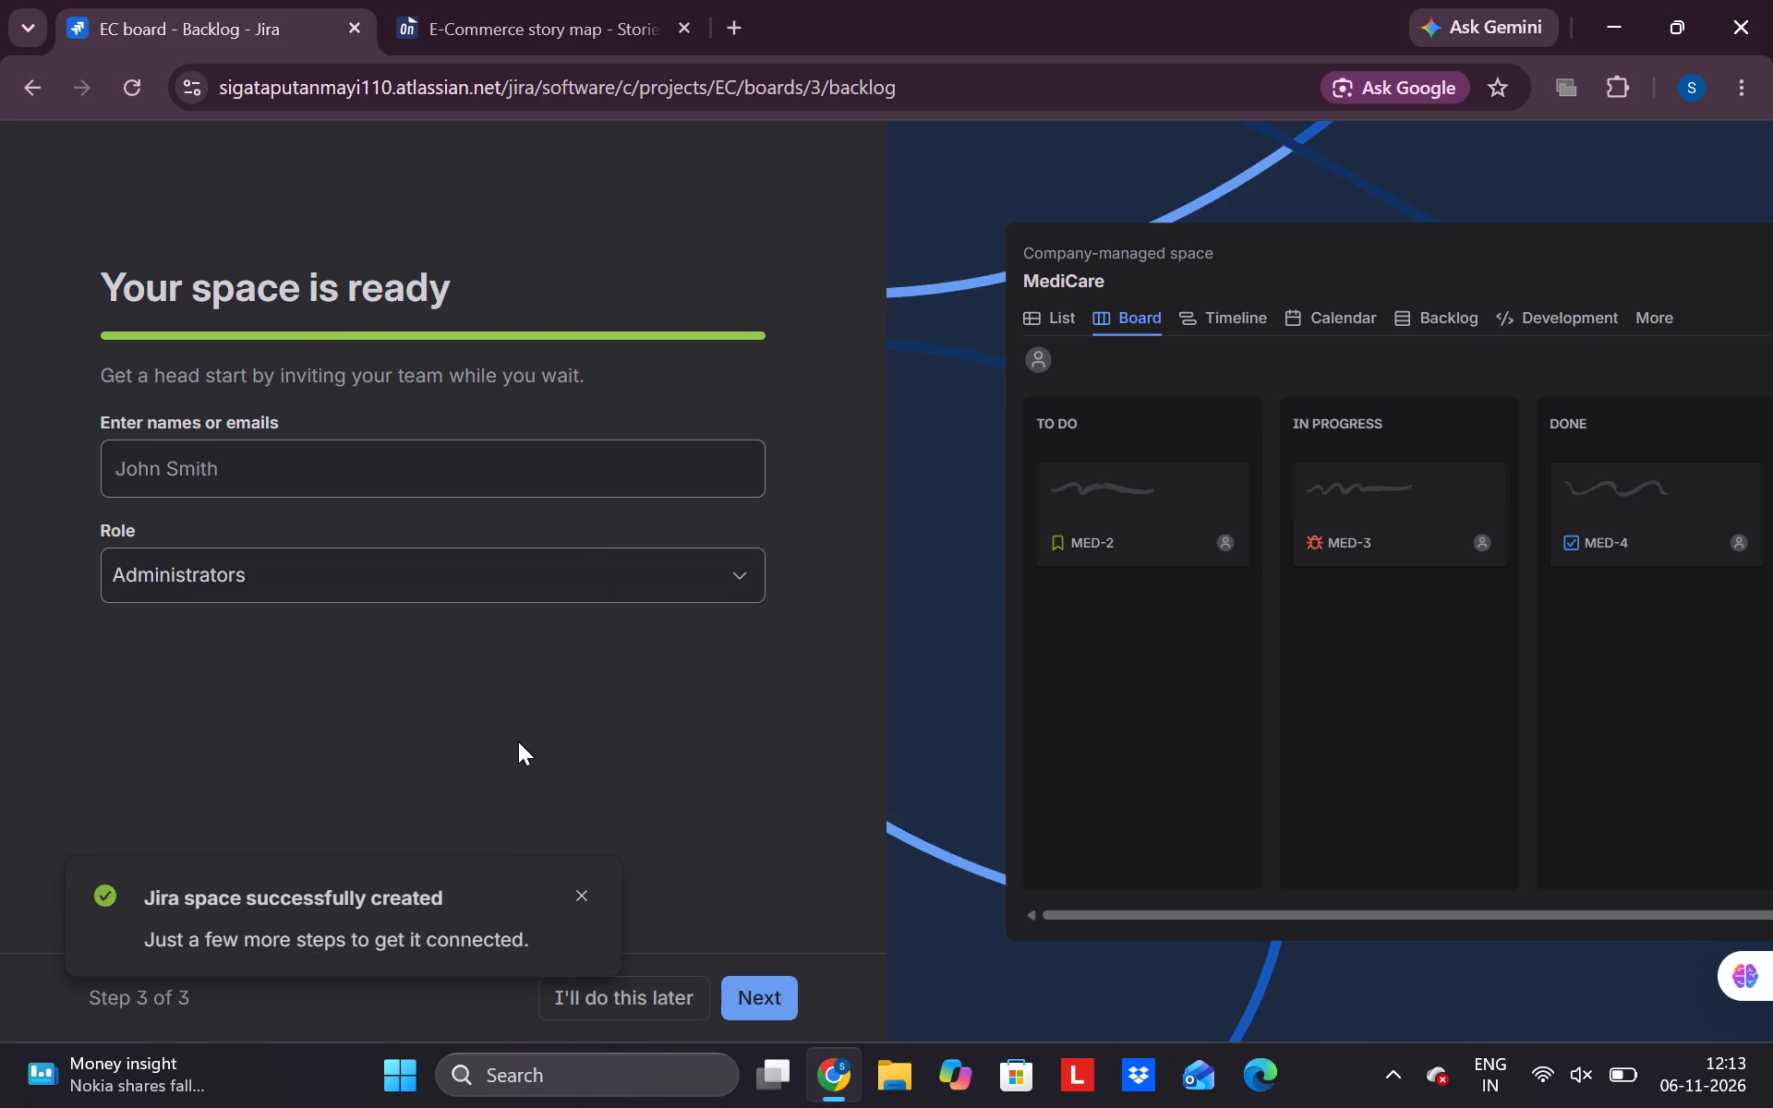
left_click(584, 887)
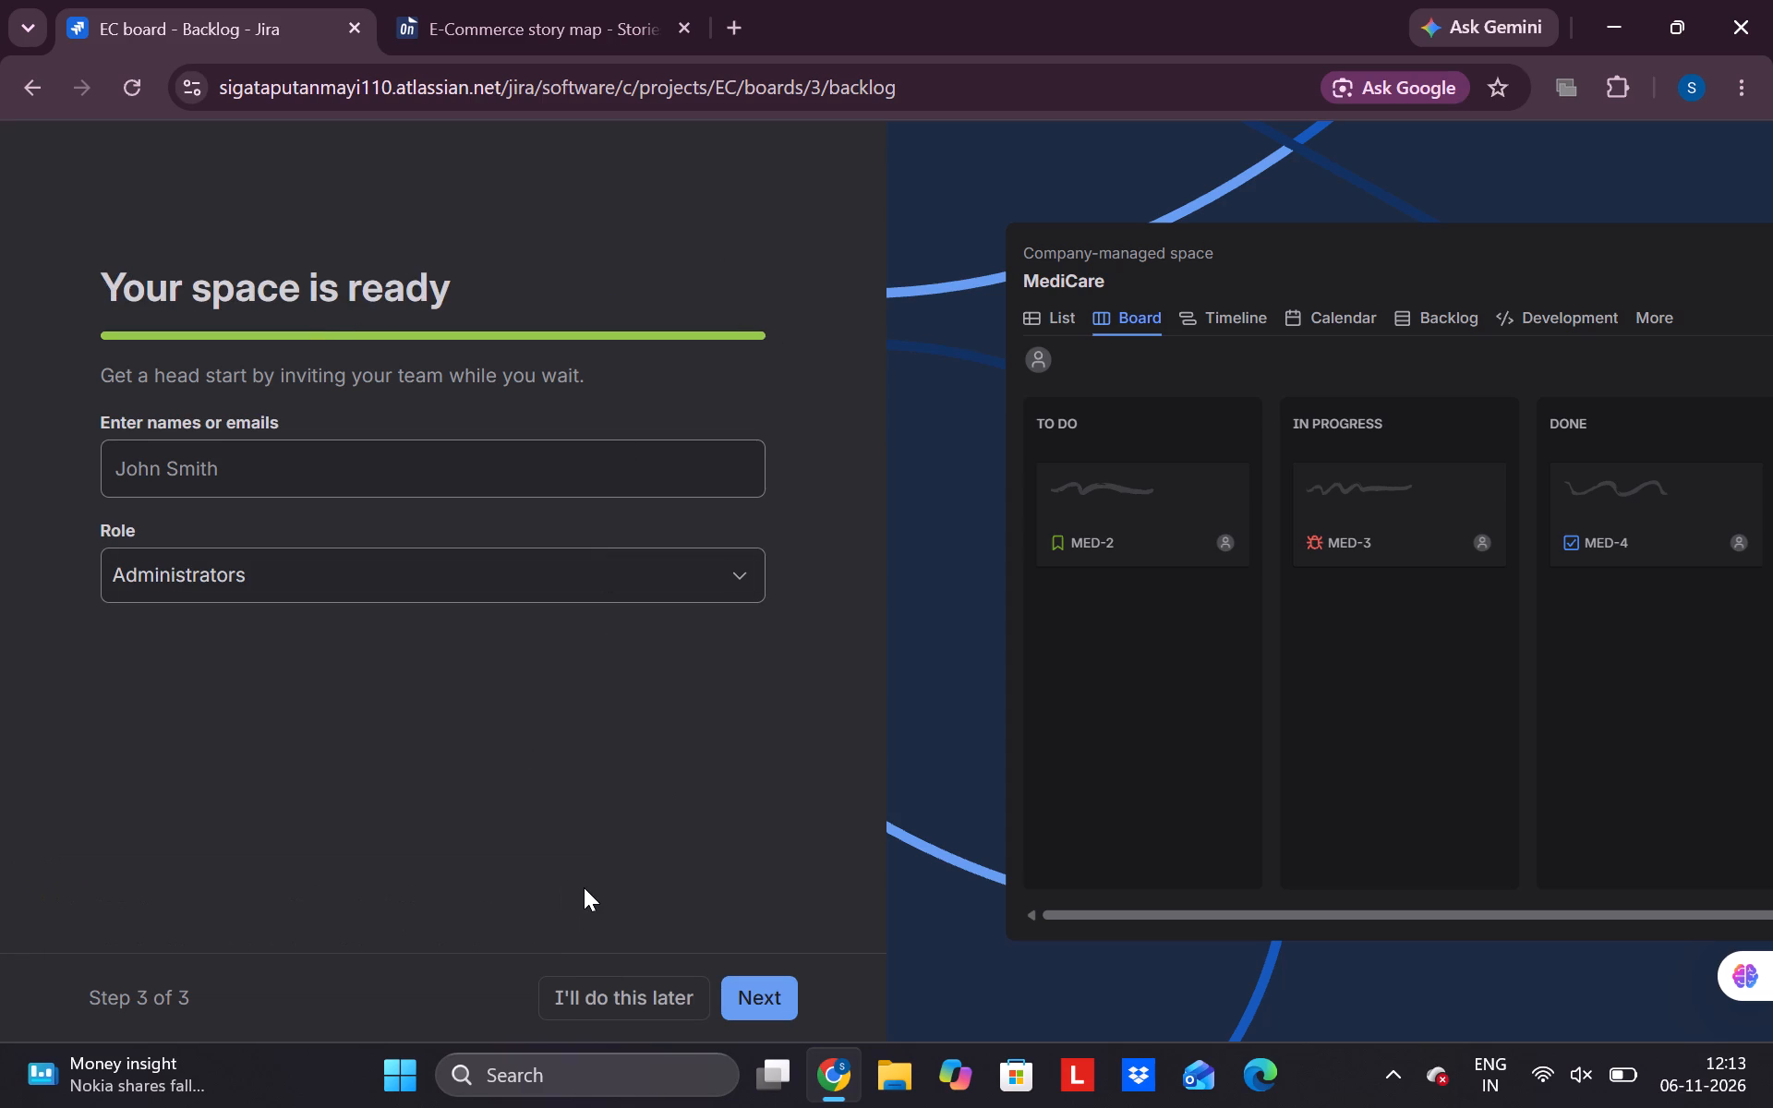
left_click(773, 1006)
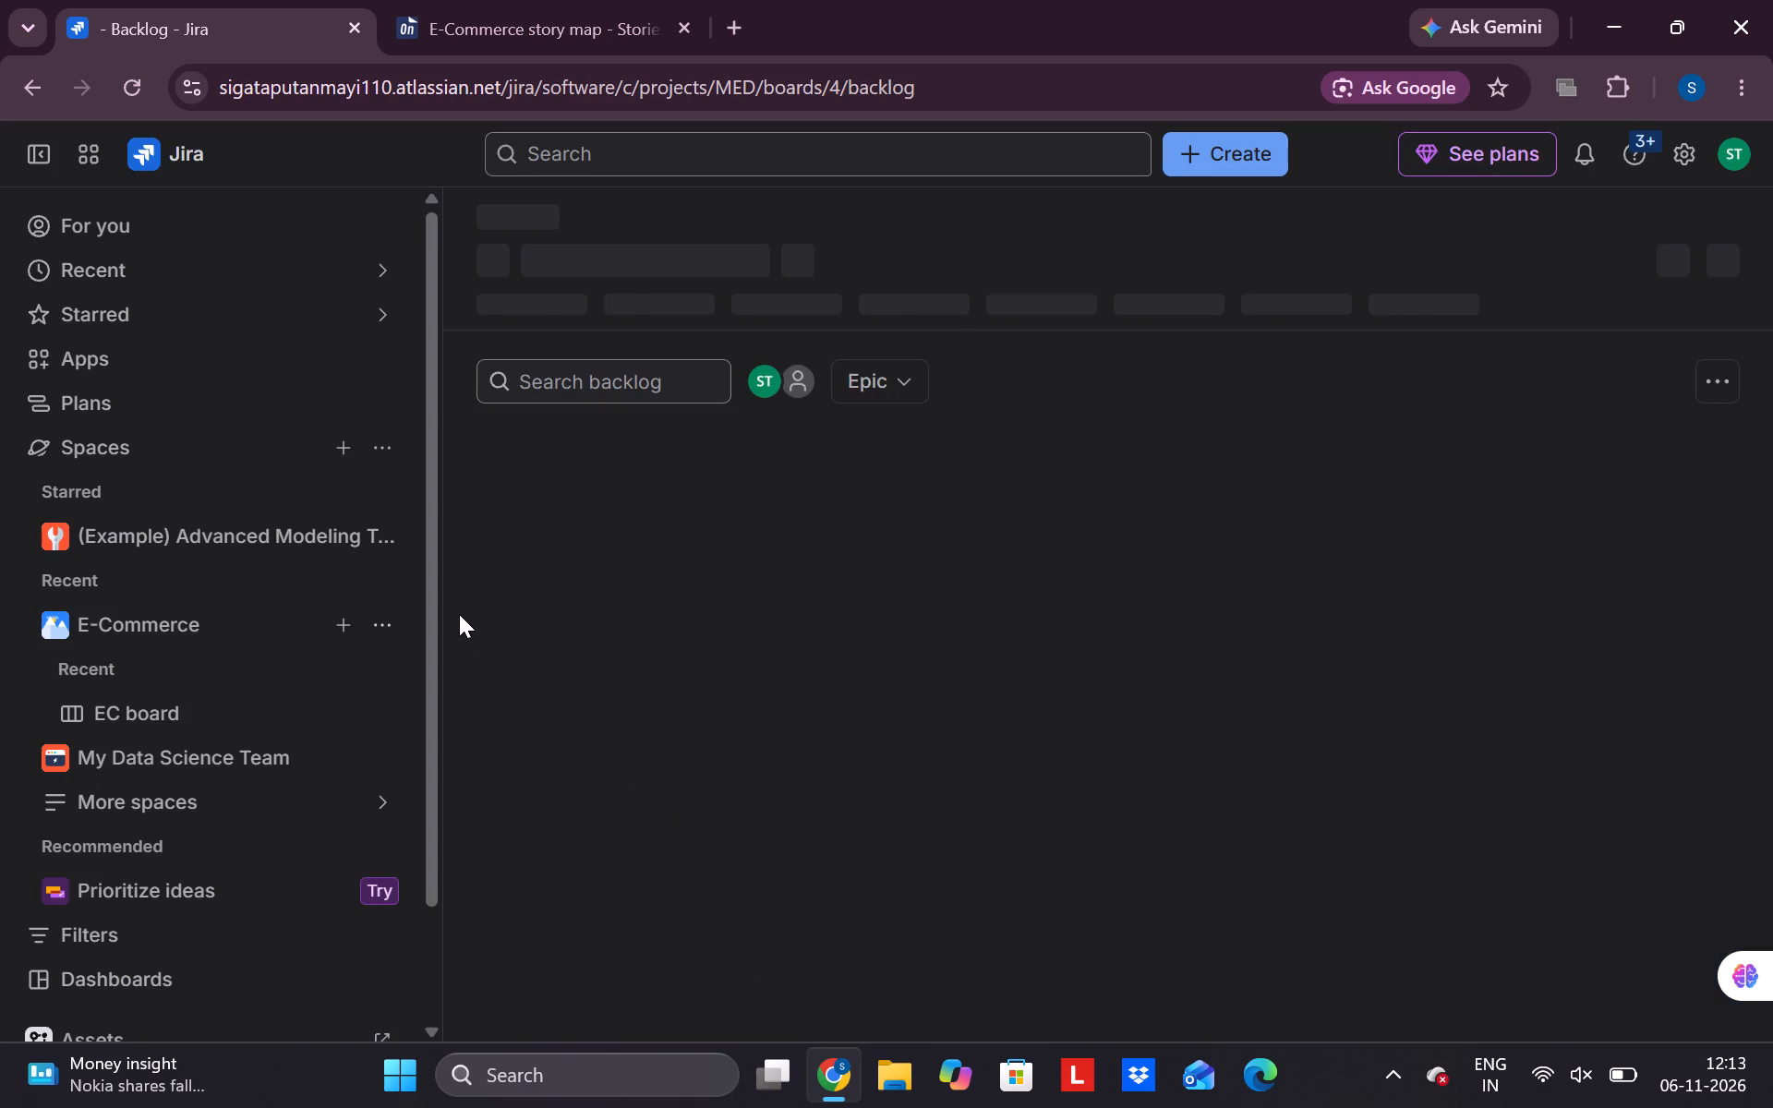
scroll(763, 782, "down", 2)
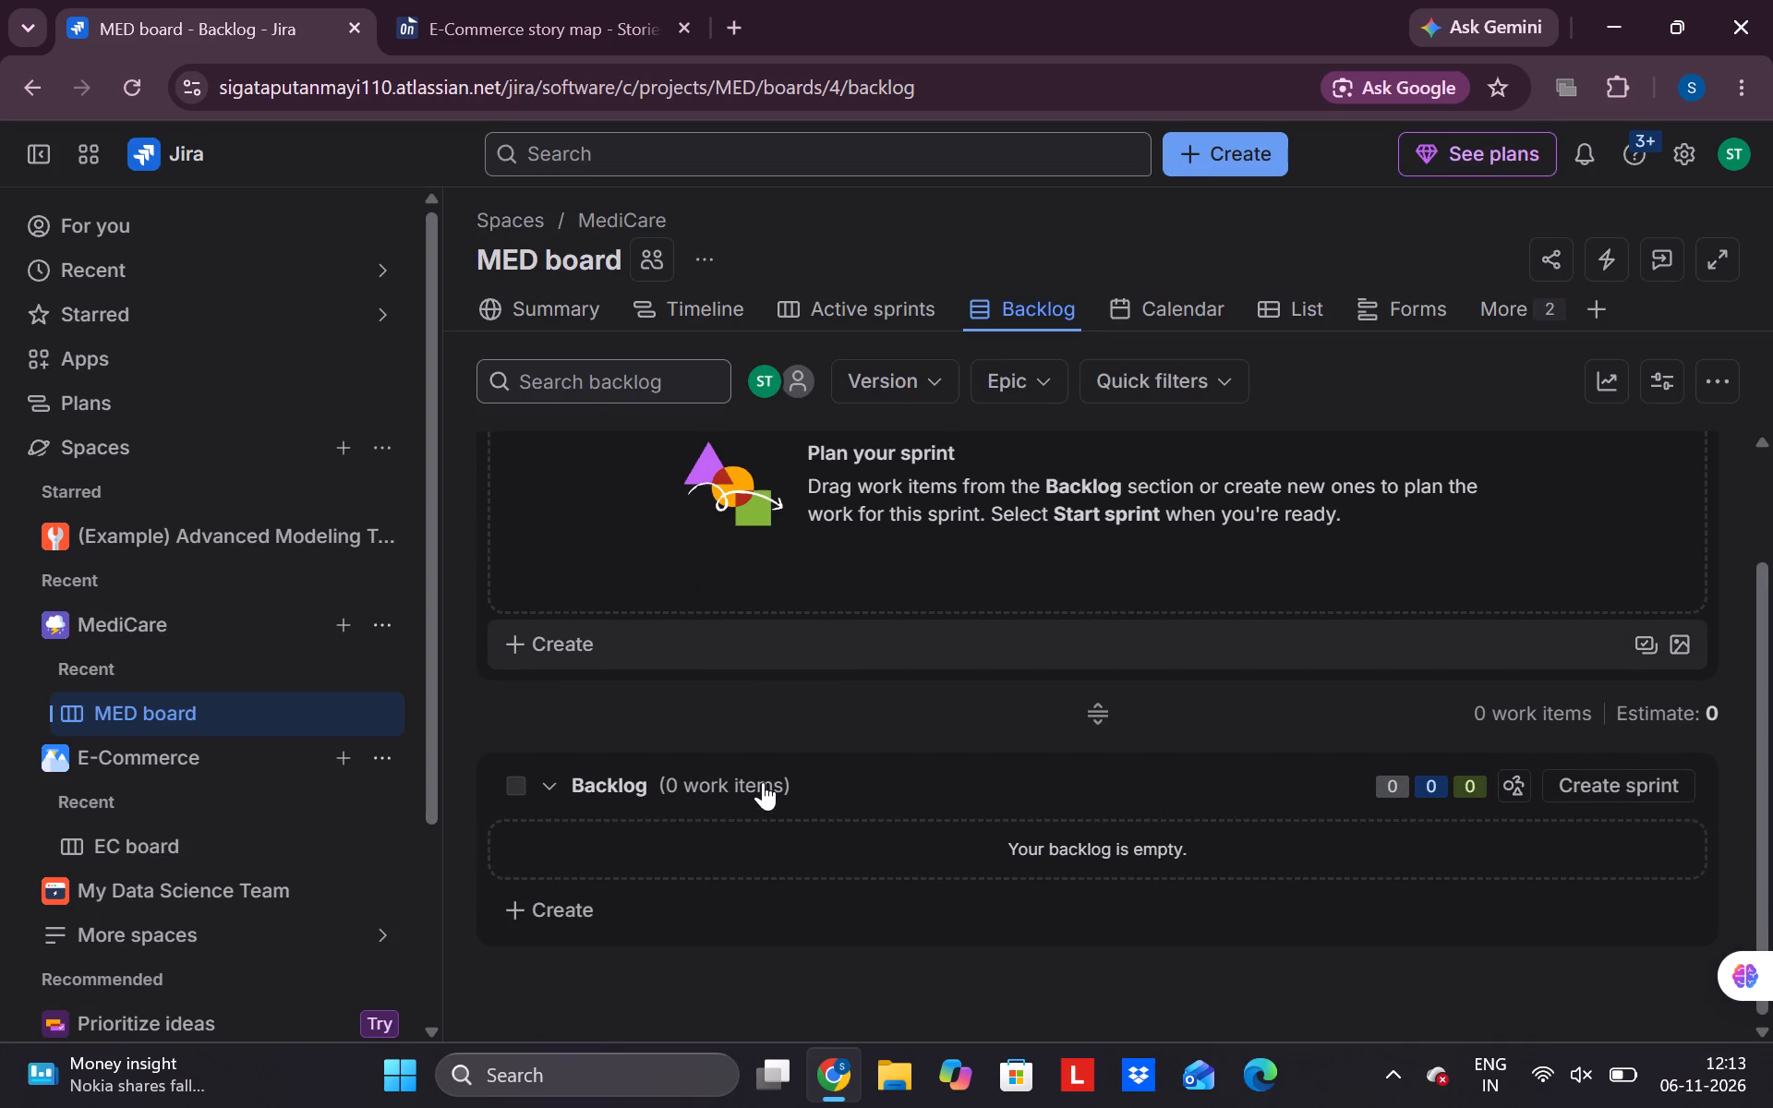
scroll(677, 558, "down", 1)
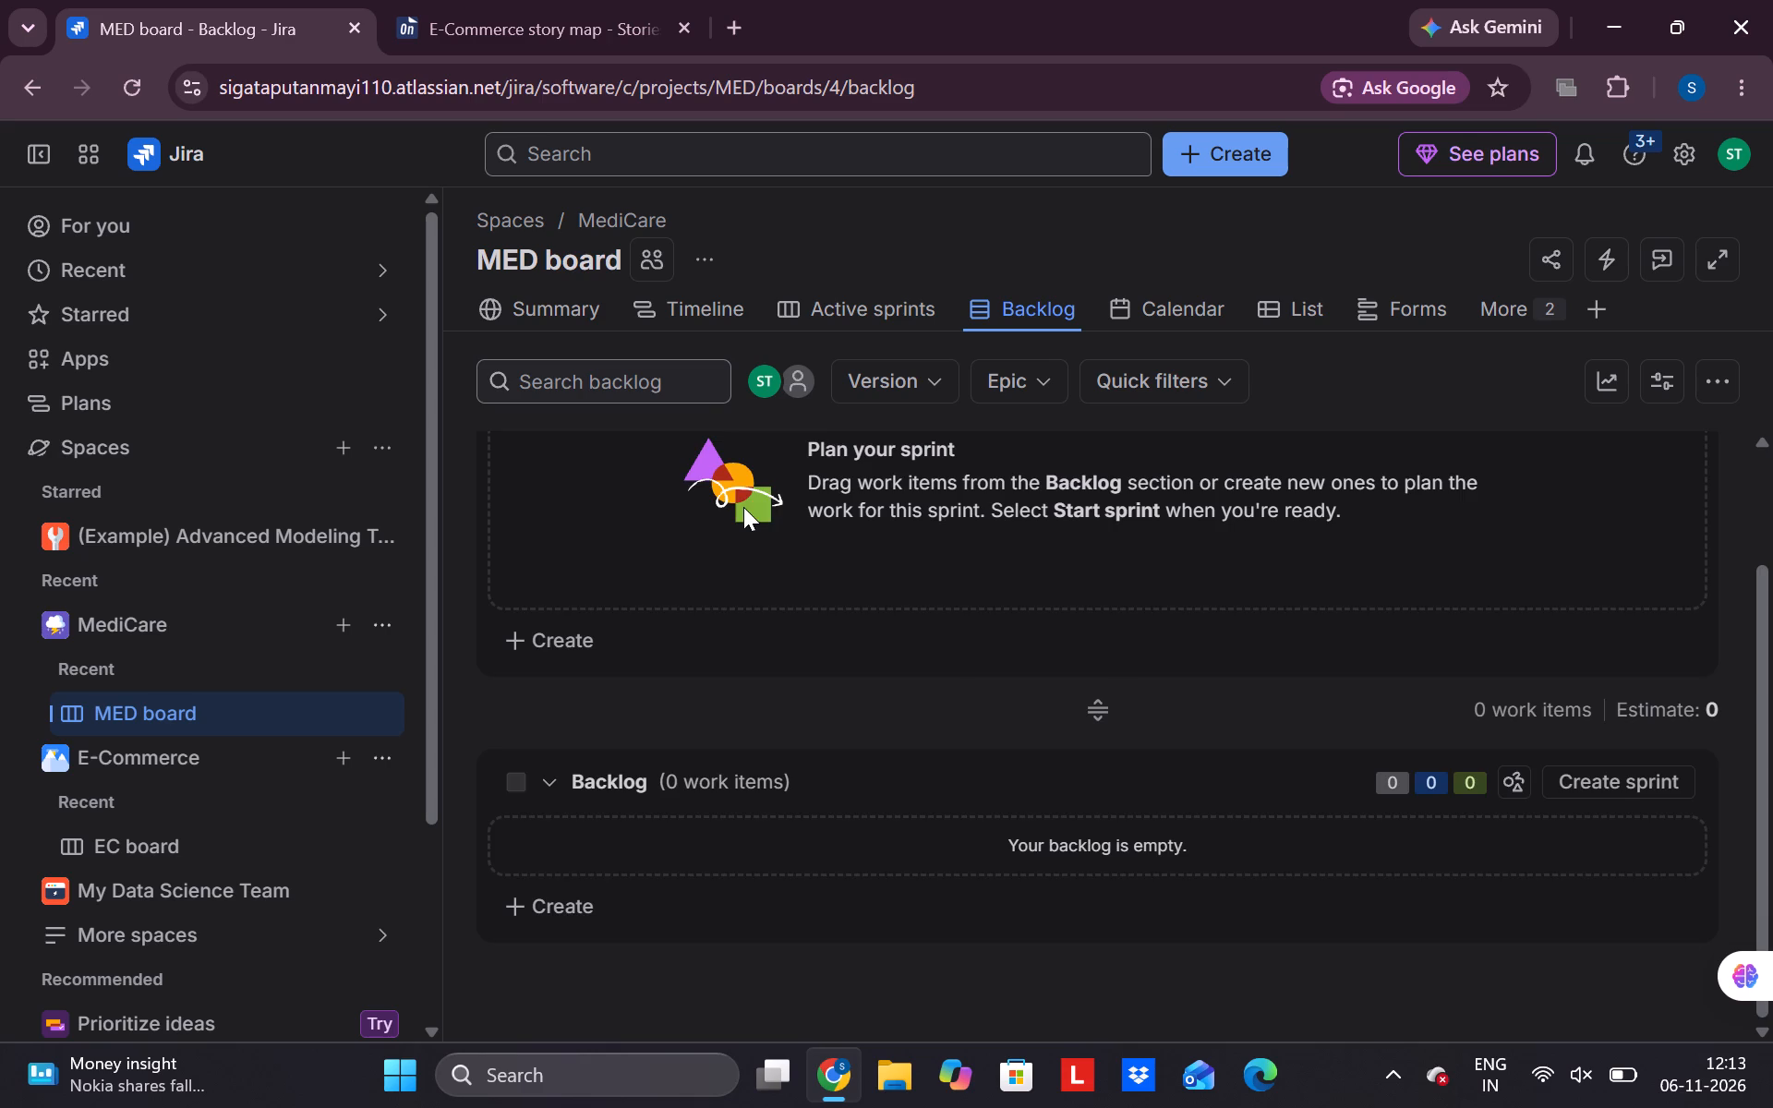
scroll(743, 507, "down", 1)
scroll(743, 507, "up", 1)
Switch to StoriesOnBoard and create a new product named MediCare.
left_click(549, 0)
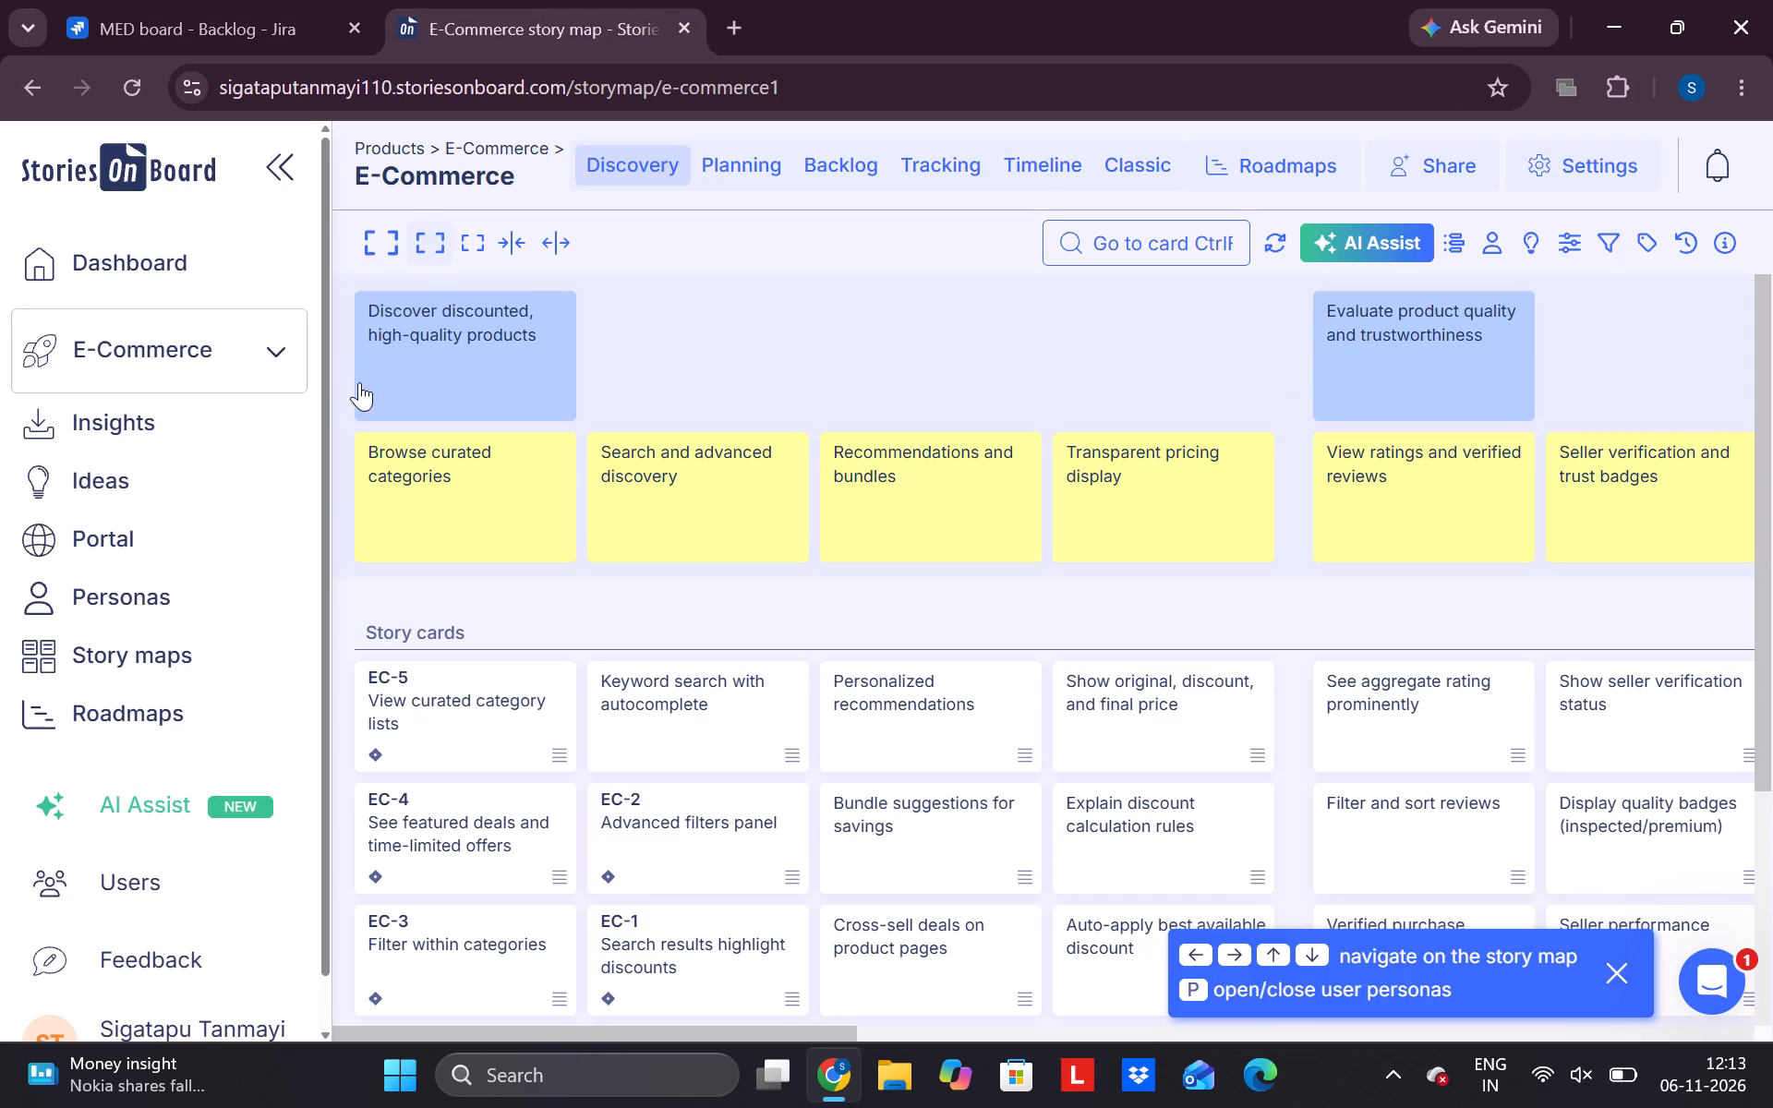
left_click(188, 658)
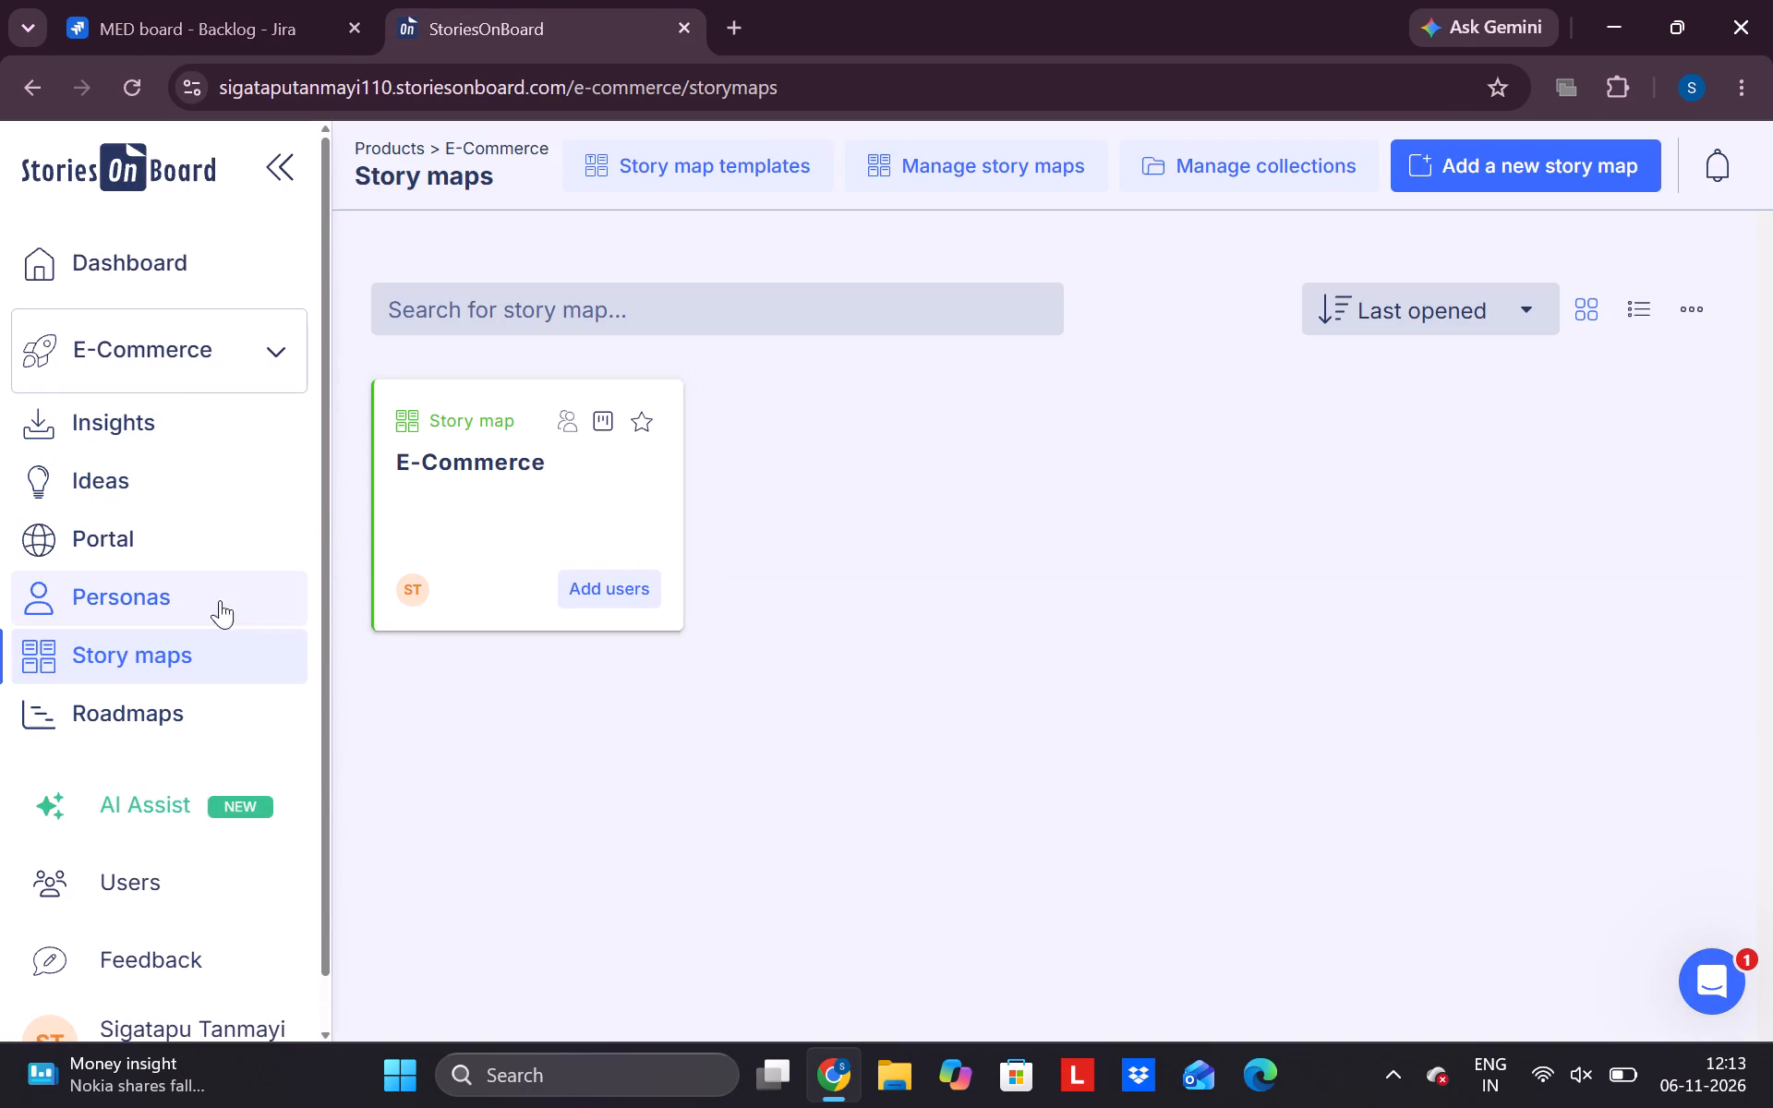
left_click(283, 346)
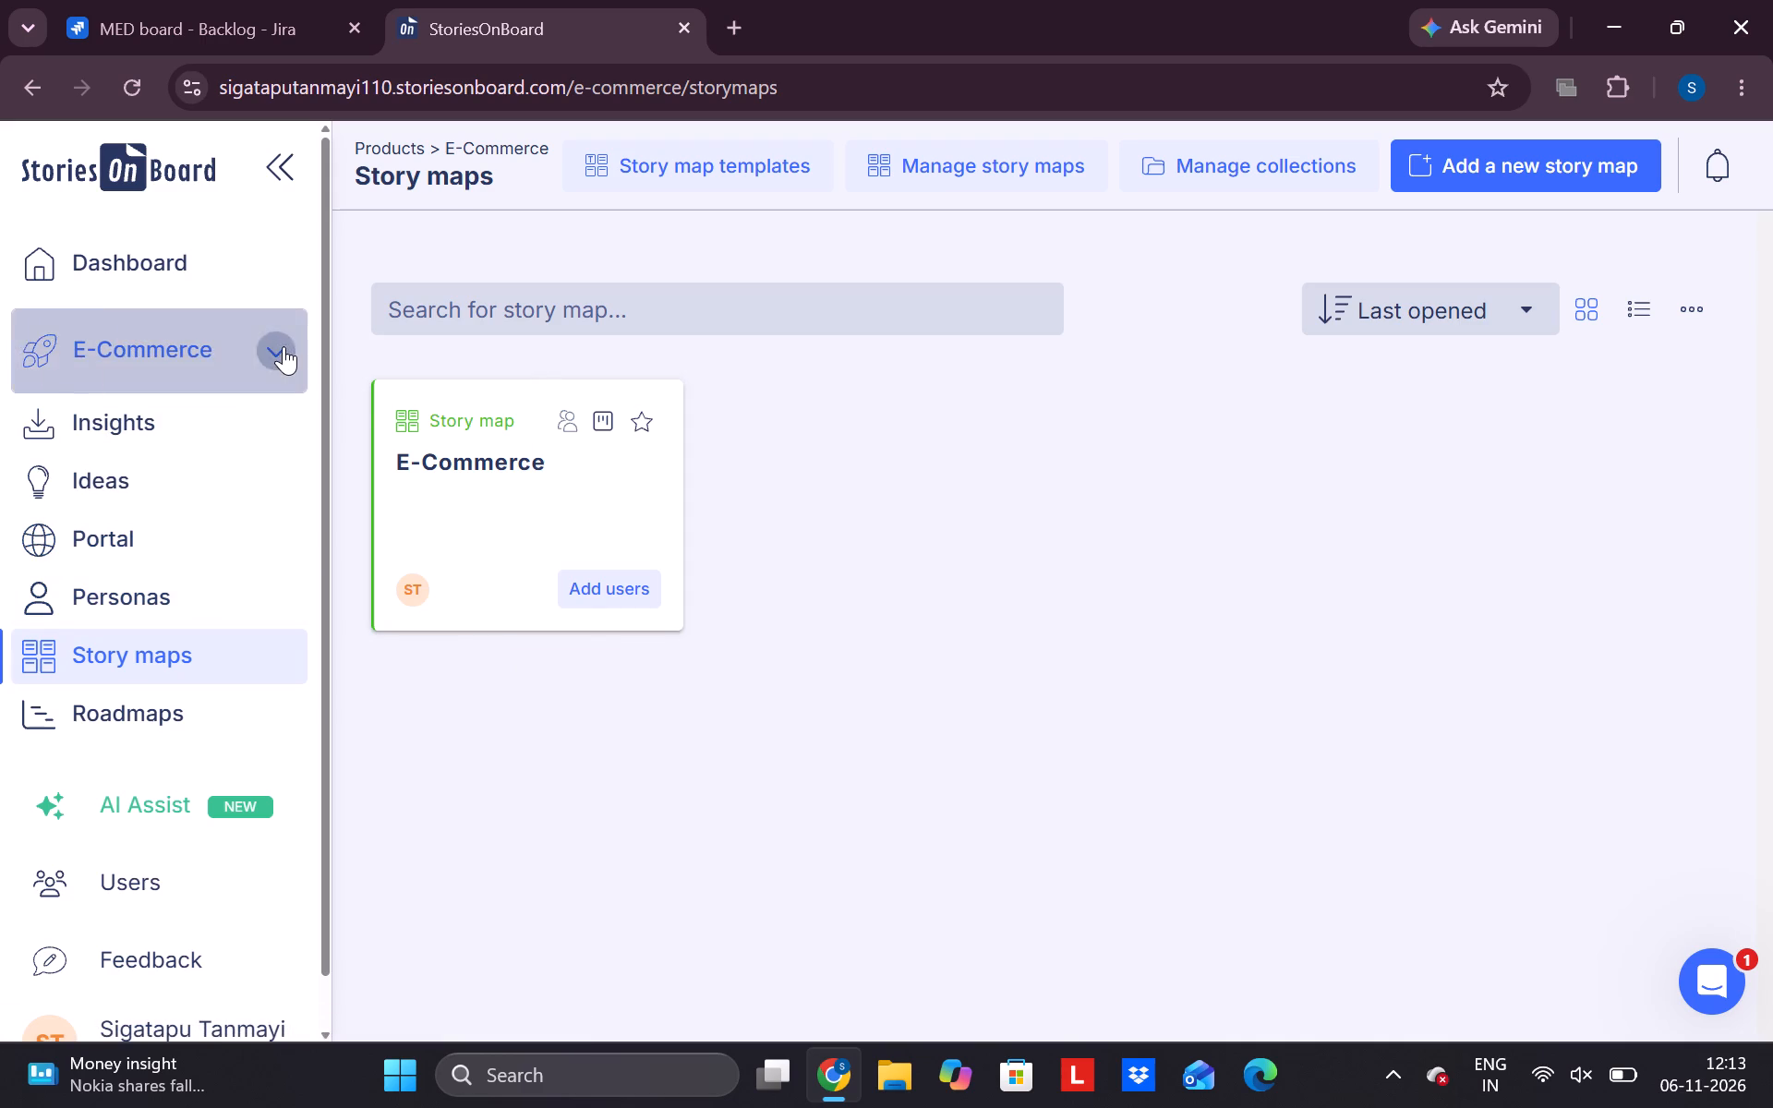
left_click(419, 504)
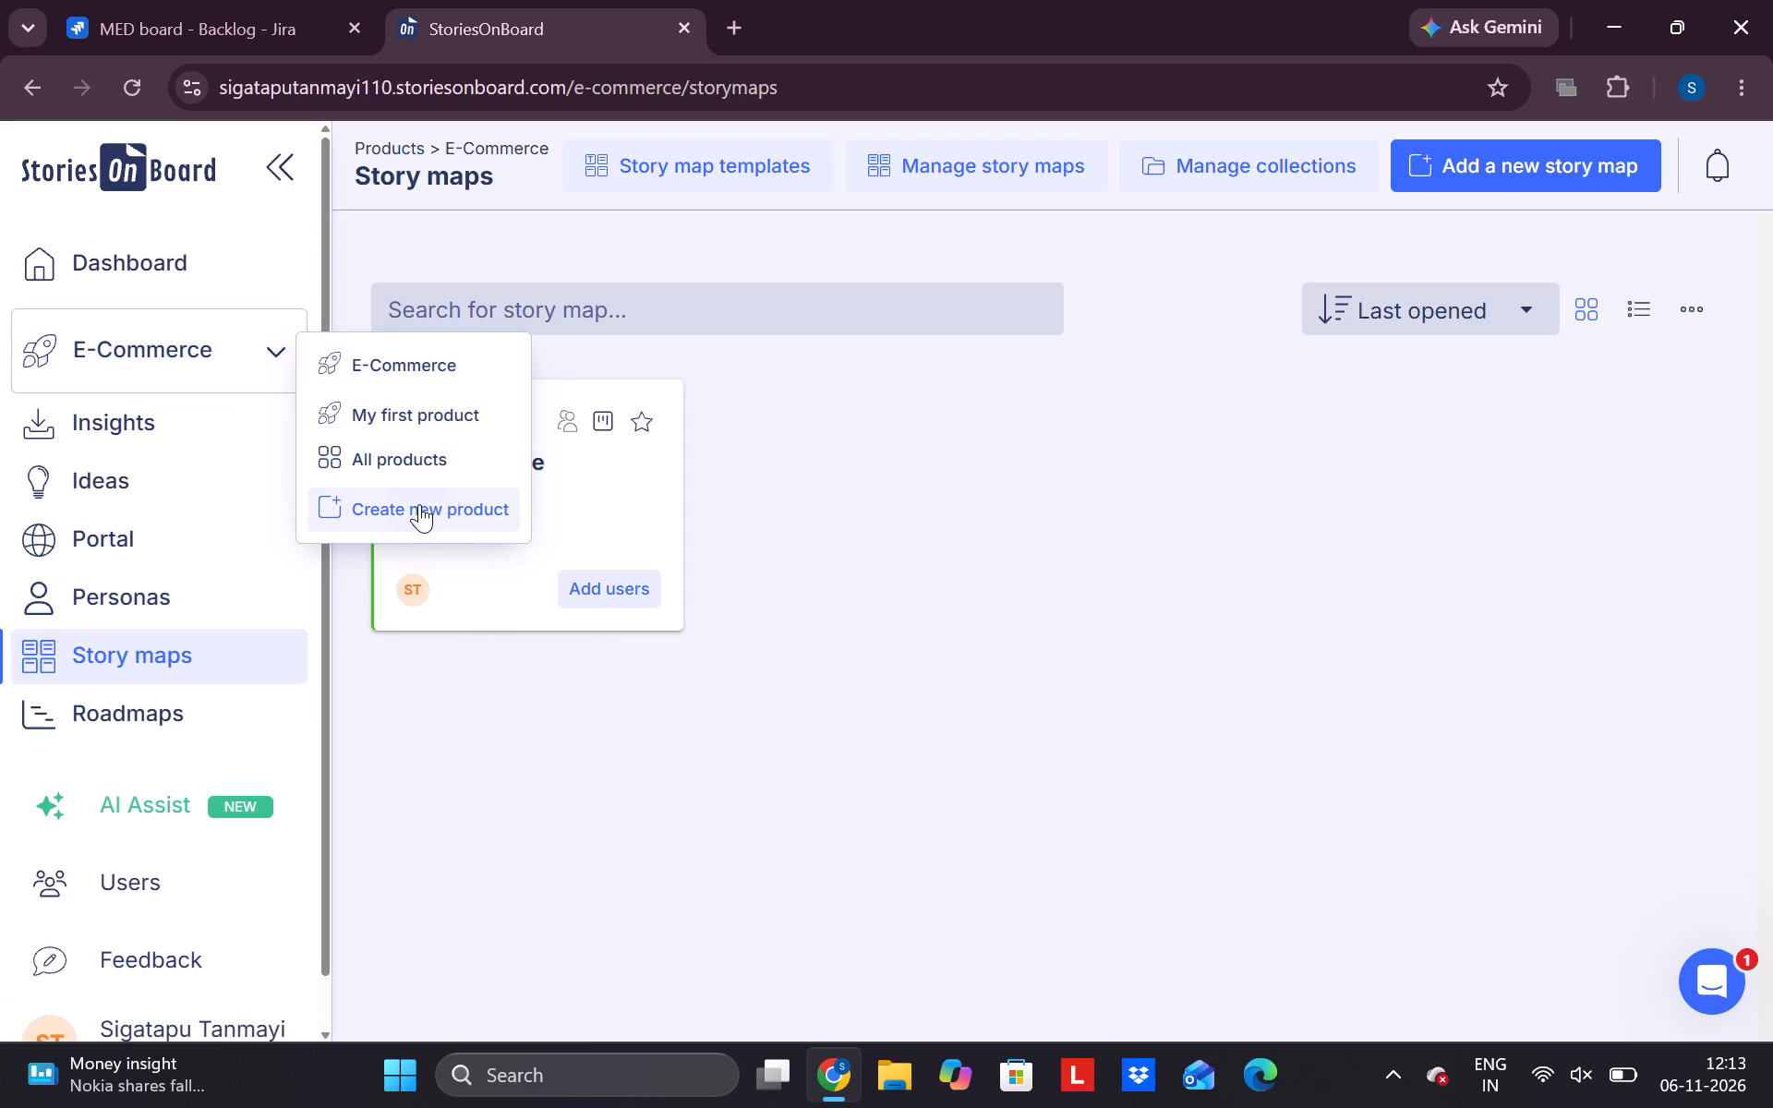
left_click(671, 563)
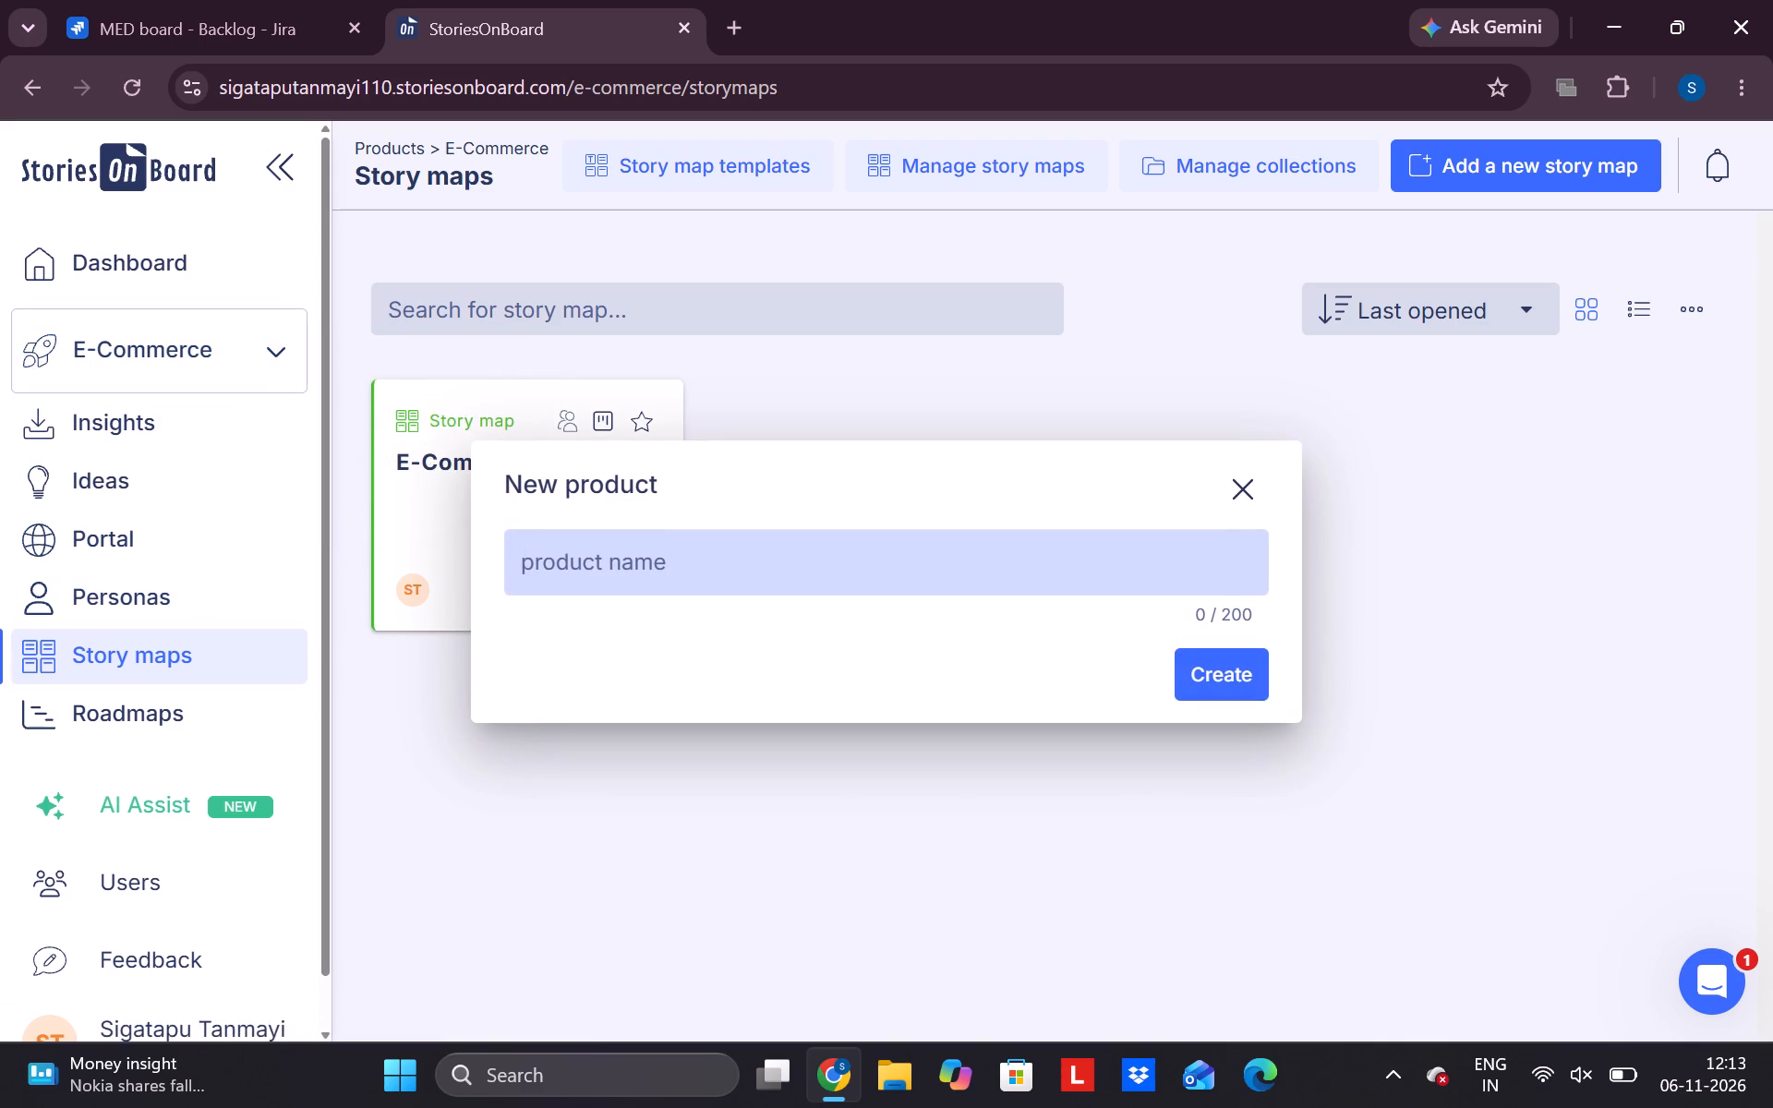
key("e")
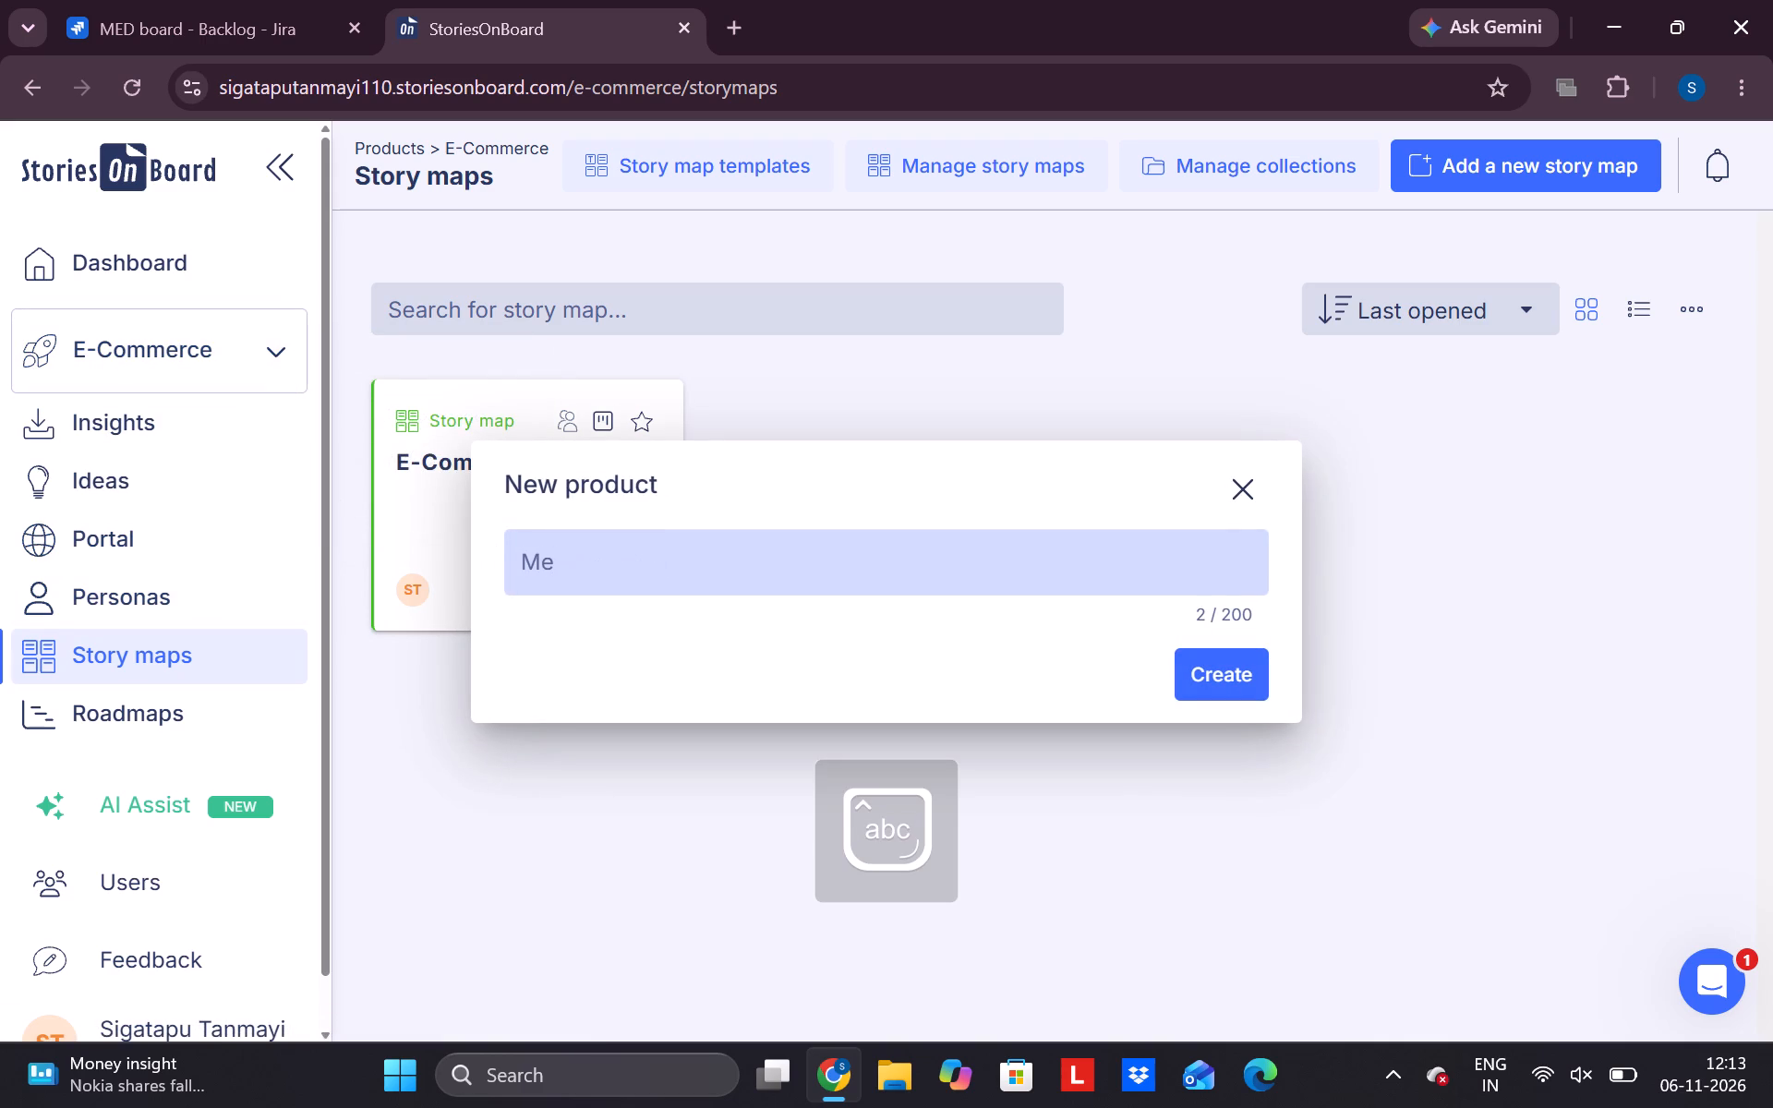
key("i")
key("BackSpace")
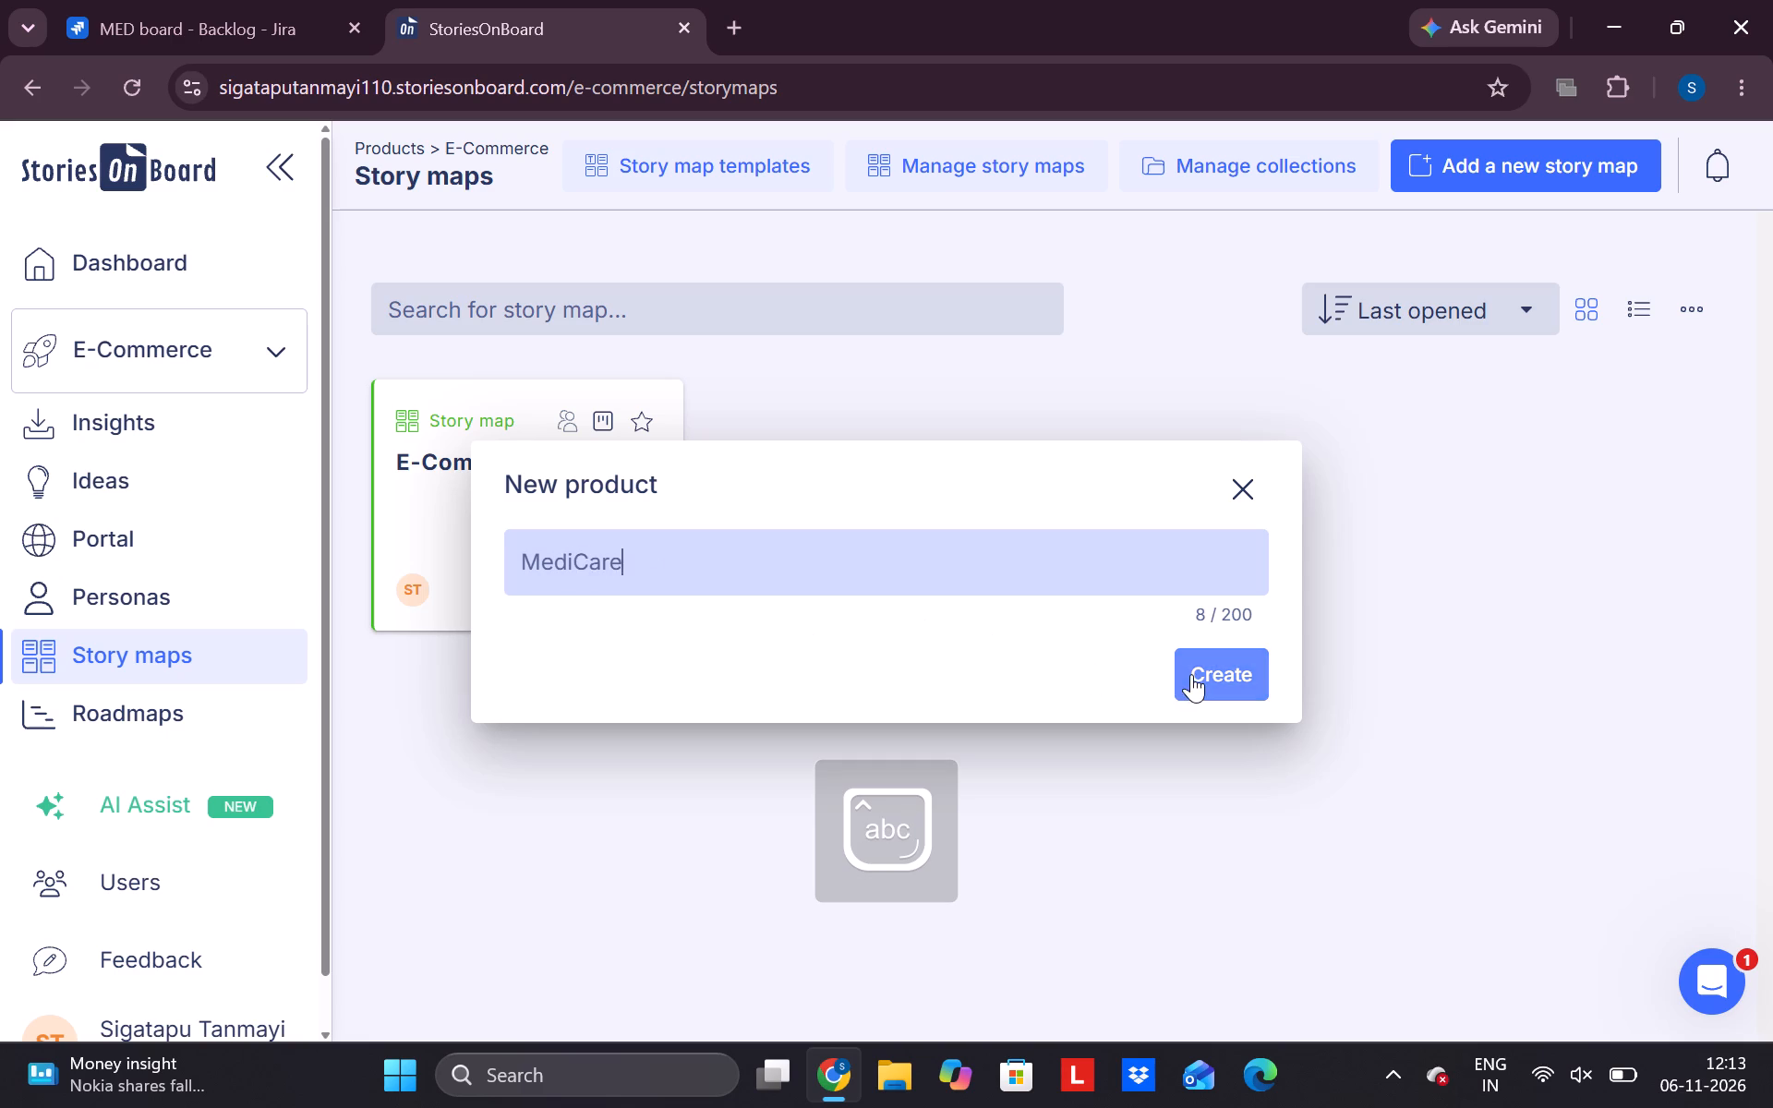
left_click(1191, 674)
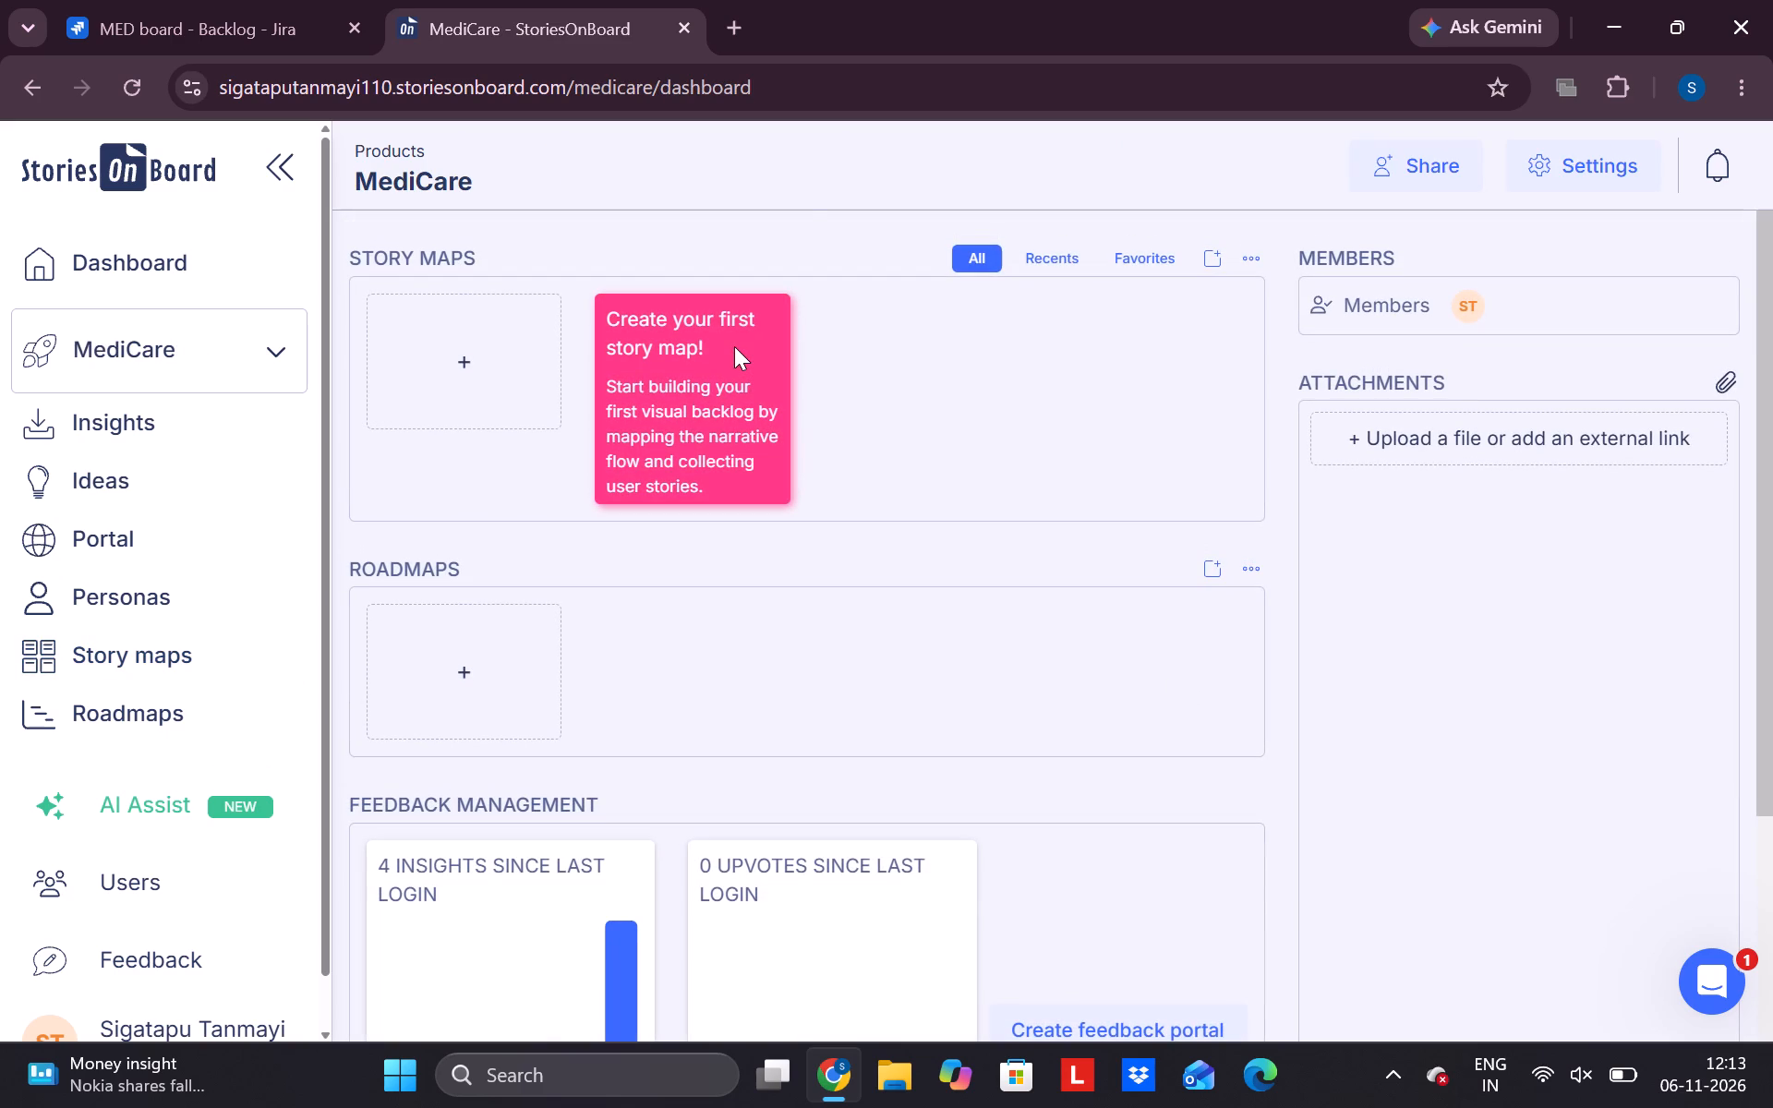
Start a new story map with AI in the MediCare product, name it MediCare, and begin the product description.
scroll(825, 562, "down", 6)
scroll(825, 562, "up", 6)
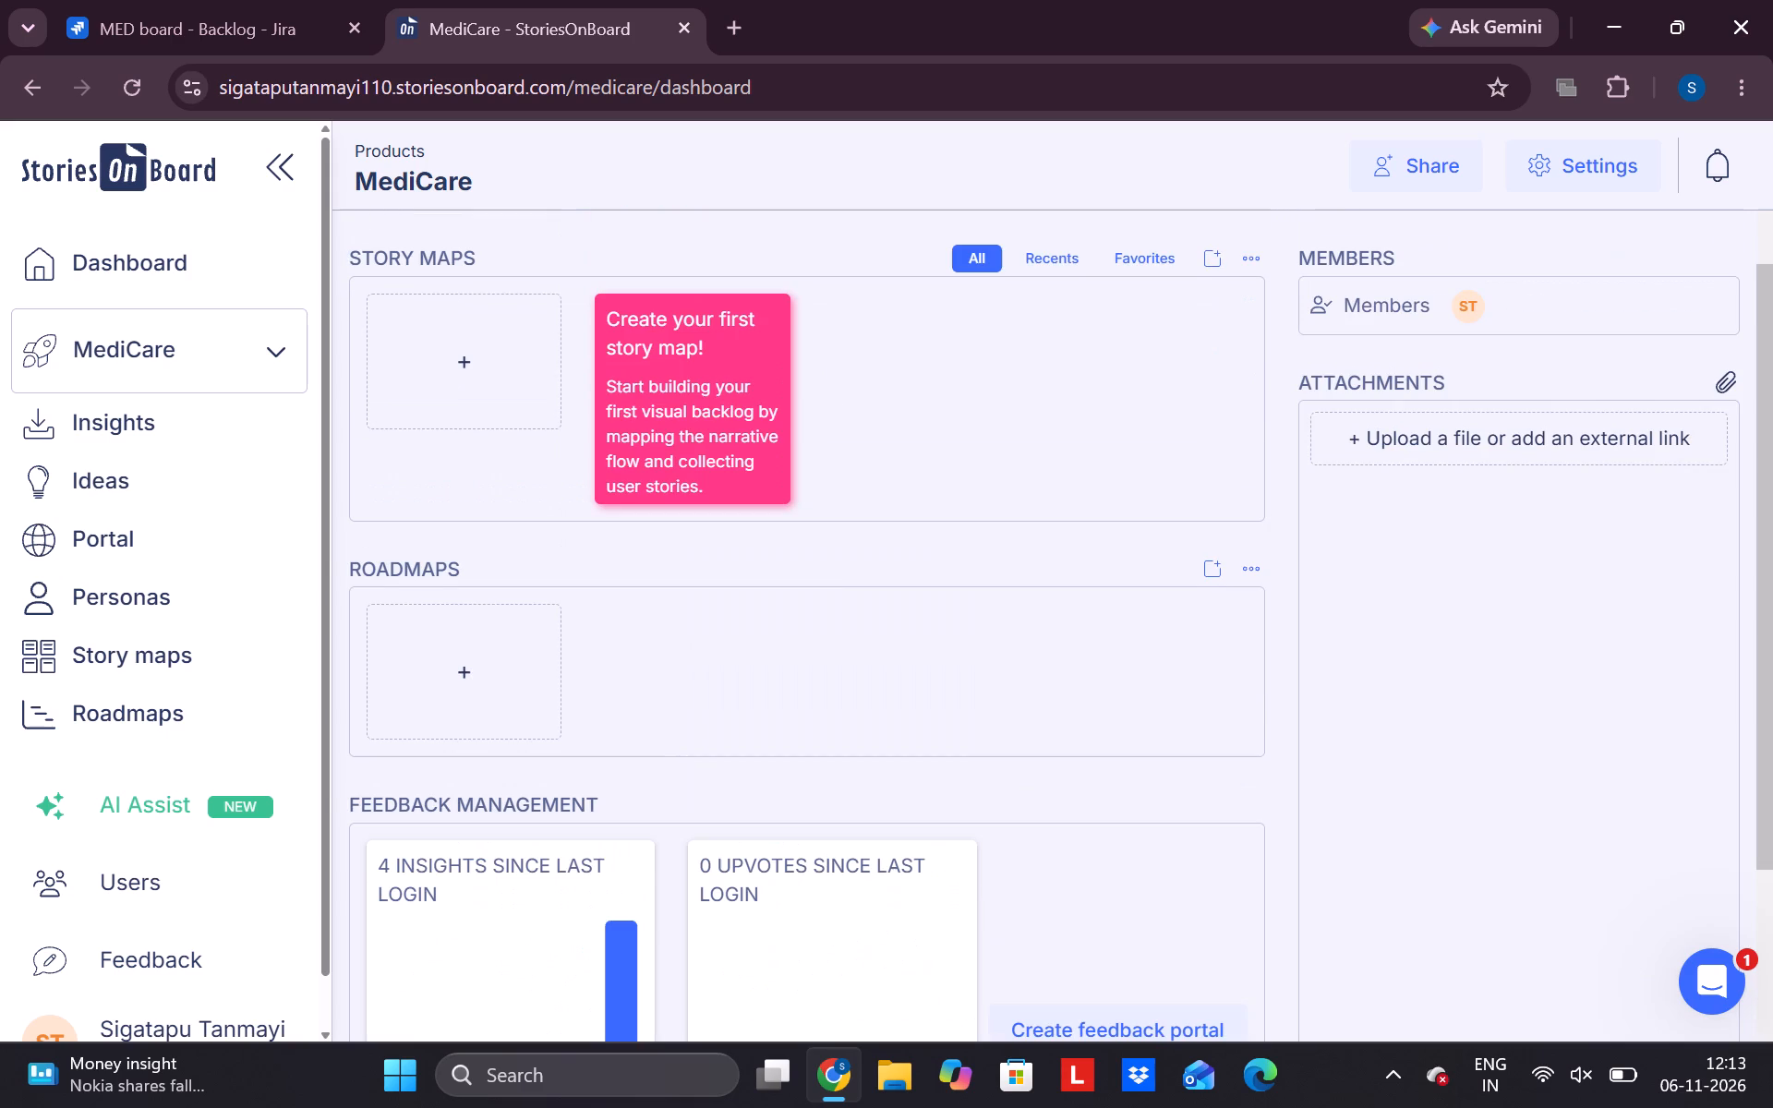
left_click(121, 655)
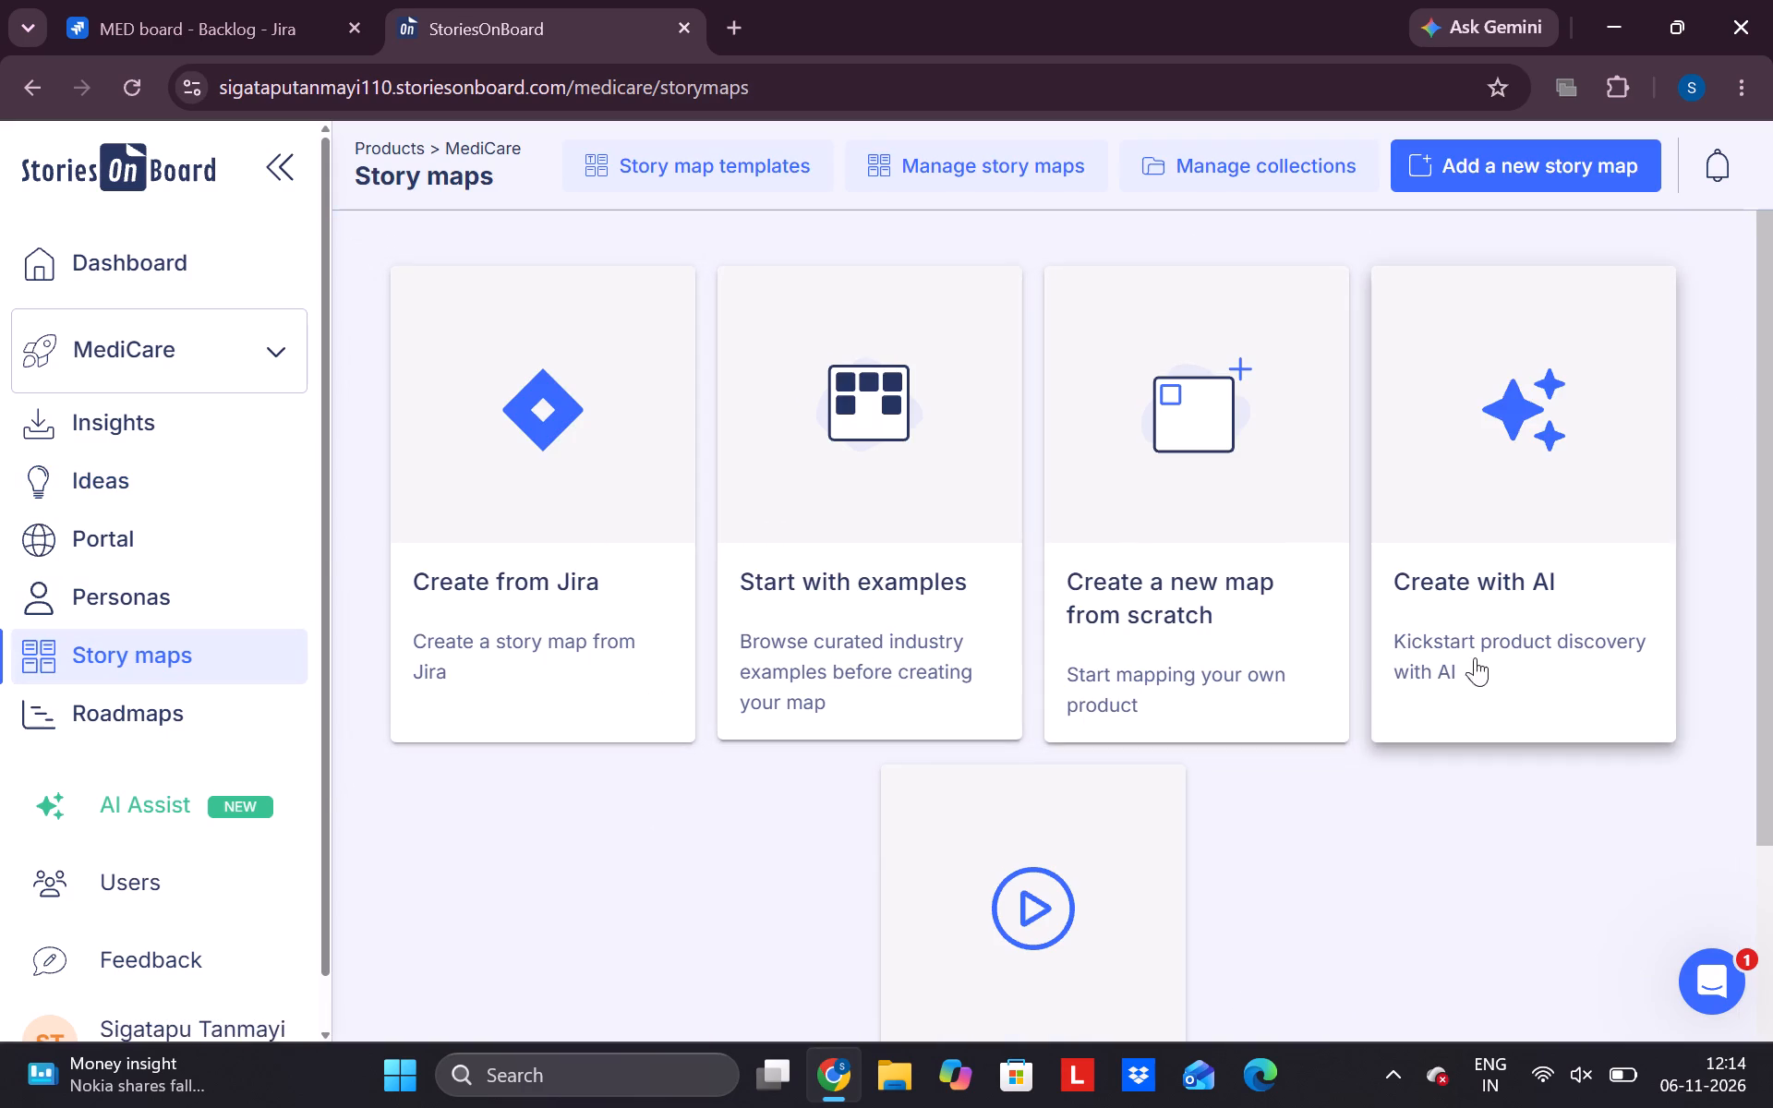
left_click(1545, 605)
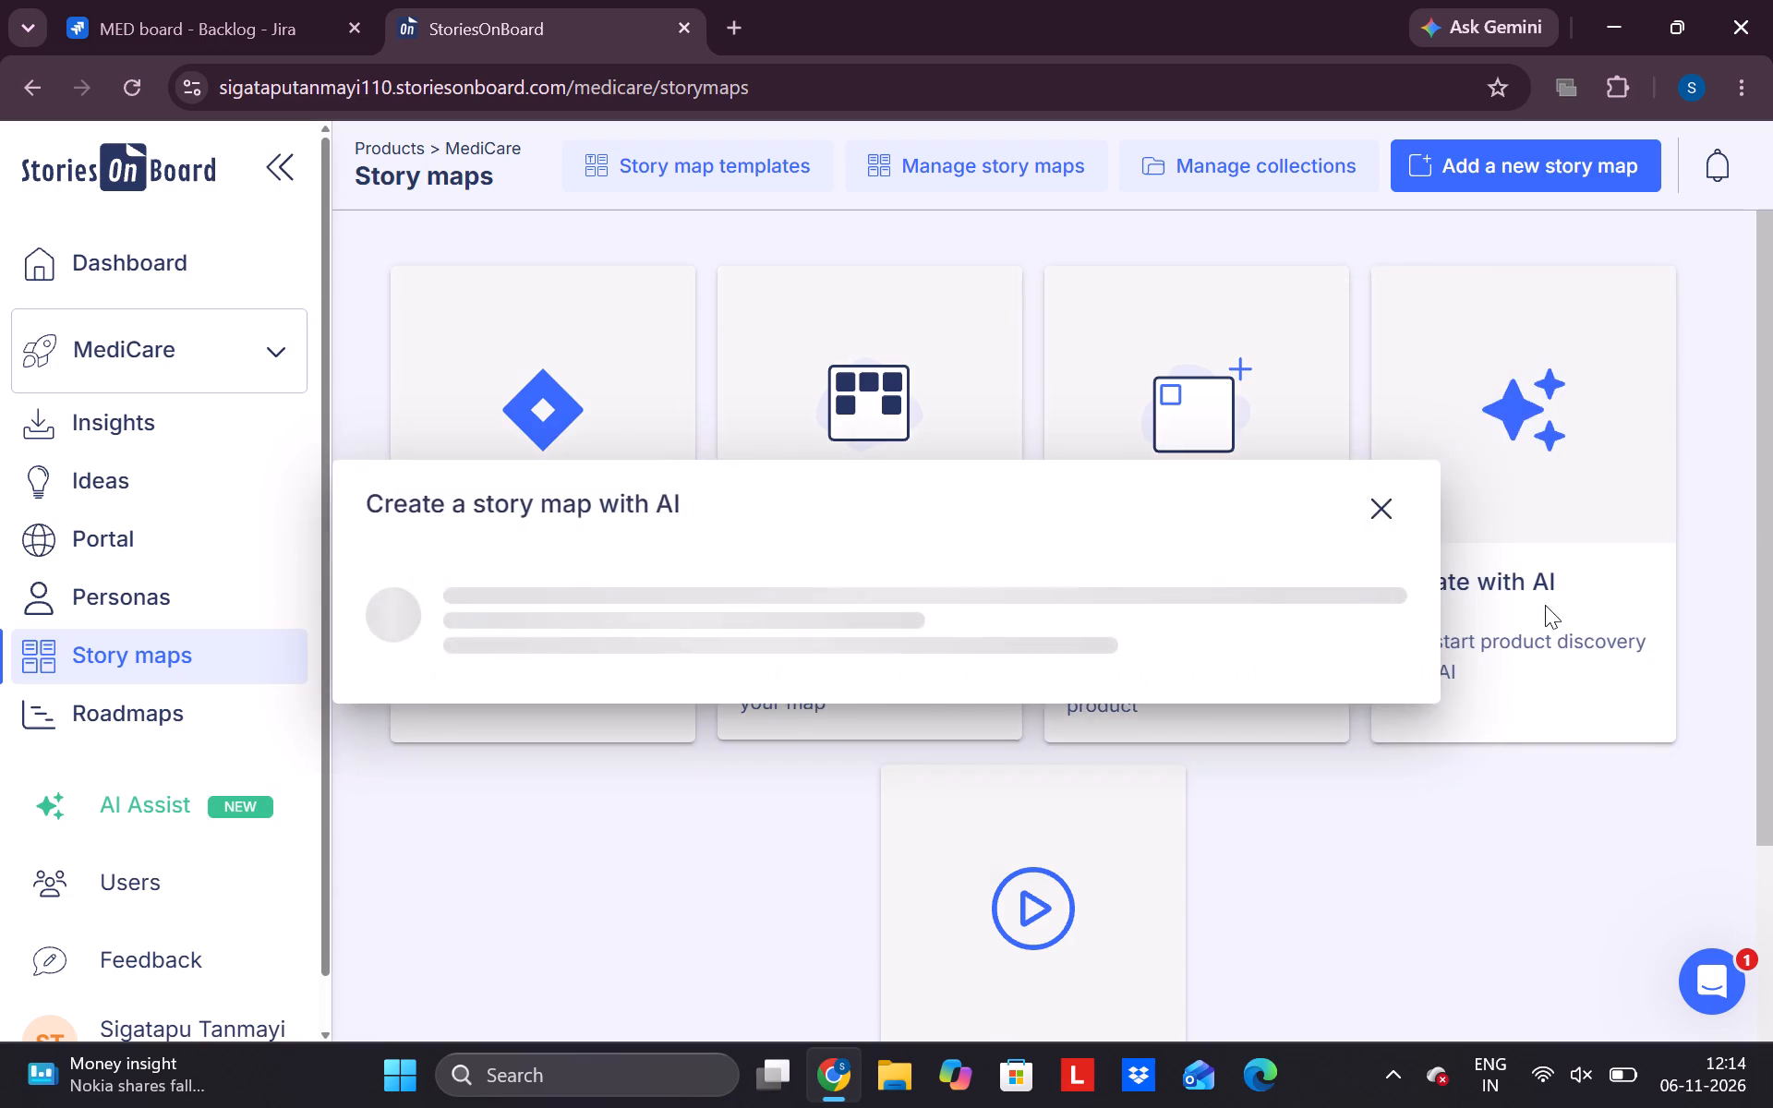
left_click(799, 477)
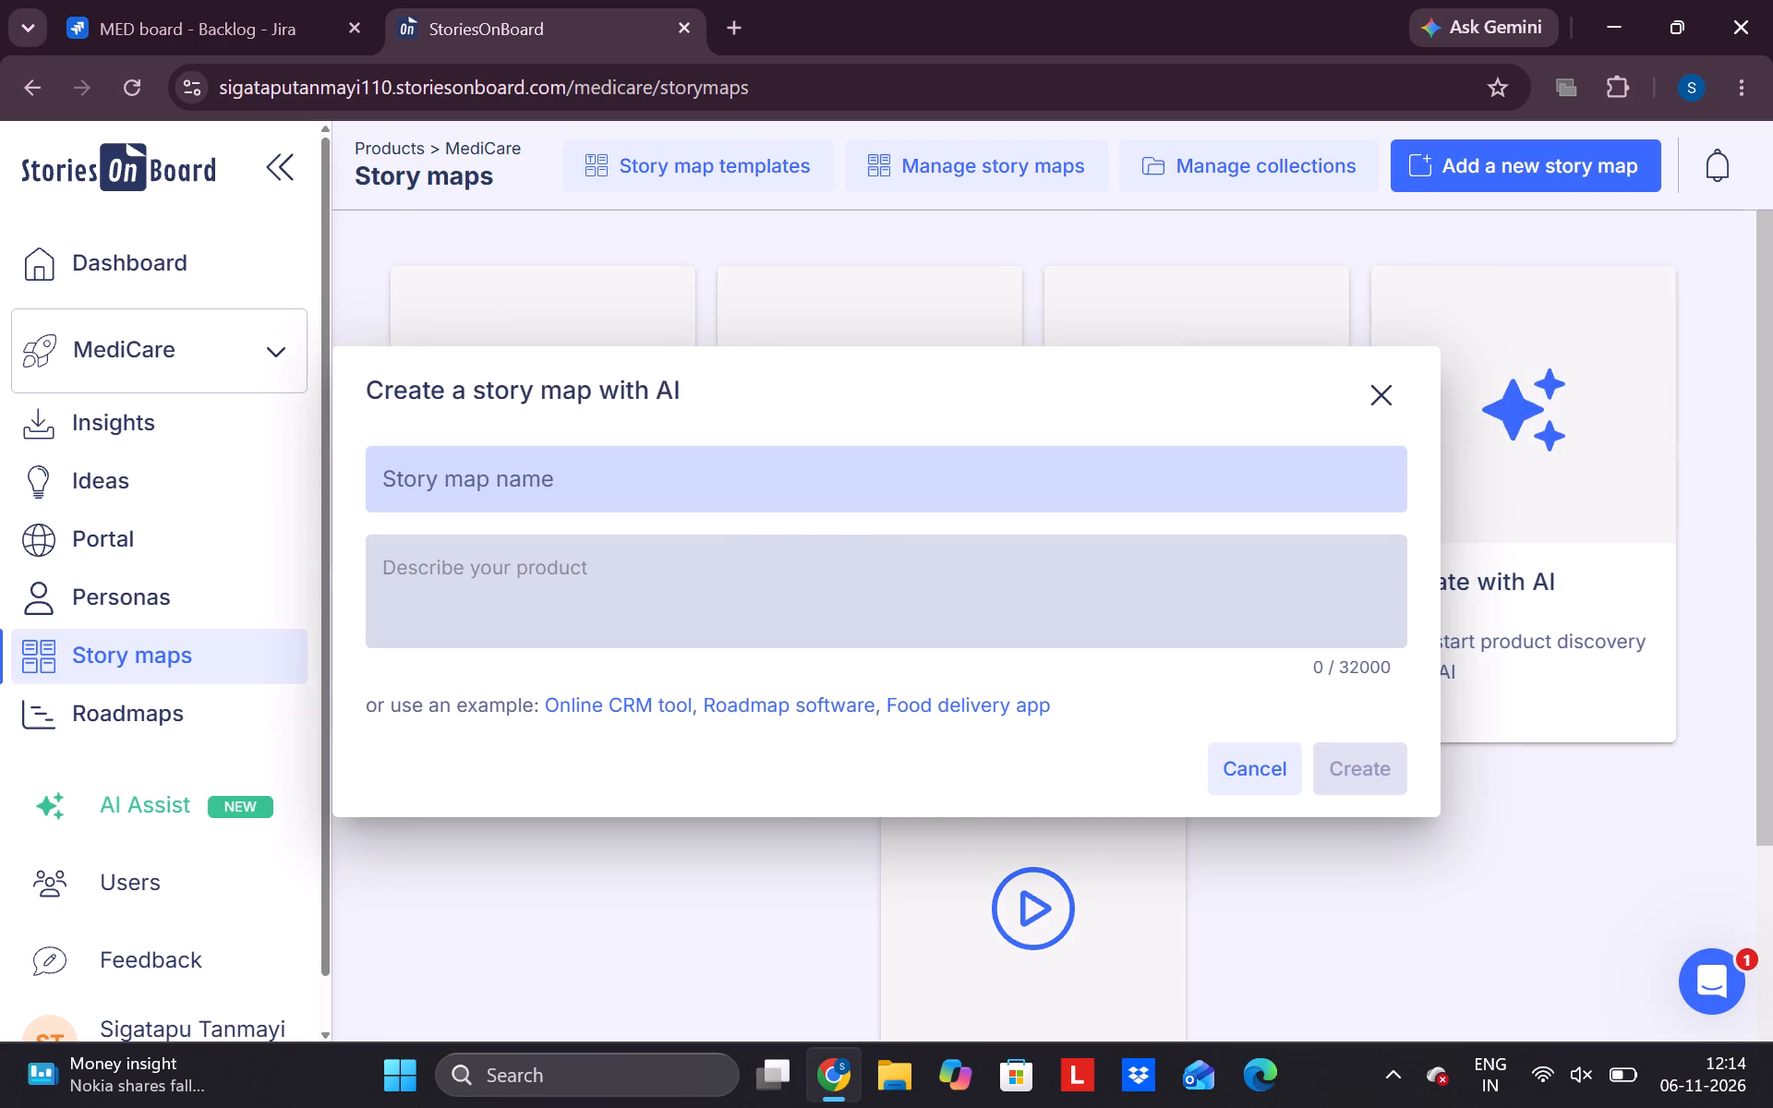
type("edi")
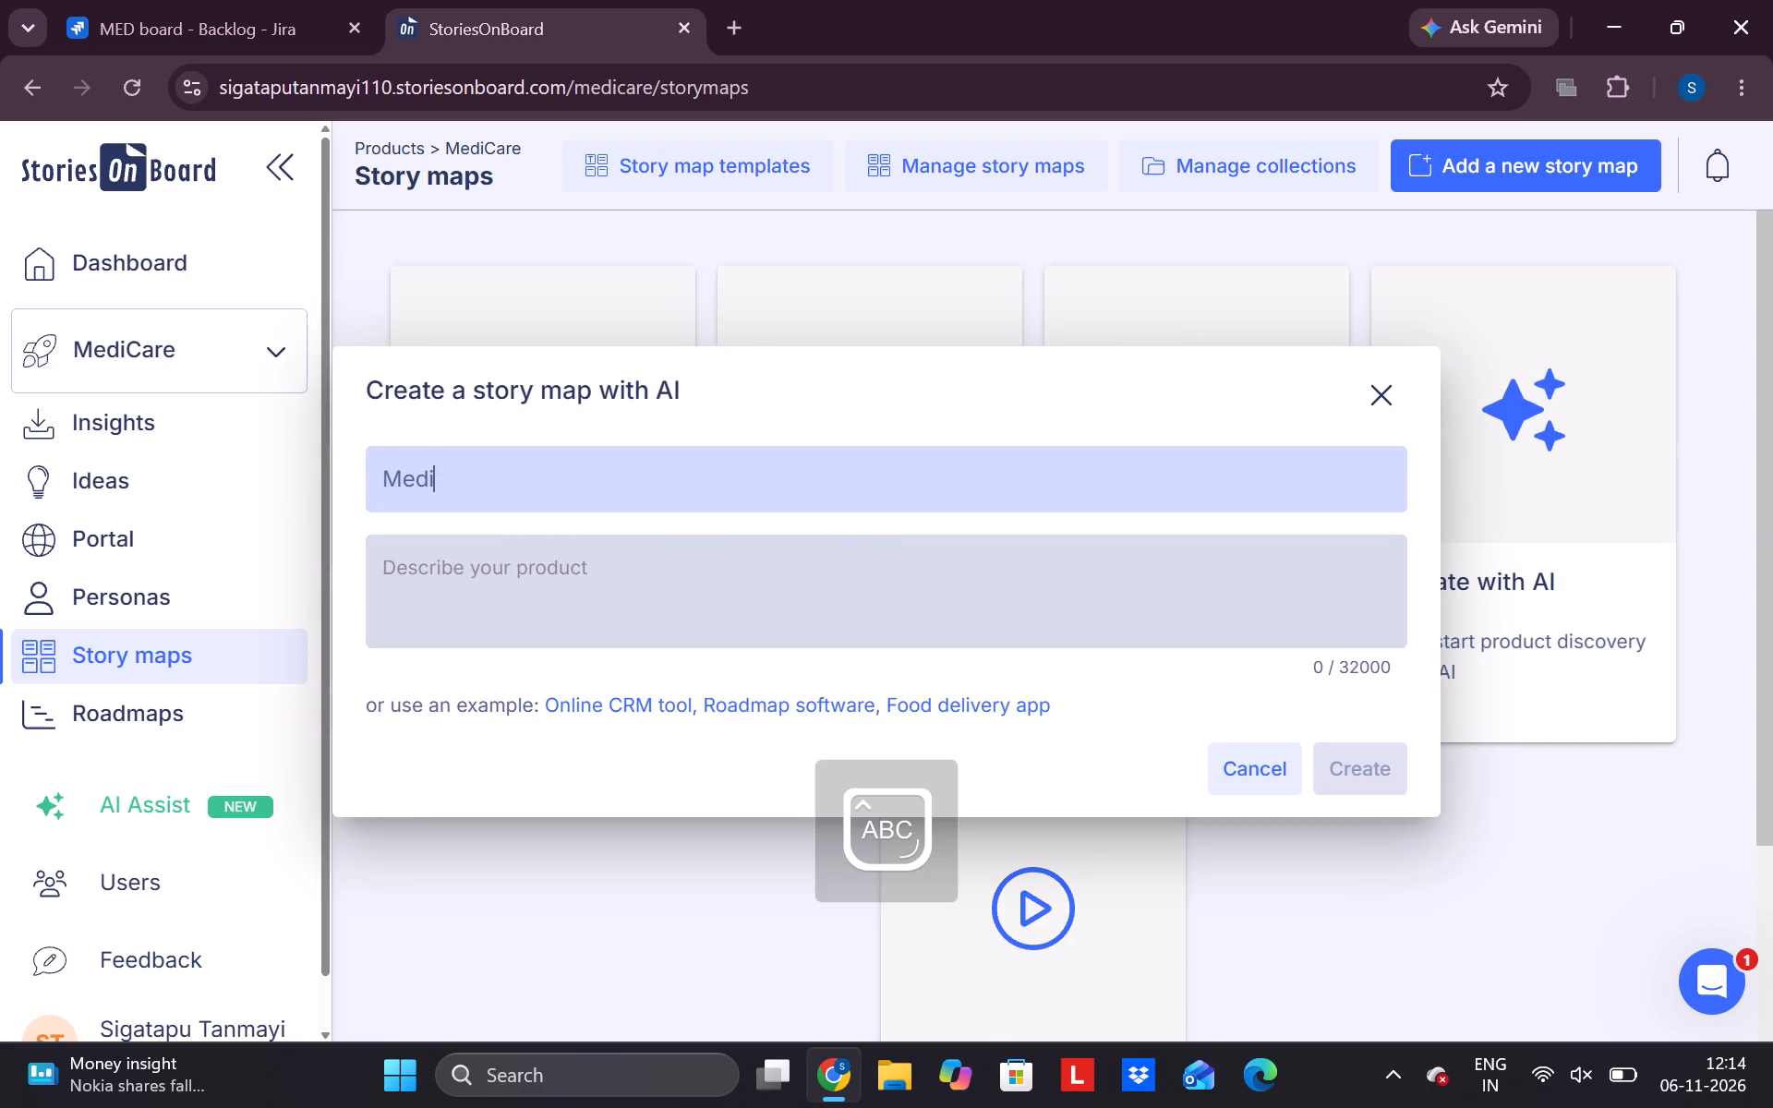
type("are")
left_click(689, 582)
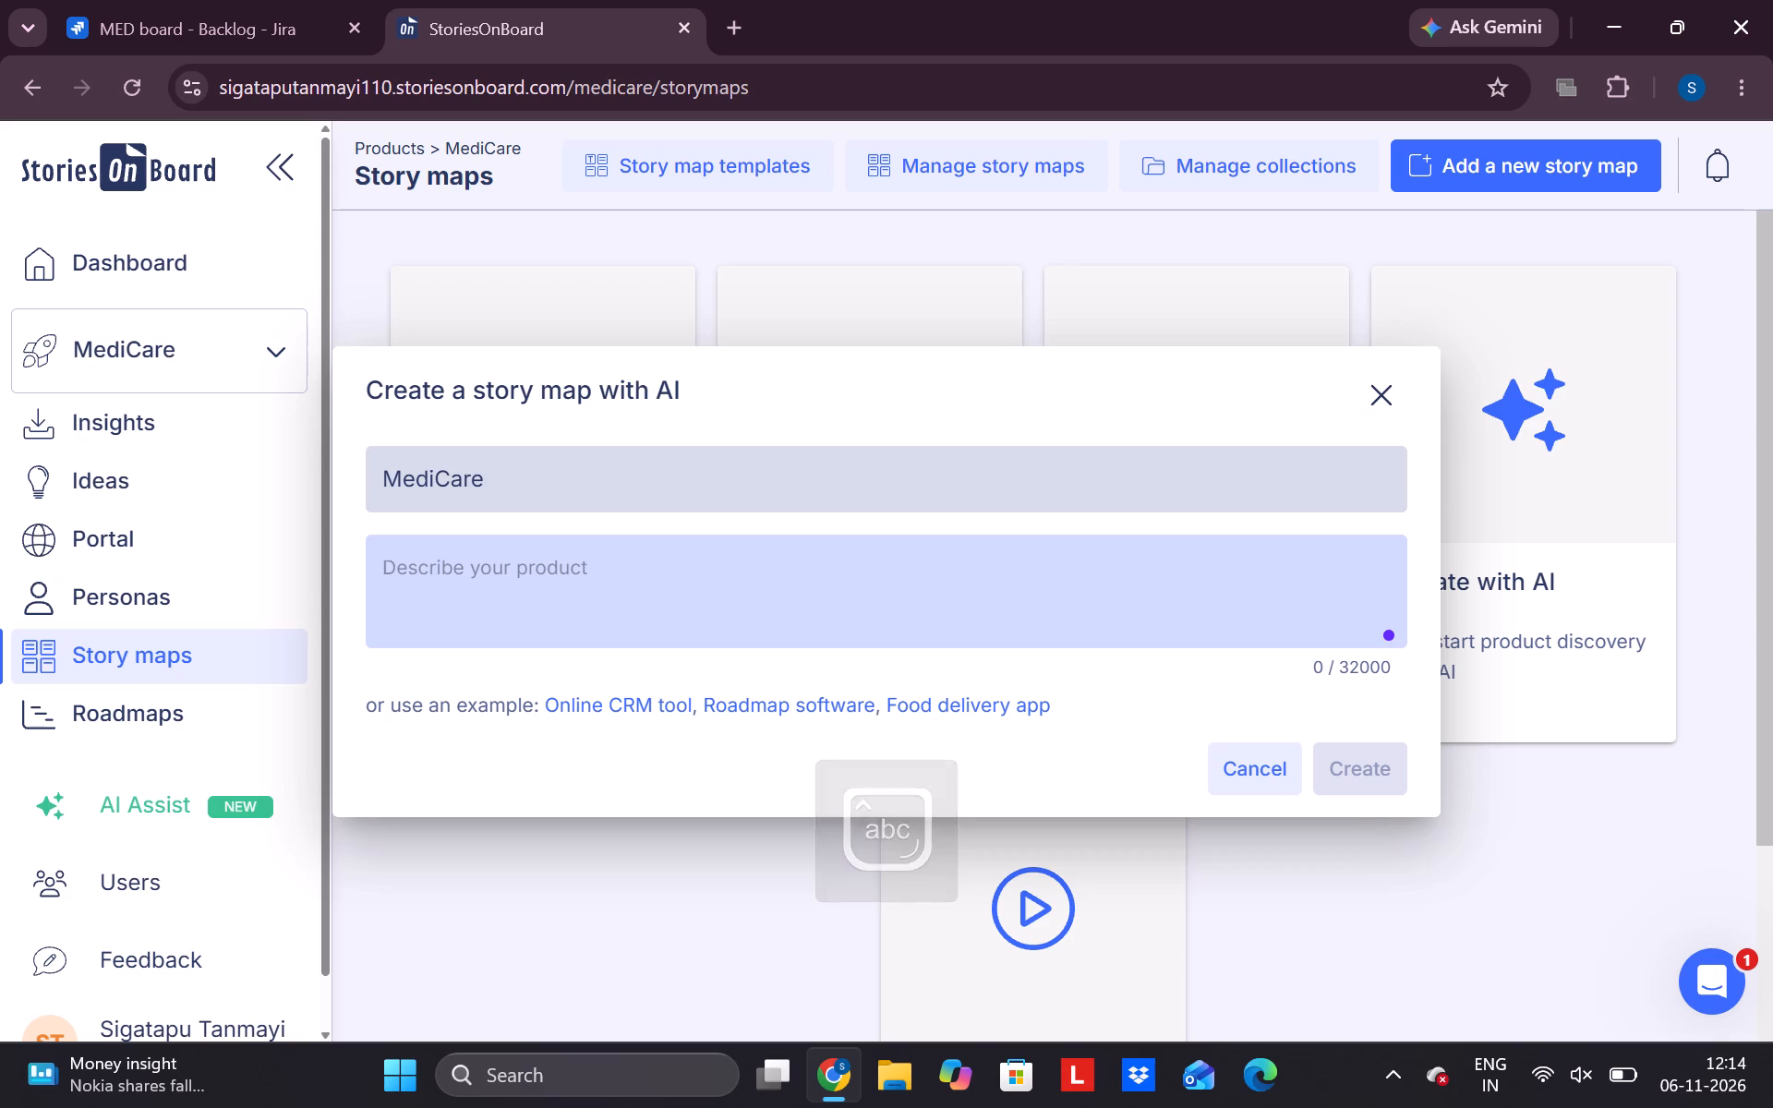
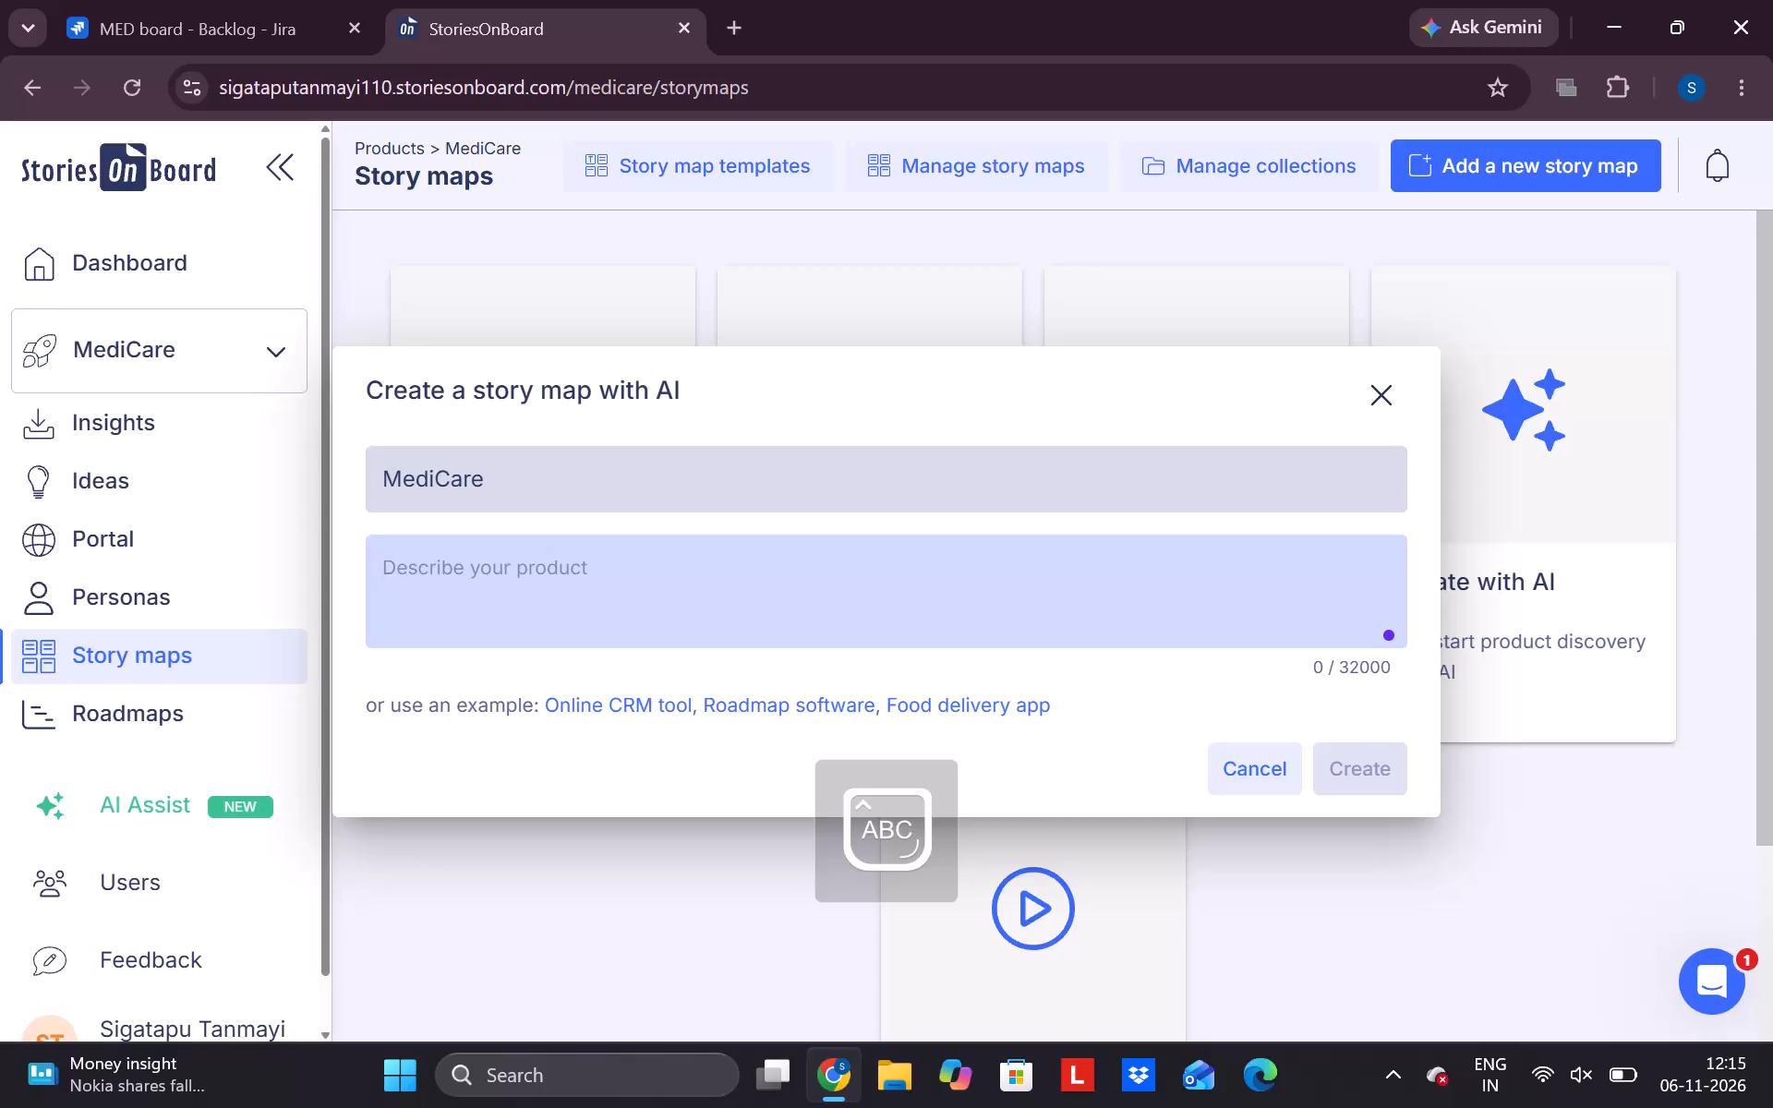
Begin the story map's product description with "Application like where patients can able to book appointment,".
type("pplication")
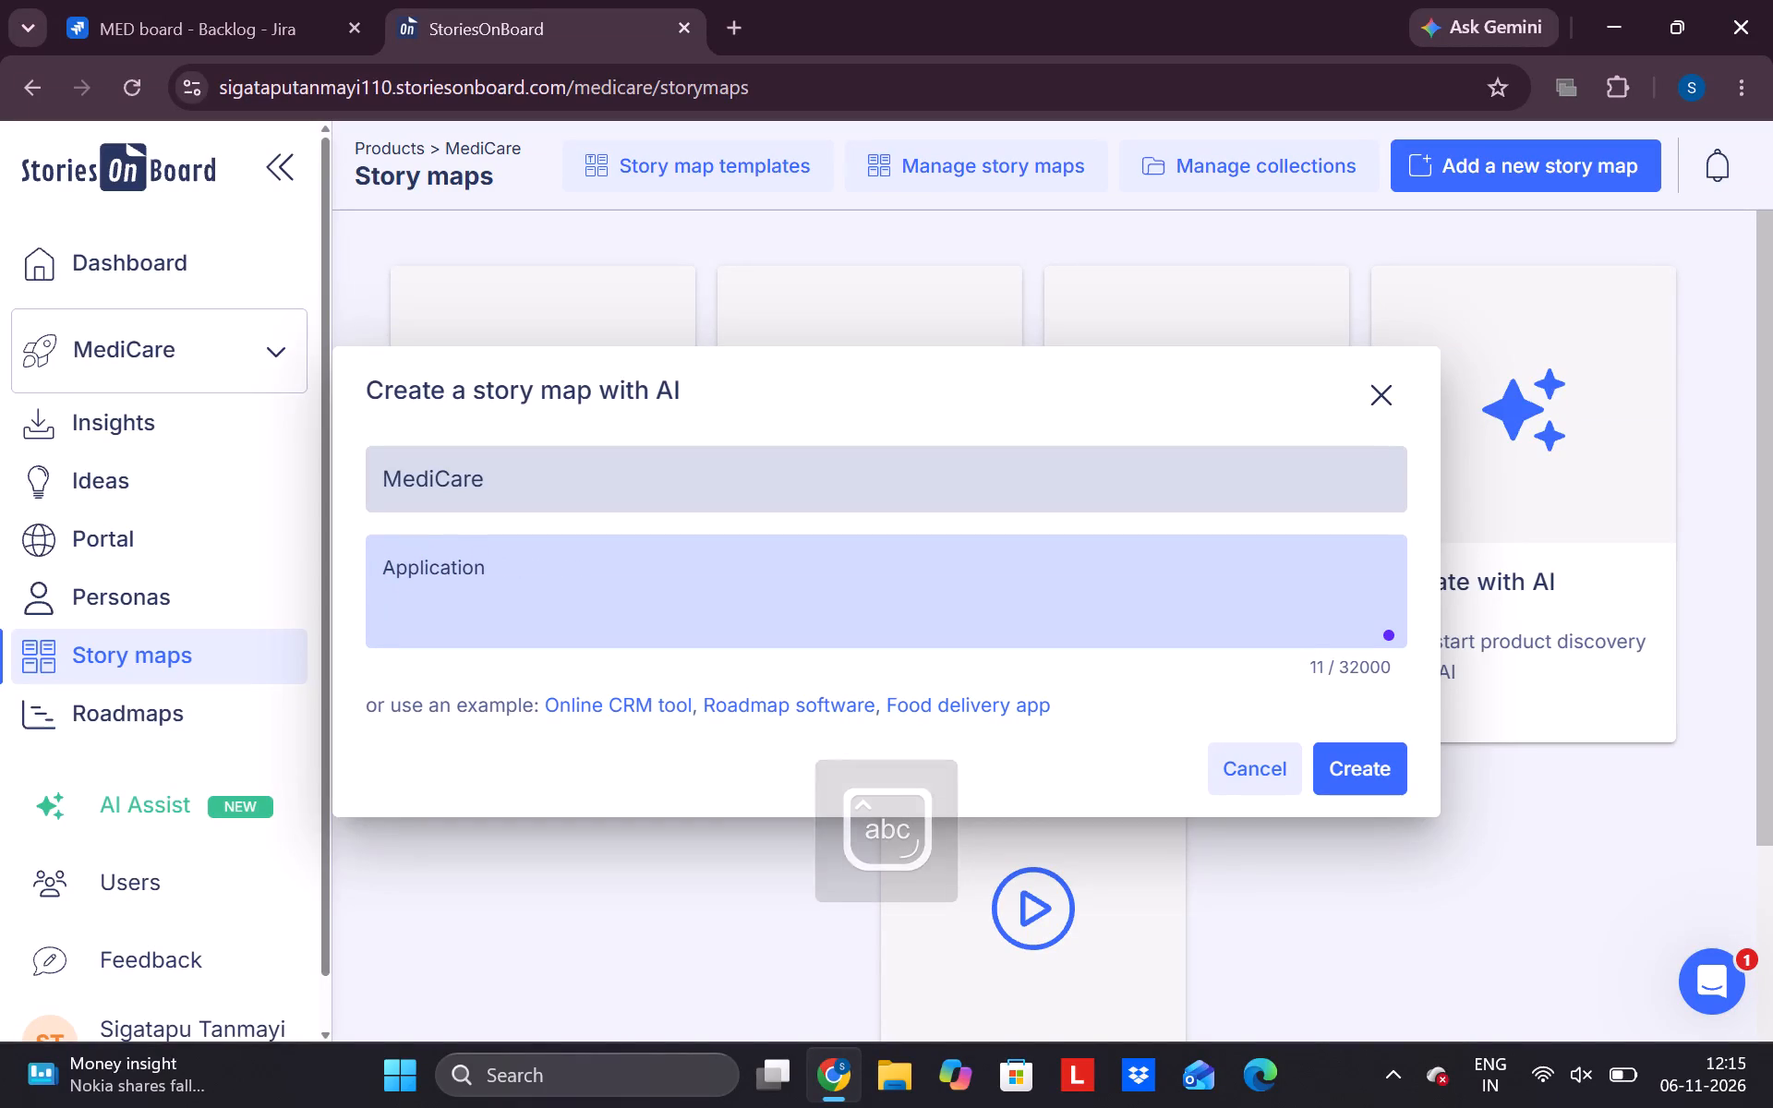
key("space")
type("like where pa")
type("tients")
key("space")
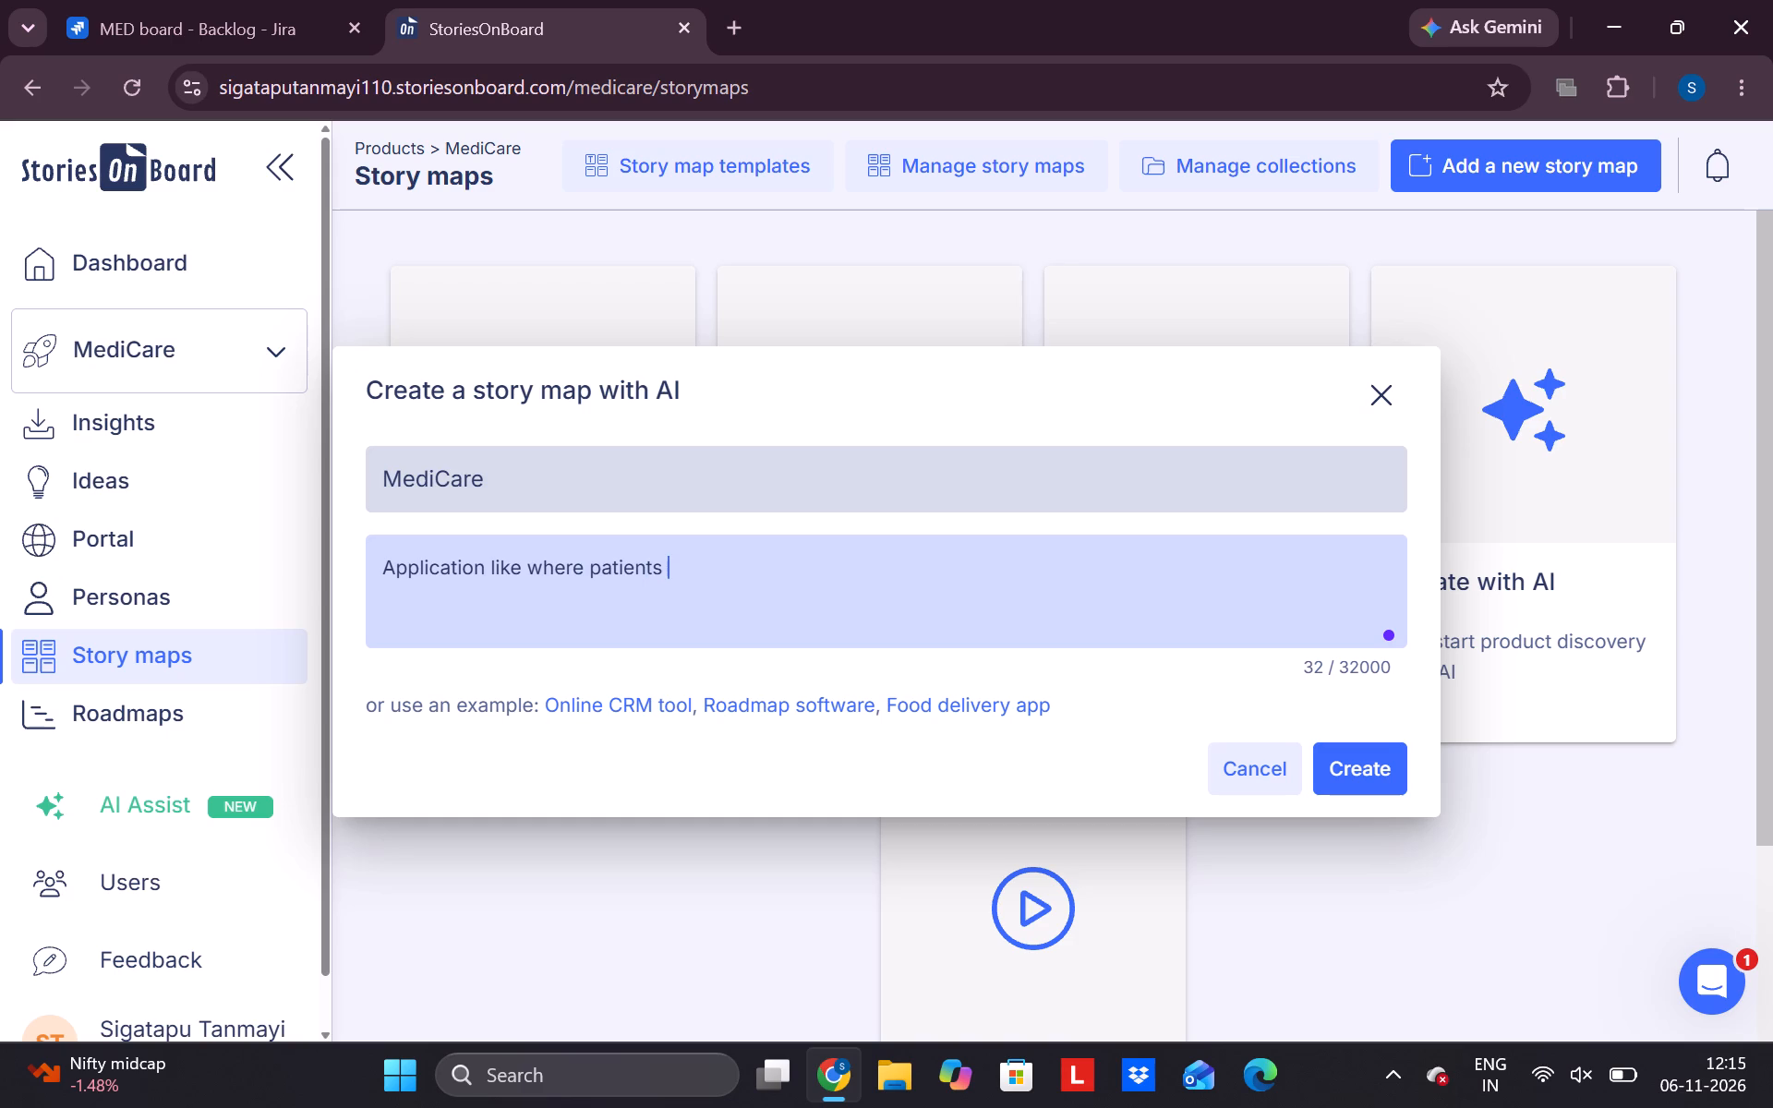
type("can bale")
key("space")
key("BackSpace")
key("BackSpace")
key("BackSpace")
key("BackSpace")
key("BackSpace")
type("able to book appointmeny")
key("BackSpace")
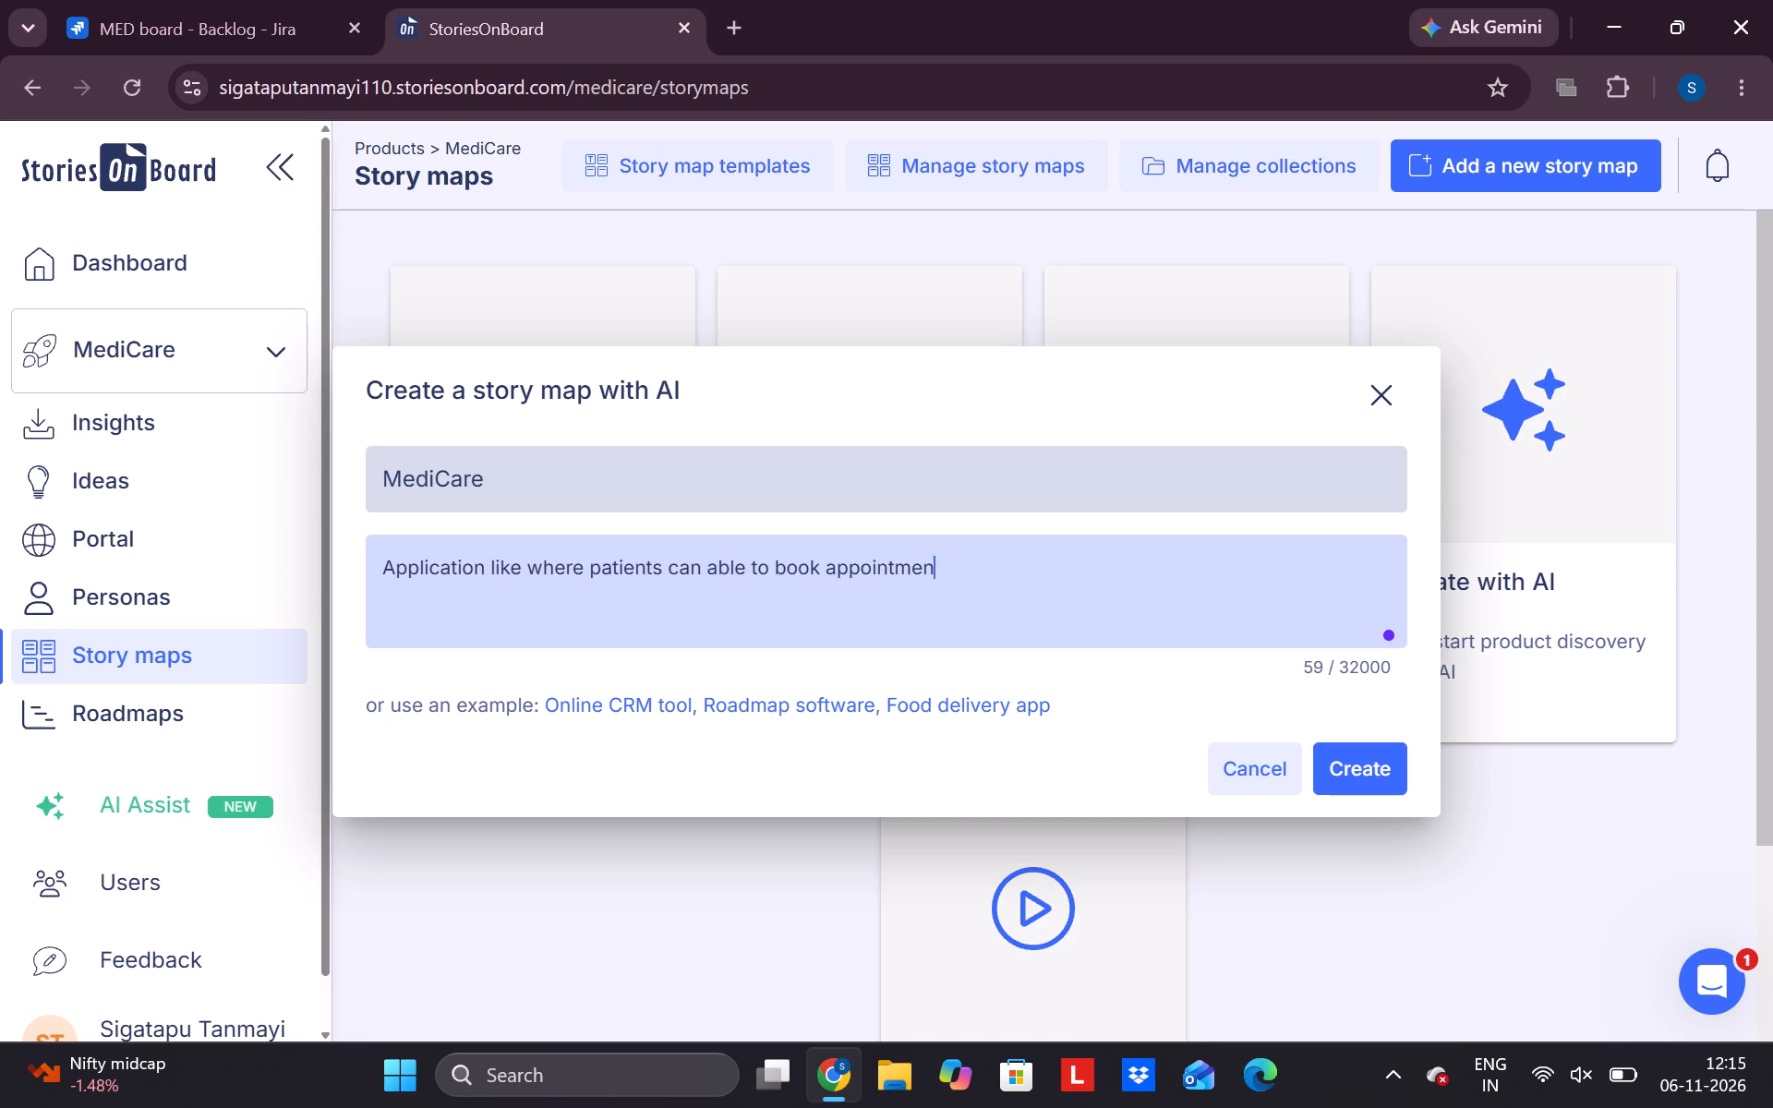
key("t")
key("comma")
Extend the patient features in the description with "view prescription,medical reports".
type("view pe")
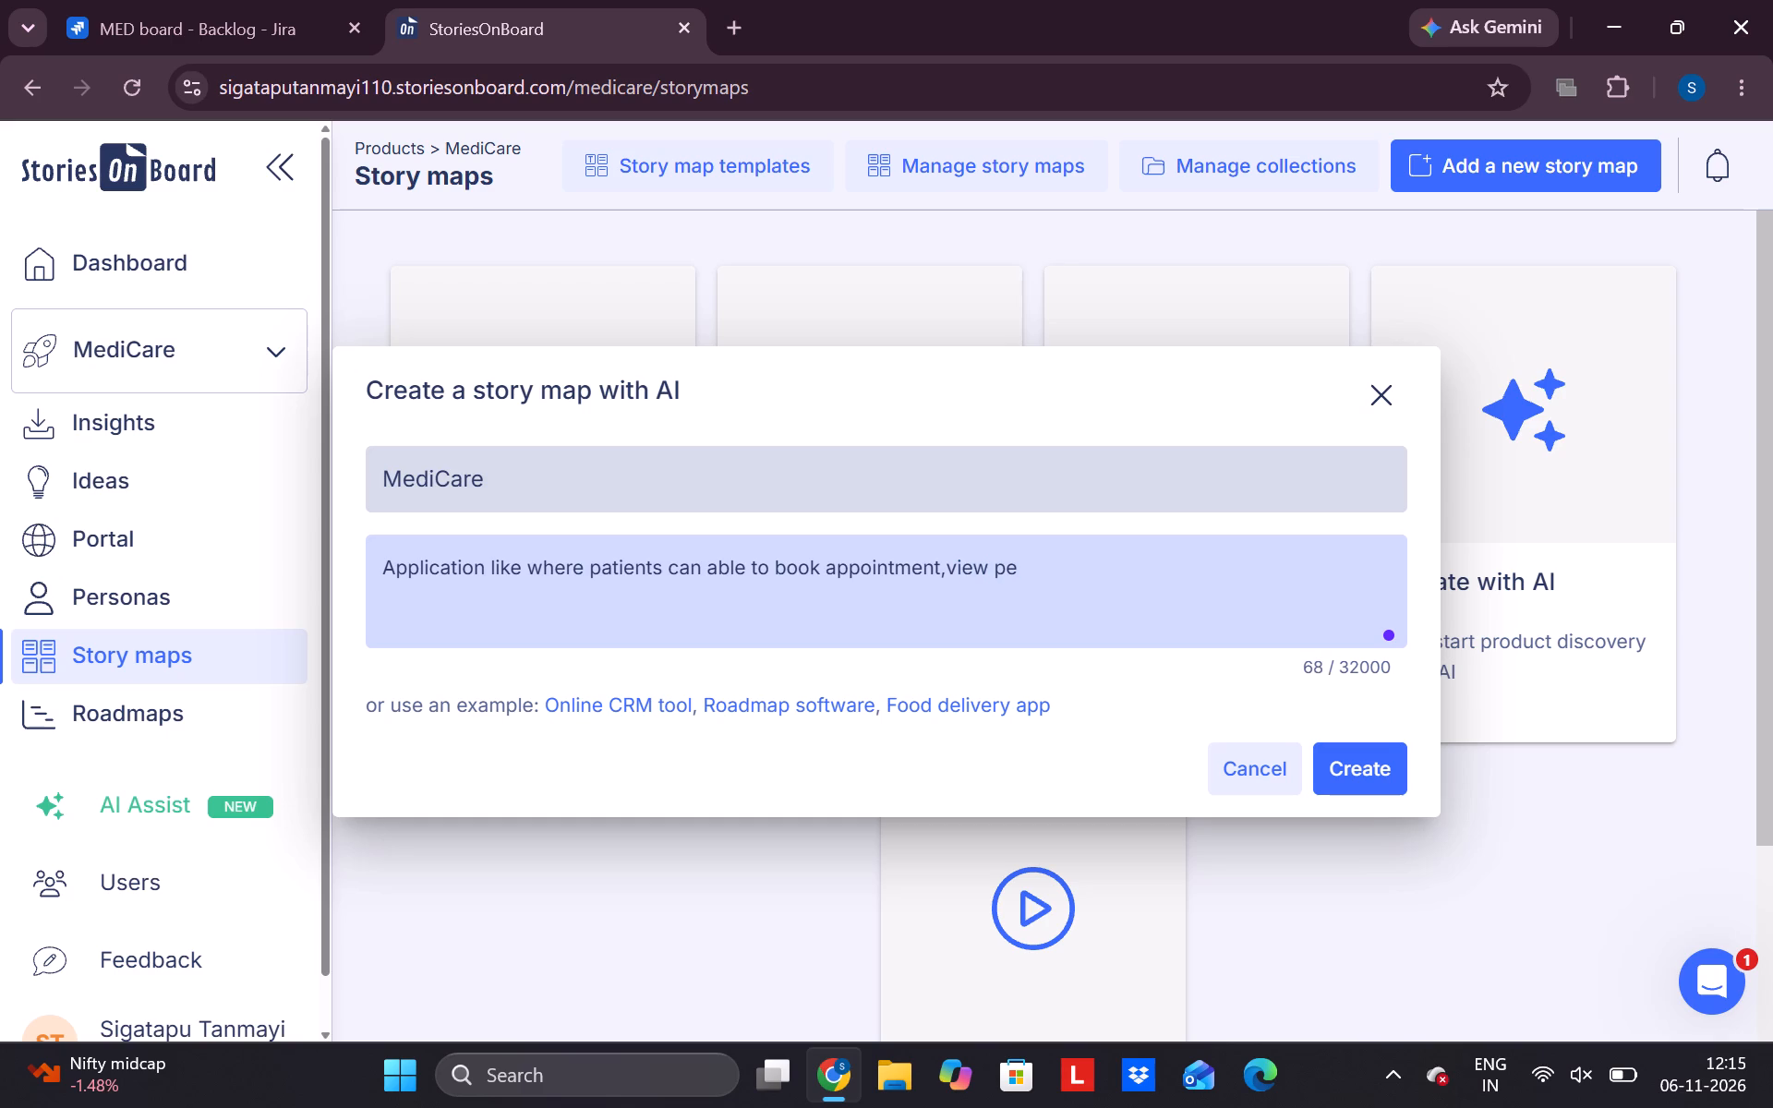
key("BackSpace")
type("rescription")
type(",a")
key("BackSpace")
key("v")
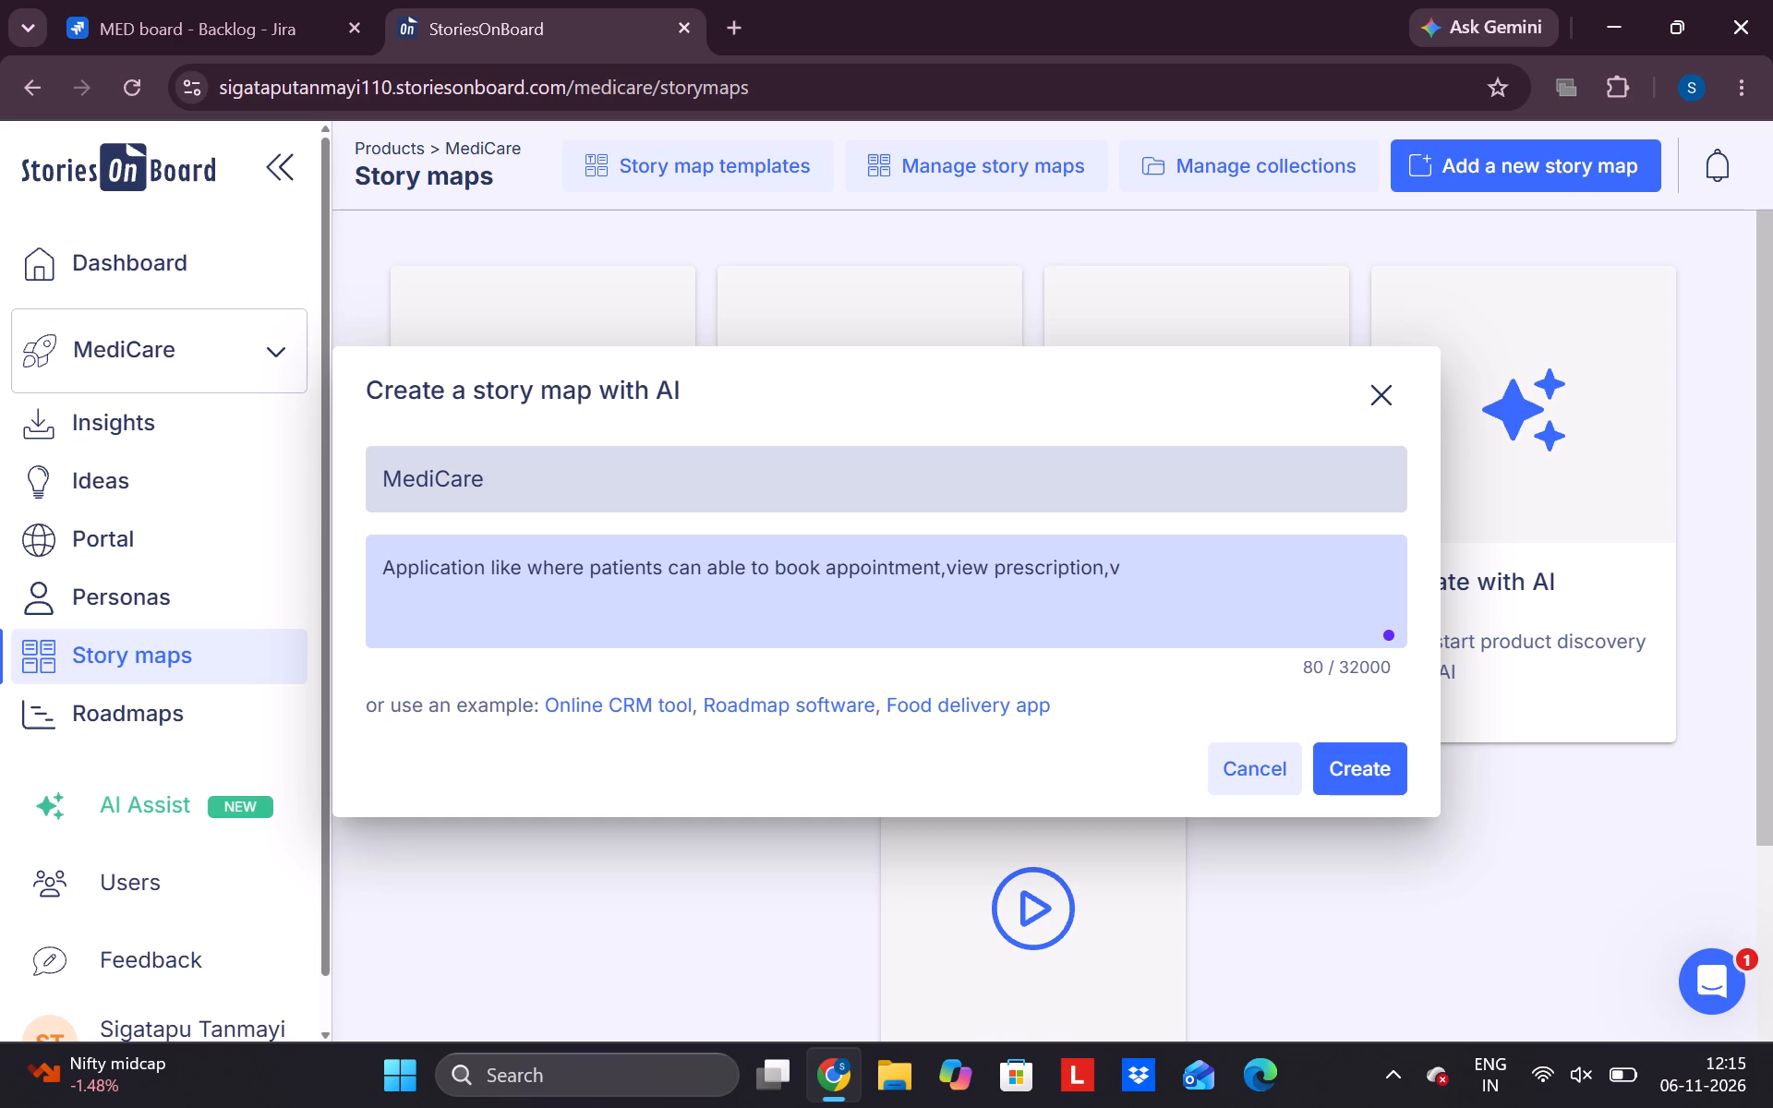
key("BackSpace")
type("medical e")
key("BackSpace")
type("rw")
key("BackSpace")
type("eports")
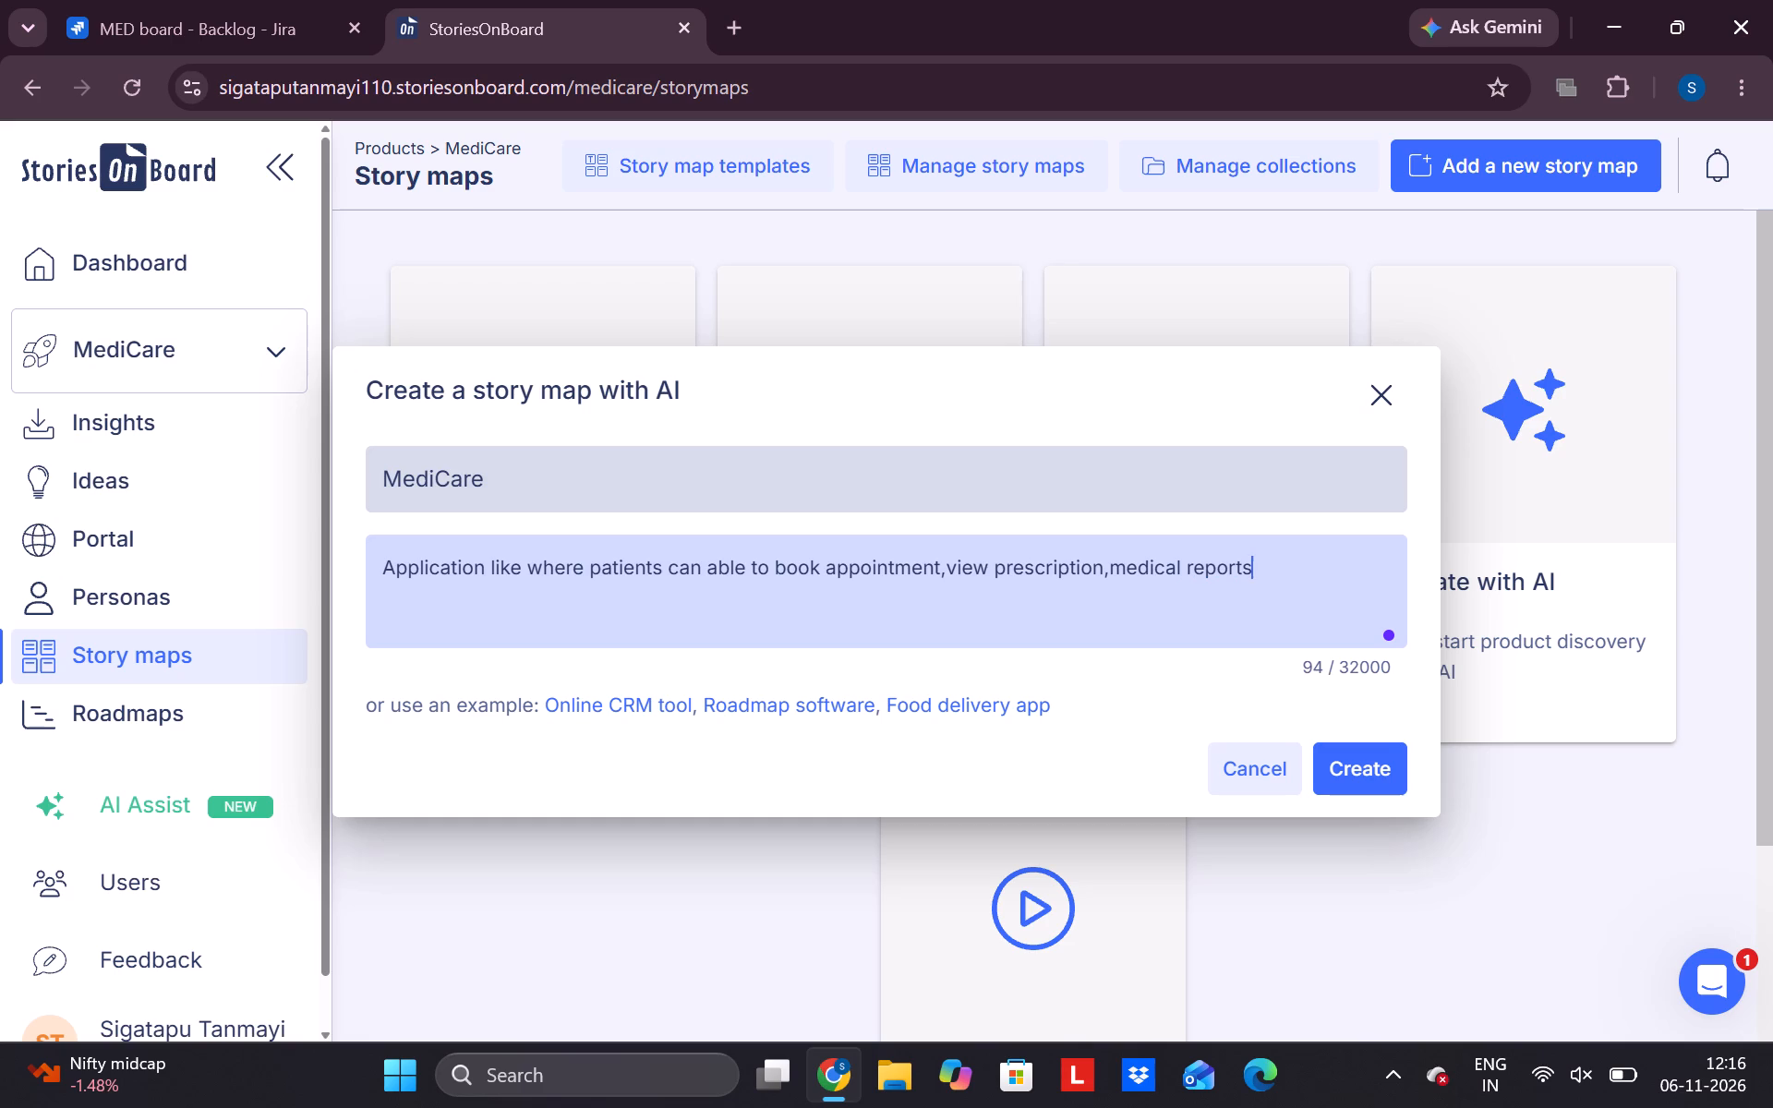
key("space")
Continue the description with the doctors' part: "doctors also should be able to manage appointments,".
type("doctors also shoukd")
key("space")
key("BackSpace")
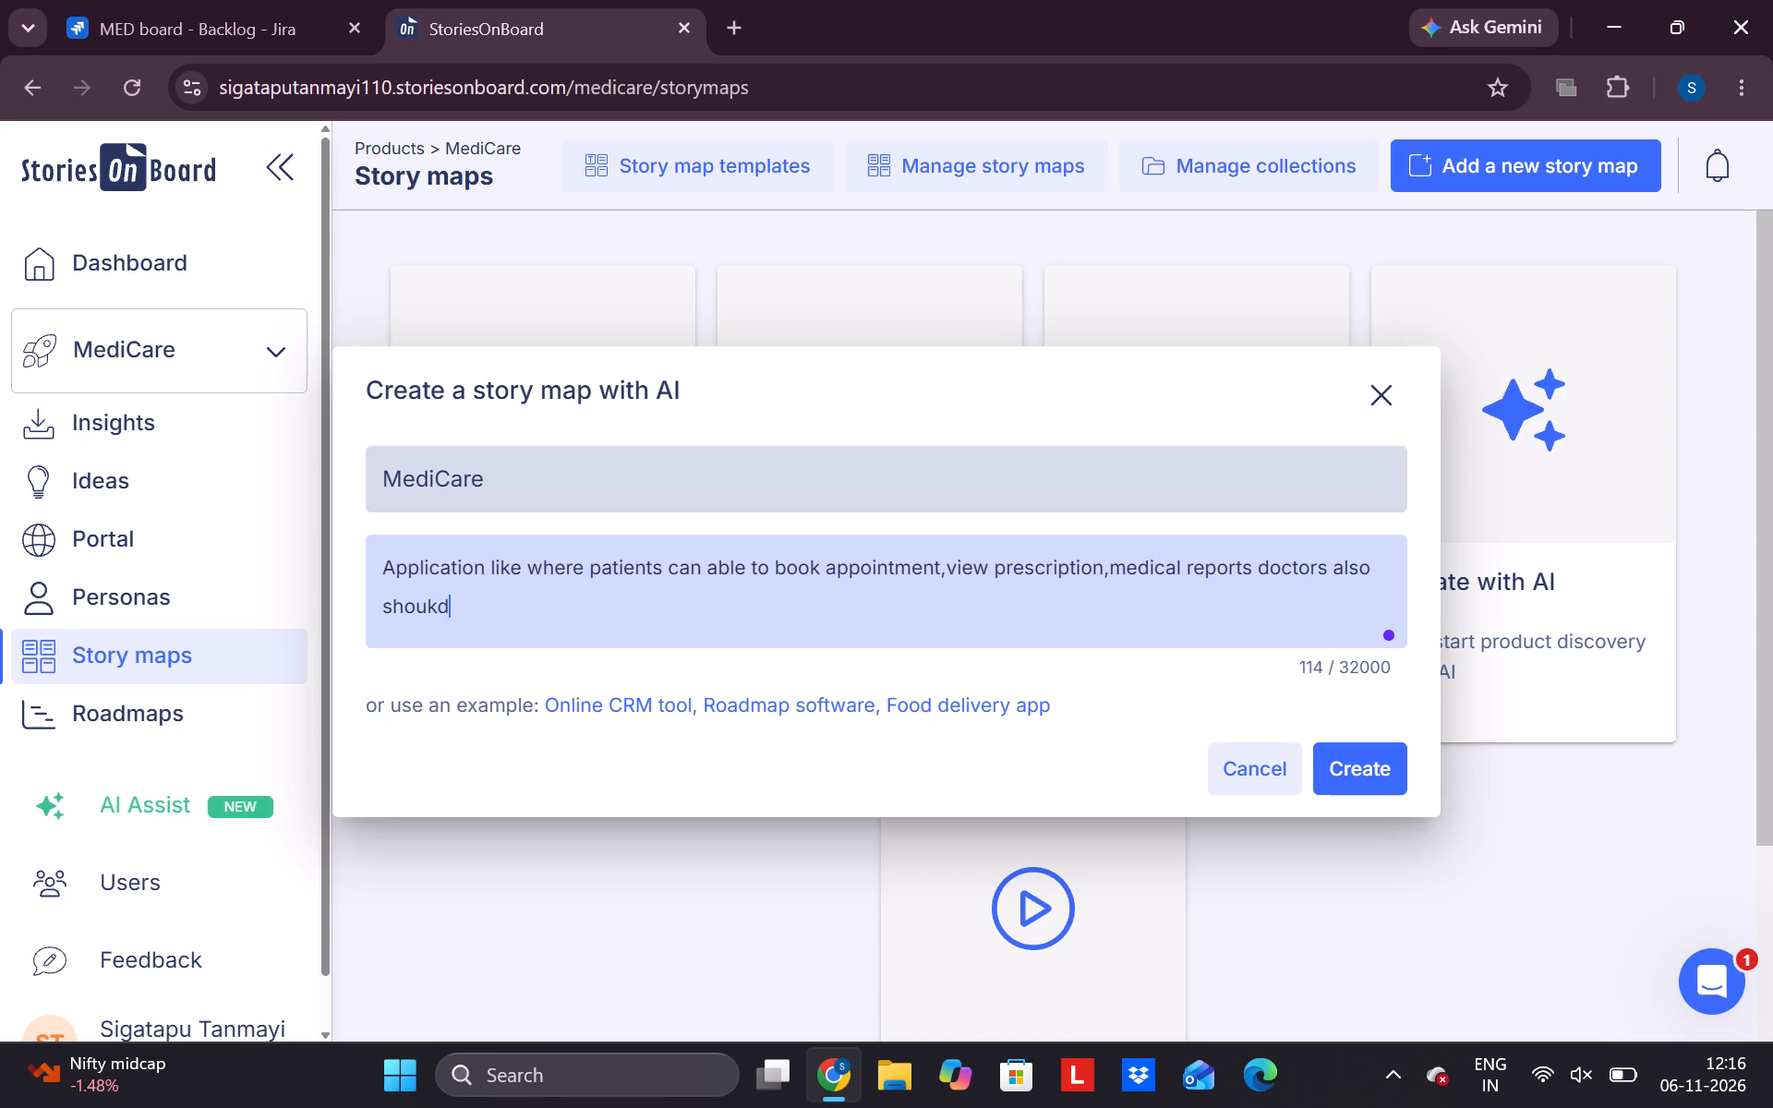
key("BackSpace")
key("BackSpace")
type("ld be able to")
key("space")
type("manage")
key("space")
type("appointments")
key("comma")
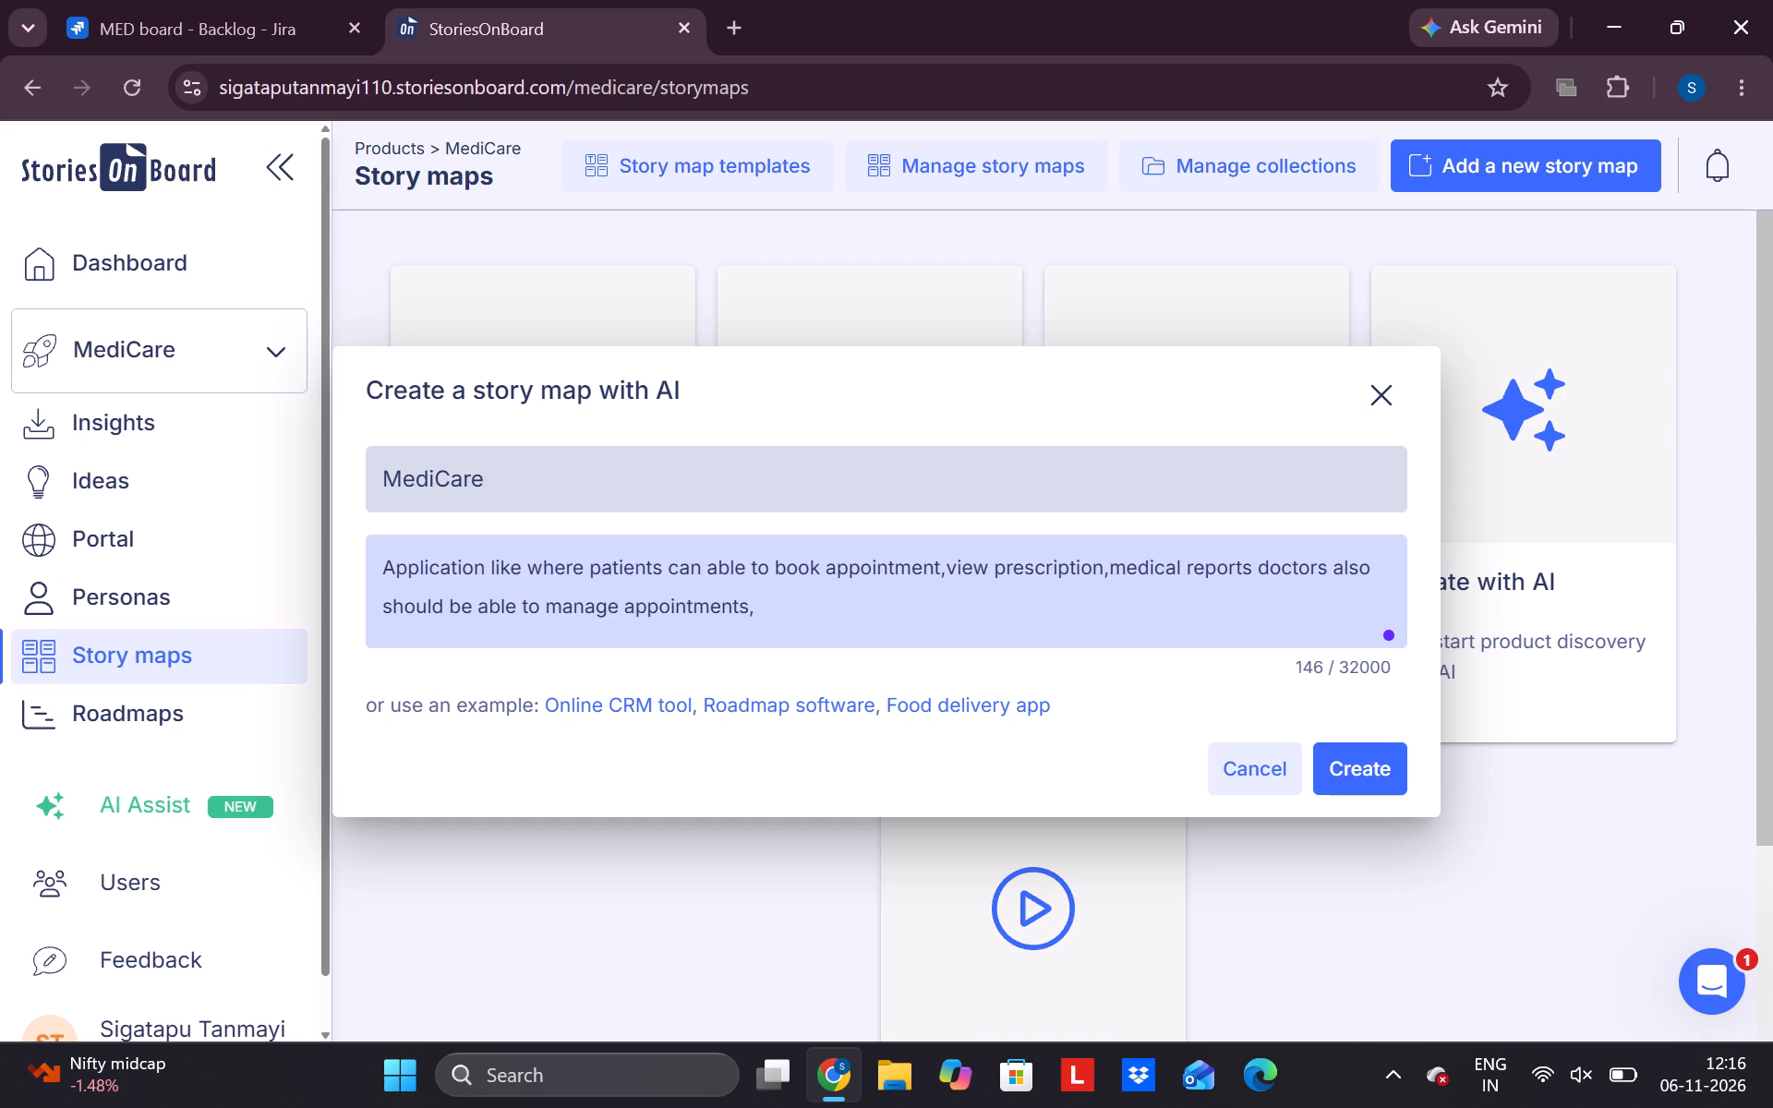
Complete the doctors' part of the description with "update prescriptions and maintain patients records .".
type("update")
key("space")
type("presc")
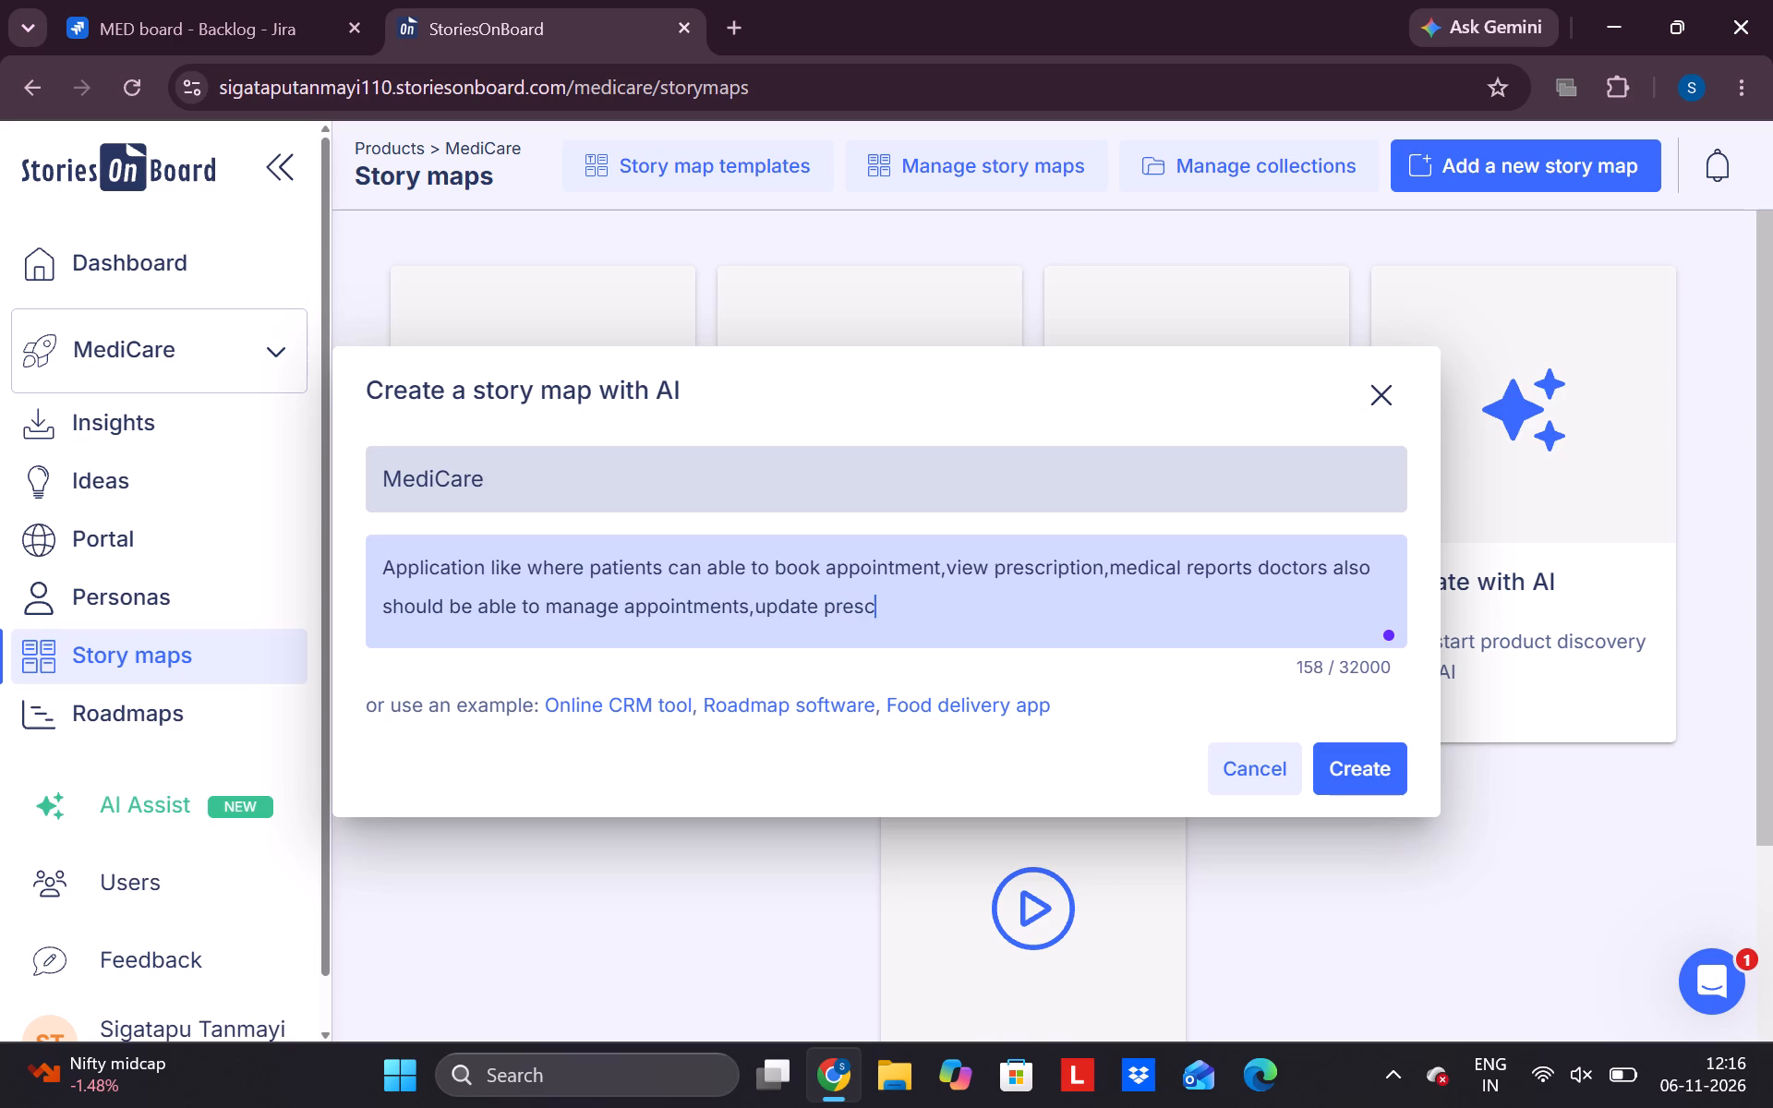
key("r")
type("iptions")
key("space")
type("and maintain pa")
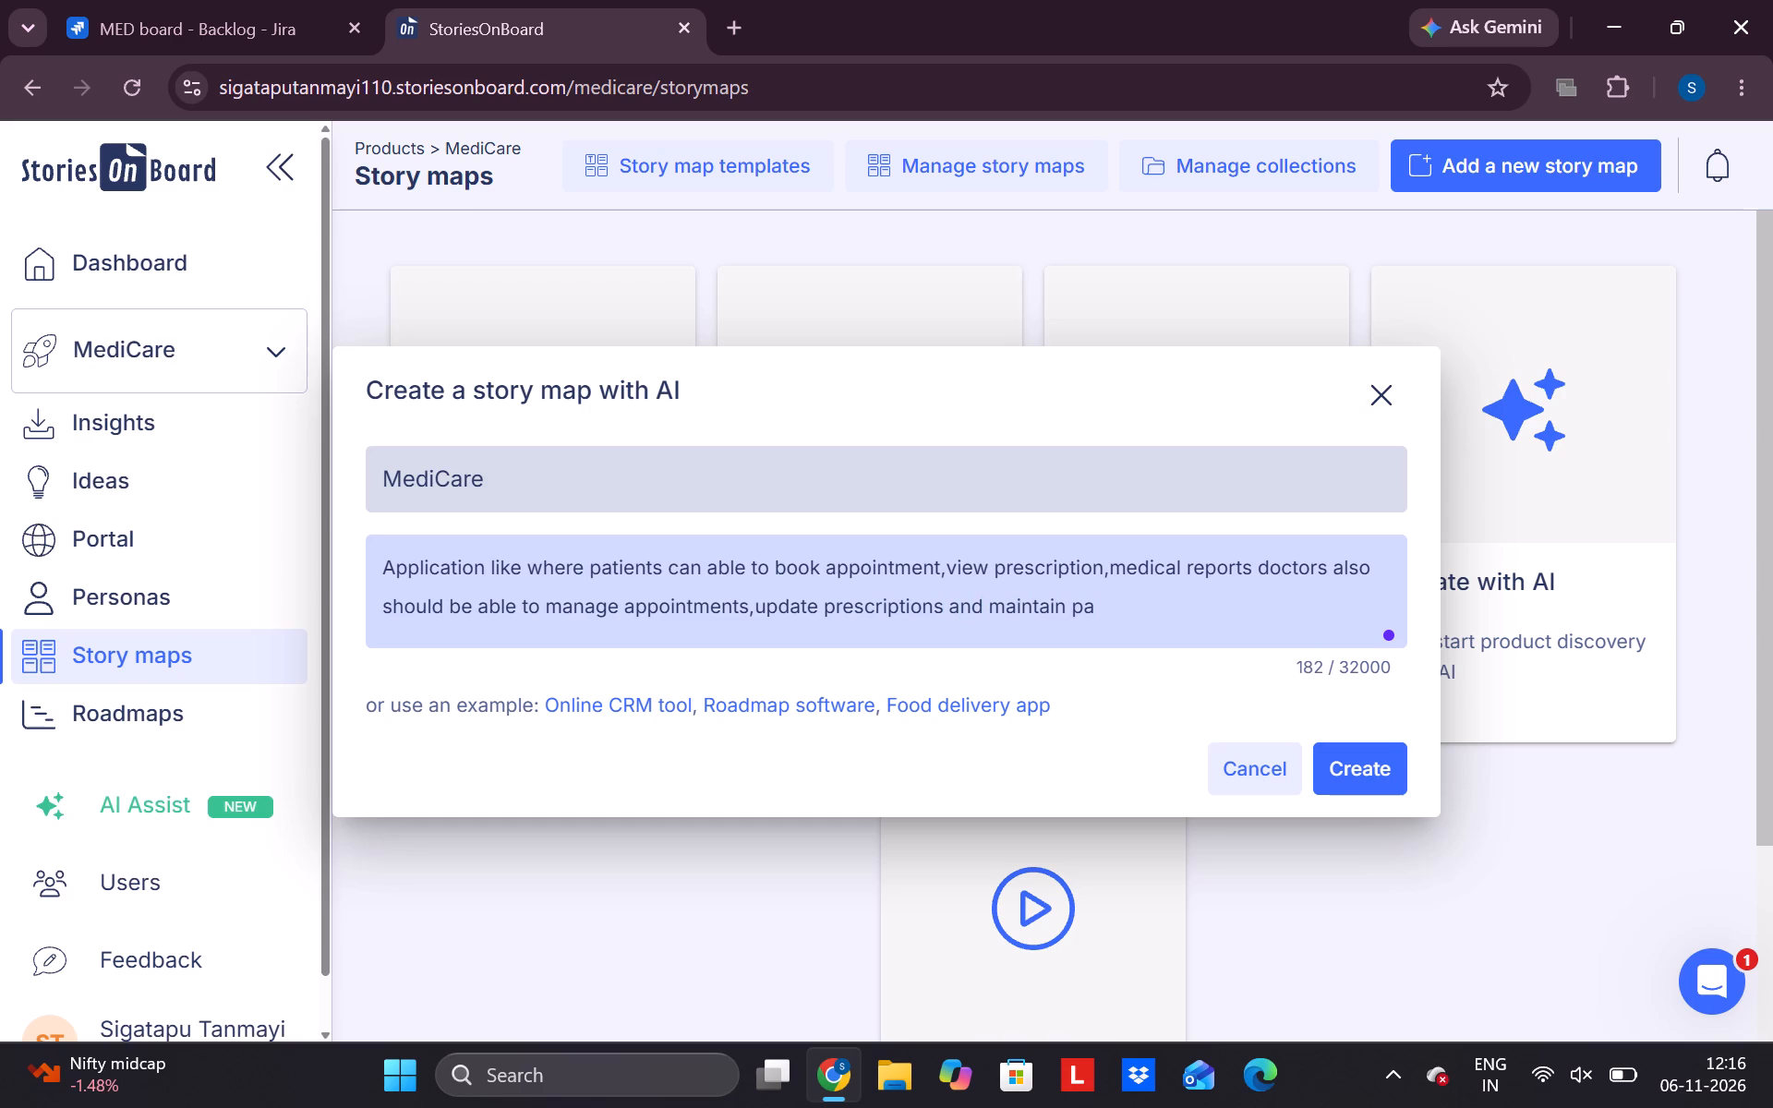
key("i")
key("BackSpace")
type("tients records")
key("space")
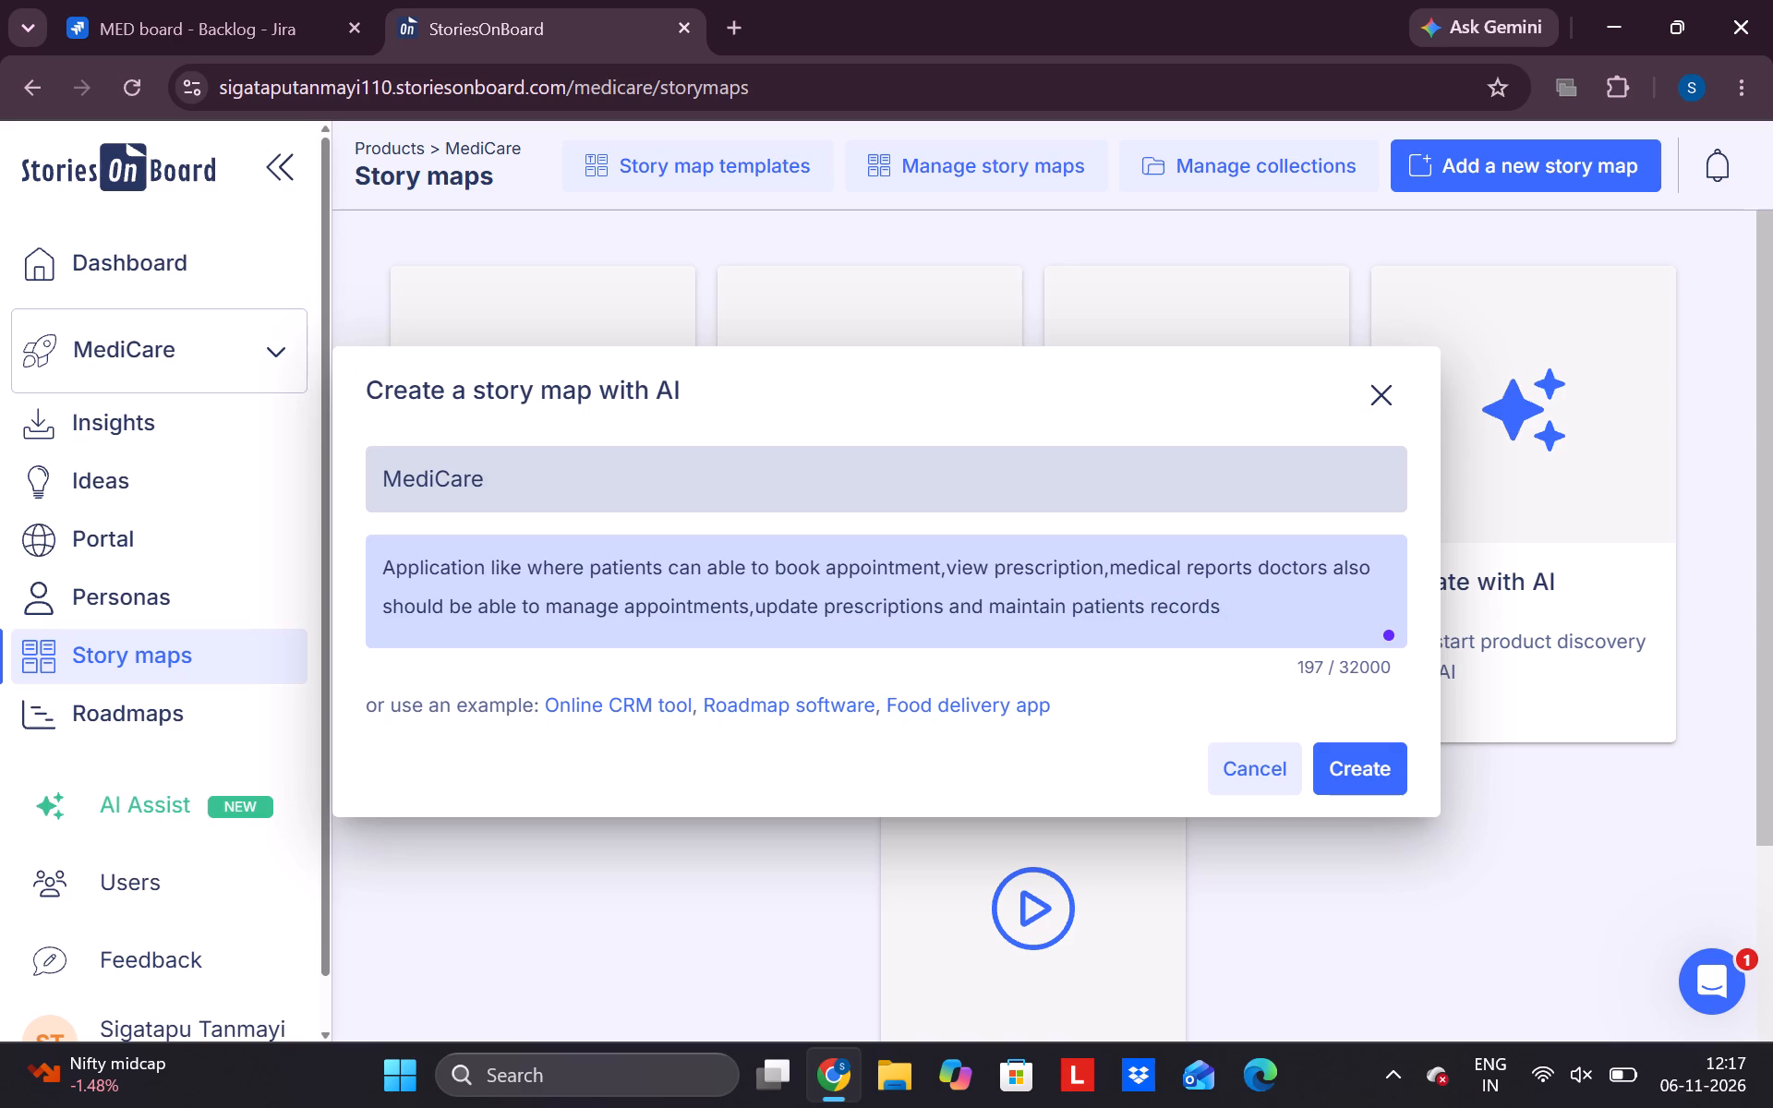
key("period")
key("space")
End the description with "the goal is simplify the waiting time" and submit it to the AI.
type("the goal is s")
type("iml")
key("BackSpace")
type("plify the")
key("space")
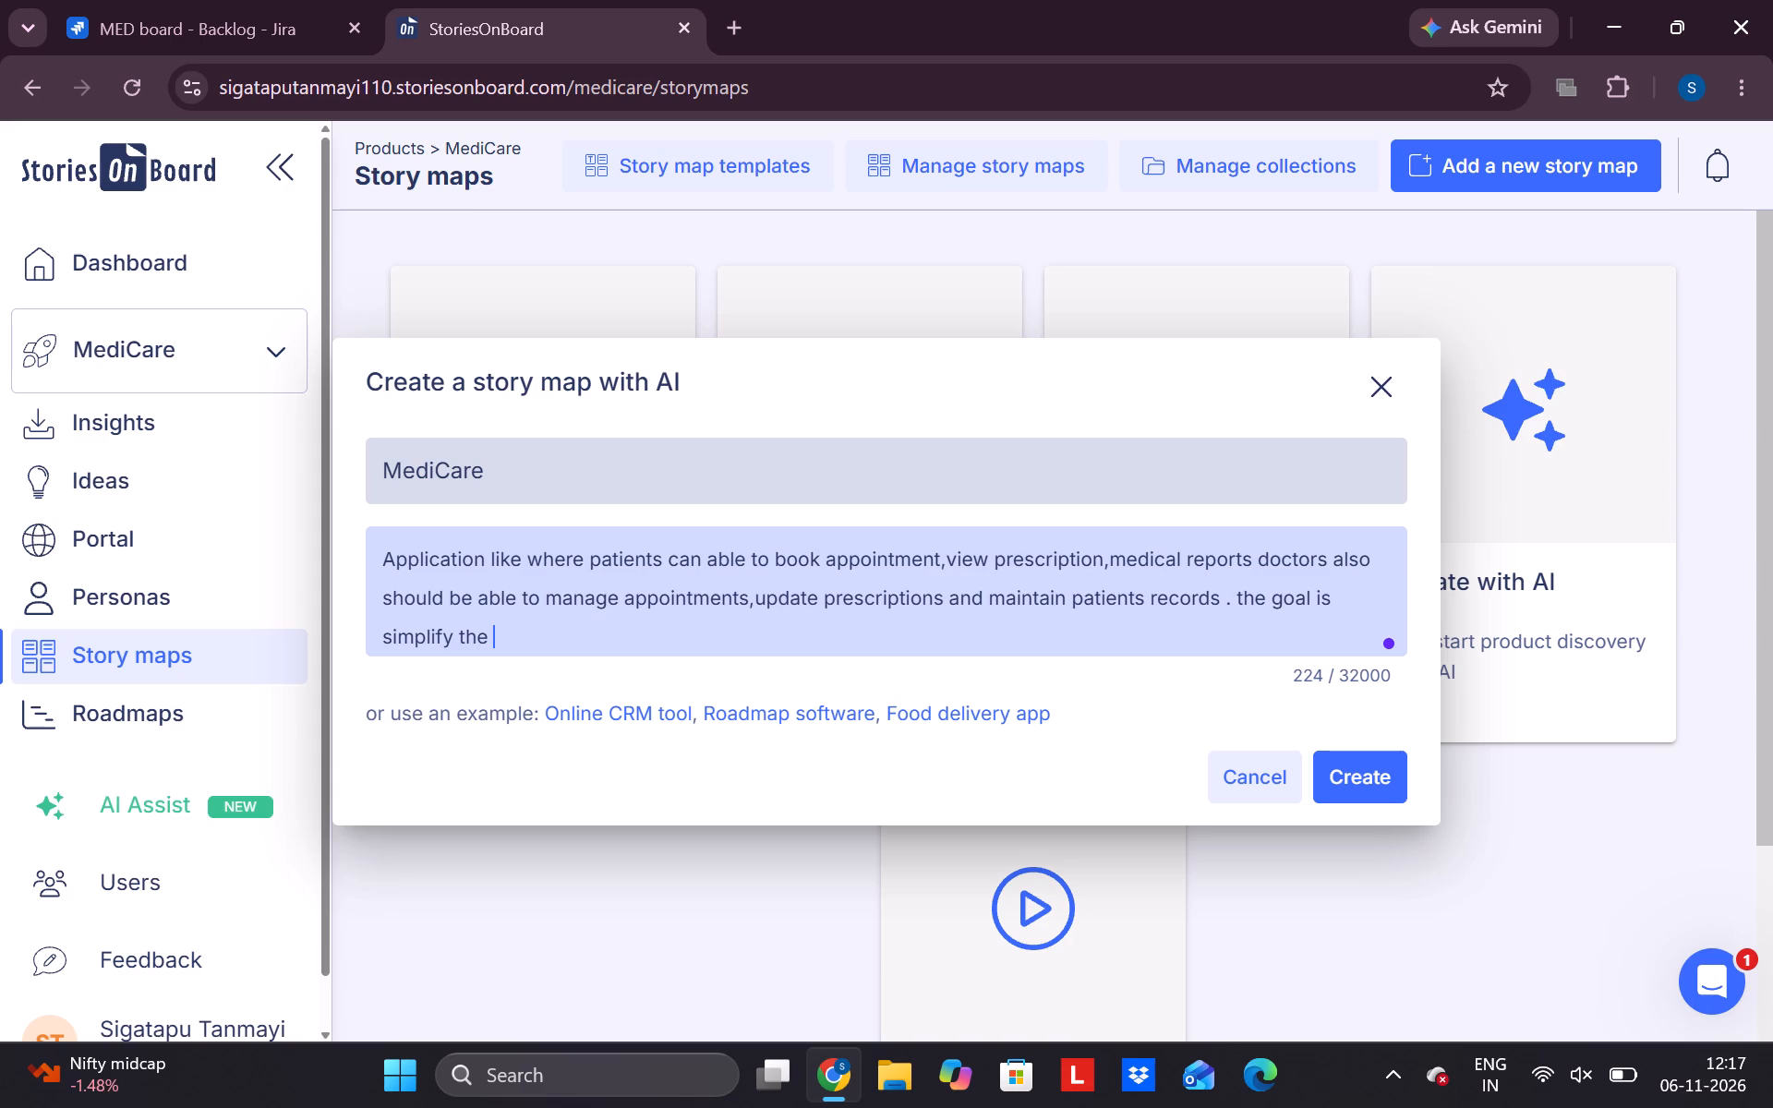
type("waiting time")
left_click(1349, 765)
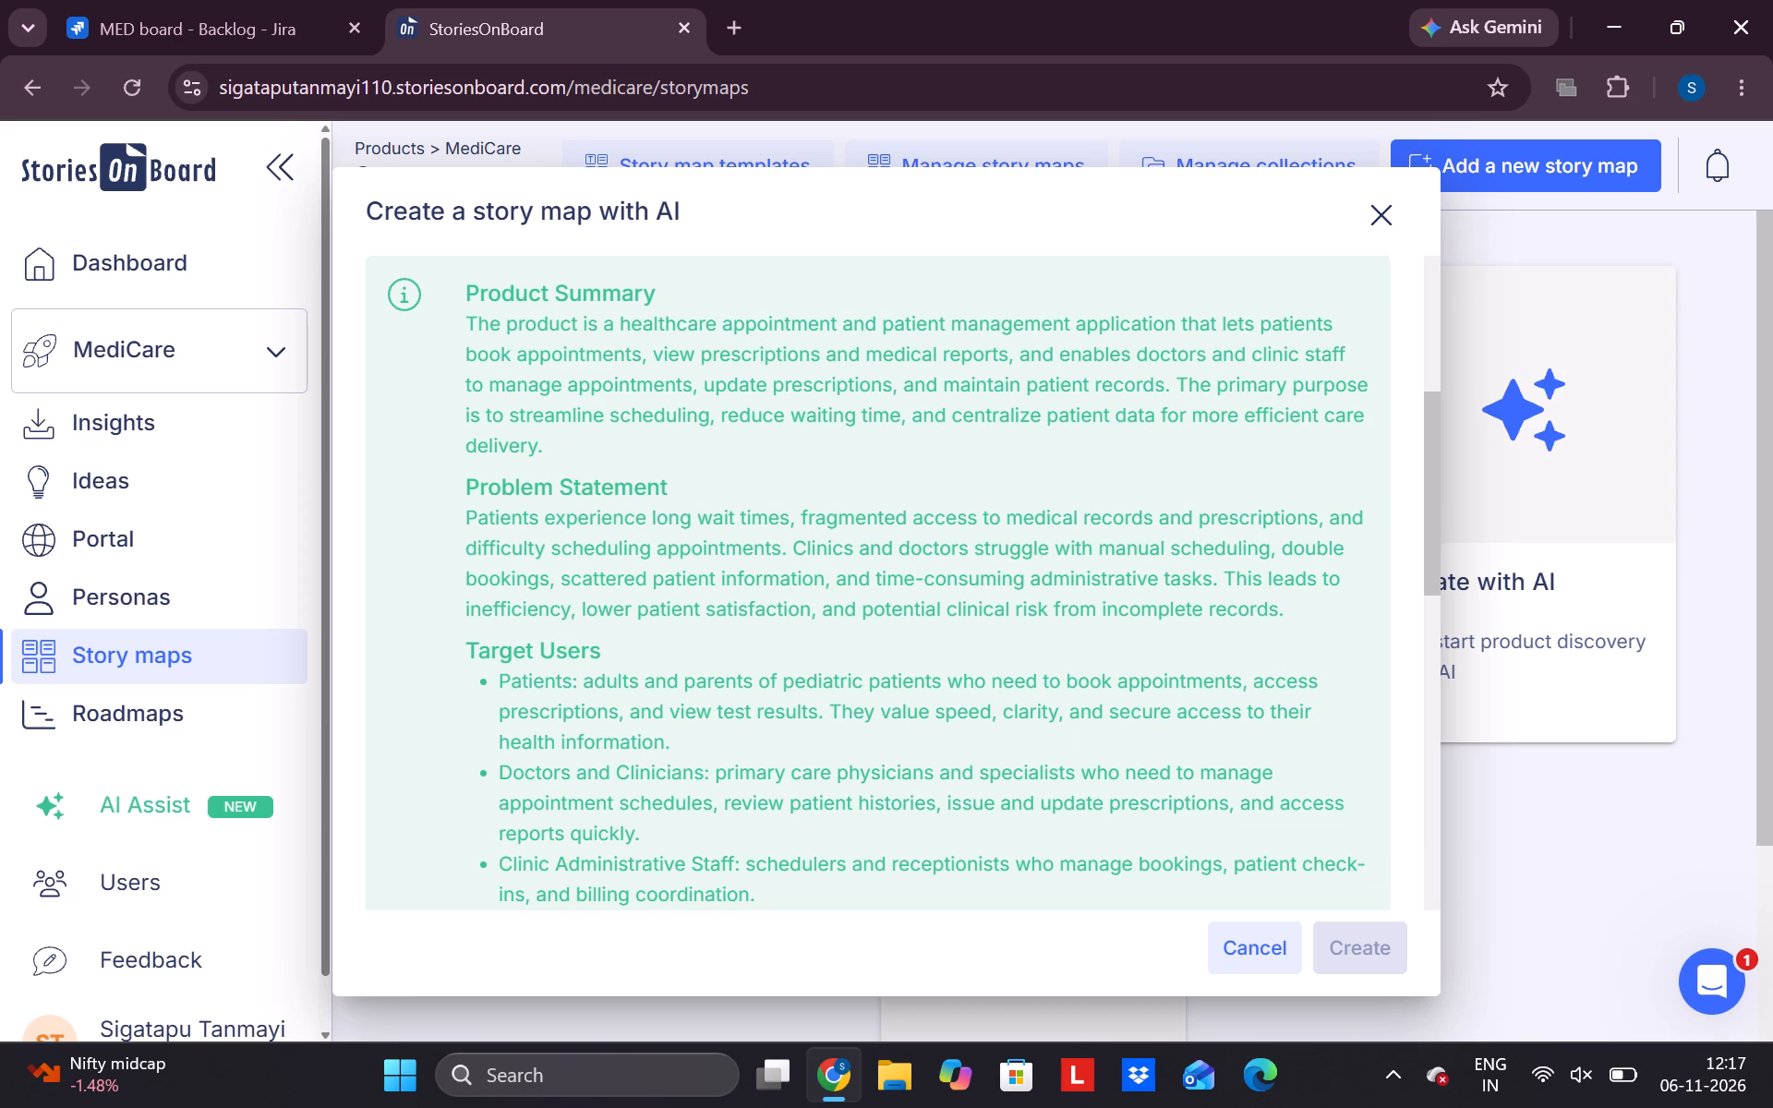
Copy the AI-suggested product summary over to the description and create the MediCare story map from it.
scroll(969, 700, "down", 3)
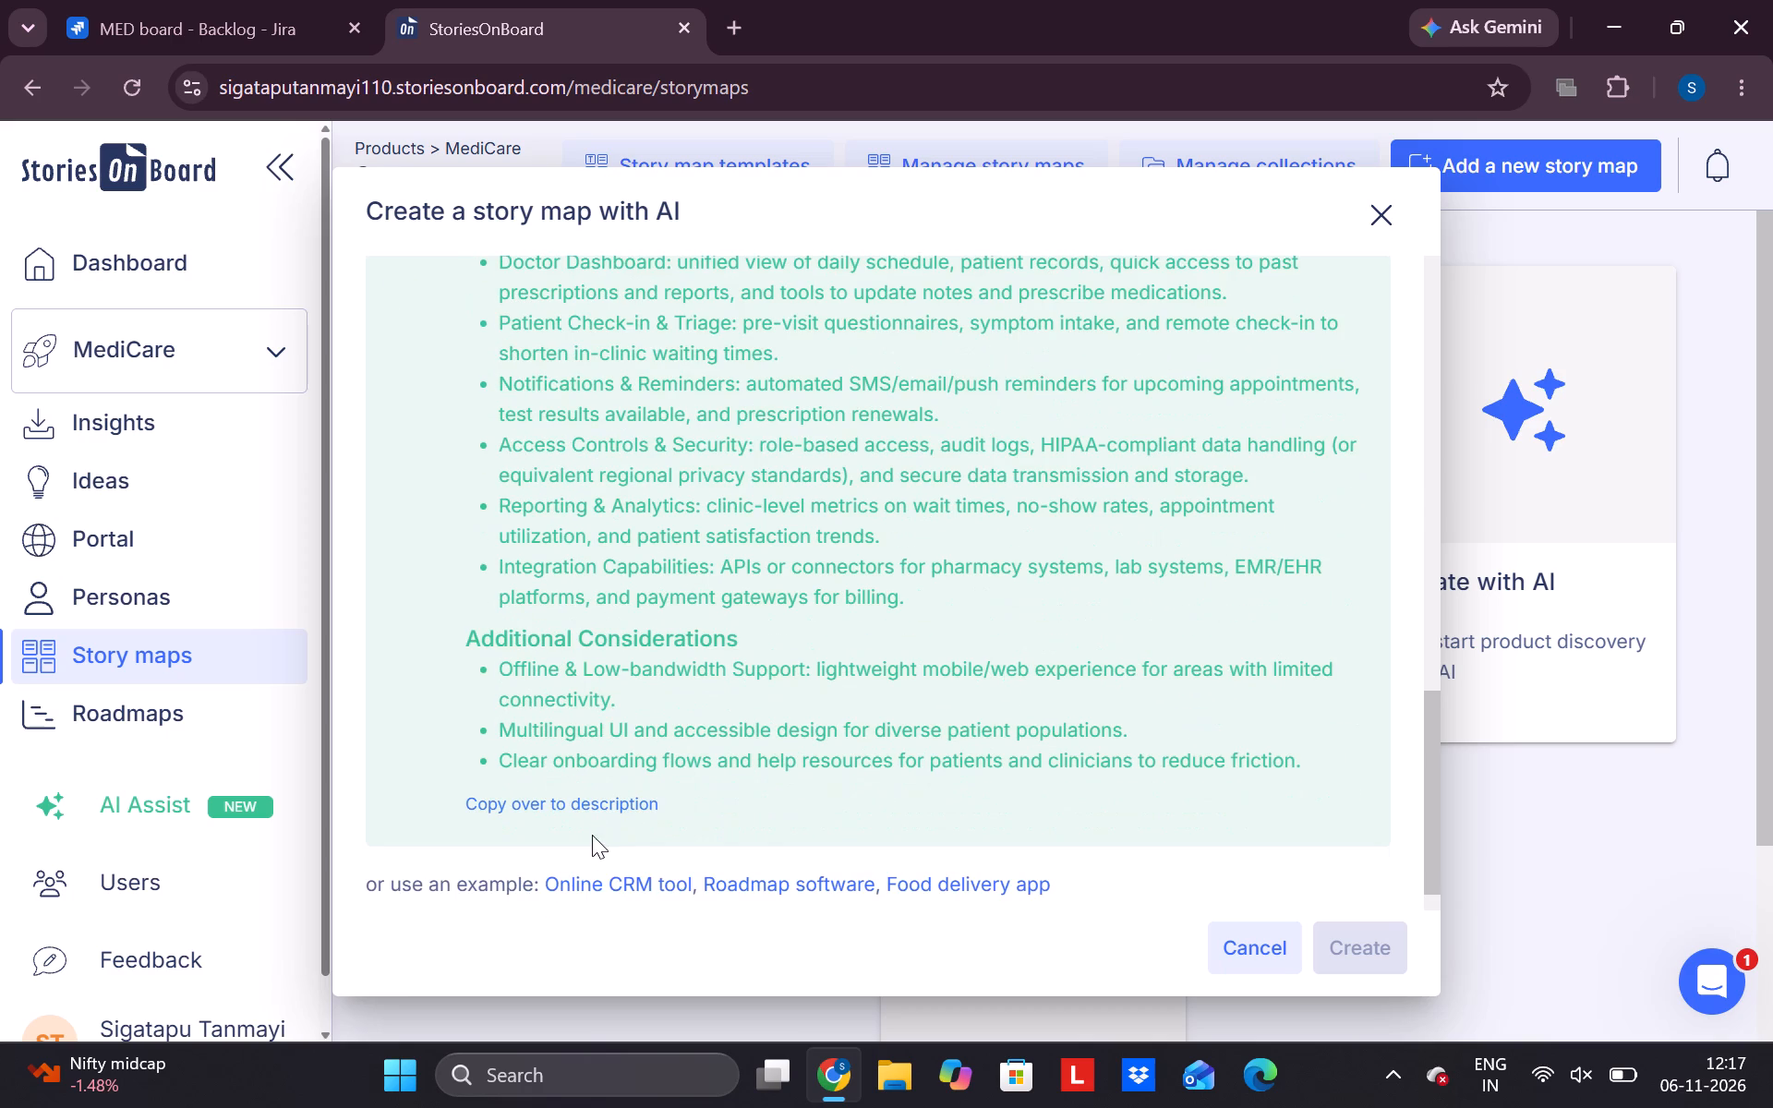
left_click(591, 806)
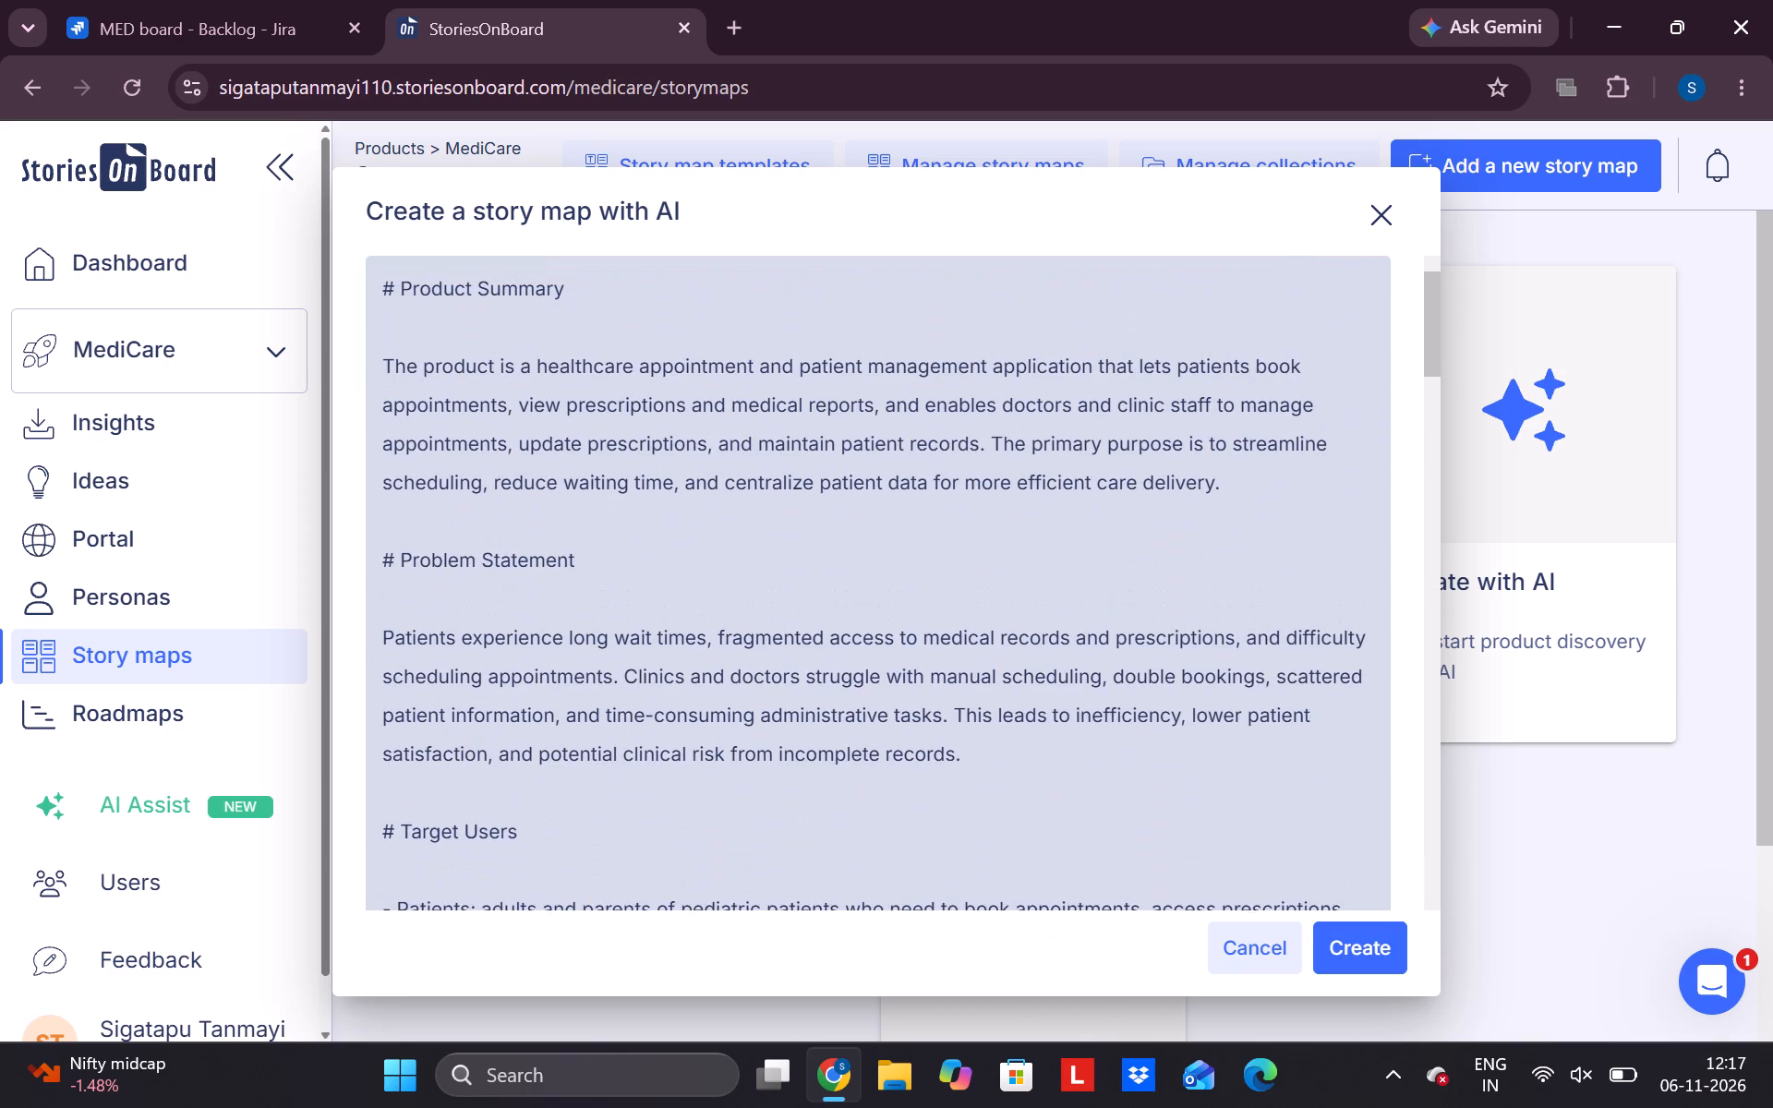
scroll(949, 660, "down", 1)
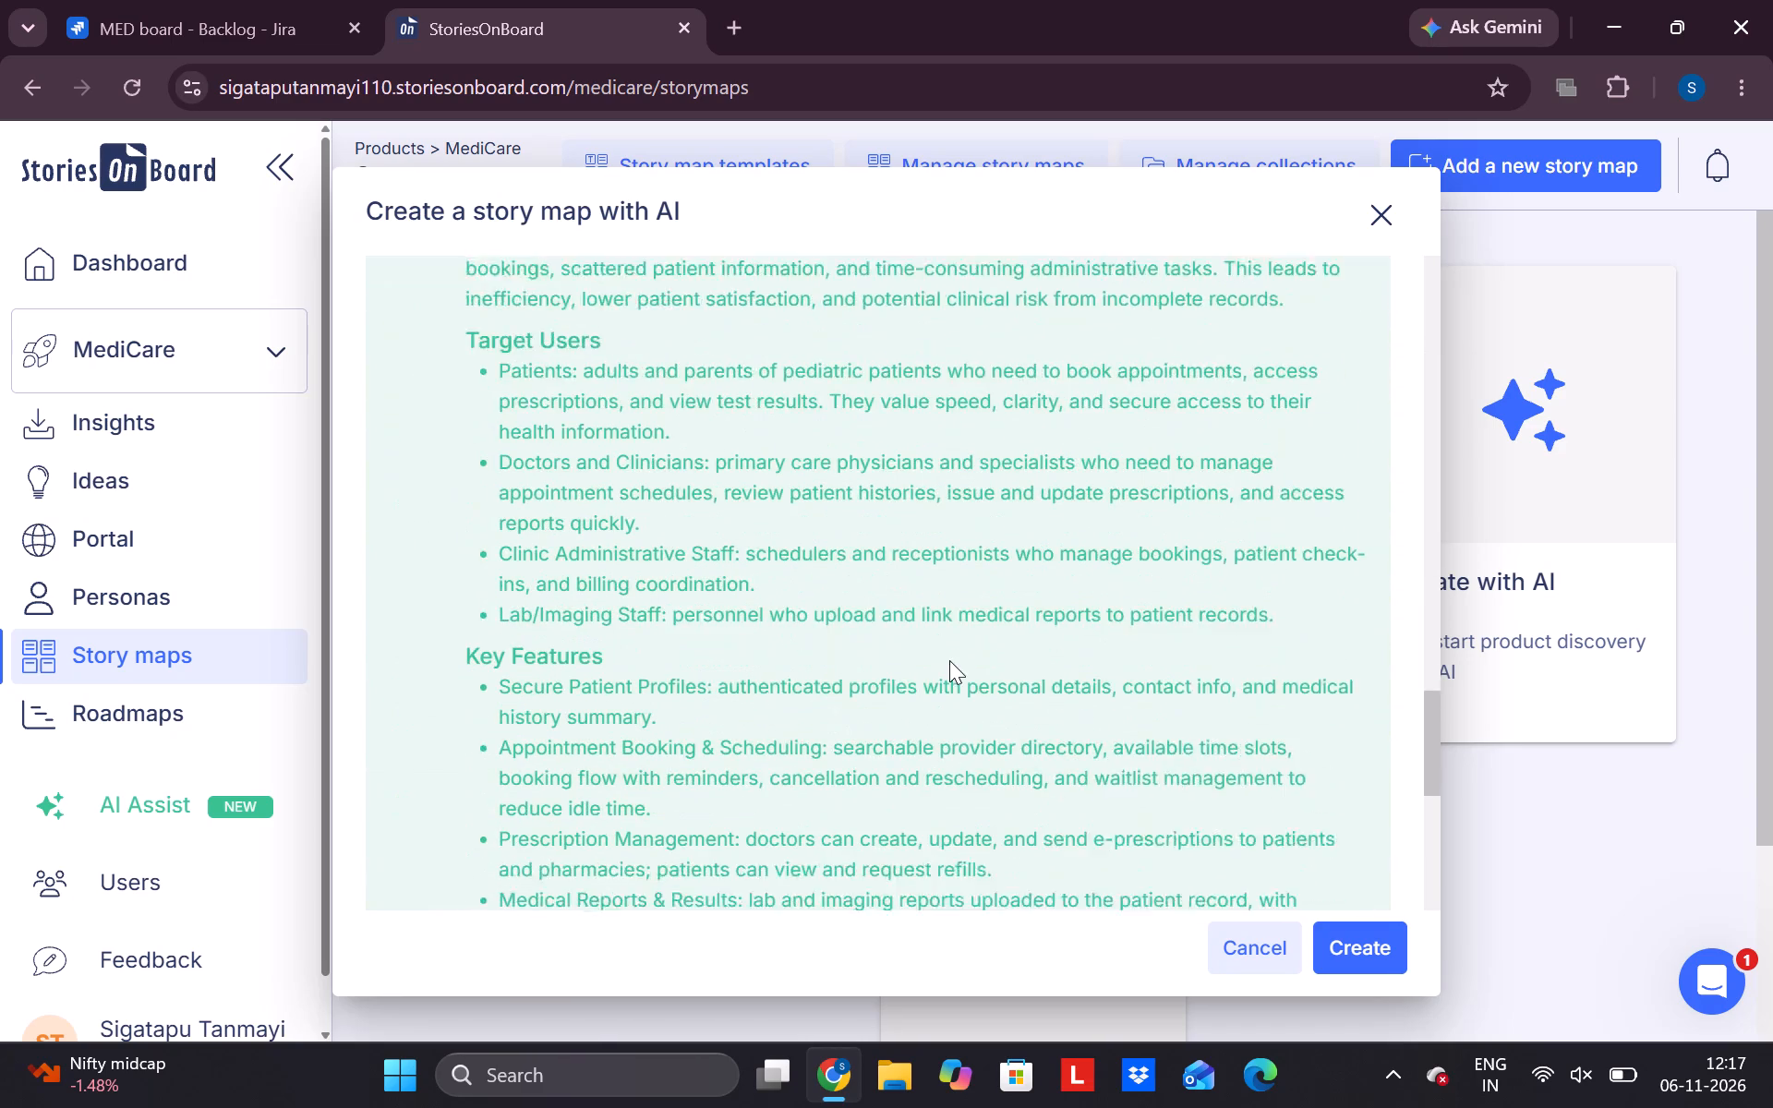
left_click(1363, 942)
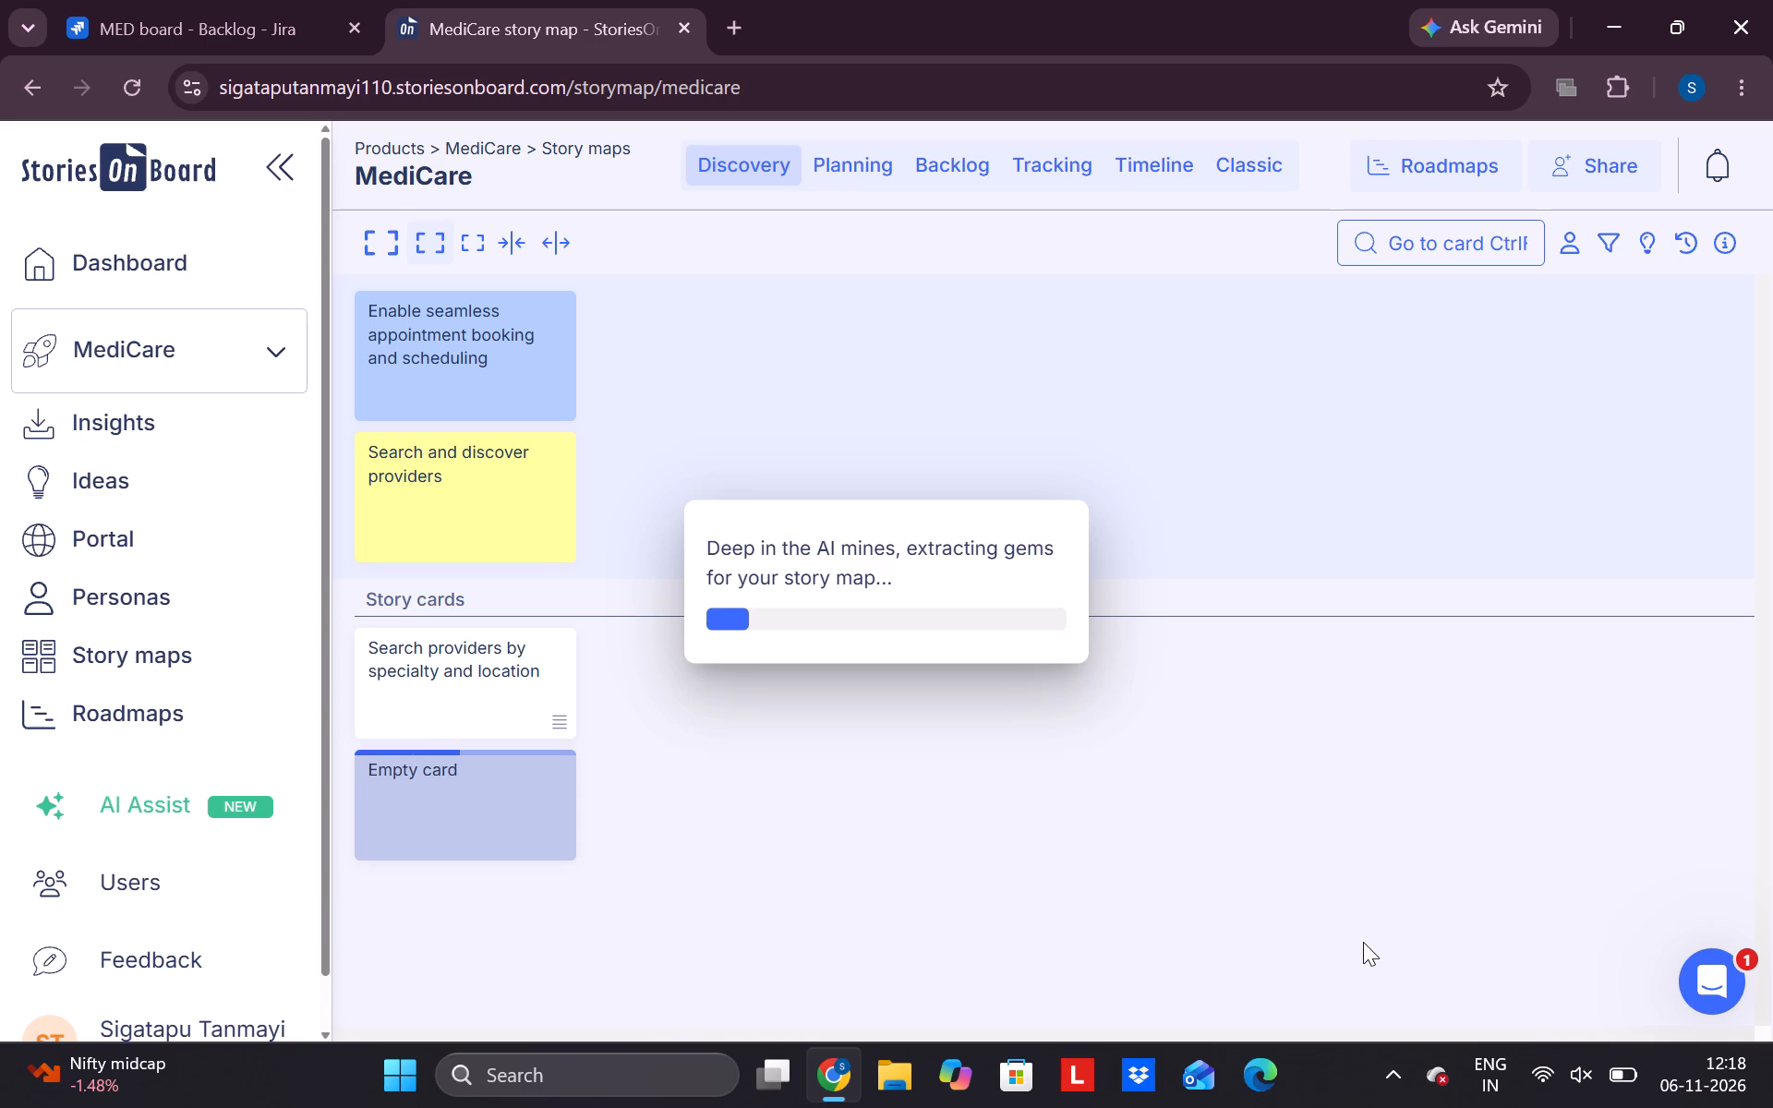
Switch to Jira and look over the MED board's sprint and backlog sections without creating a work item.
left_click(173, 0)
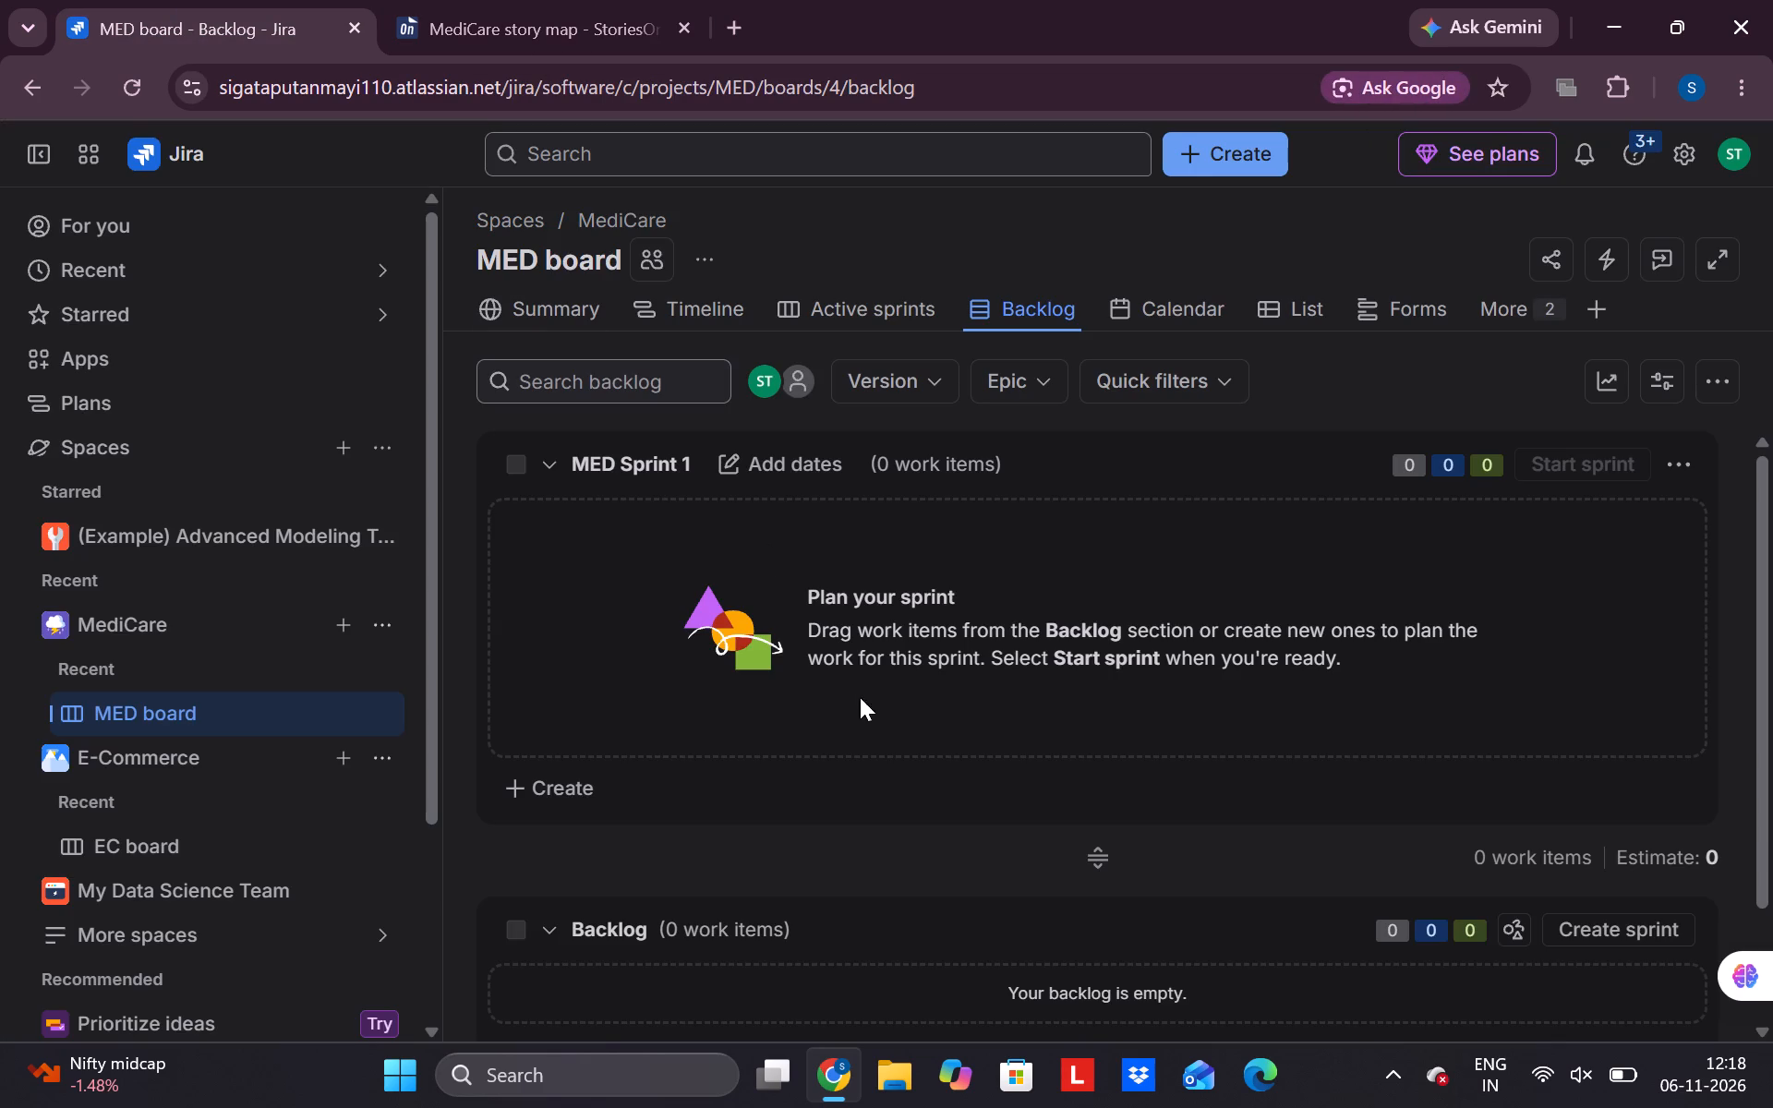
scroll(726, 831, "down", 6)
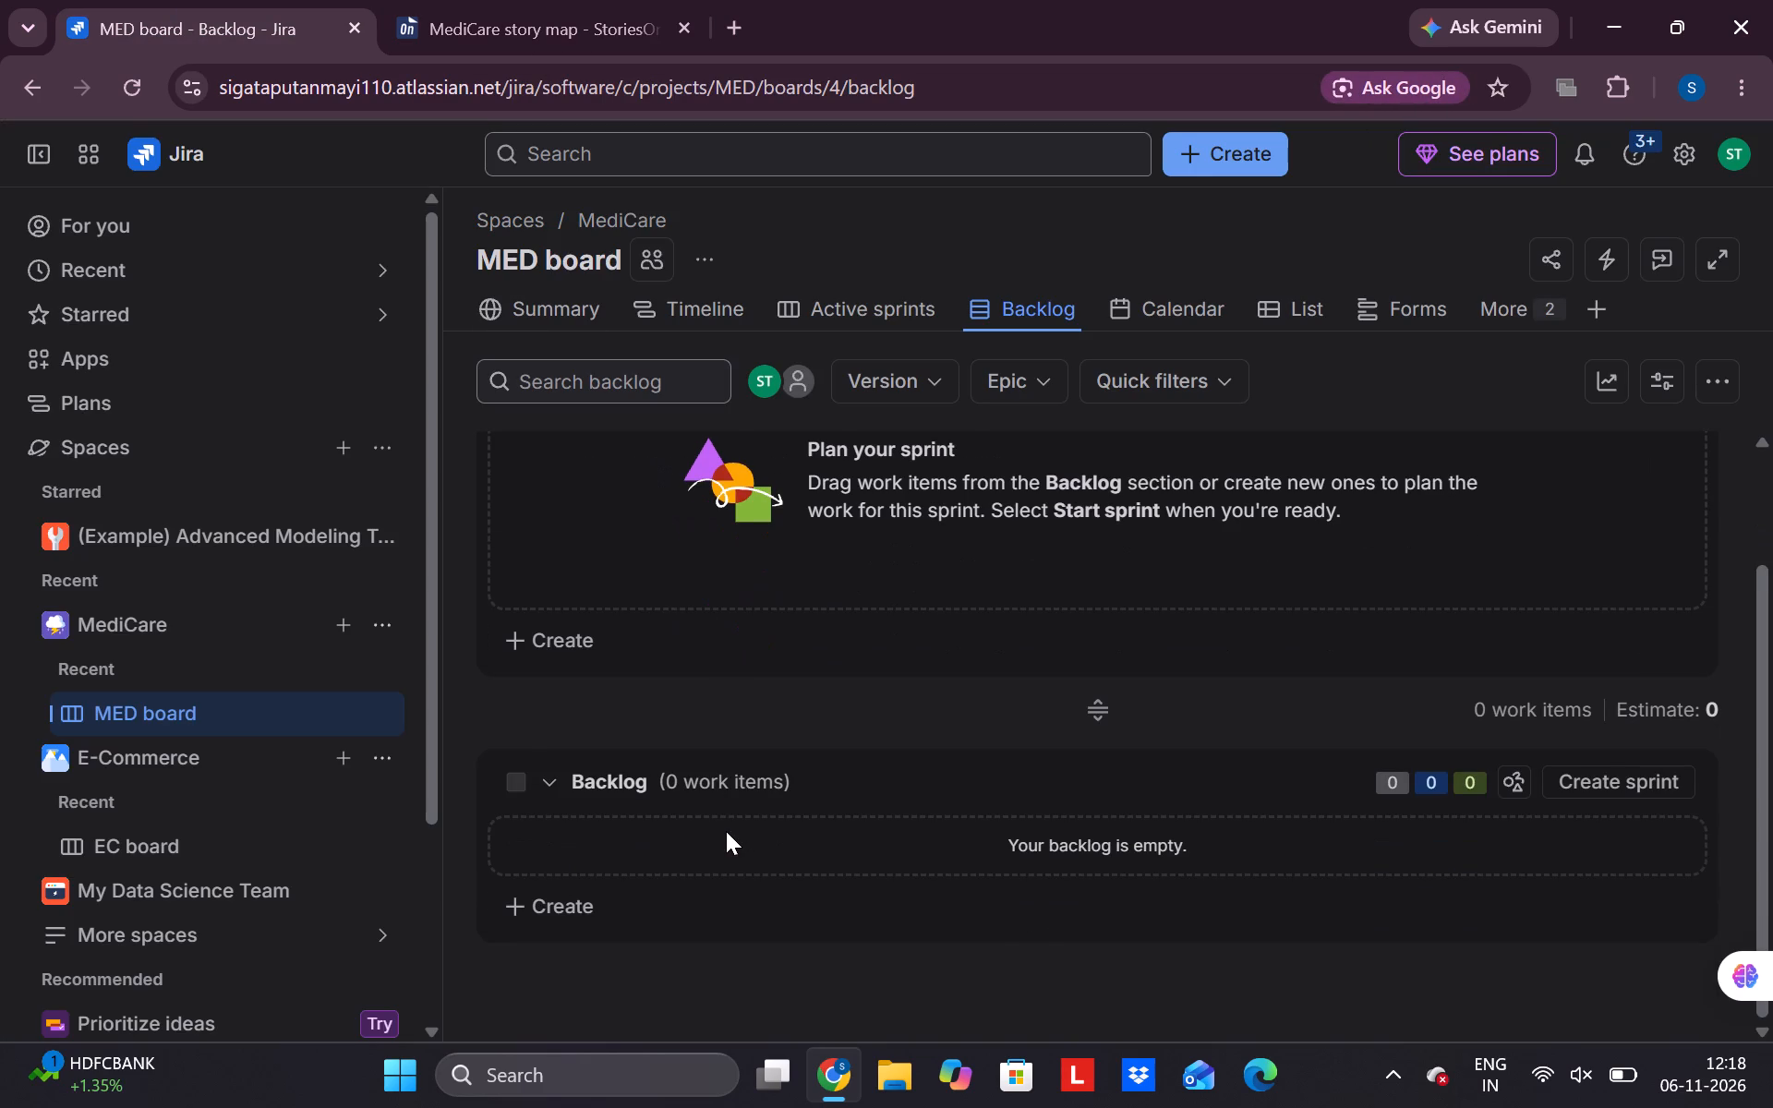
scroll(726, 831, "up", 4)
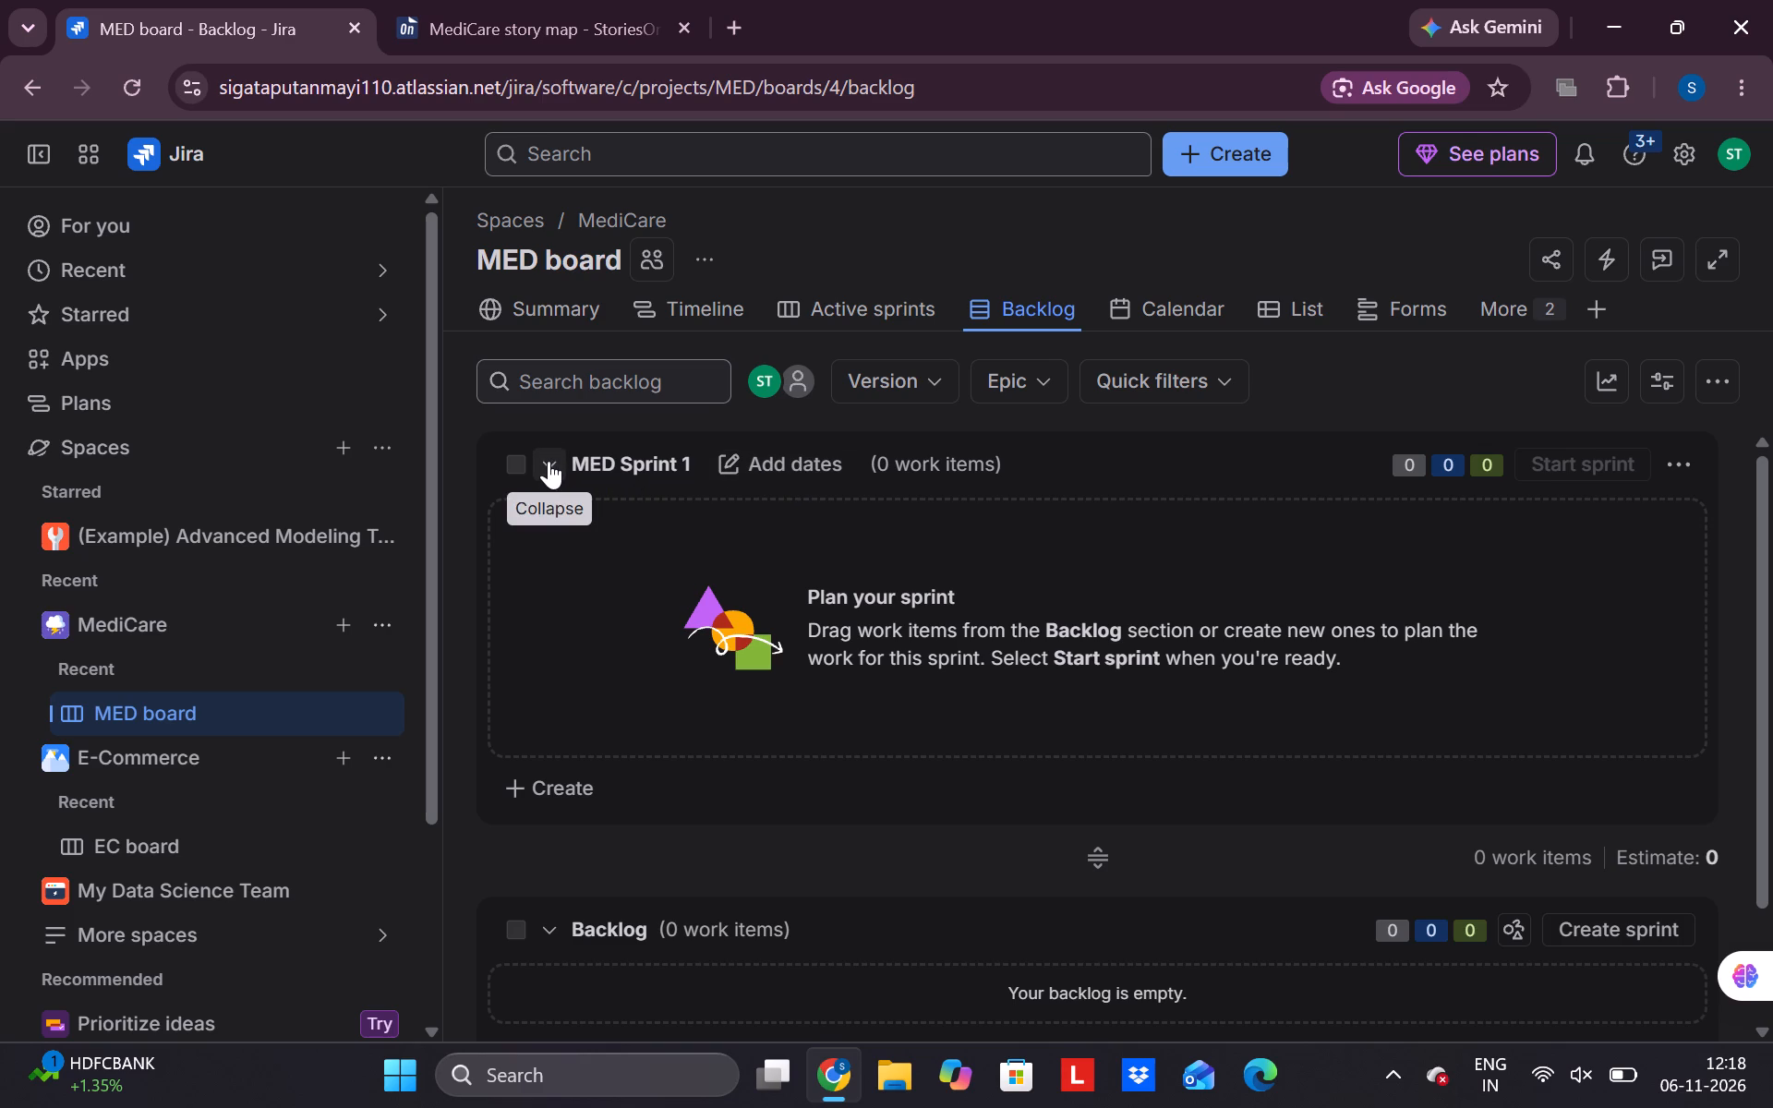
left_click(522, 783)
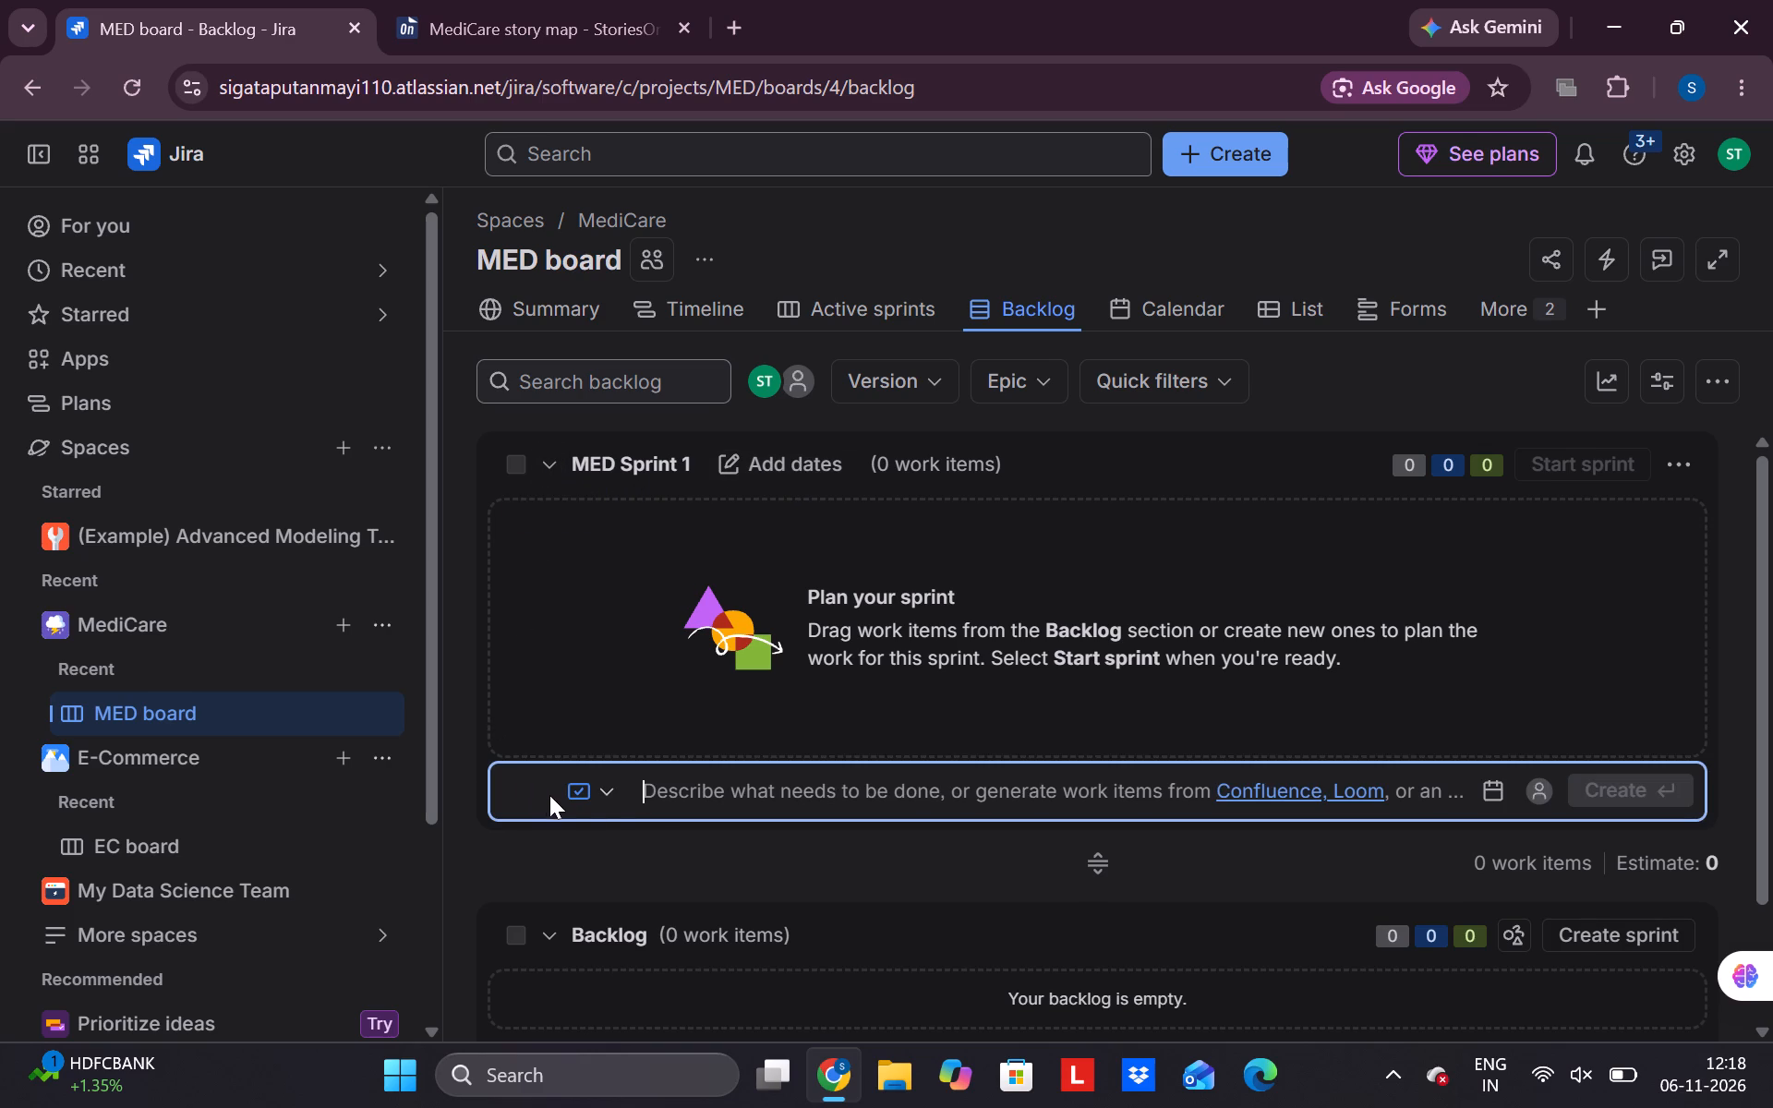
left_click(677, 887)
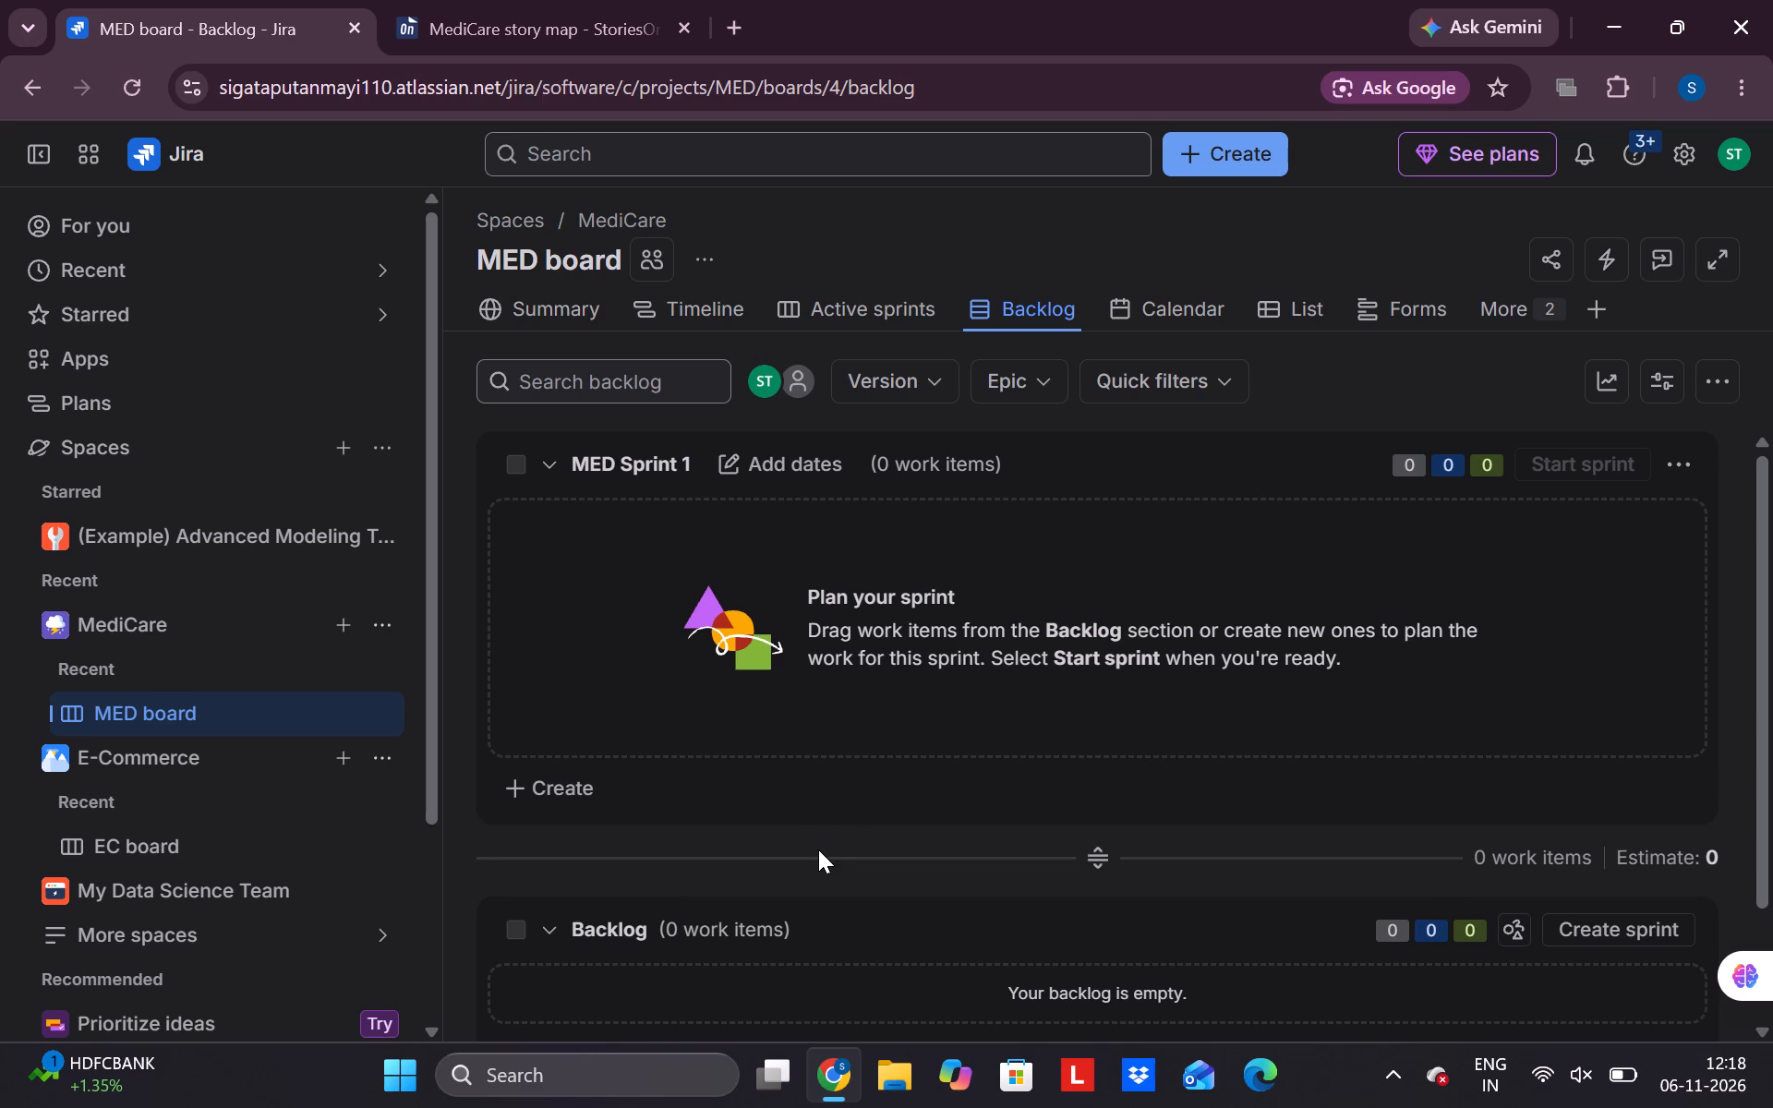
scroll(818, 849, "down", 5)
scroll(818, 849, "up", 4)
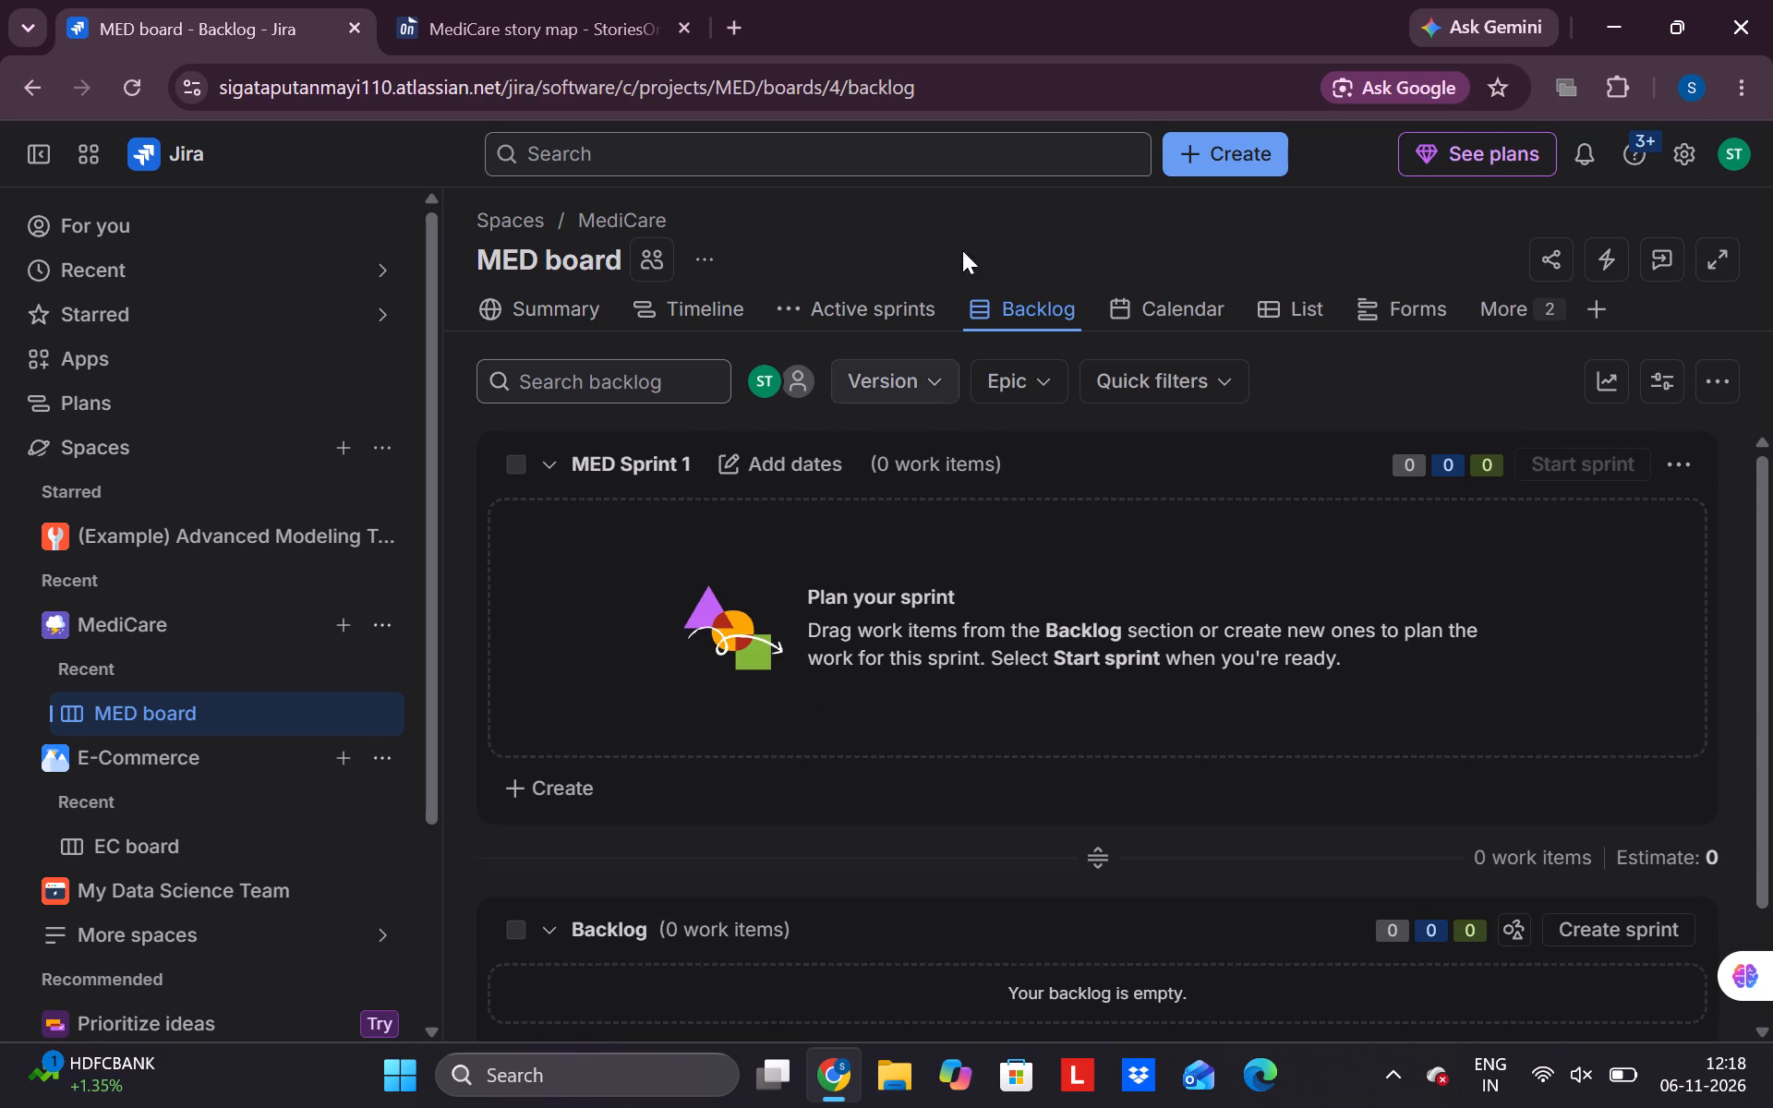
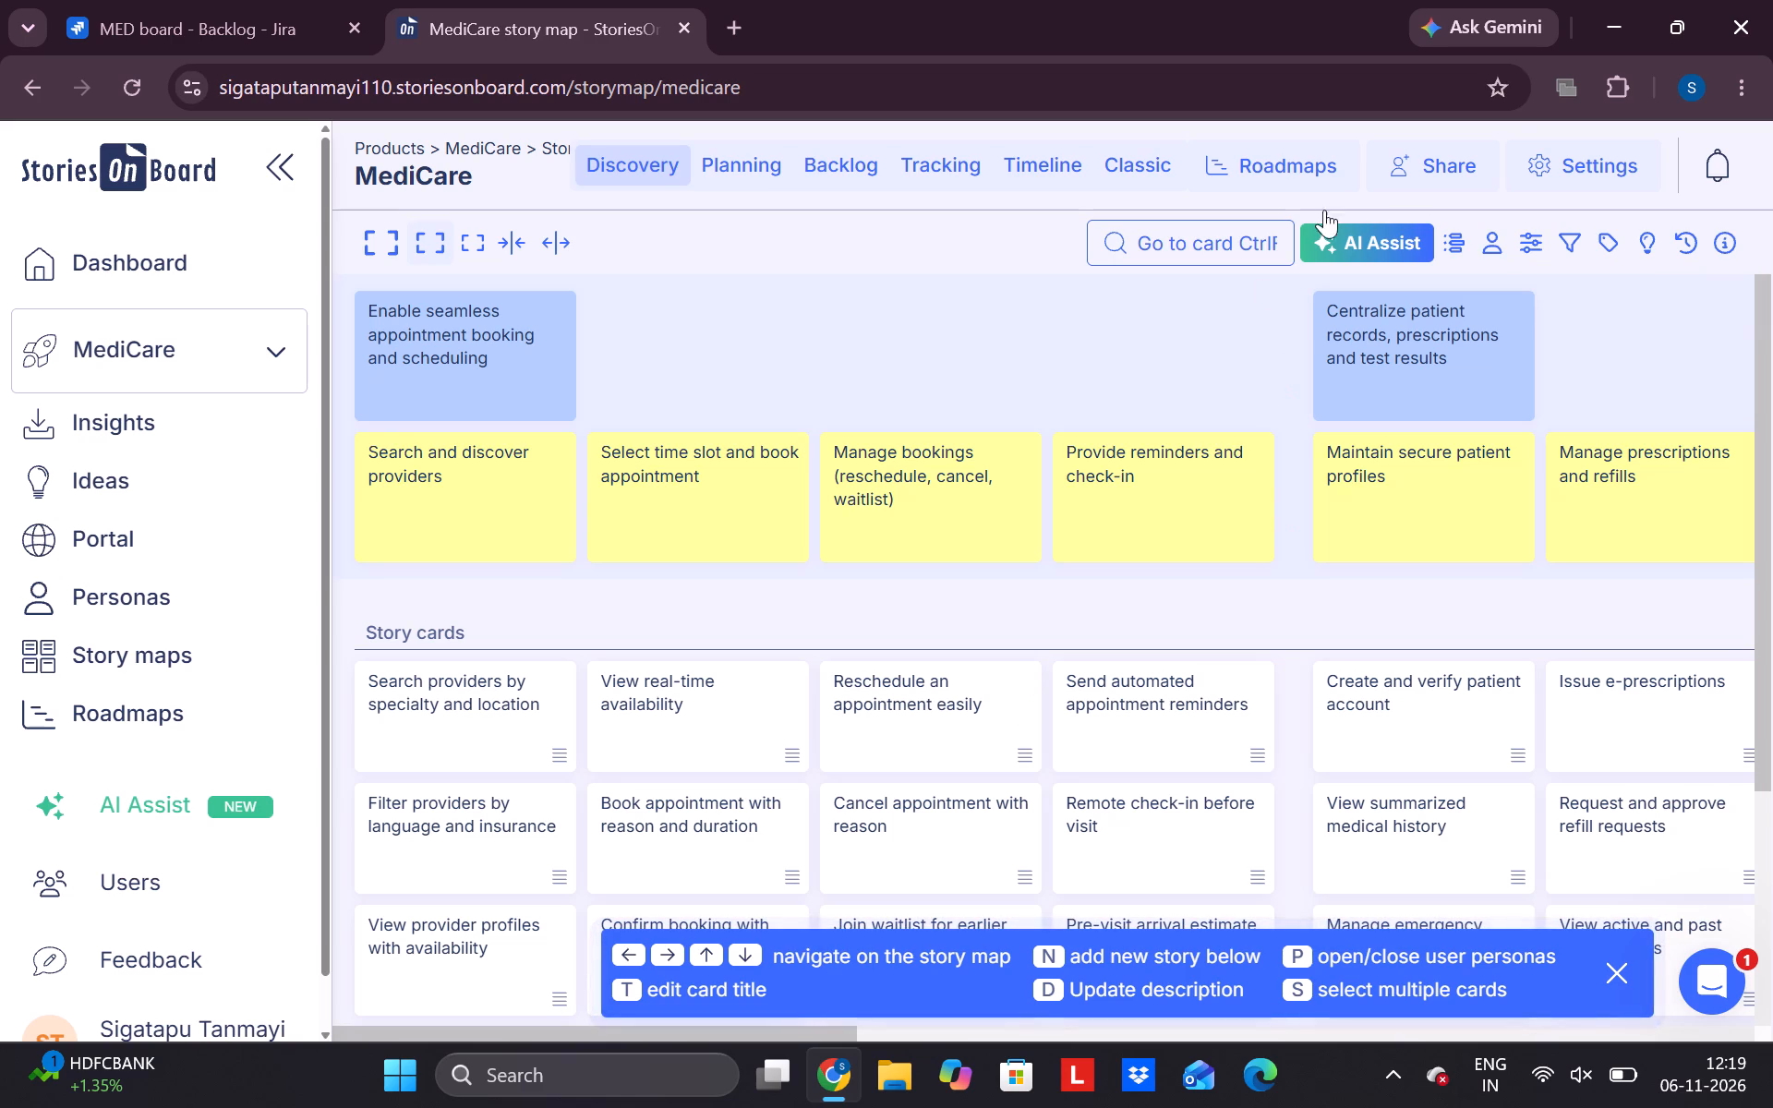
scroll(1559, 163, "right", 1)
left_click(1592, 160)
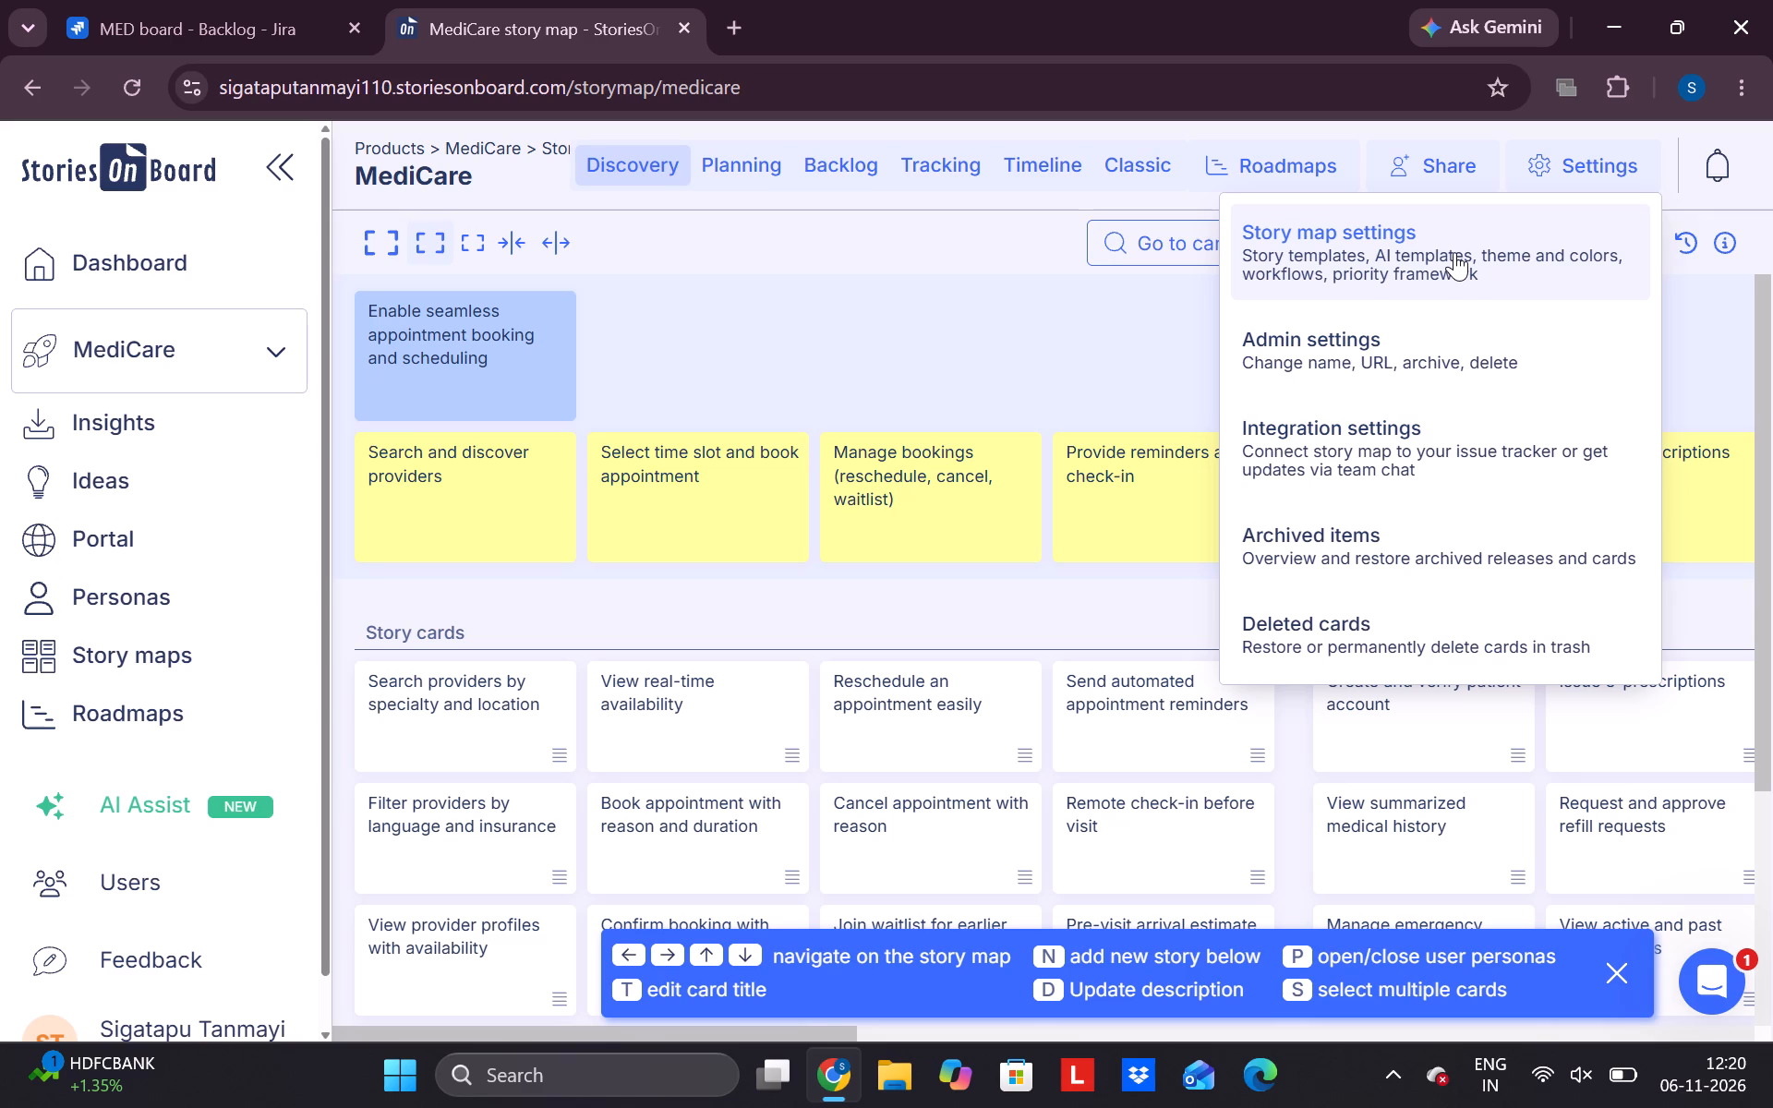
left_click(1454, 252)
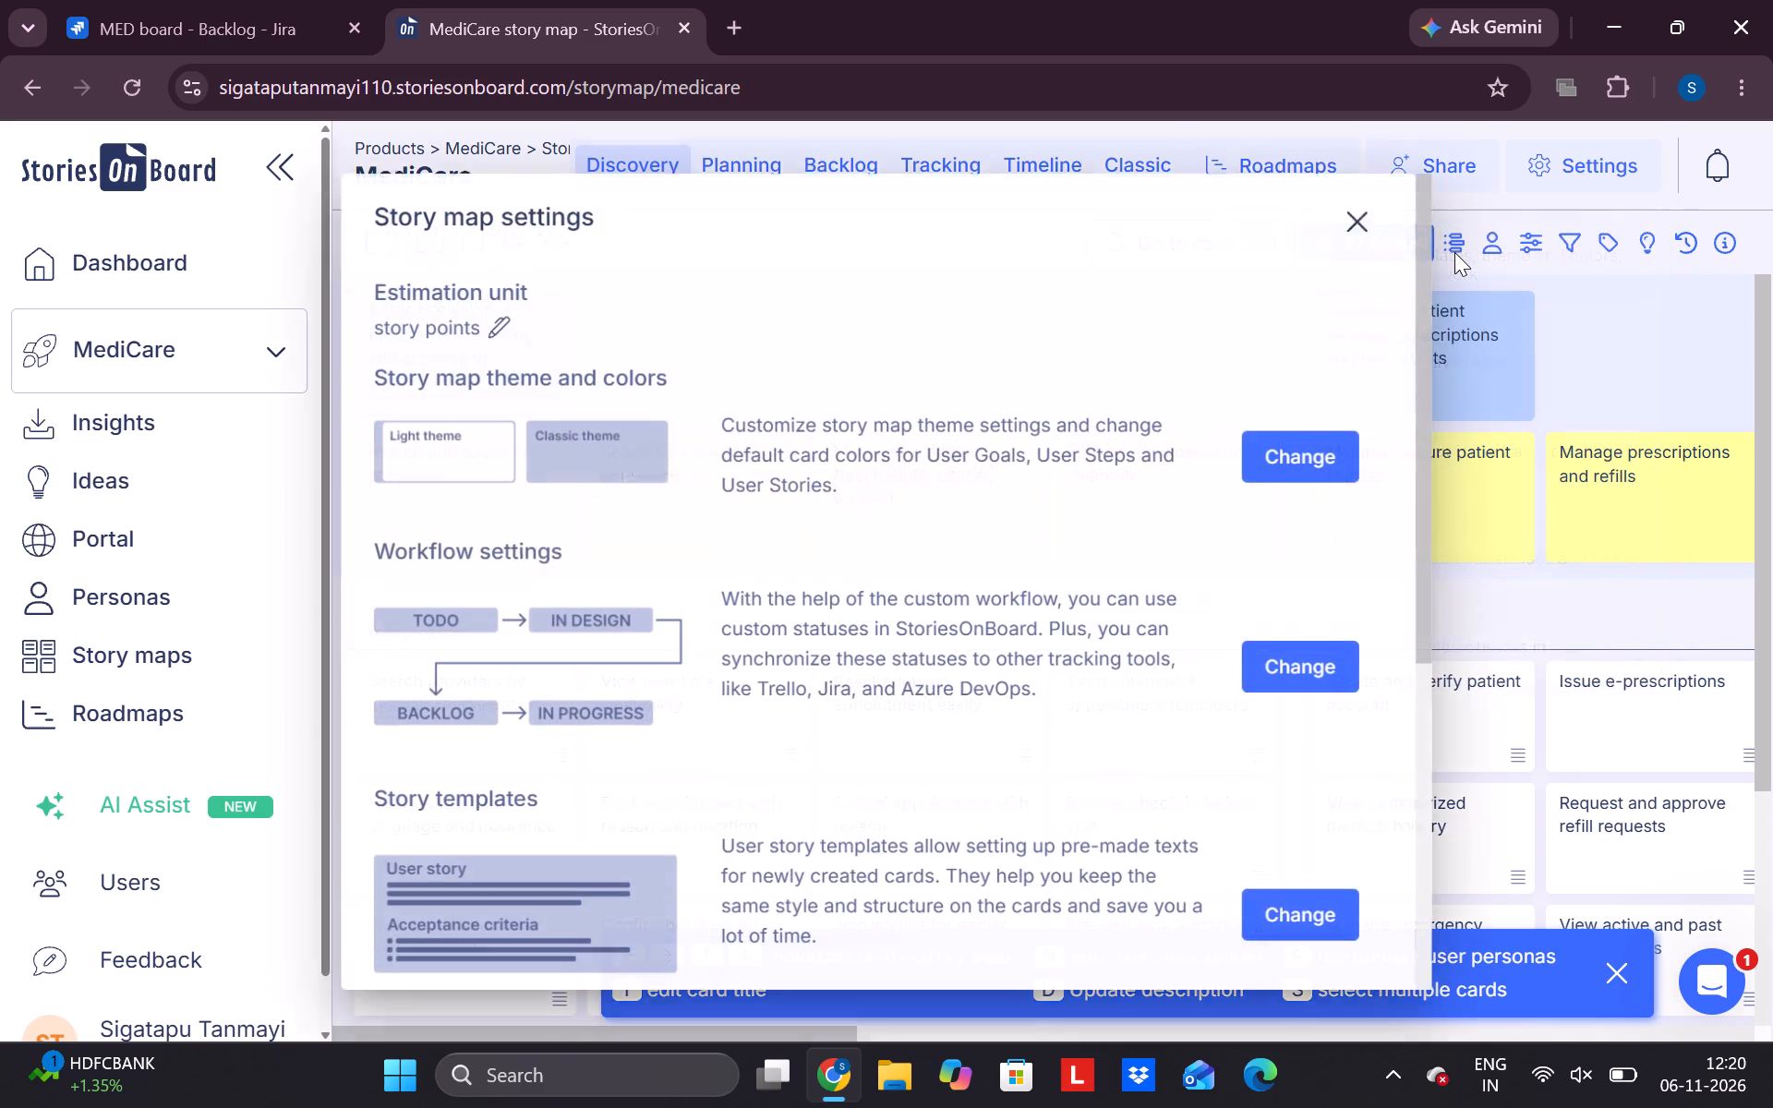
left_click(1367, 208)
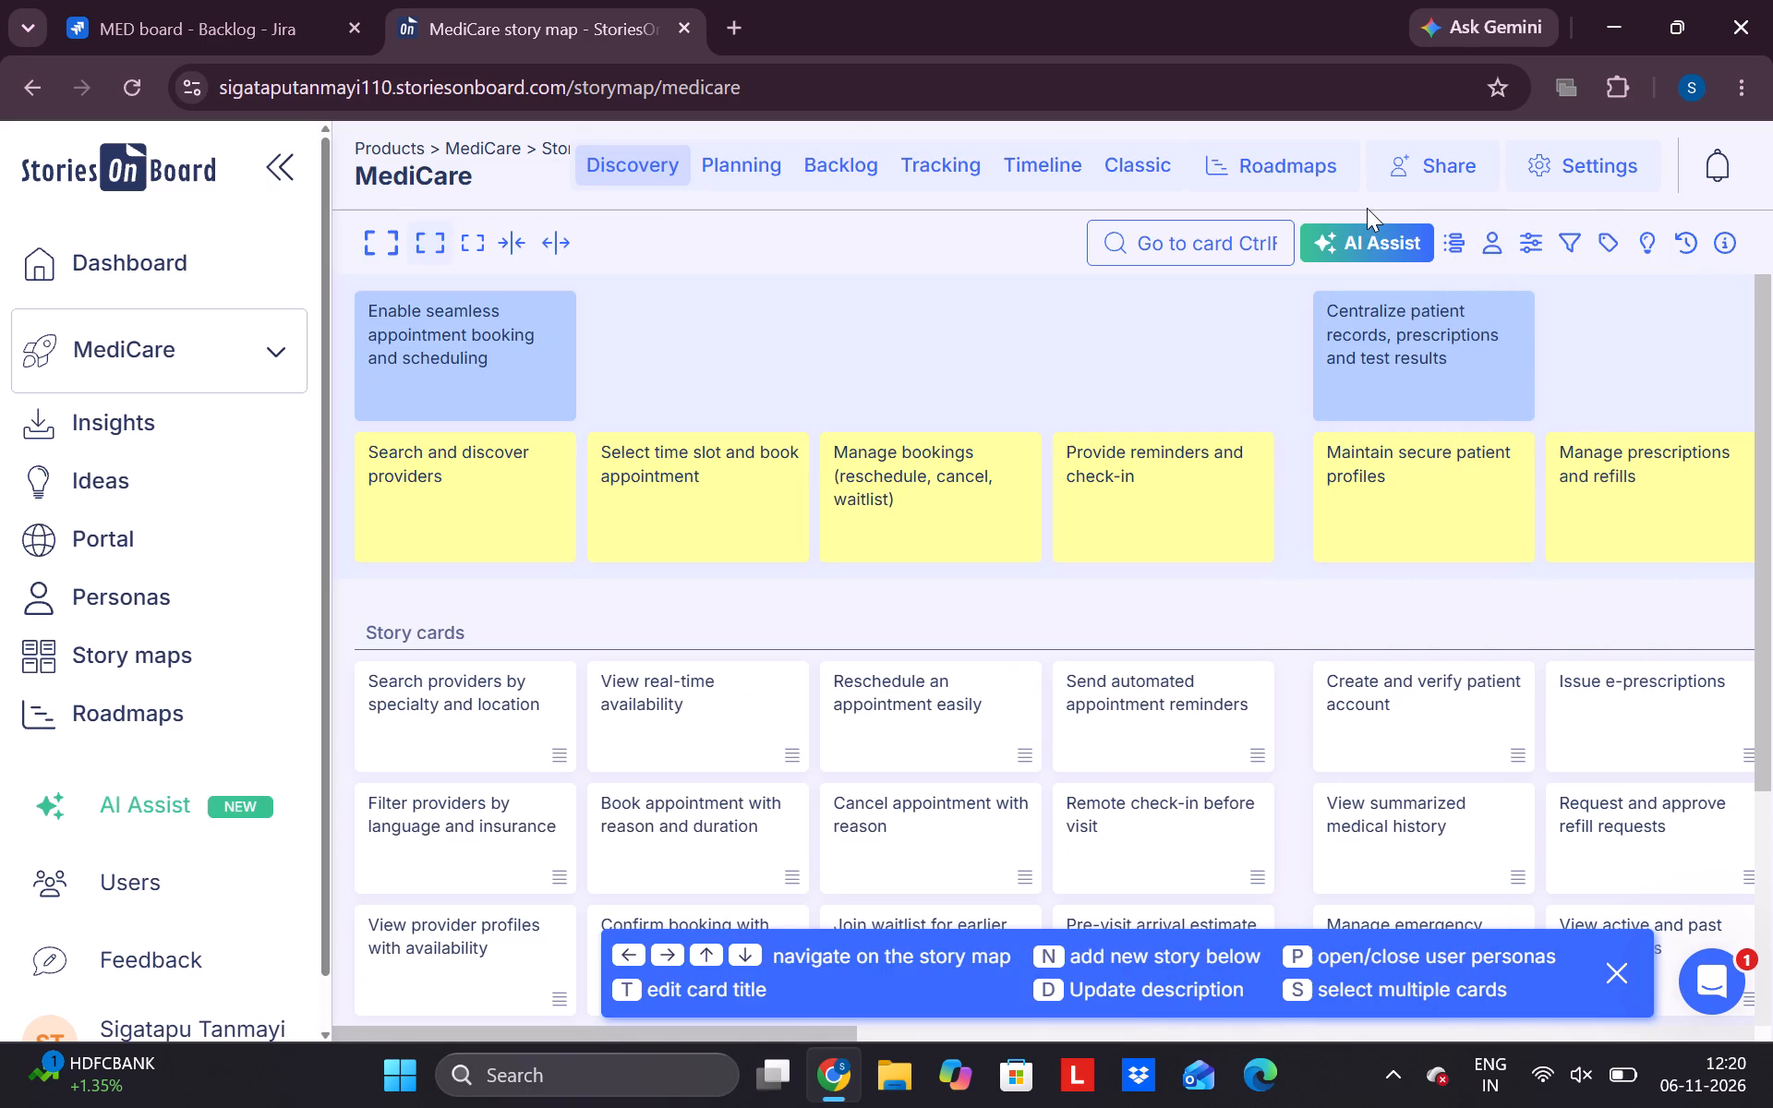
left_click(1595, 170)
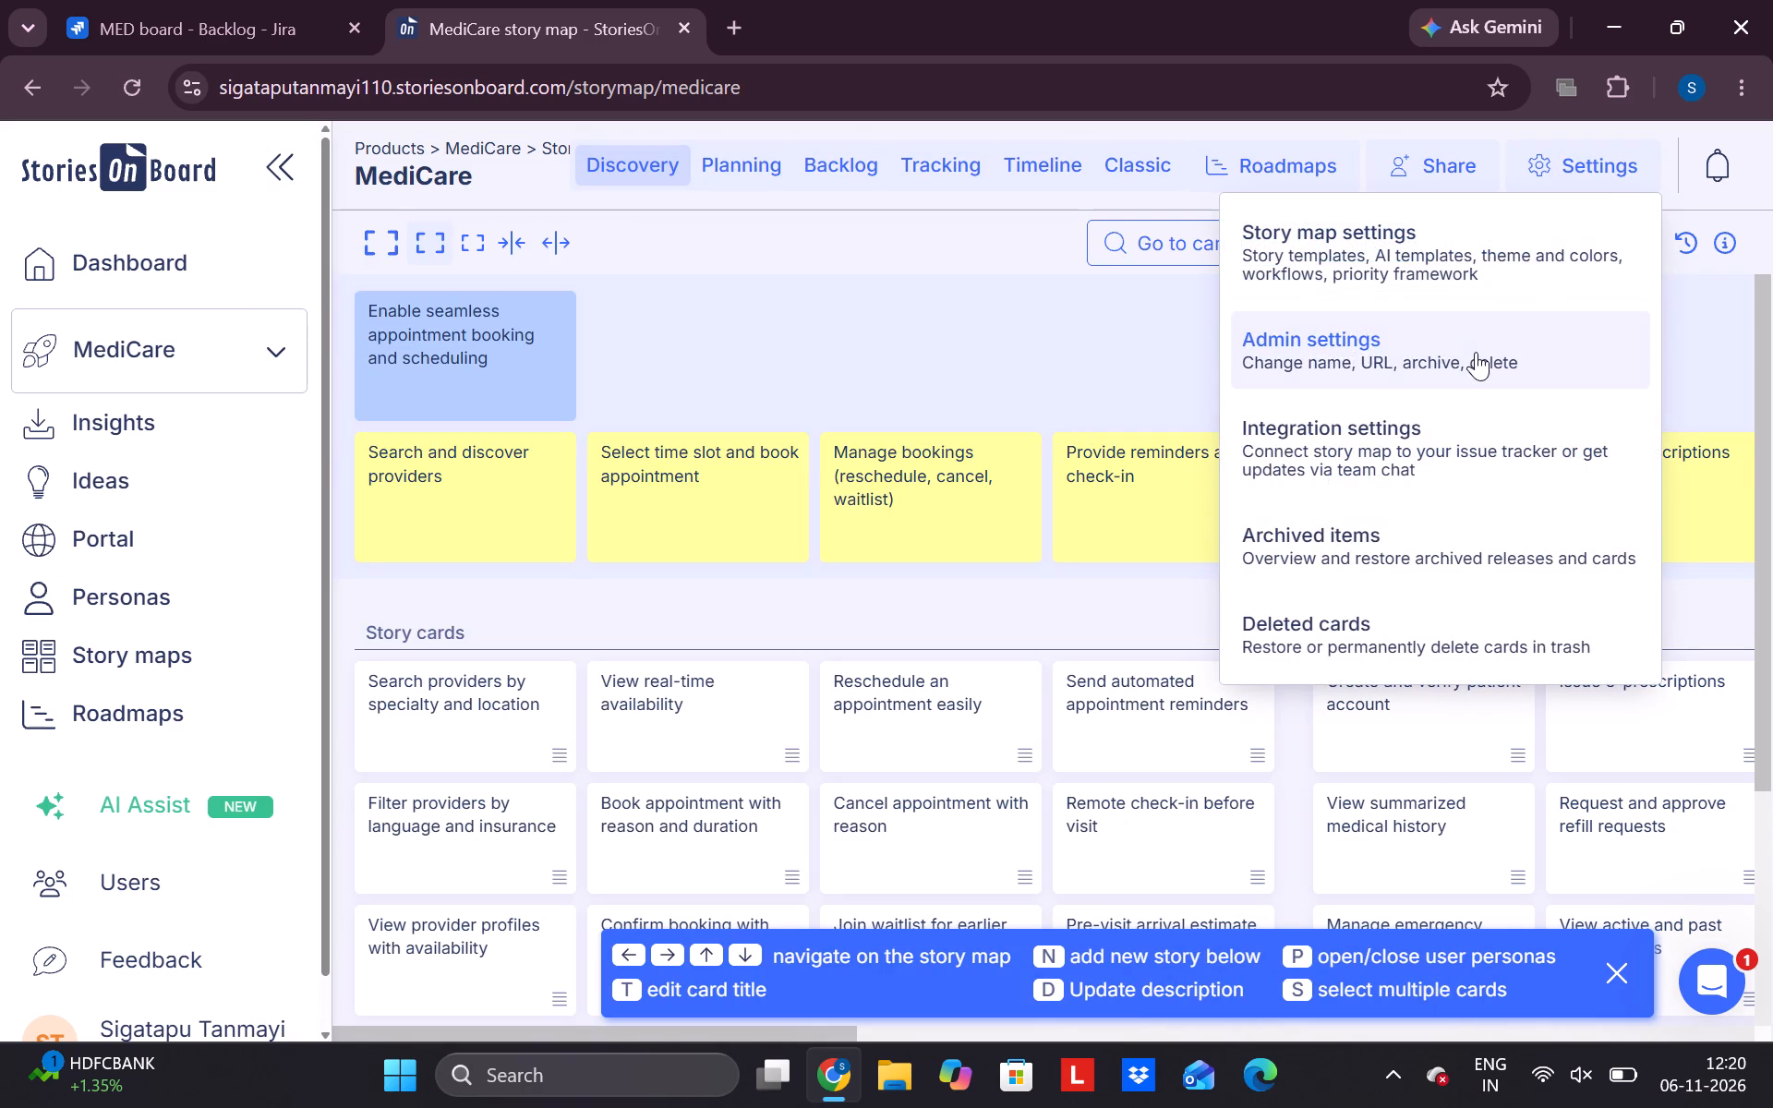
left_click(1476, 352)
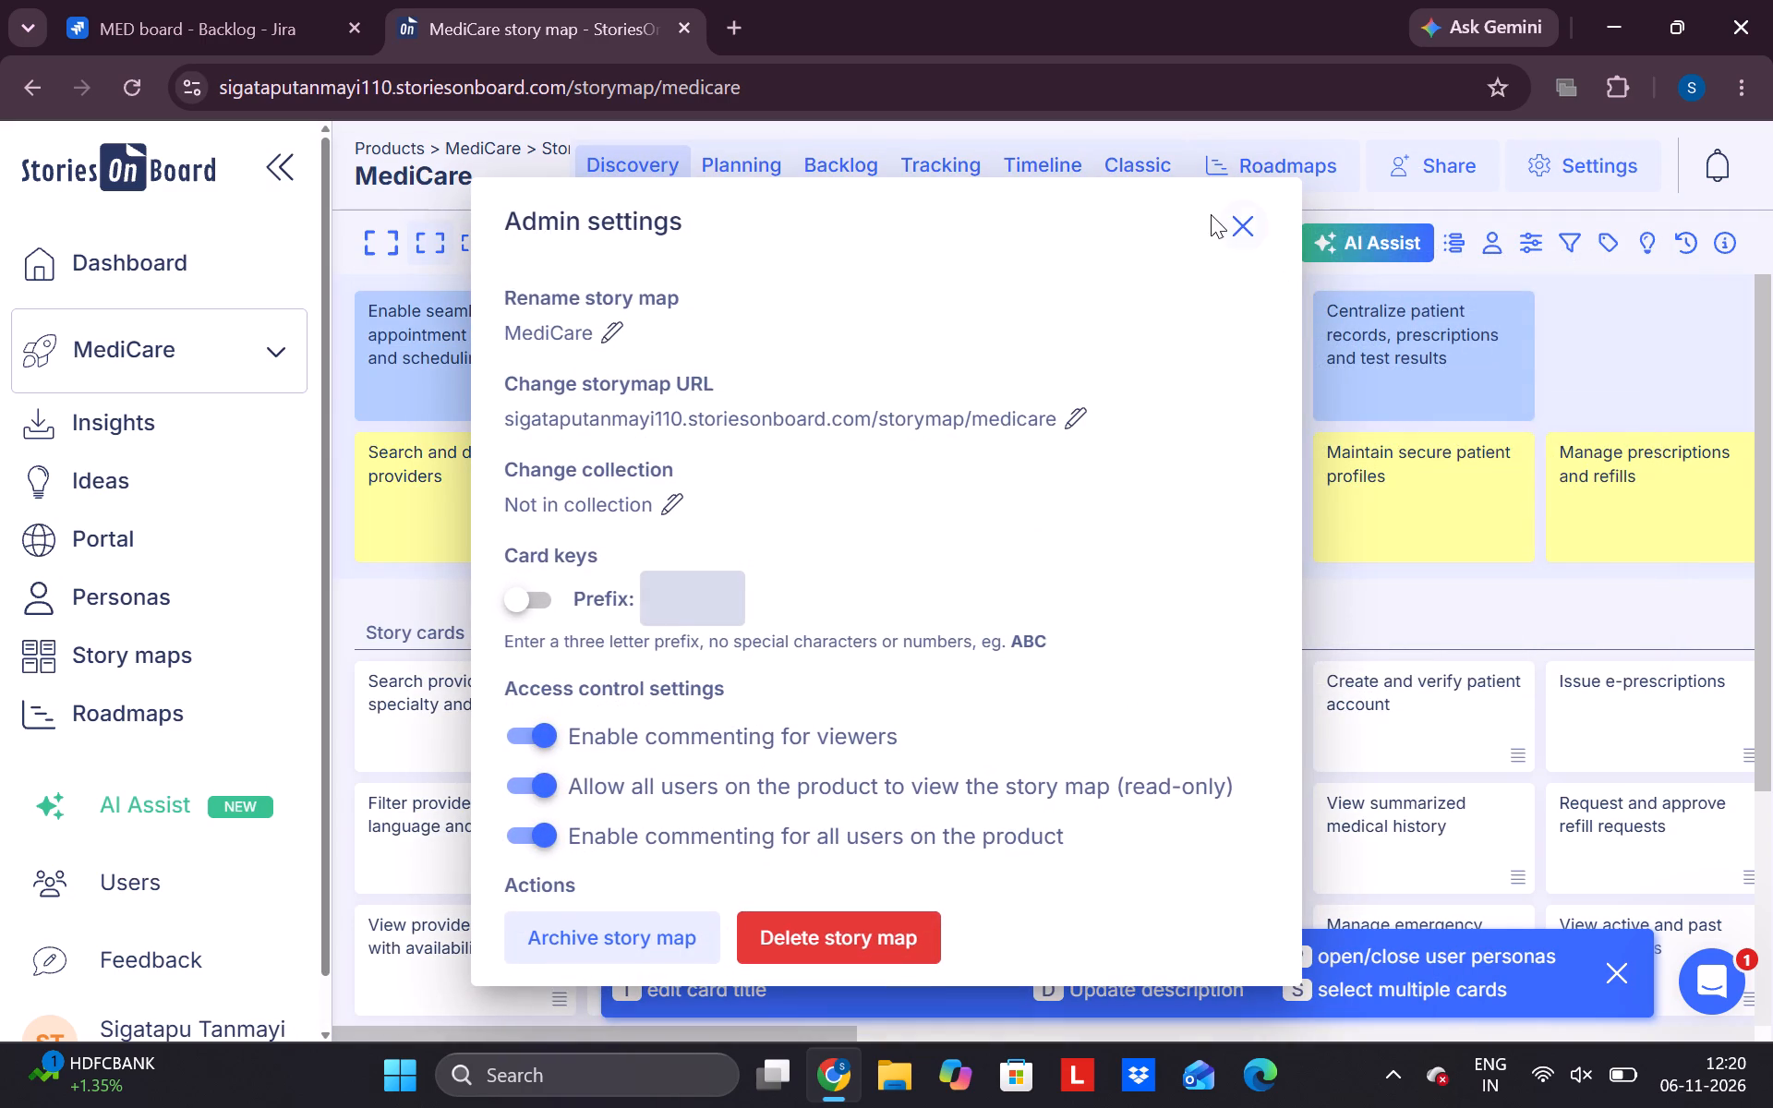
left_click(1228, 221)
Choose Jira as the story map's issue tracker and grant StoriesOnBoard access to the Atlassian account.
left_click(1590, 154)
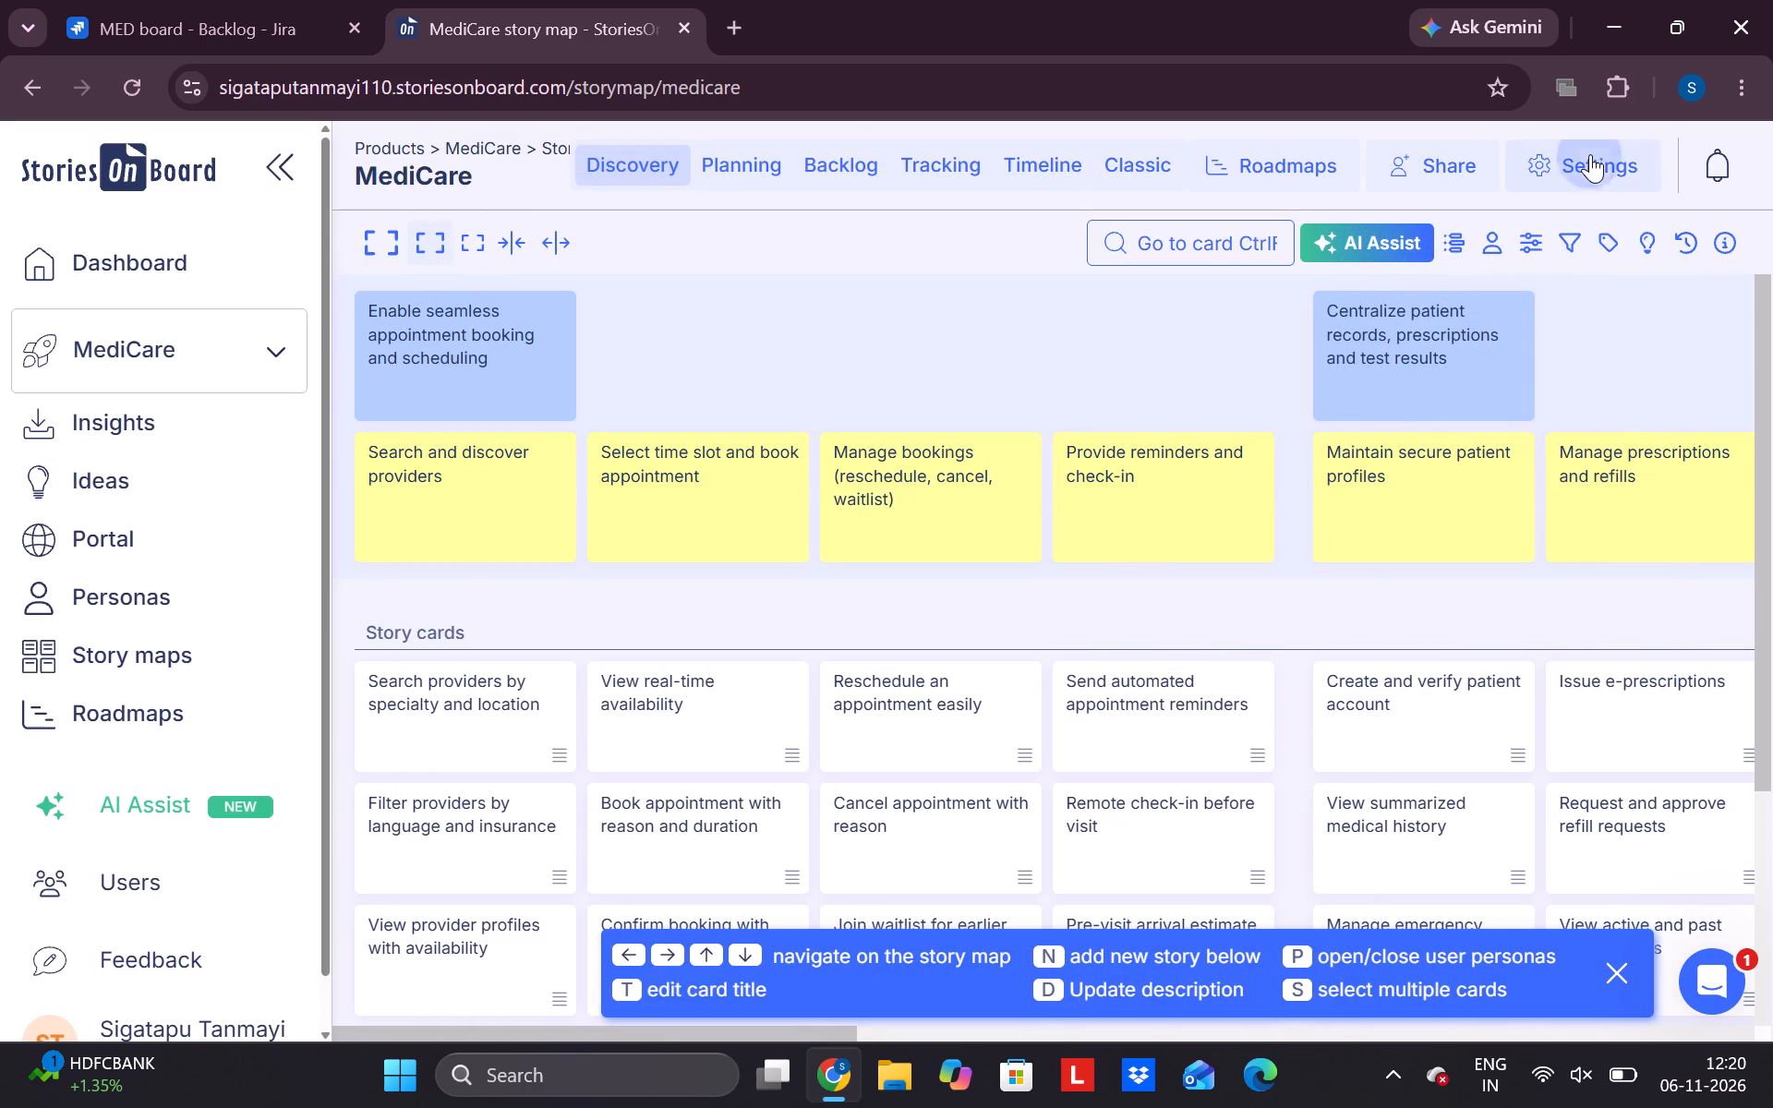
left_click(1427, 451)
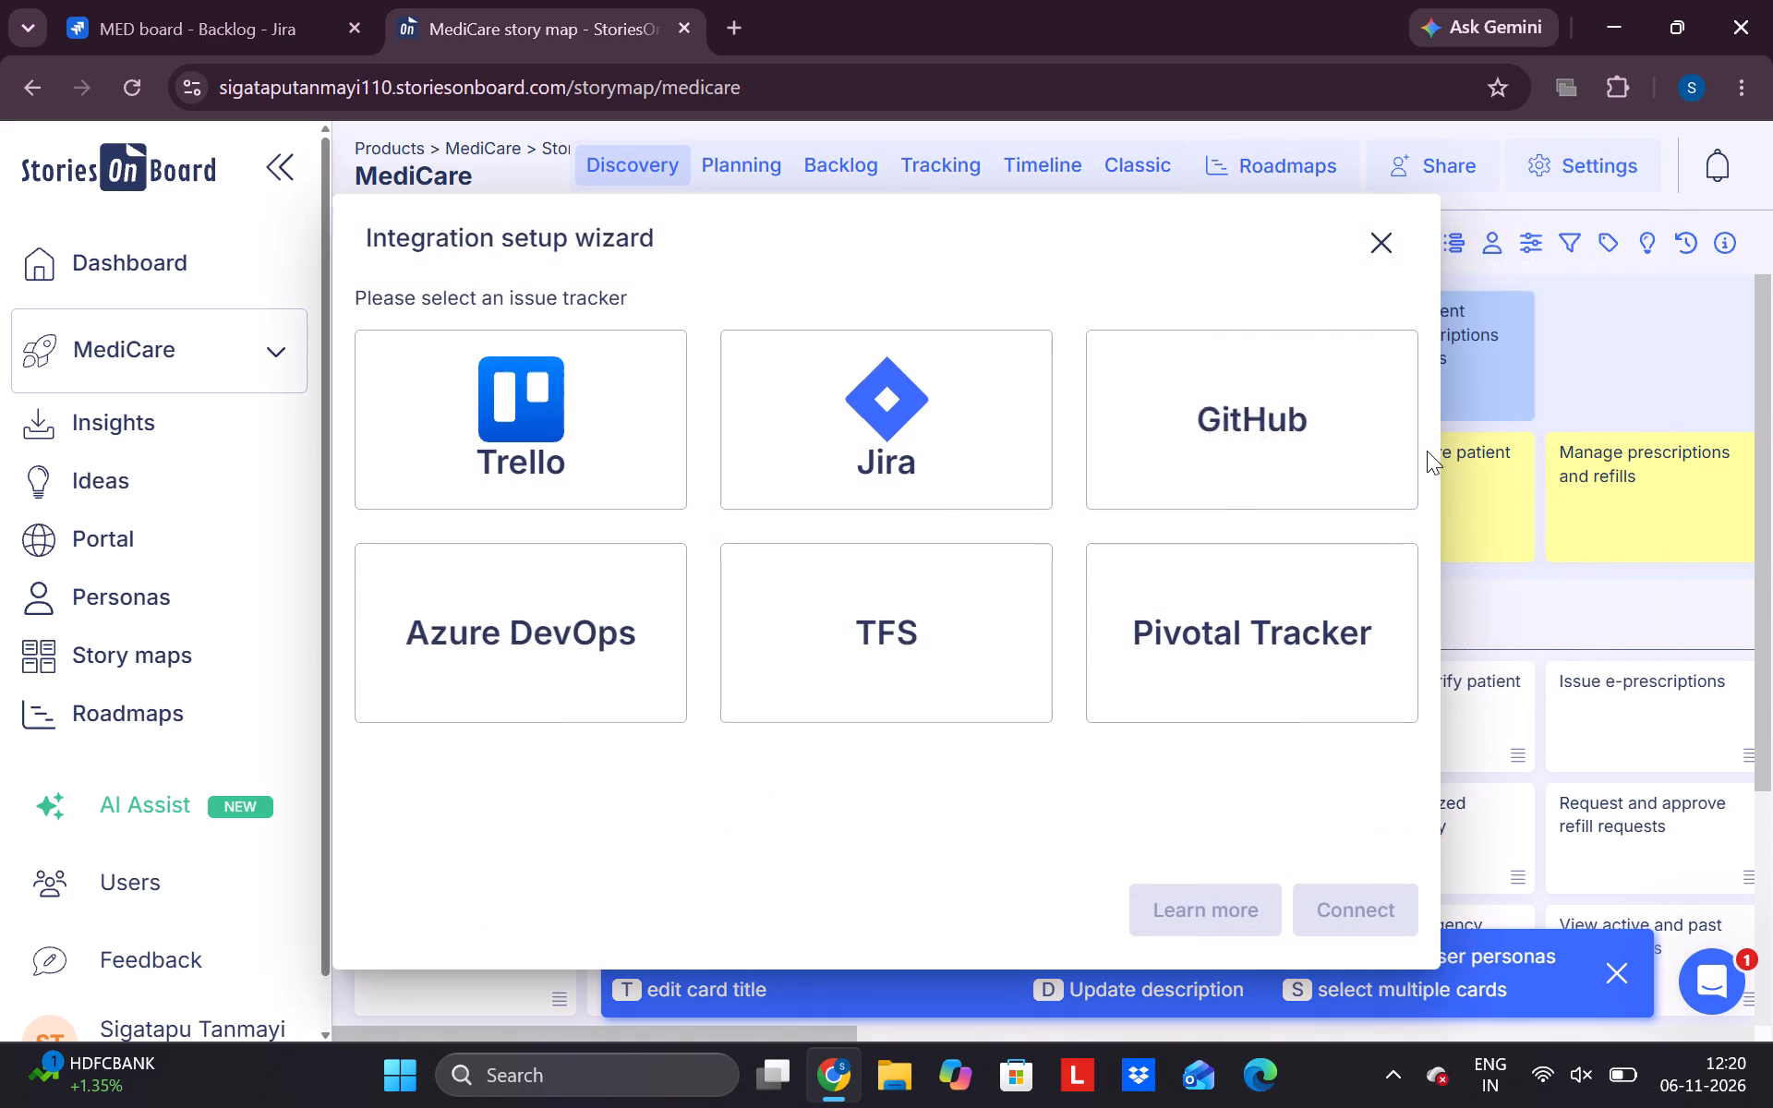
left_click(928, 434)
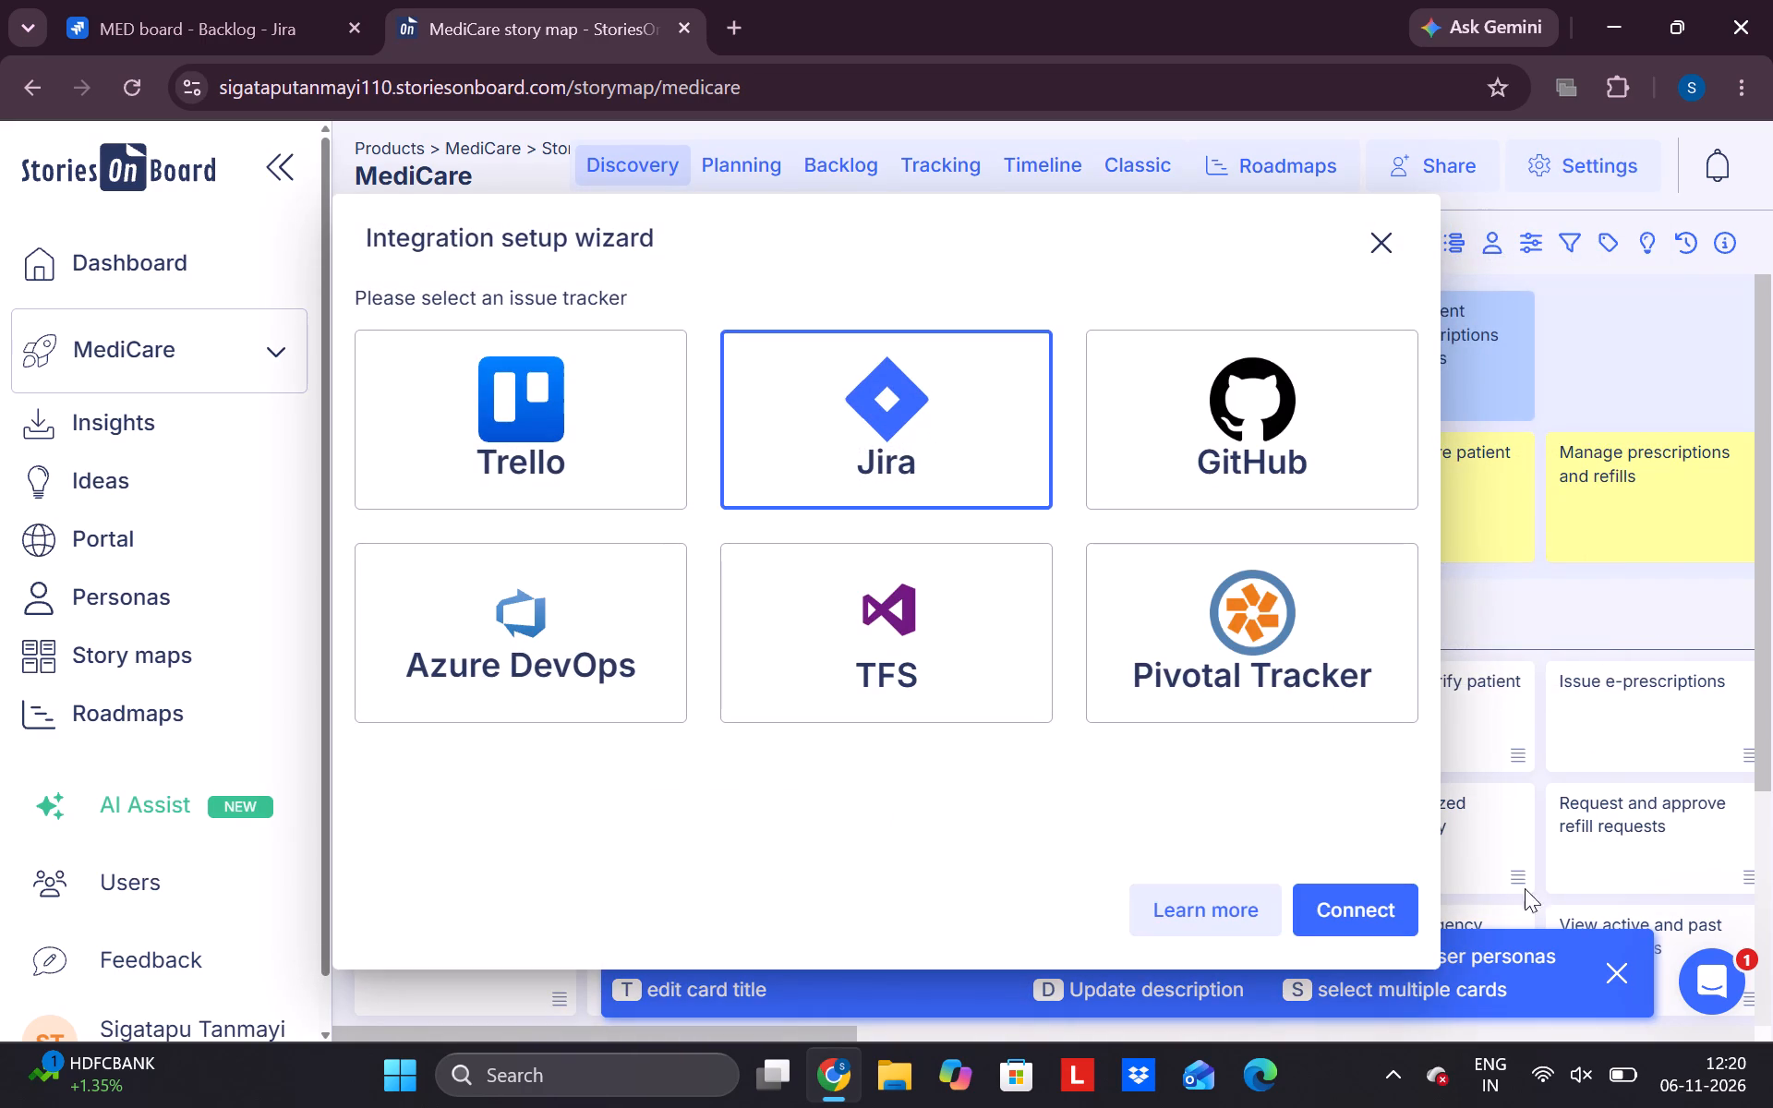
left_click(1356, 895)
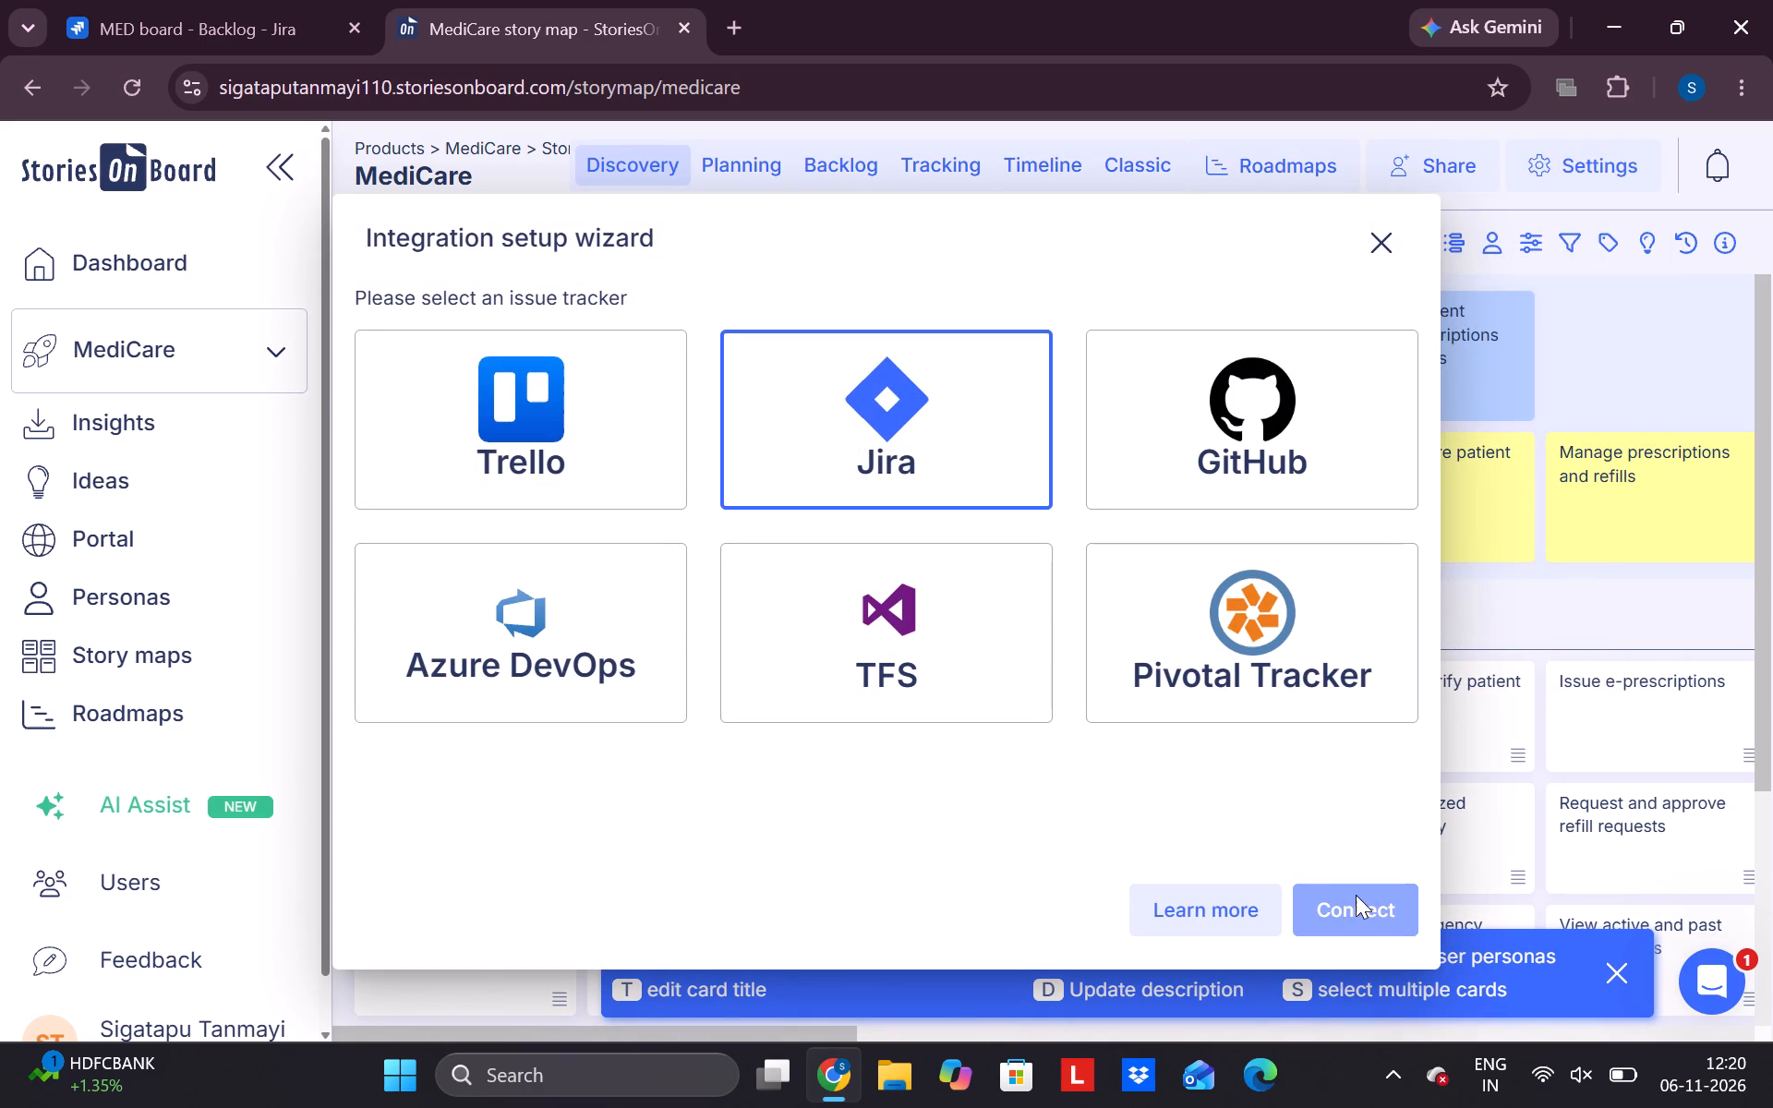
left_click(935, 702)
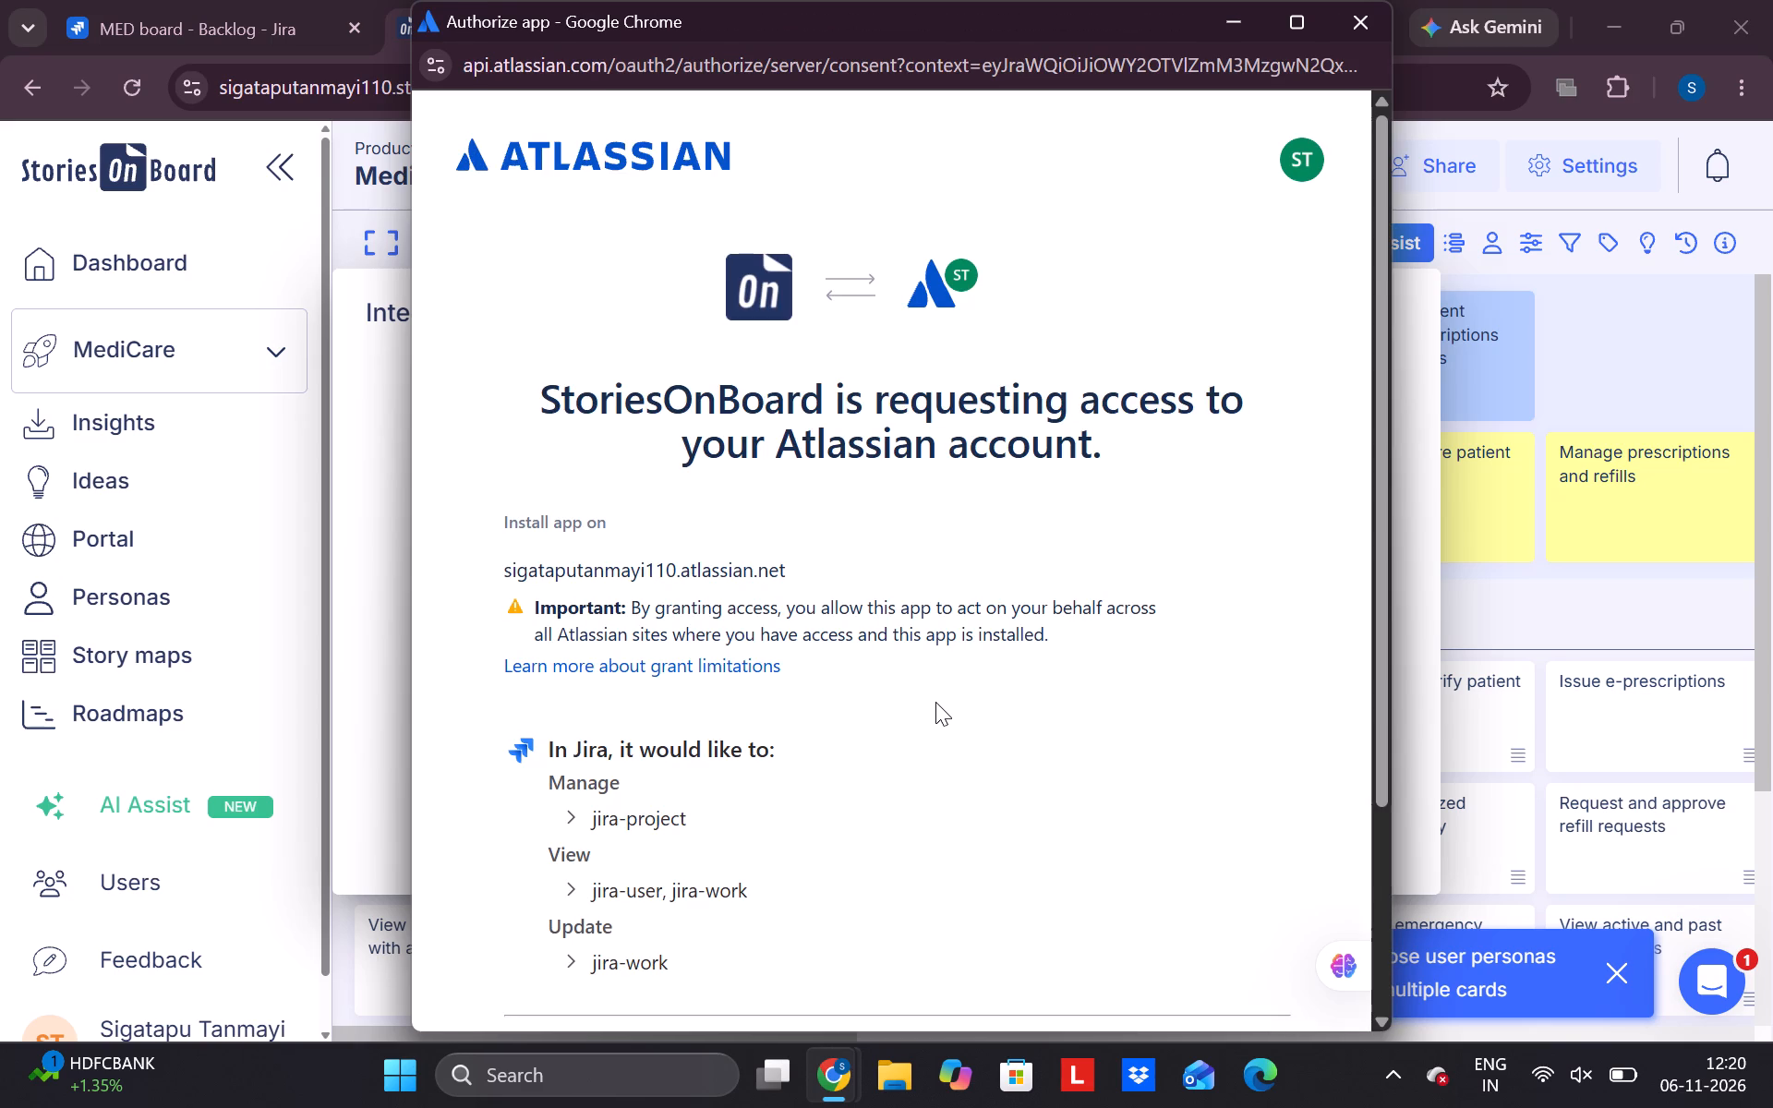
scroll(935, 702, "down", 8)
left_click(1153, 933)
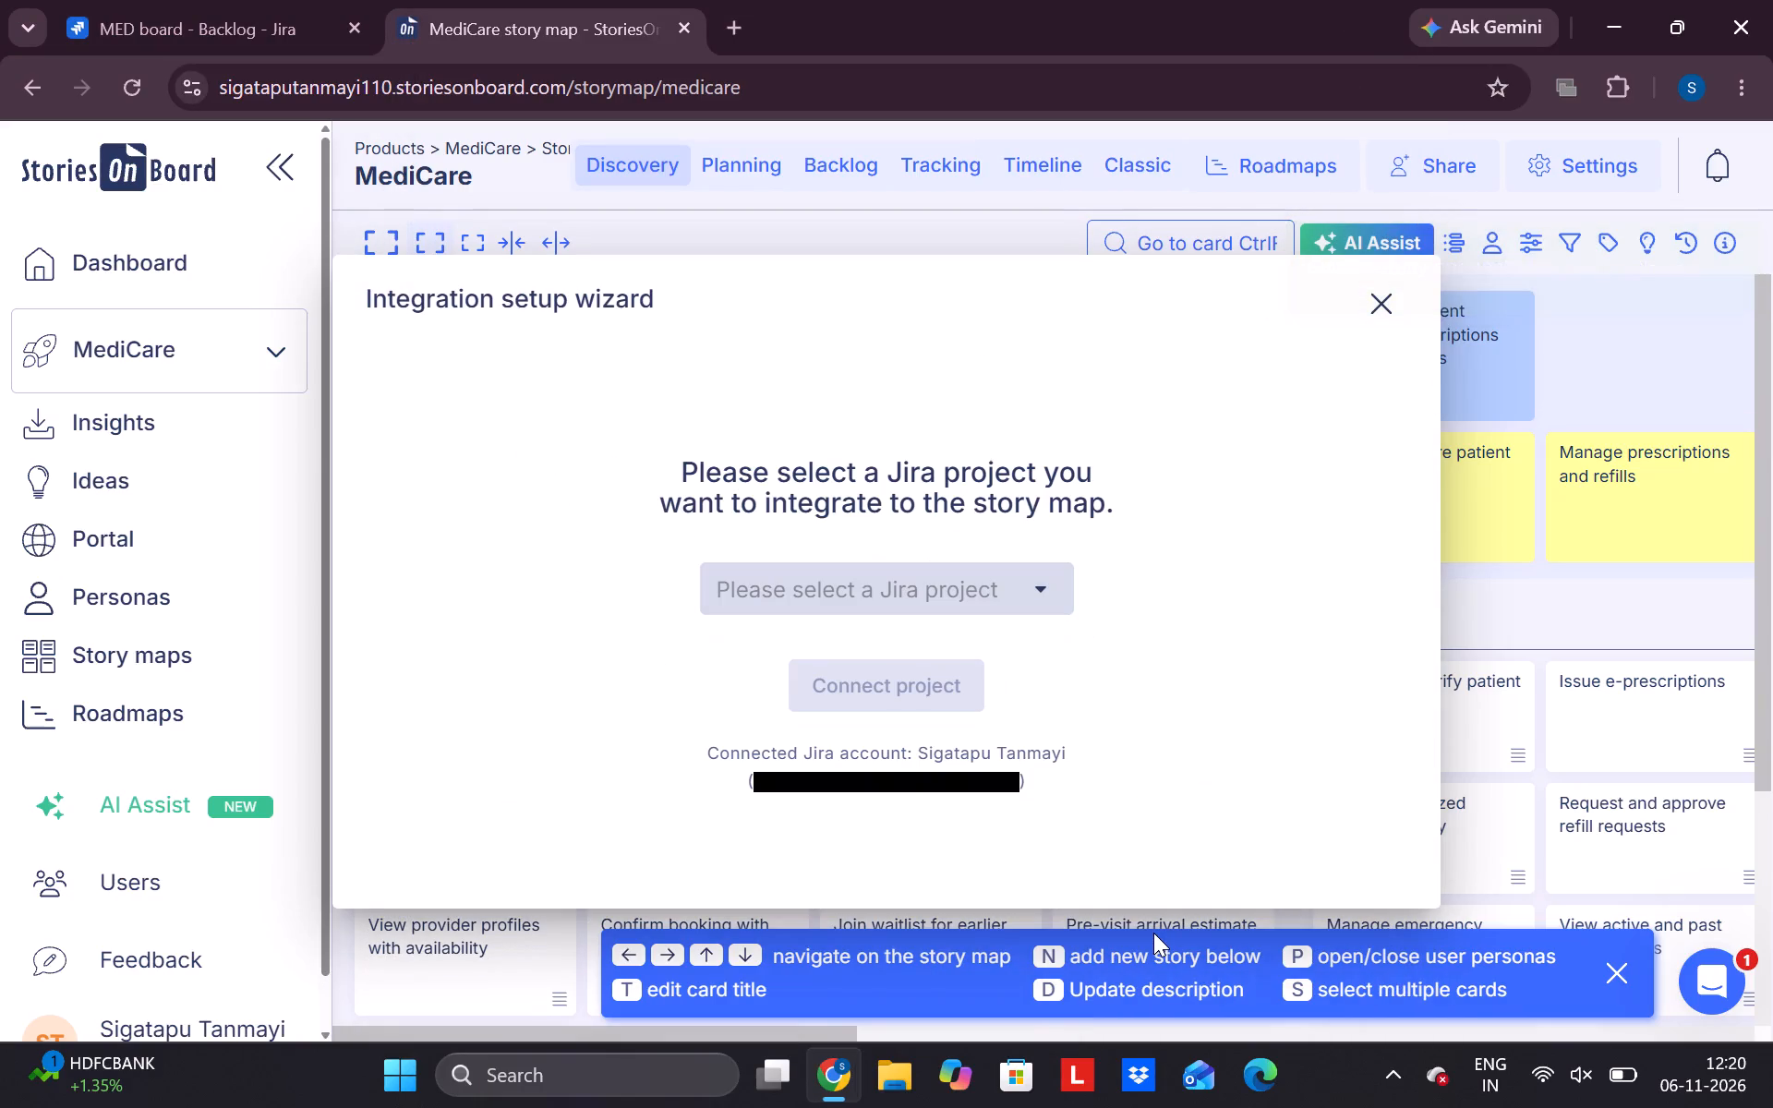
Connect the story map to the MediCare Jira project.
left_click(984, 579)
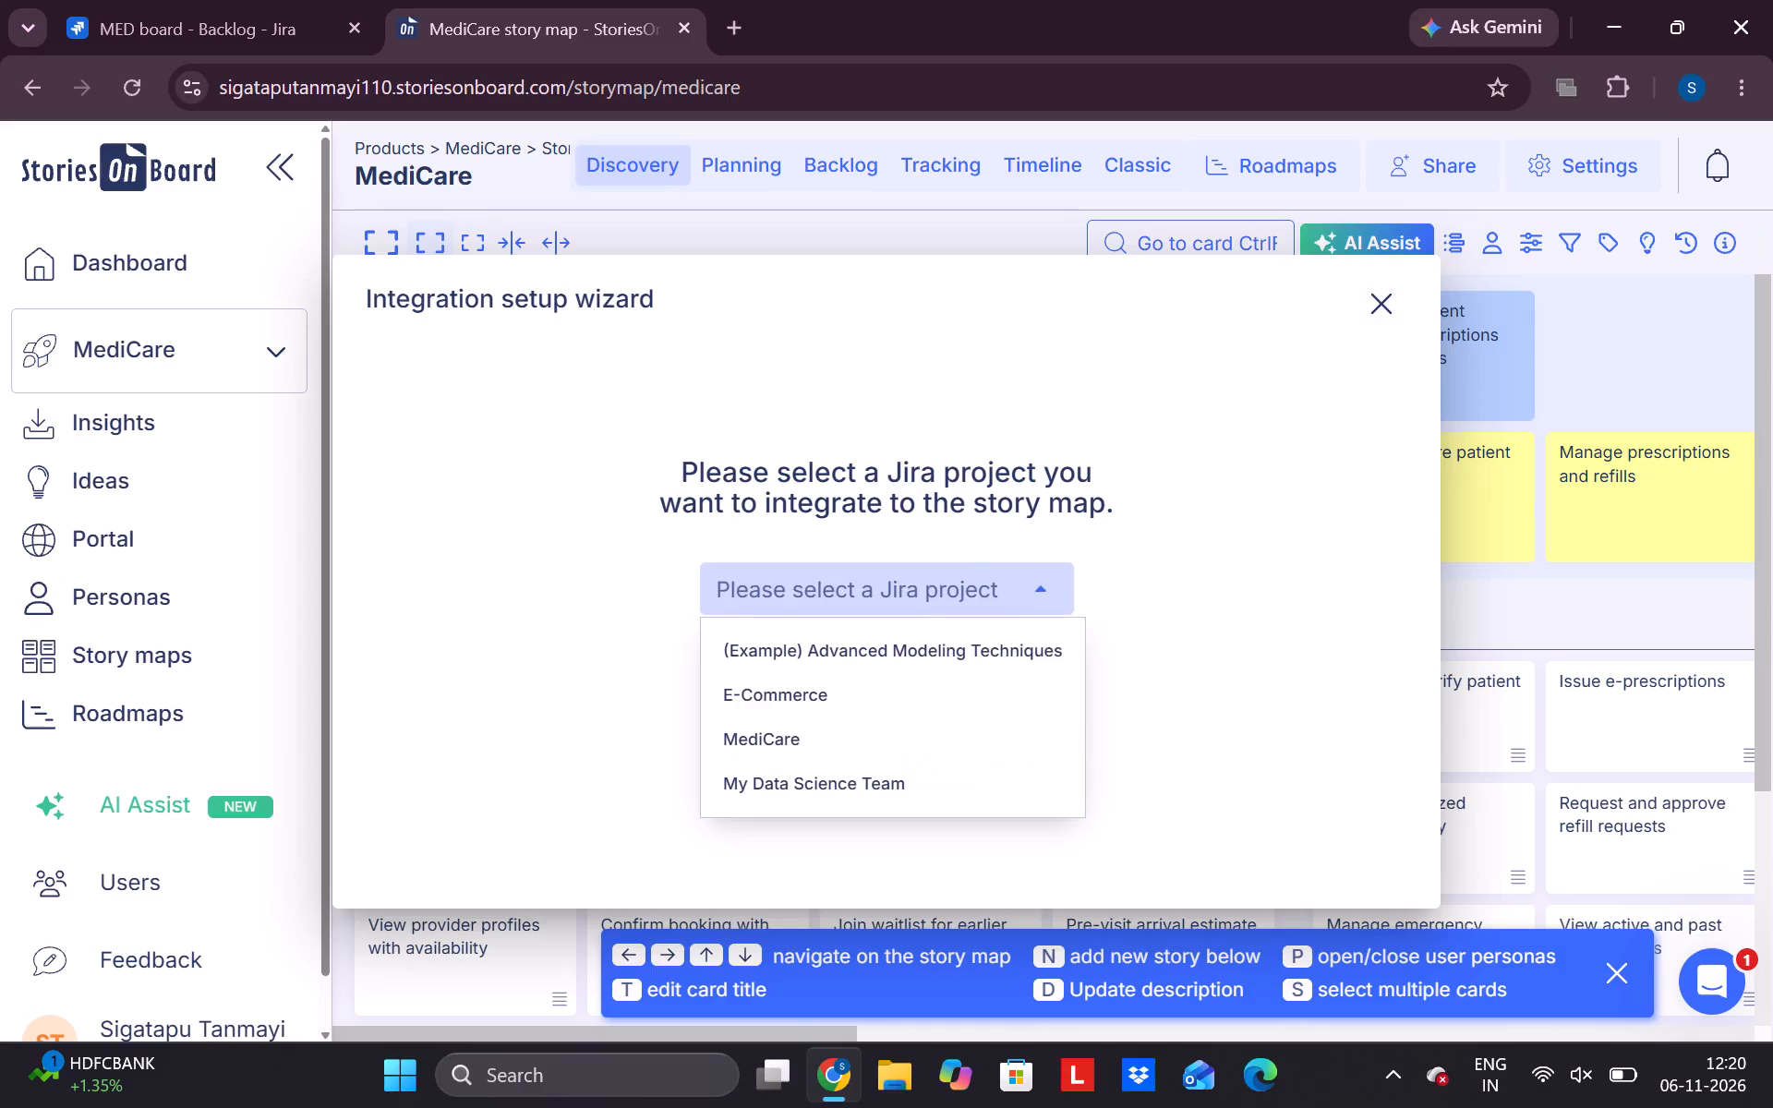
left_click(820, 733)
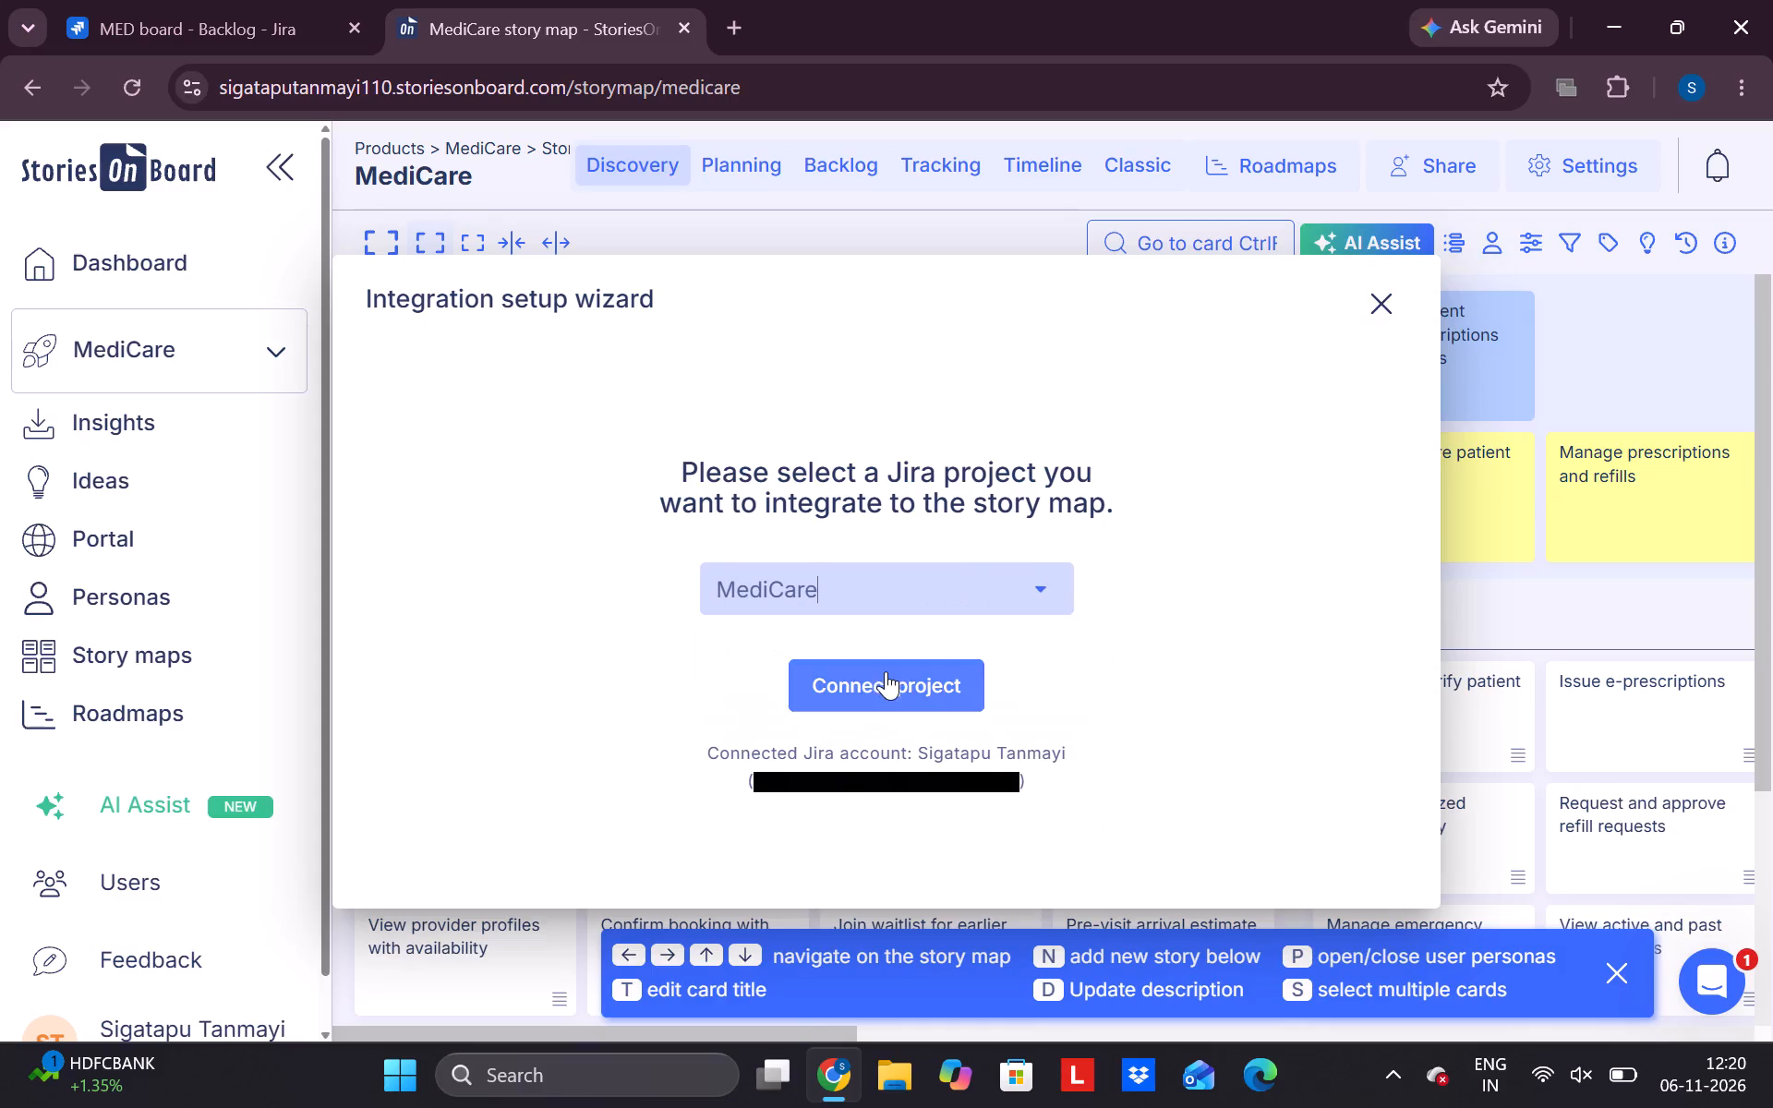
left_click(892, 668)
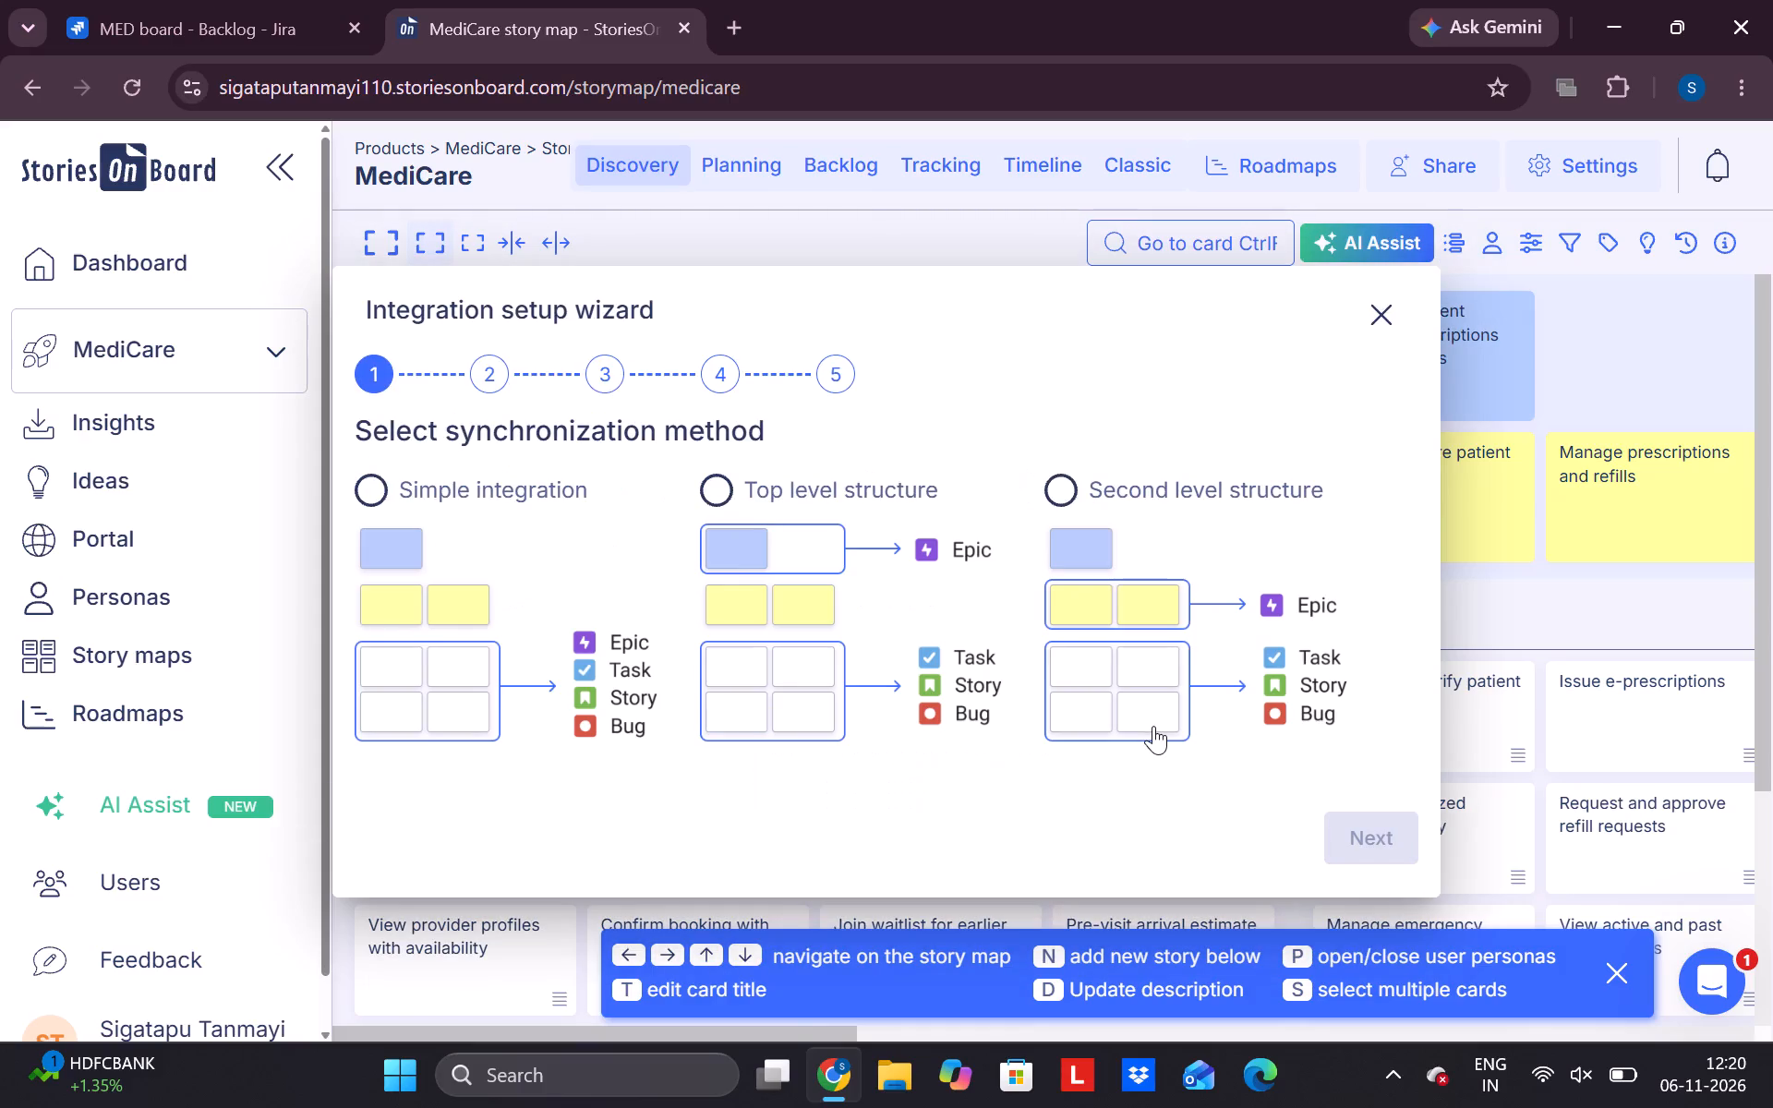
Set the synchronization method to Simple integration and add estimation changes to the items kept in sync.
left_click(386, 489)
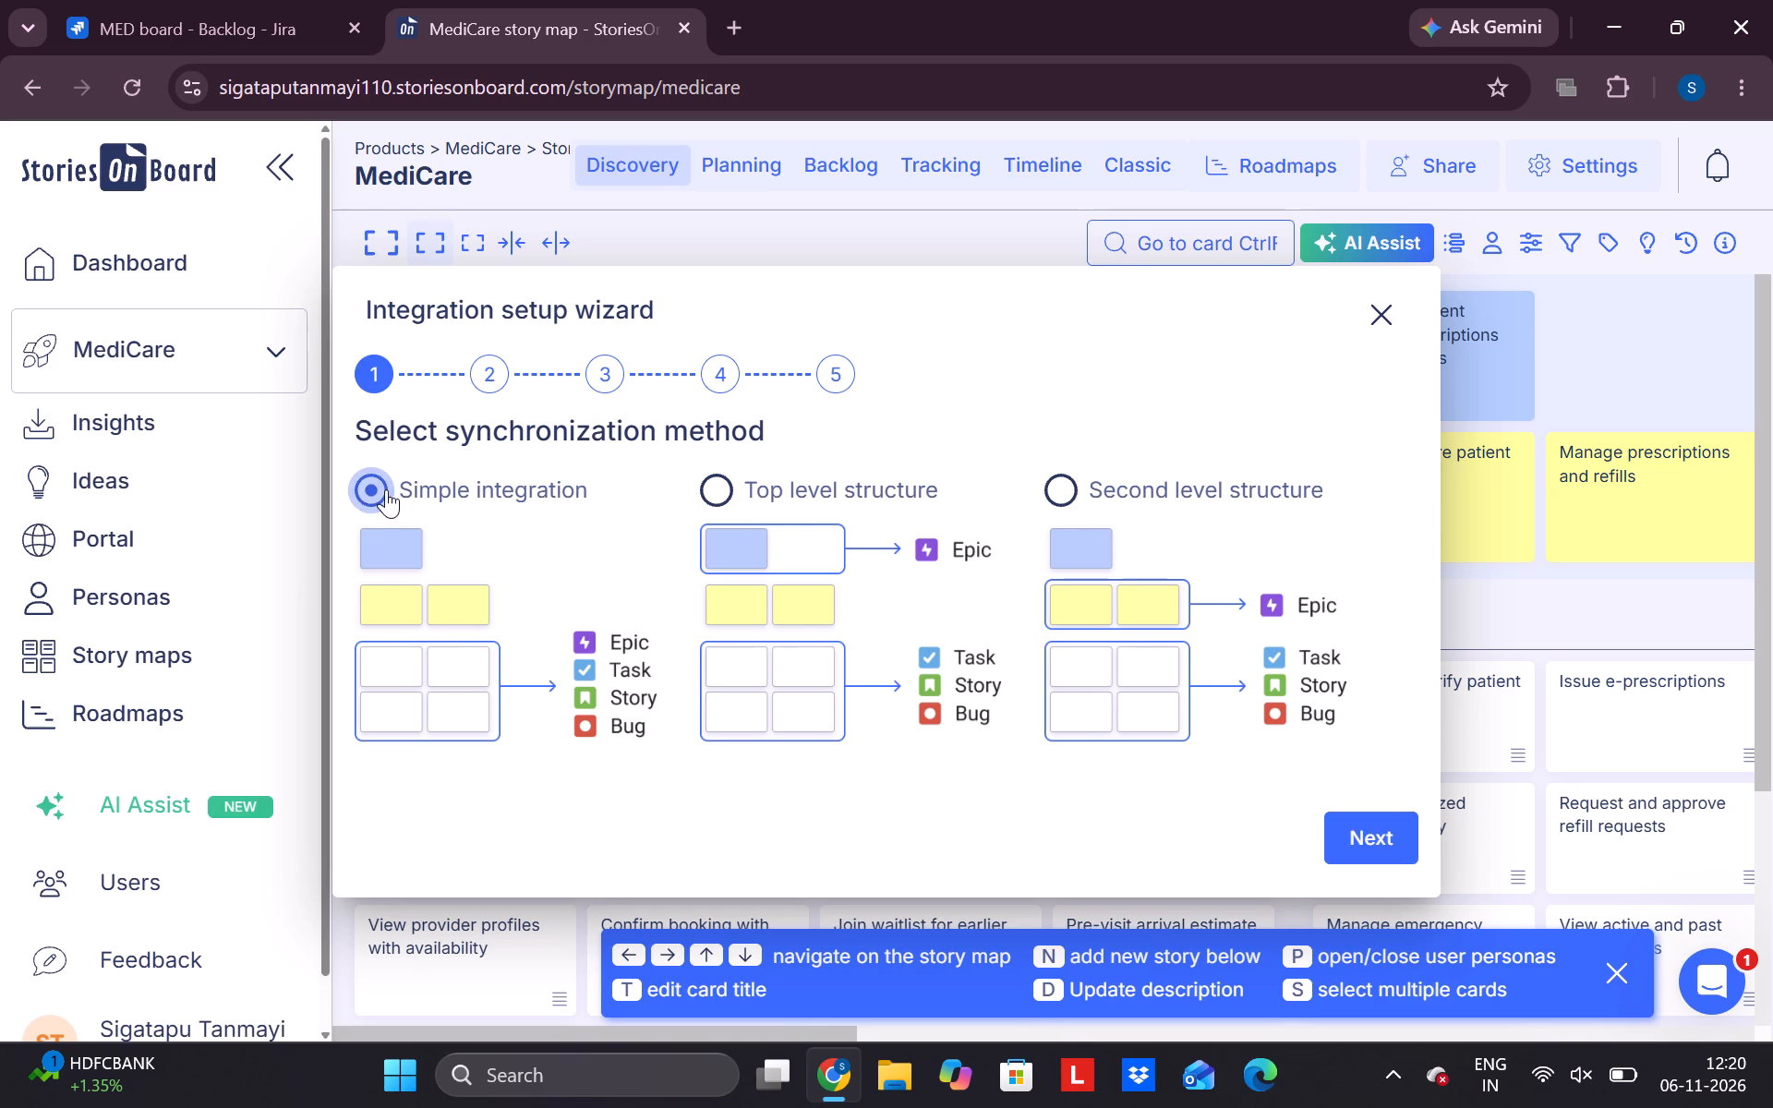
scroll(603, 579, "right", 2)
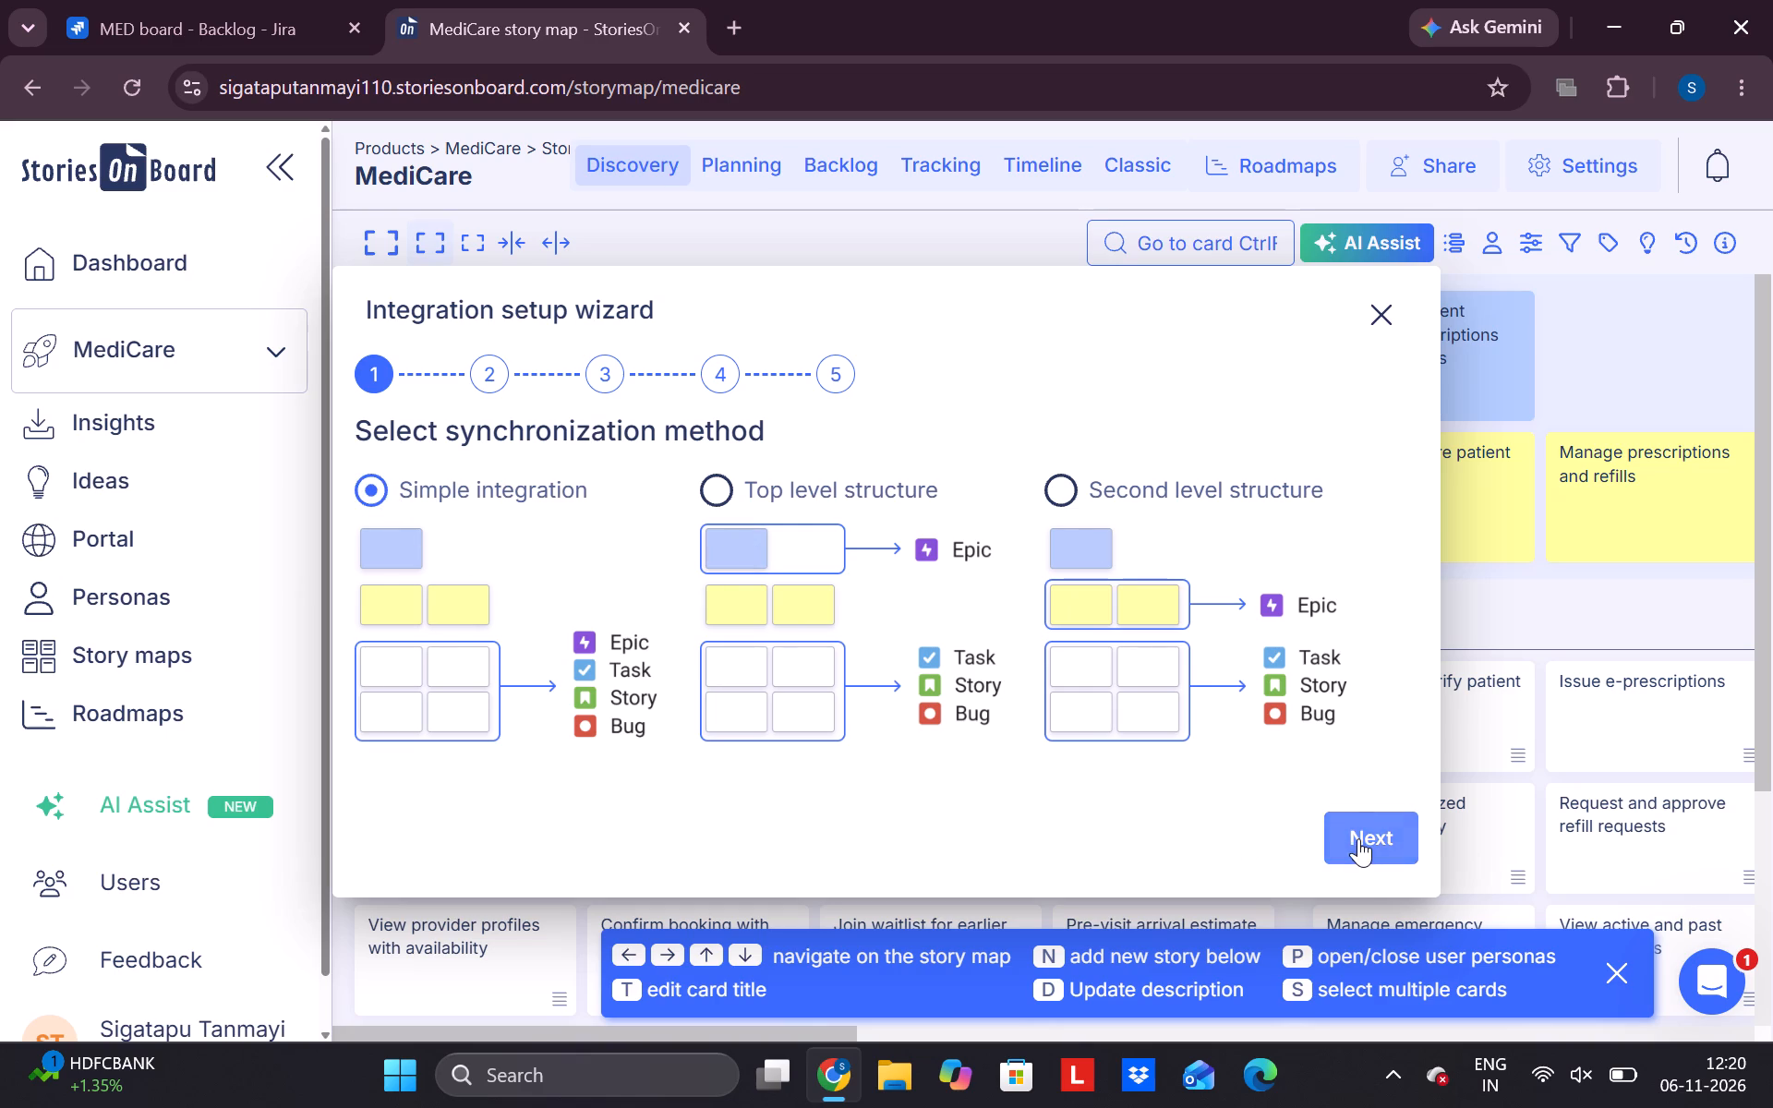
left_click(1358, 838)
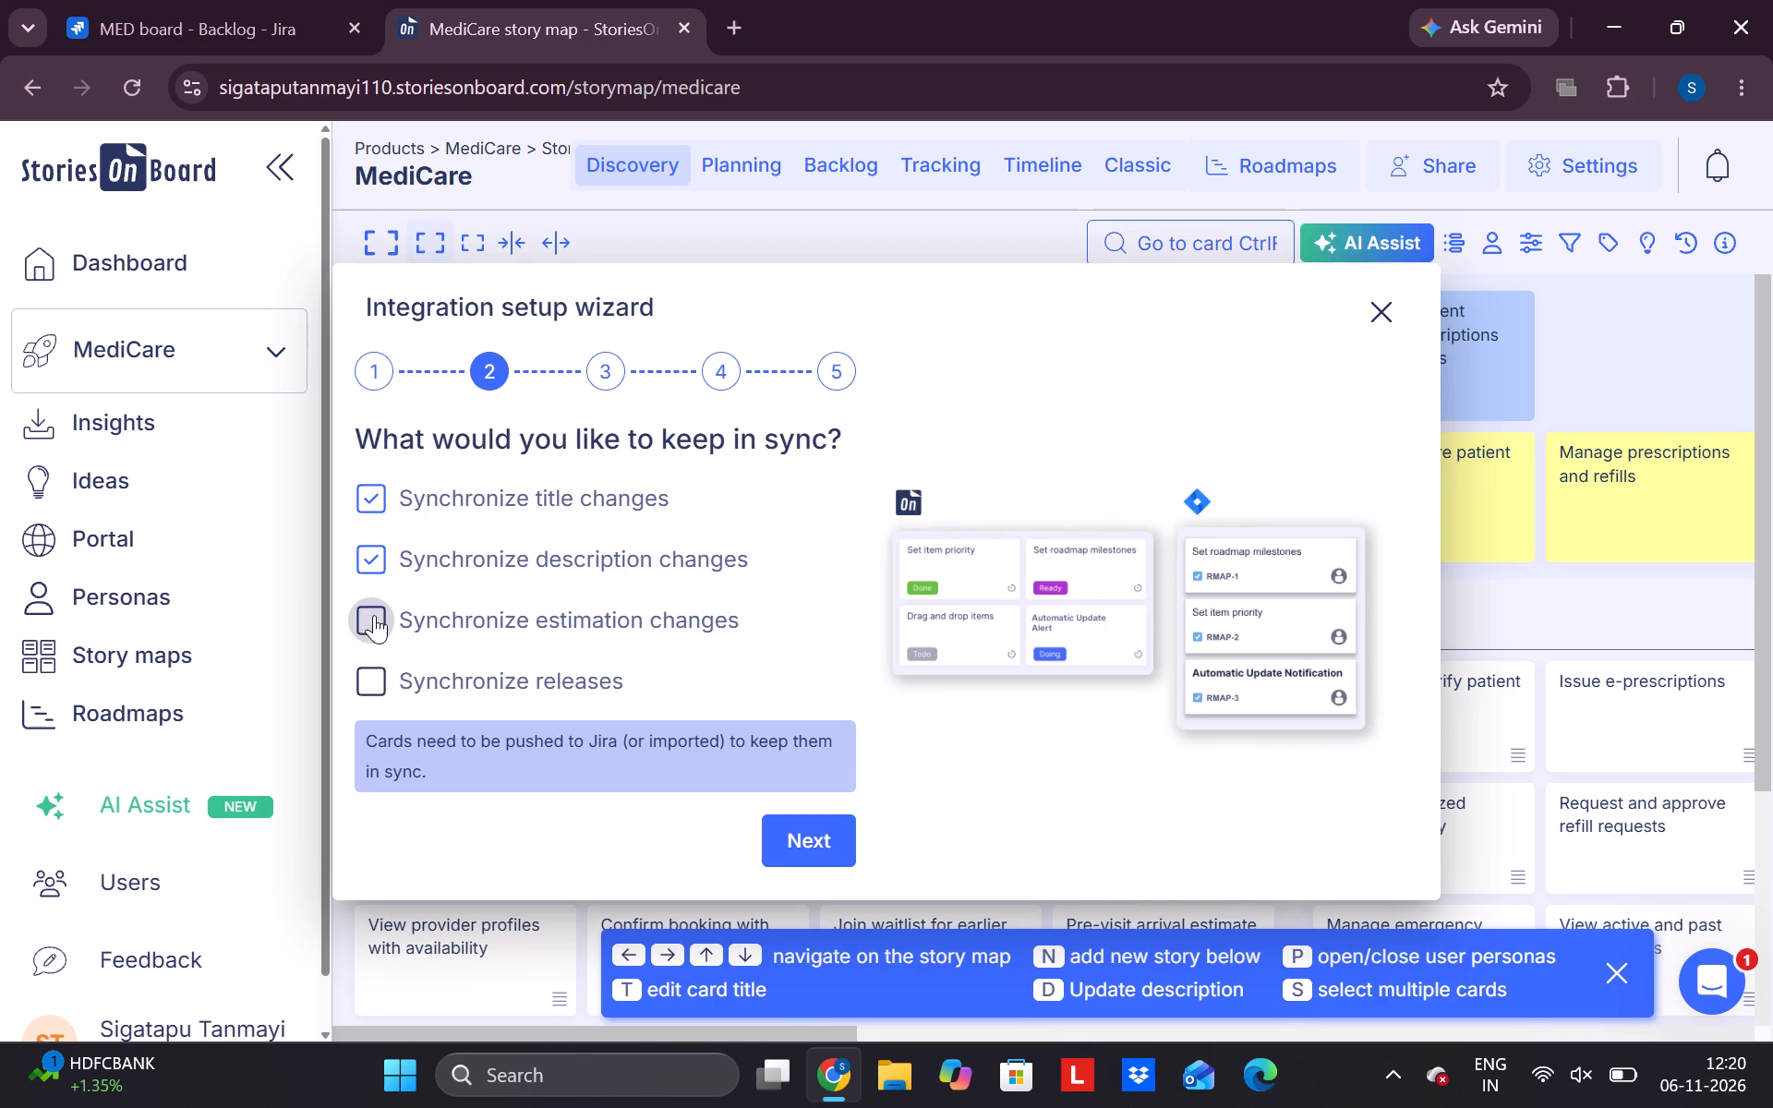
left_click(361, 608)
left_click(802, 847)
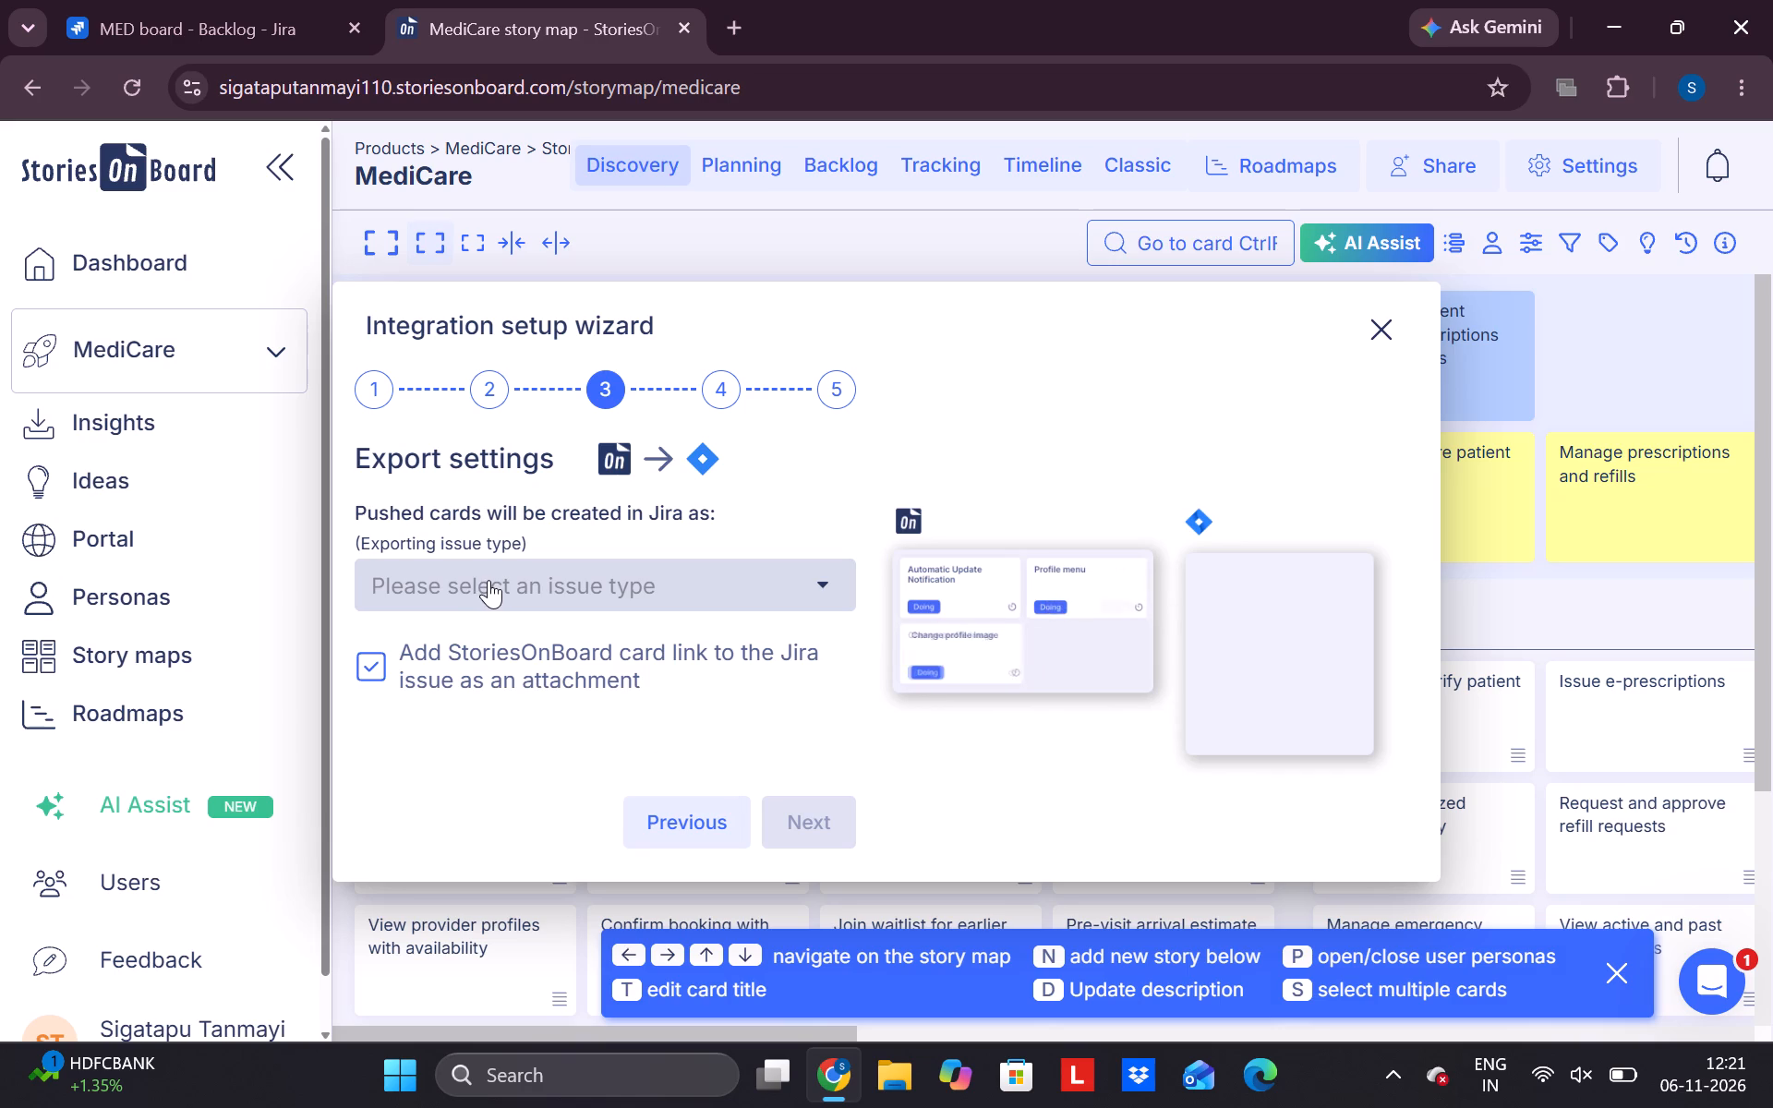
Set the exporting issue type for cards pushed to Jira to Task.
left_click(488, 580)
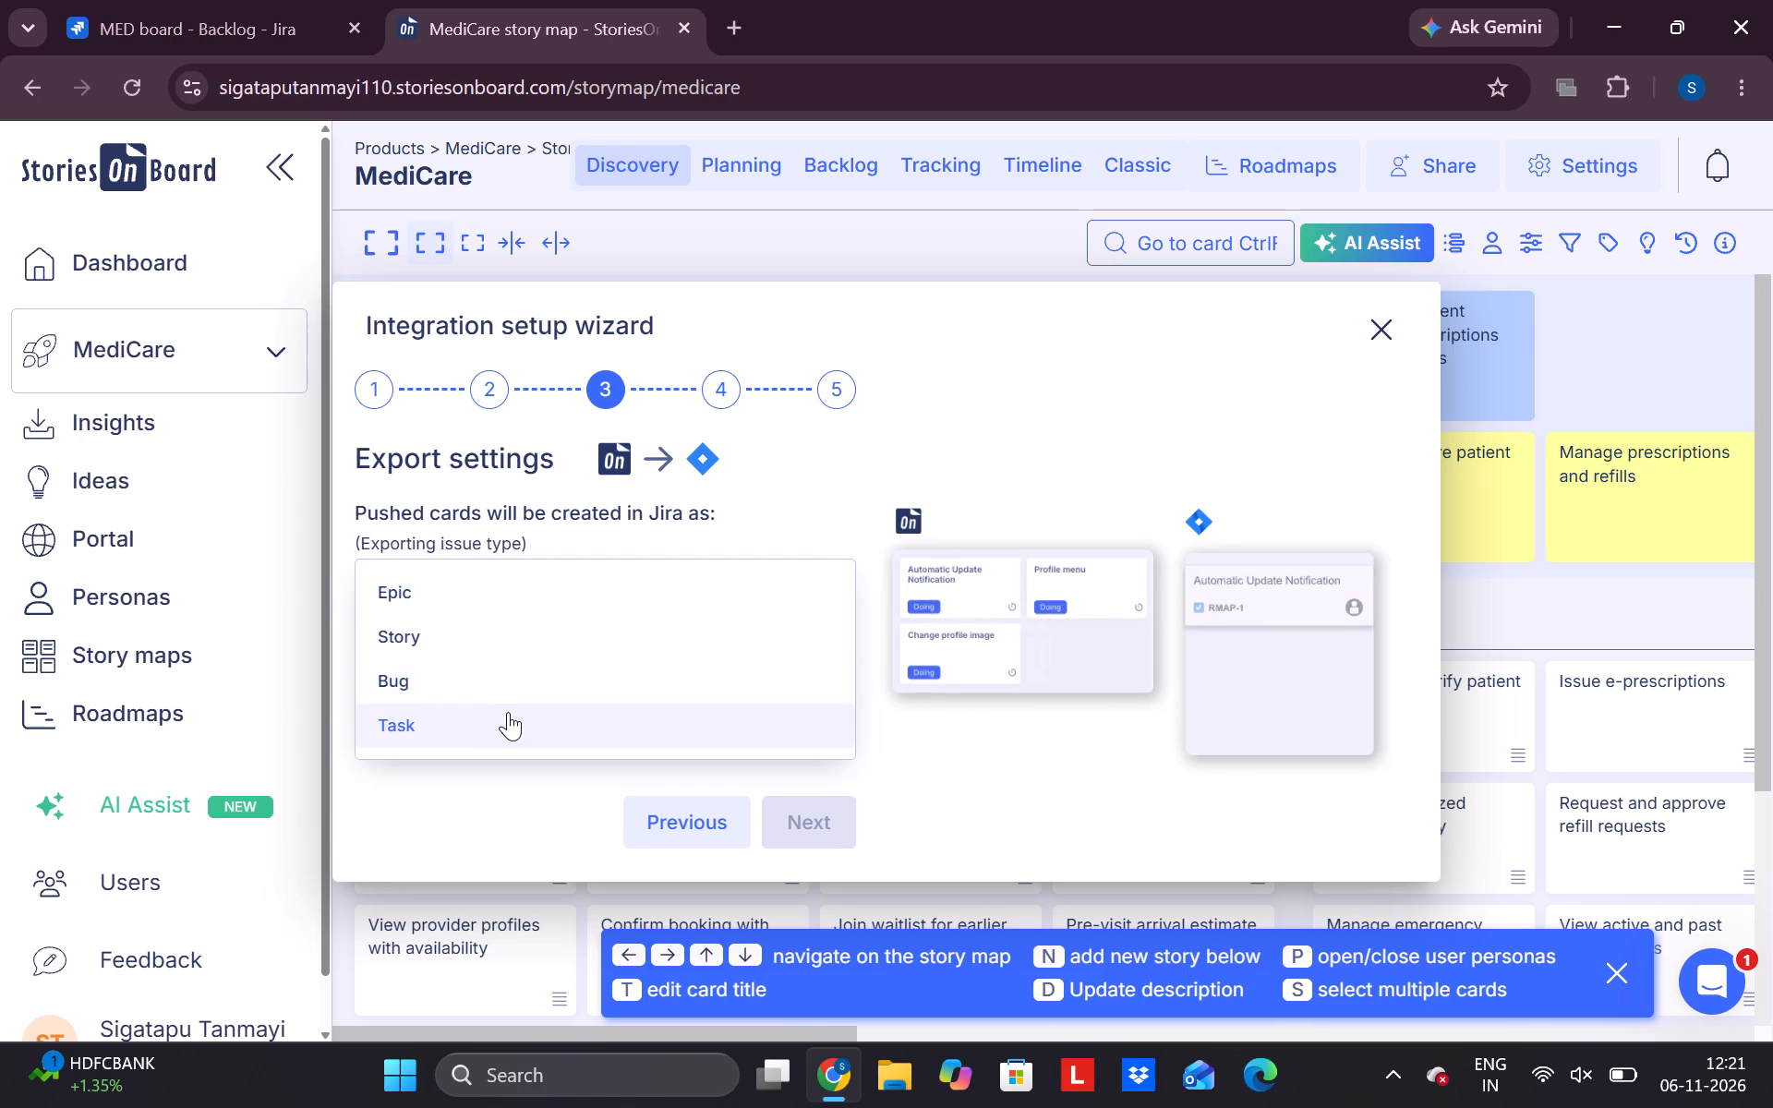
left_click(510, 717)
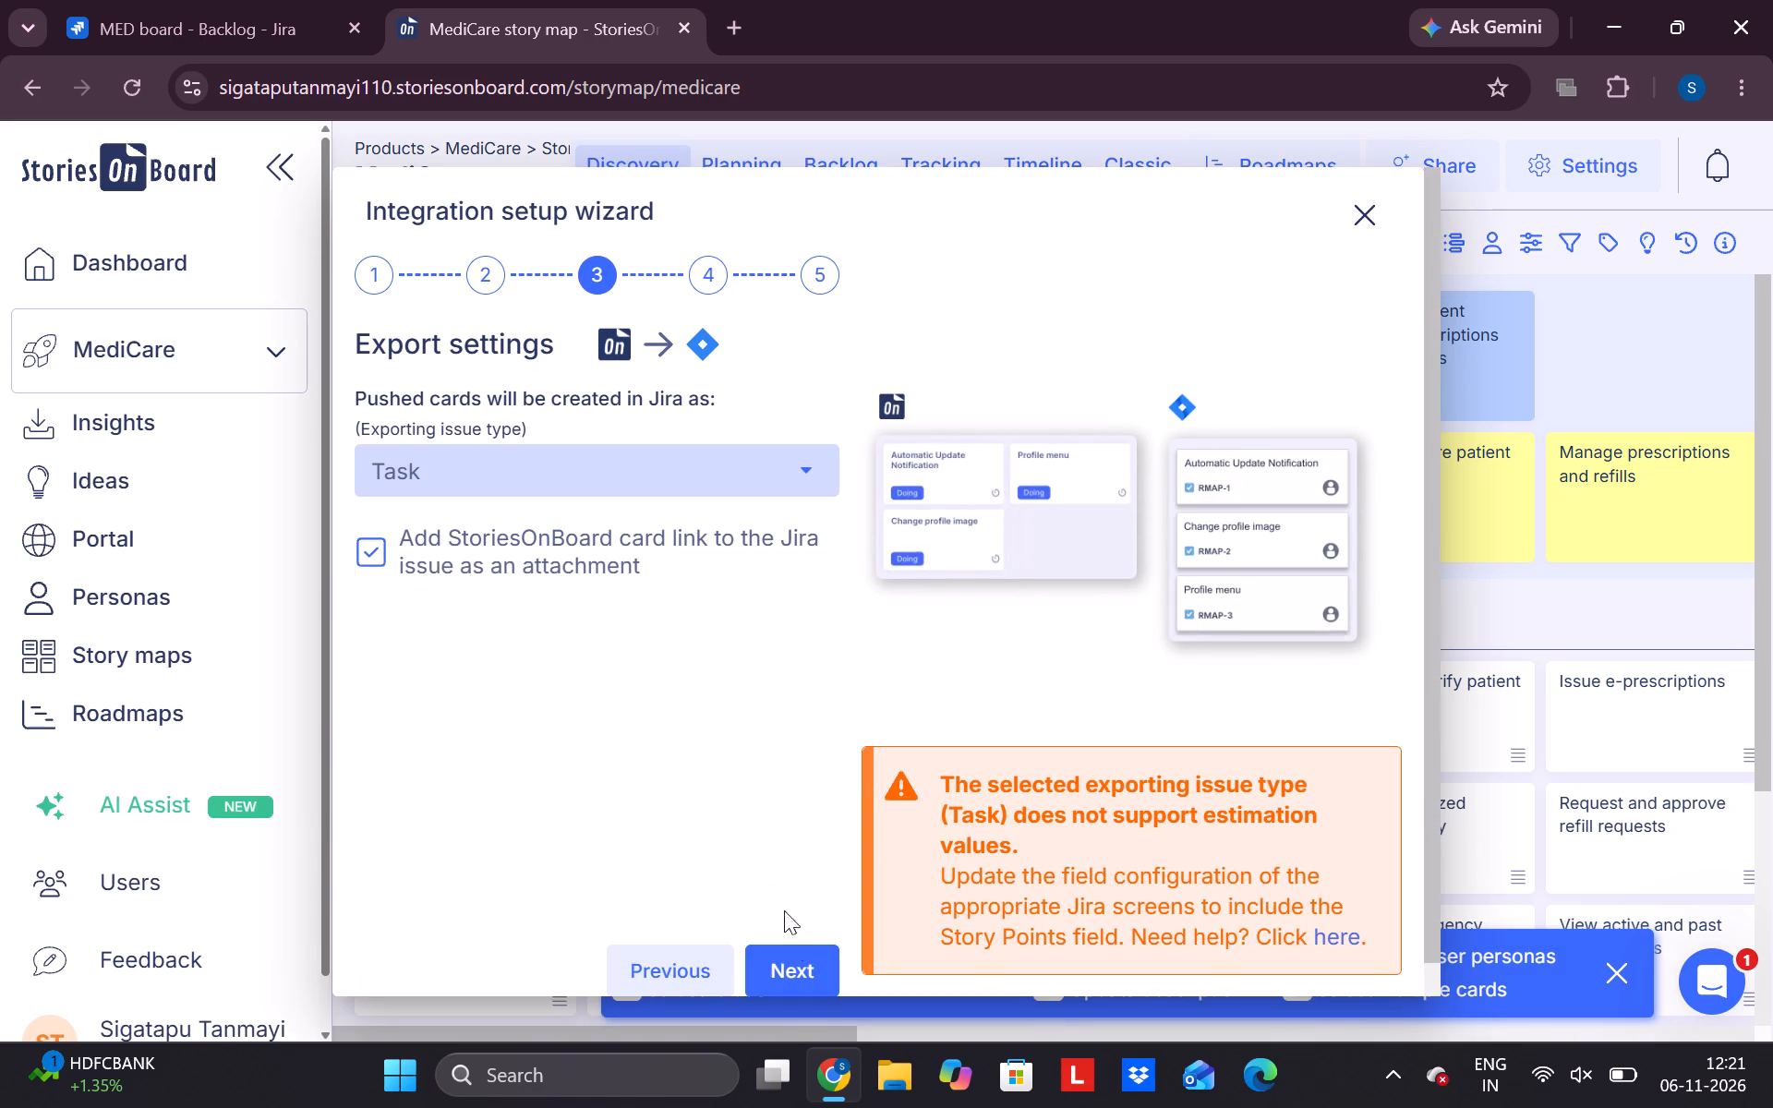
left_click(798, 953)
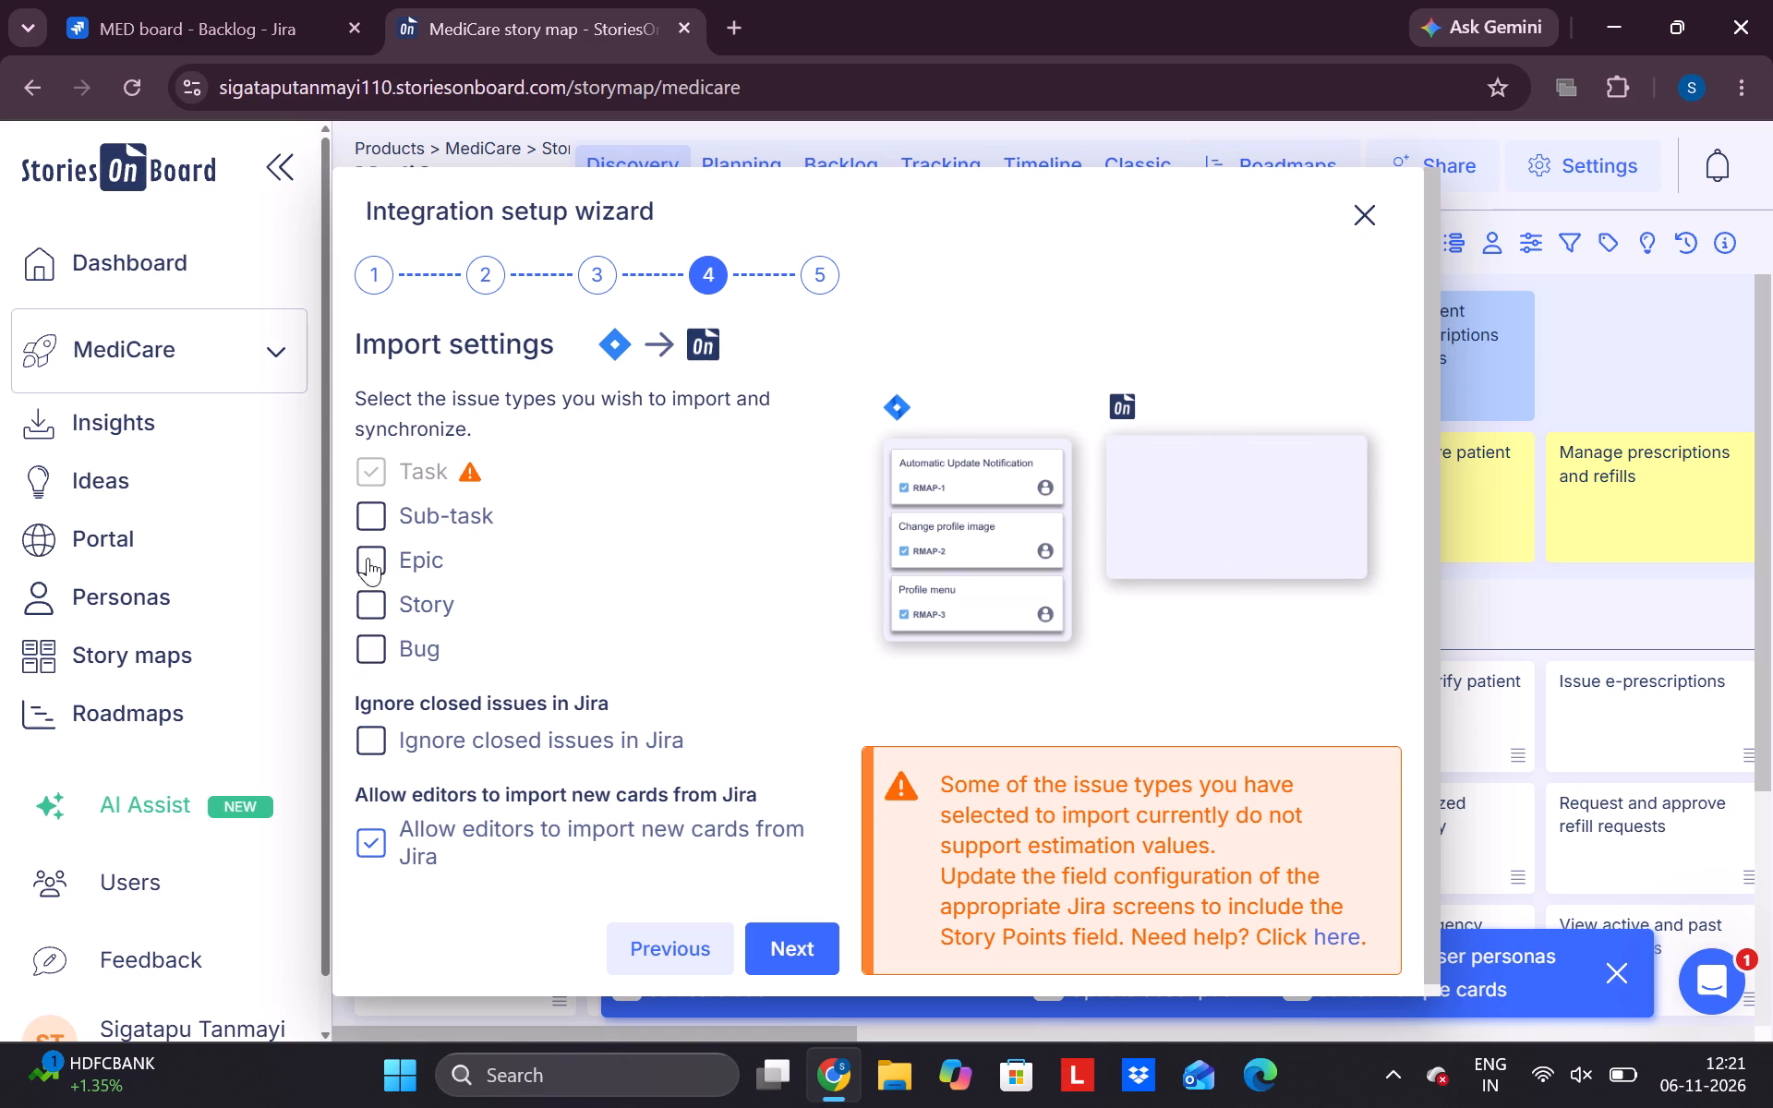
Include Sub-task in the imported issue types, accept the default status mapping and finish the integration setup.
left_click(375, 522)
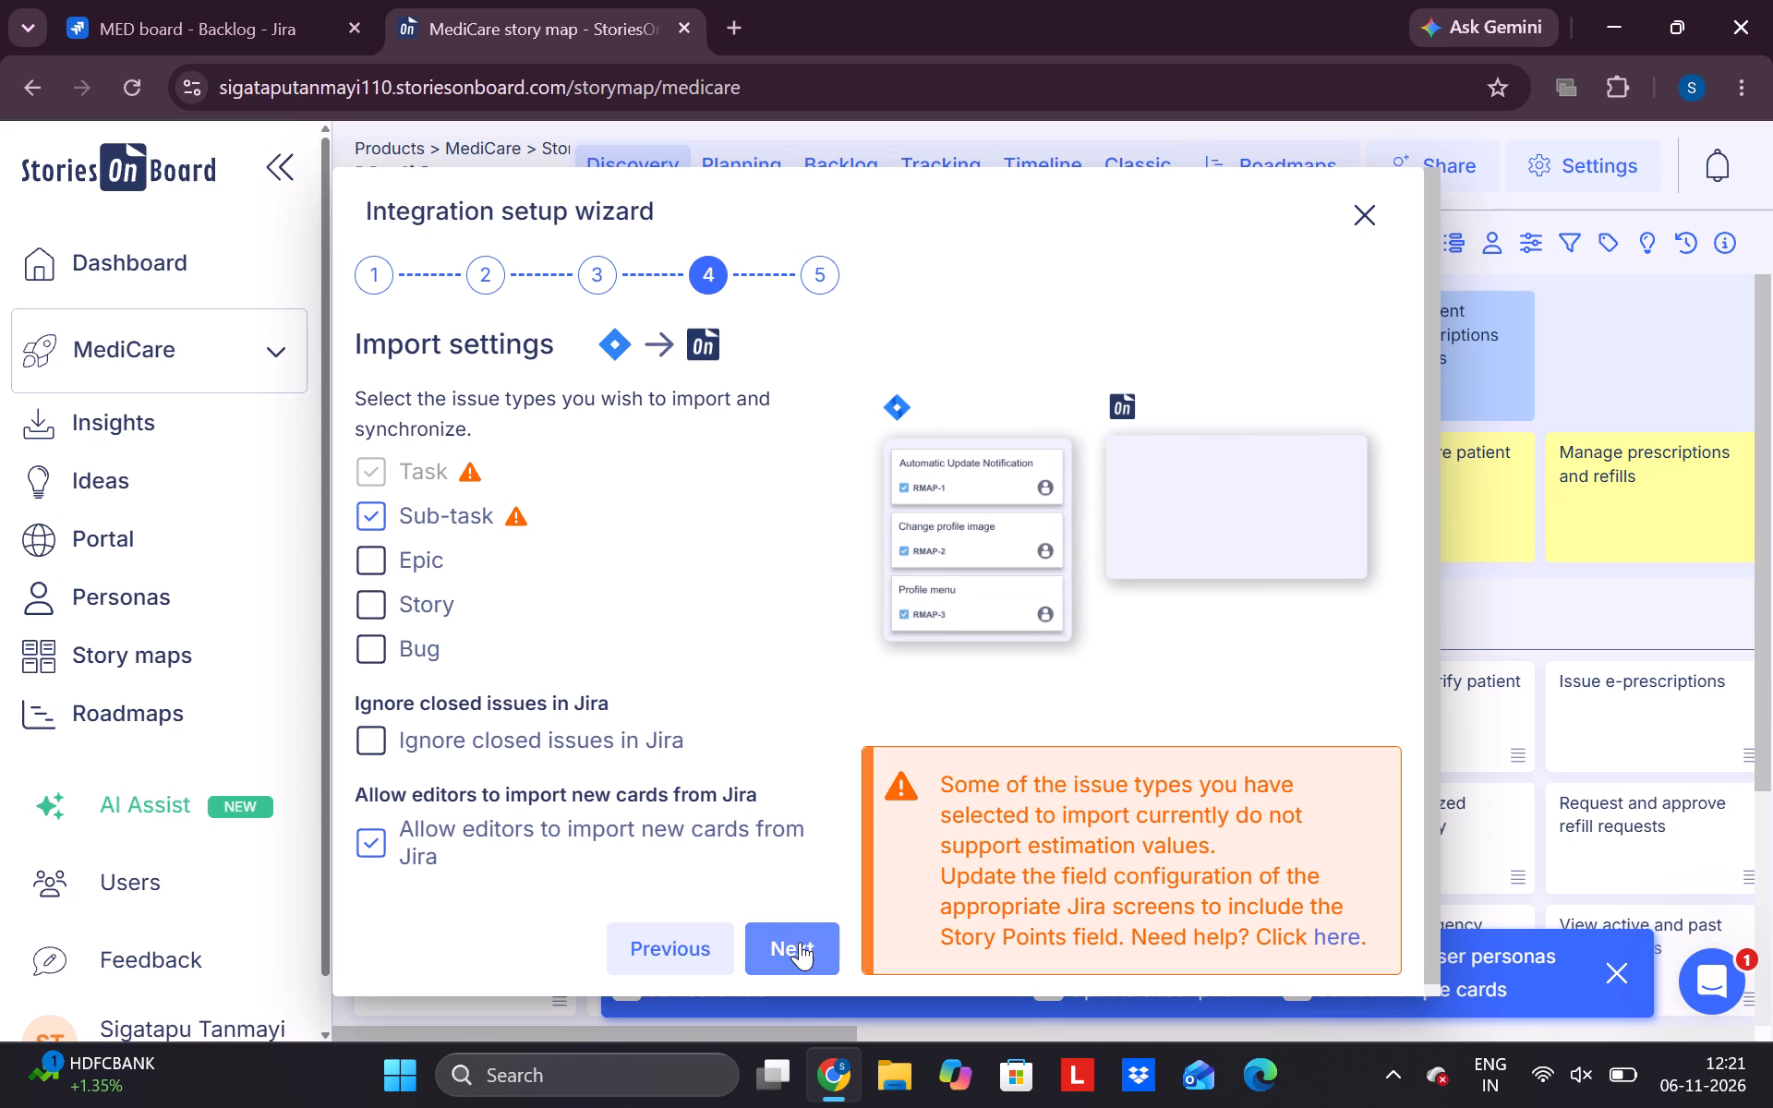
left_click(800, 942)
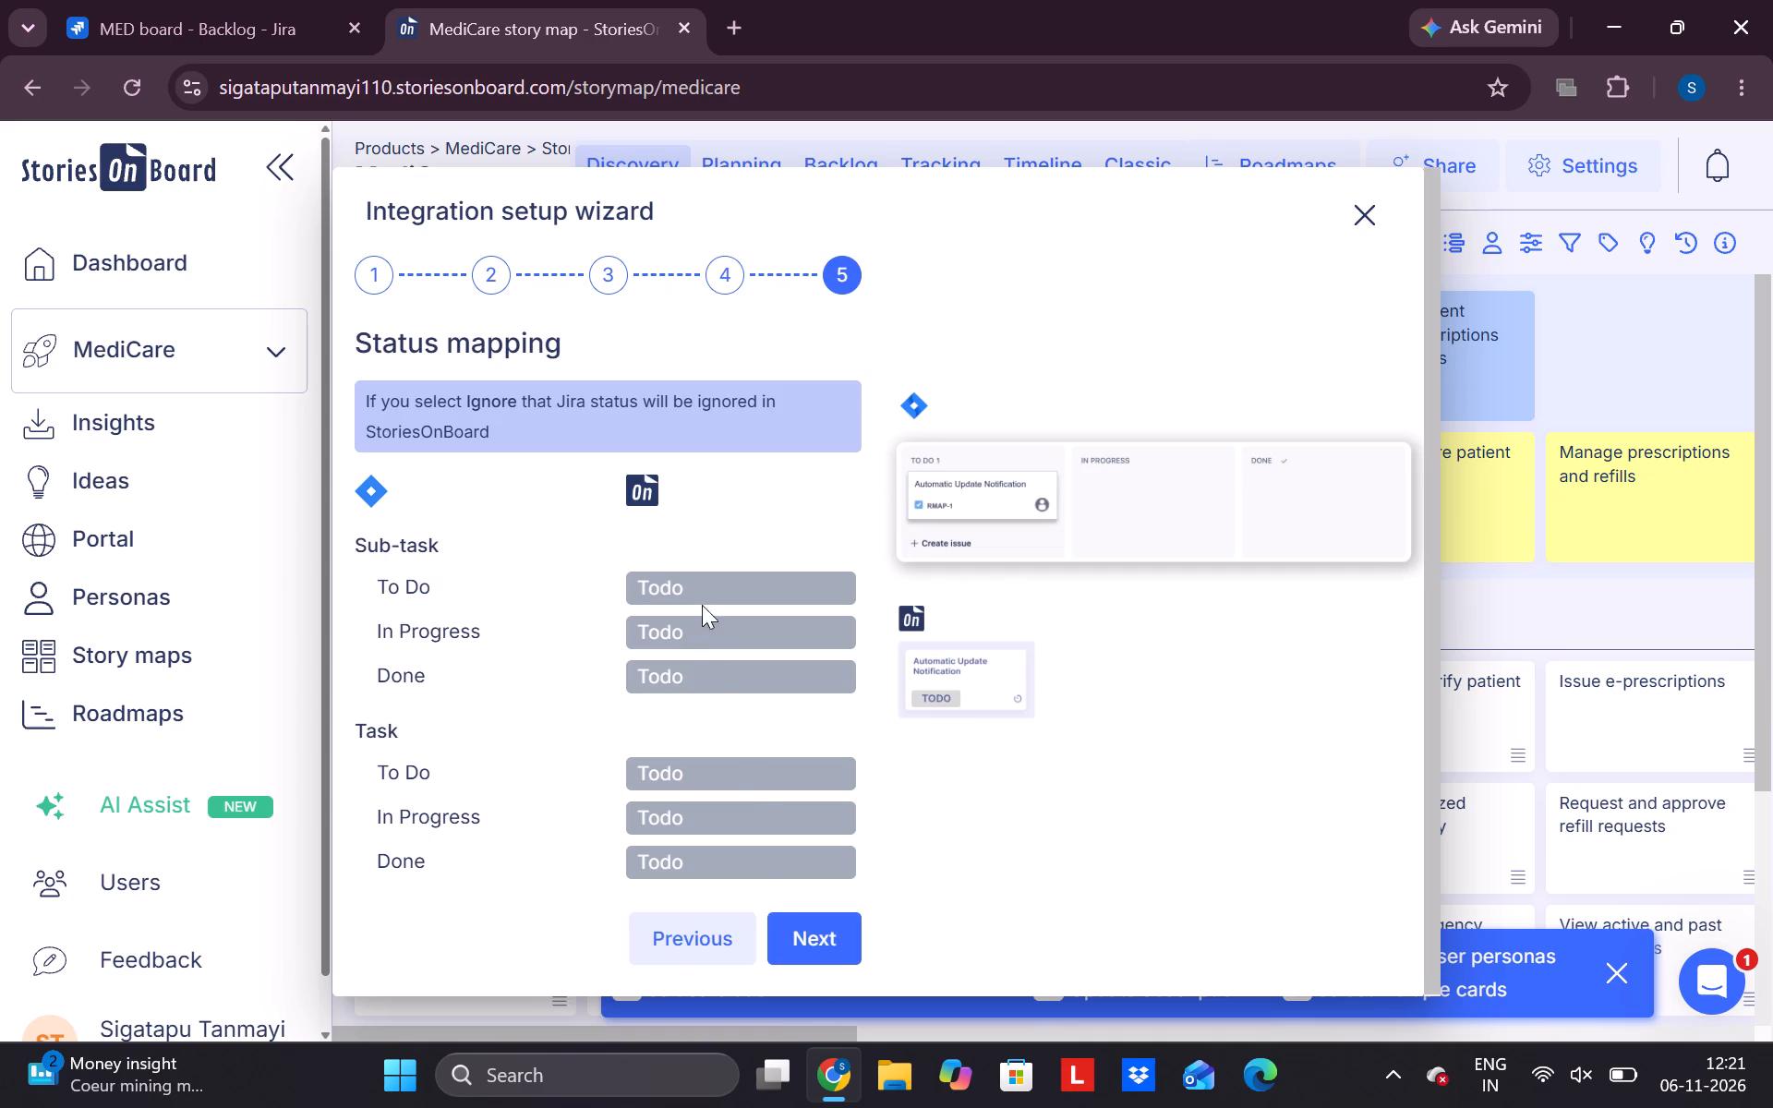
left_click(810, 938)
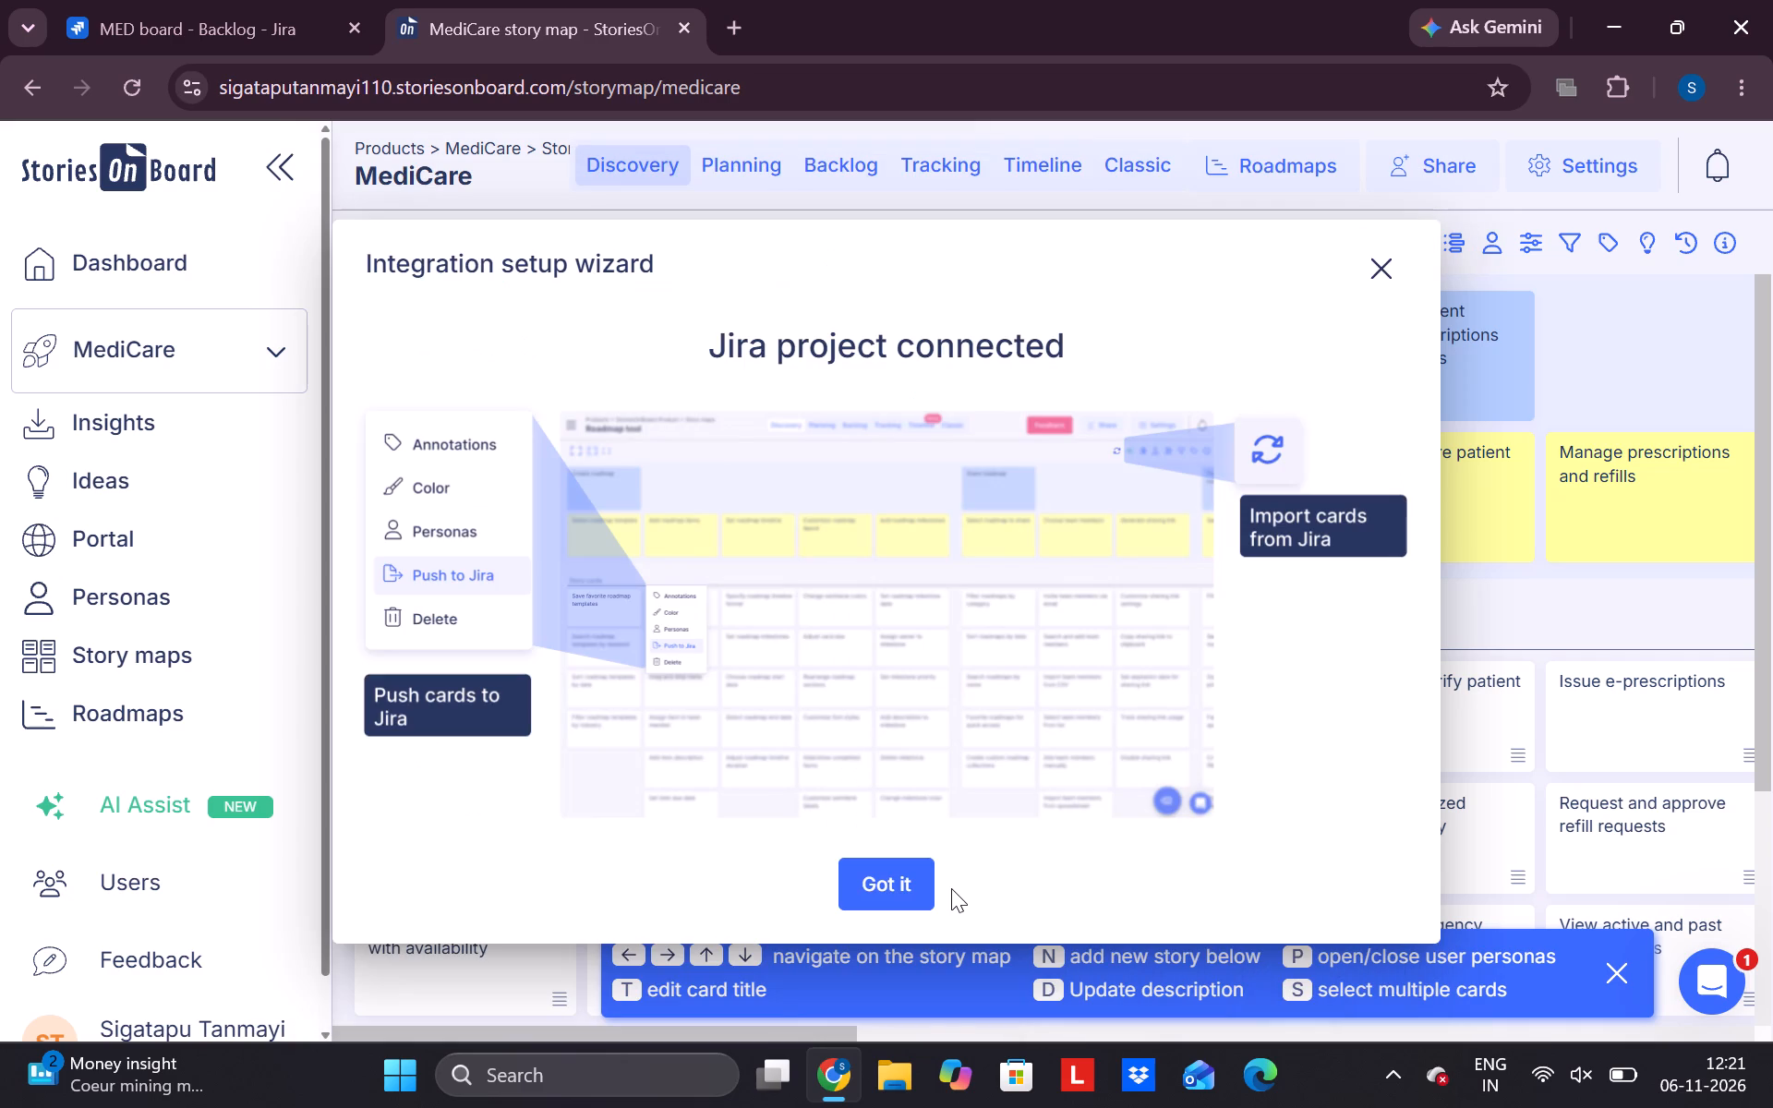
left_click(895, 883)
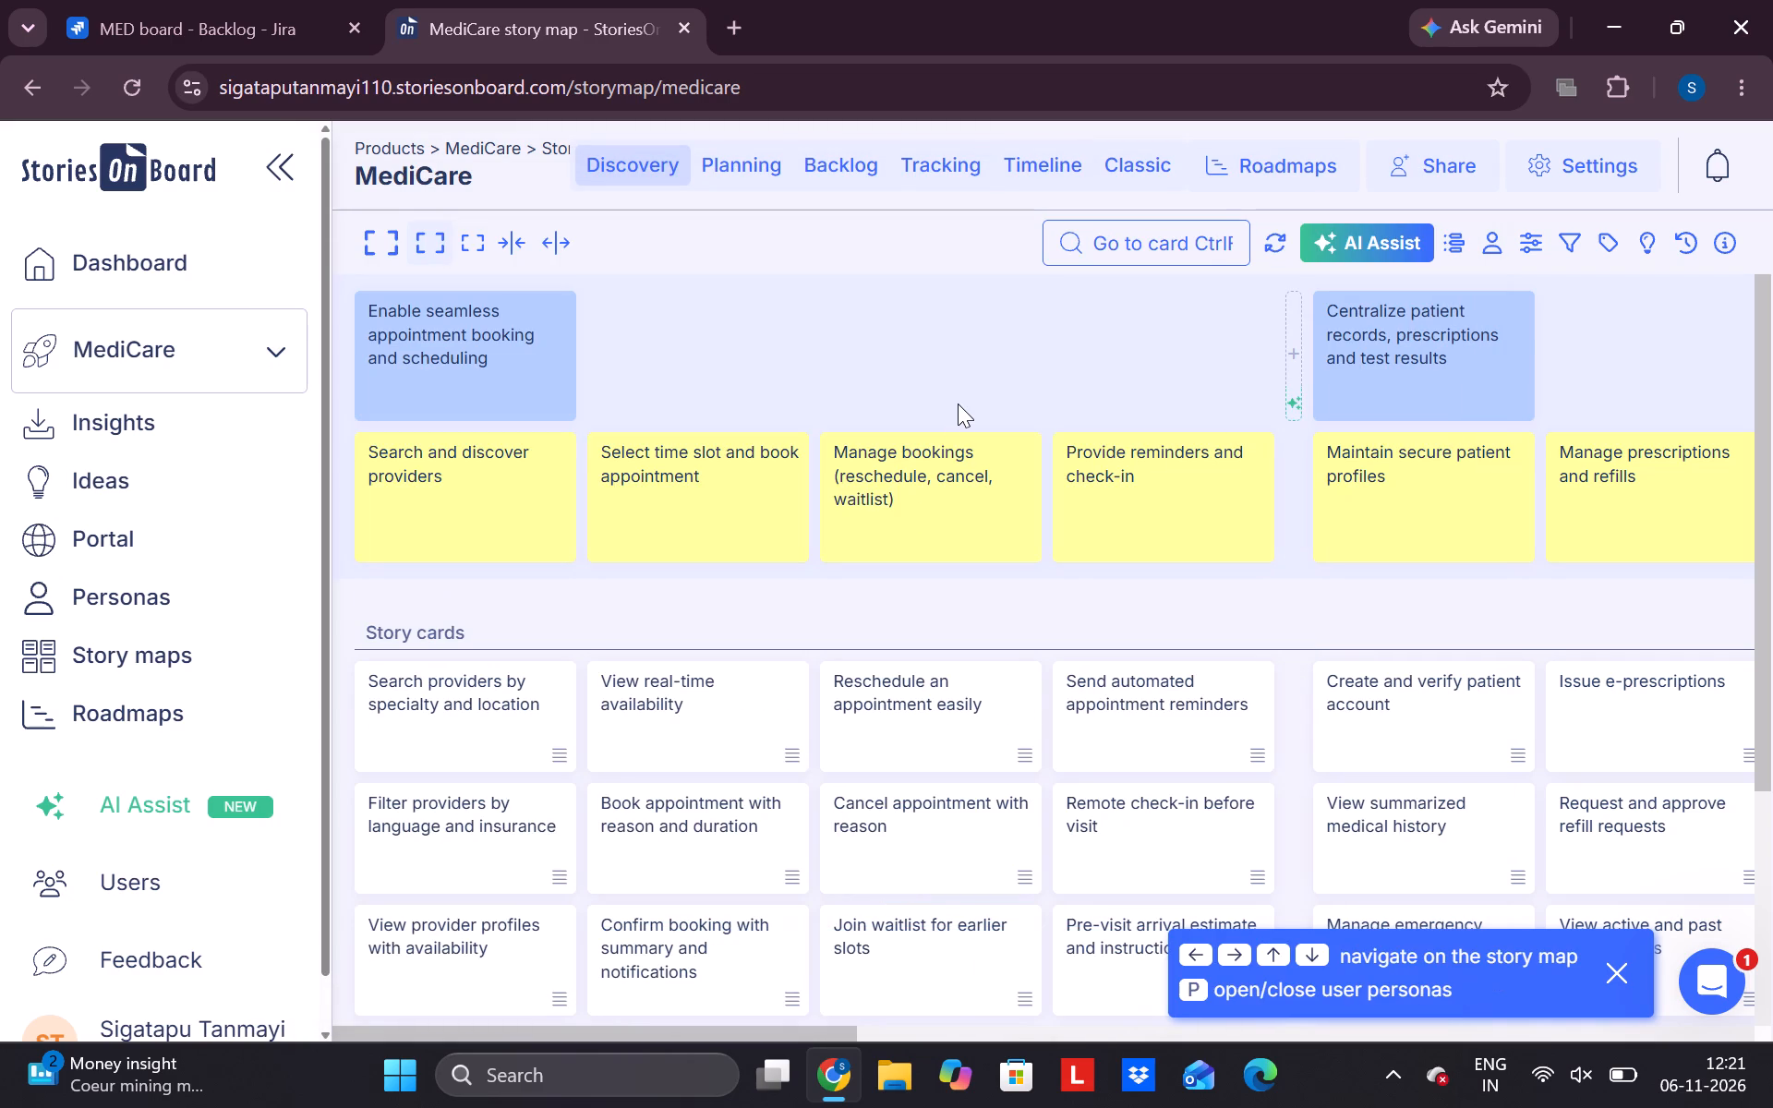
Push the top three story cards under "Search and discover providers" to Jira together.
scroll(931, 729, "down", 1)
scroll(931, 729, "up", 2)
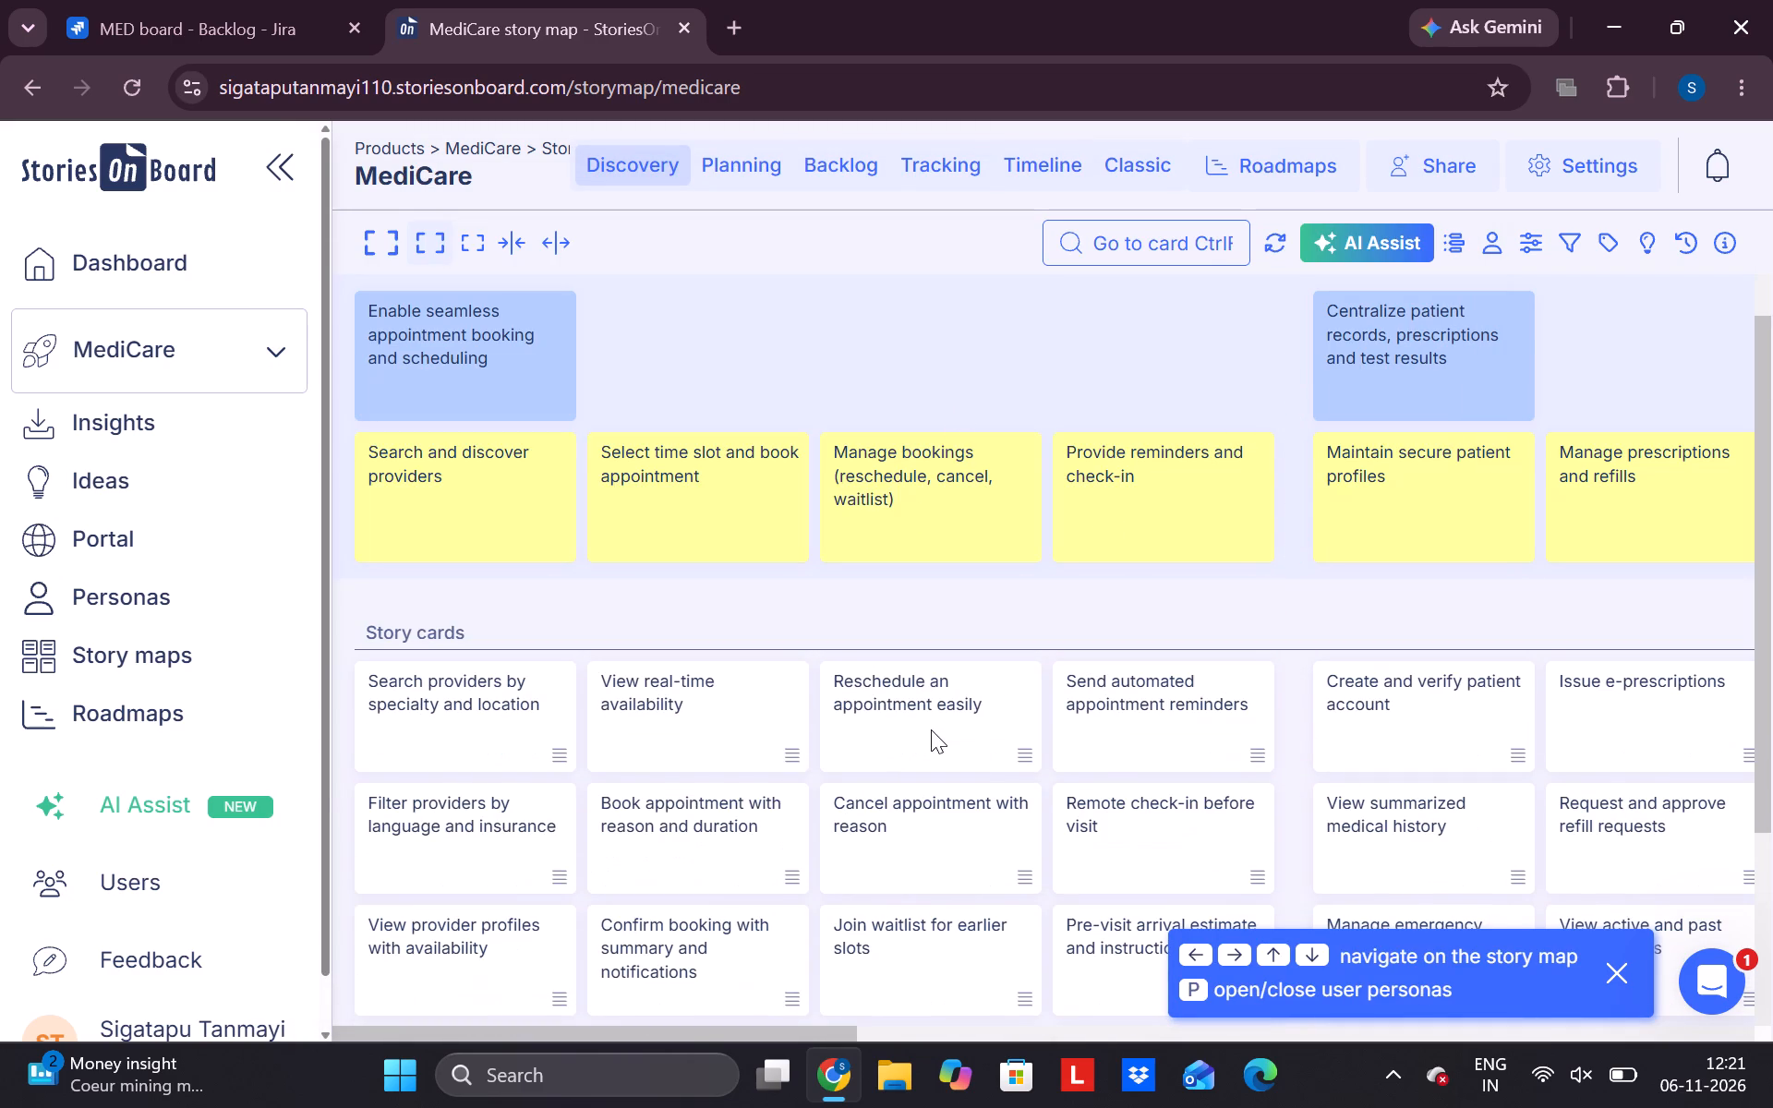
scroll(931, 729, "up", 1)
left_click(448, 709)
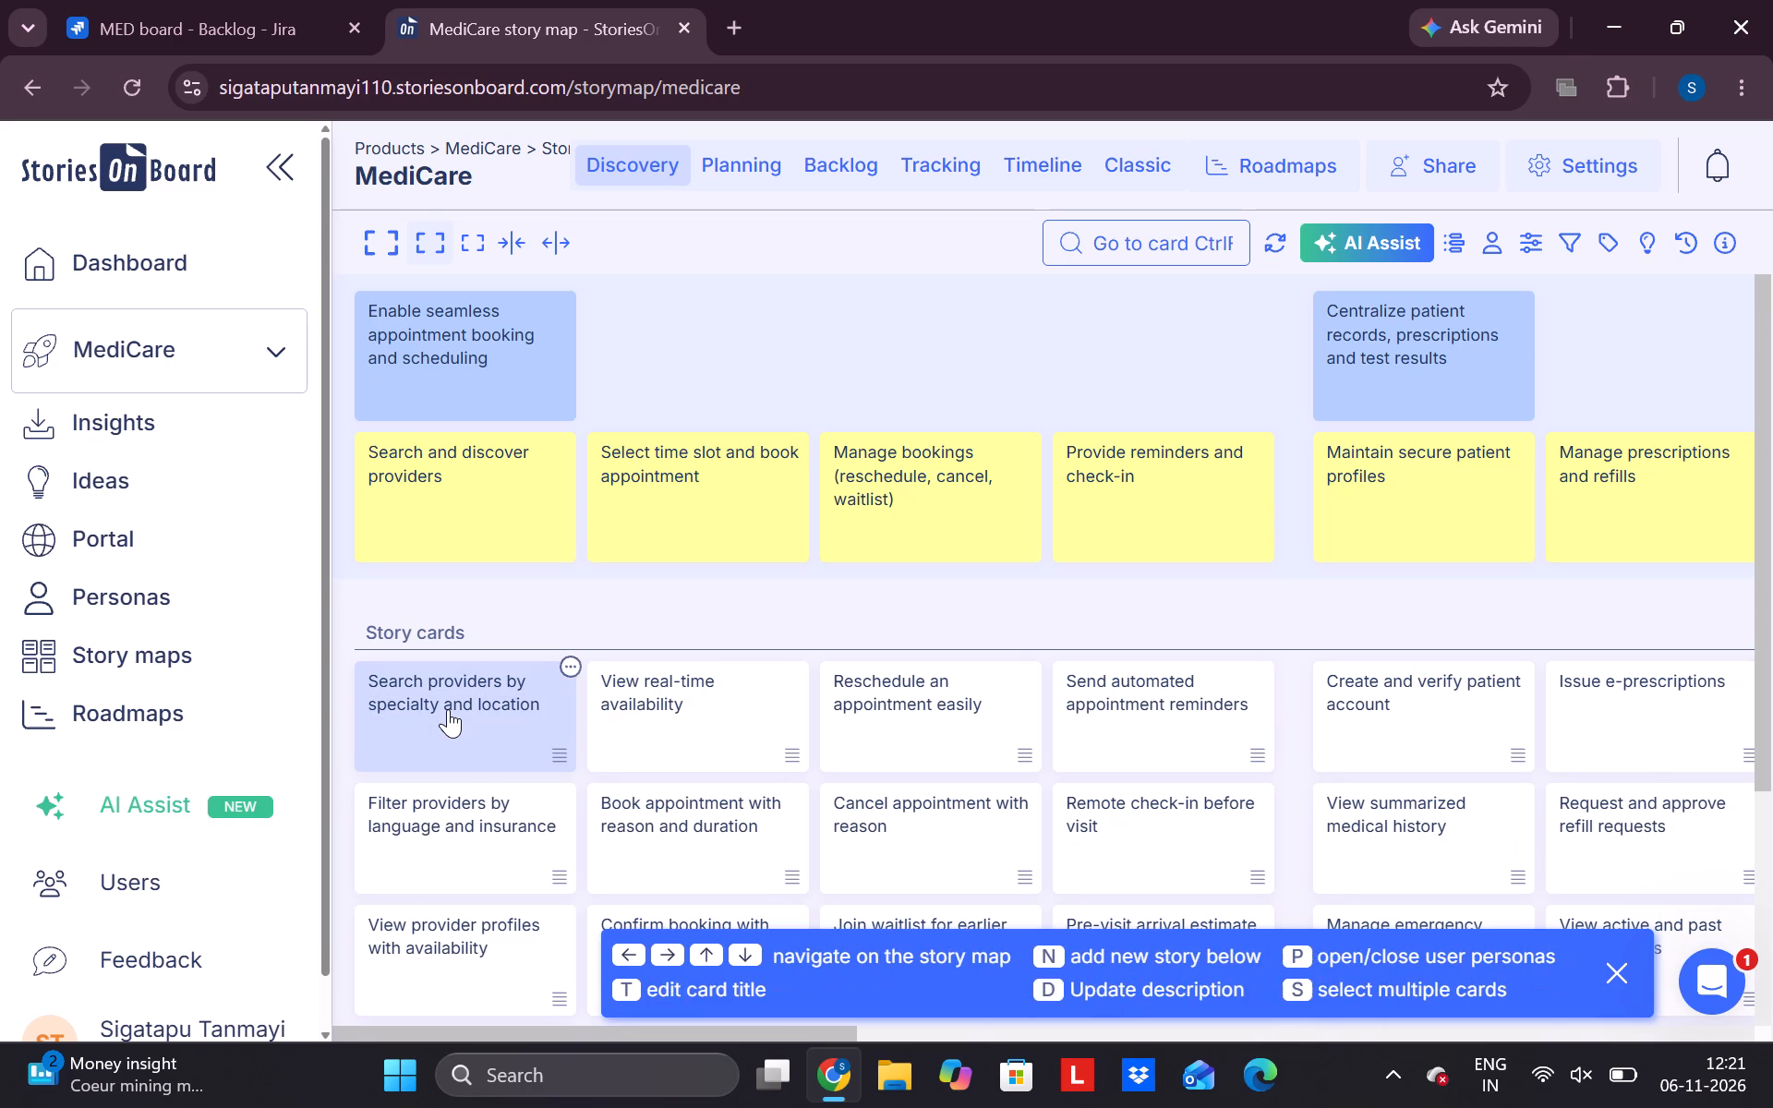
key("s")
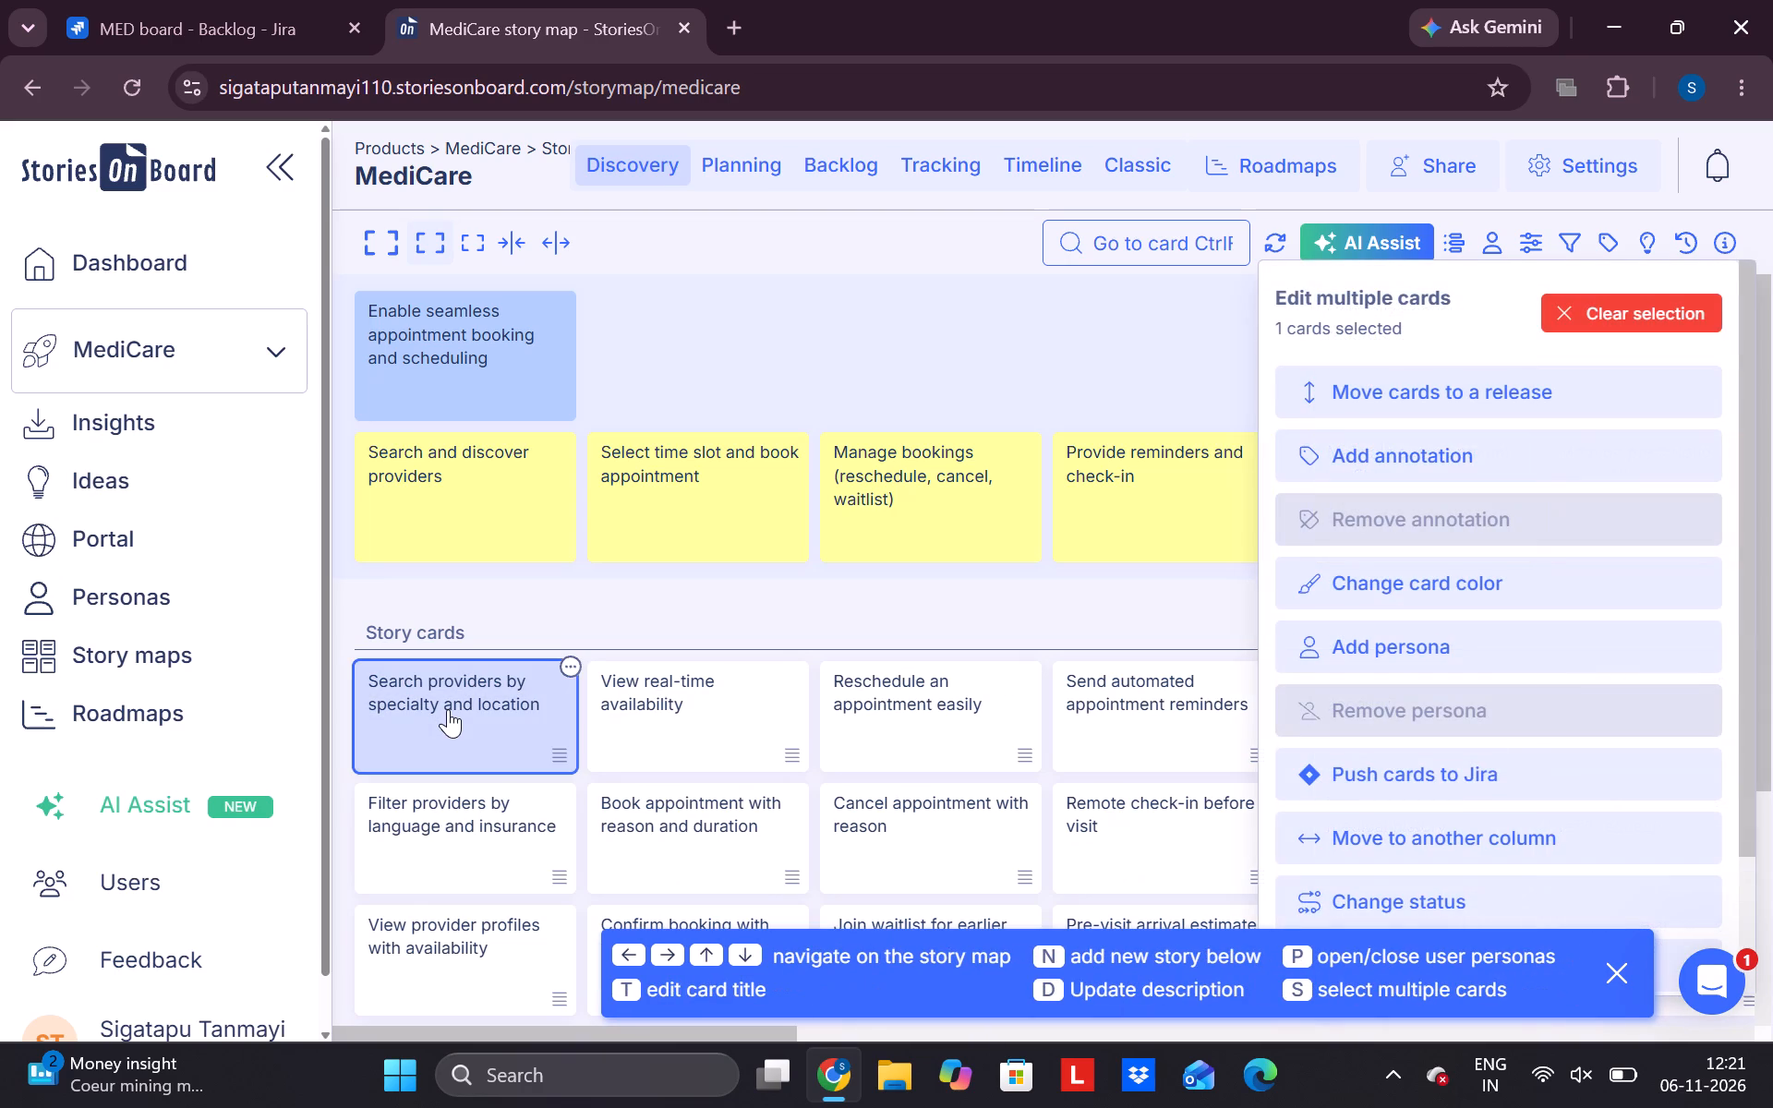
left_click(459, 832)
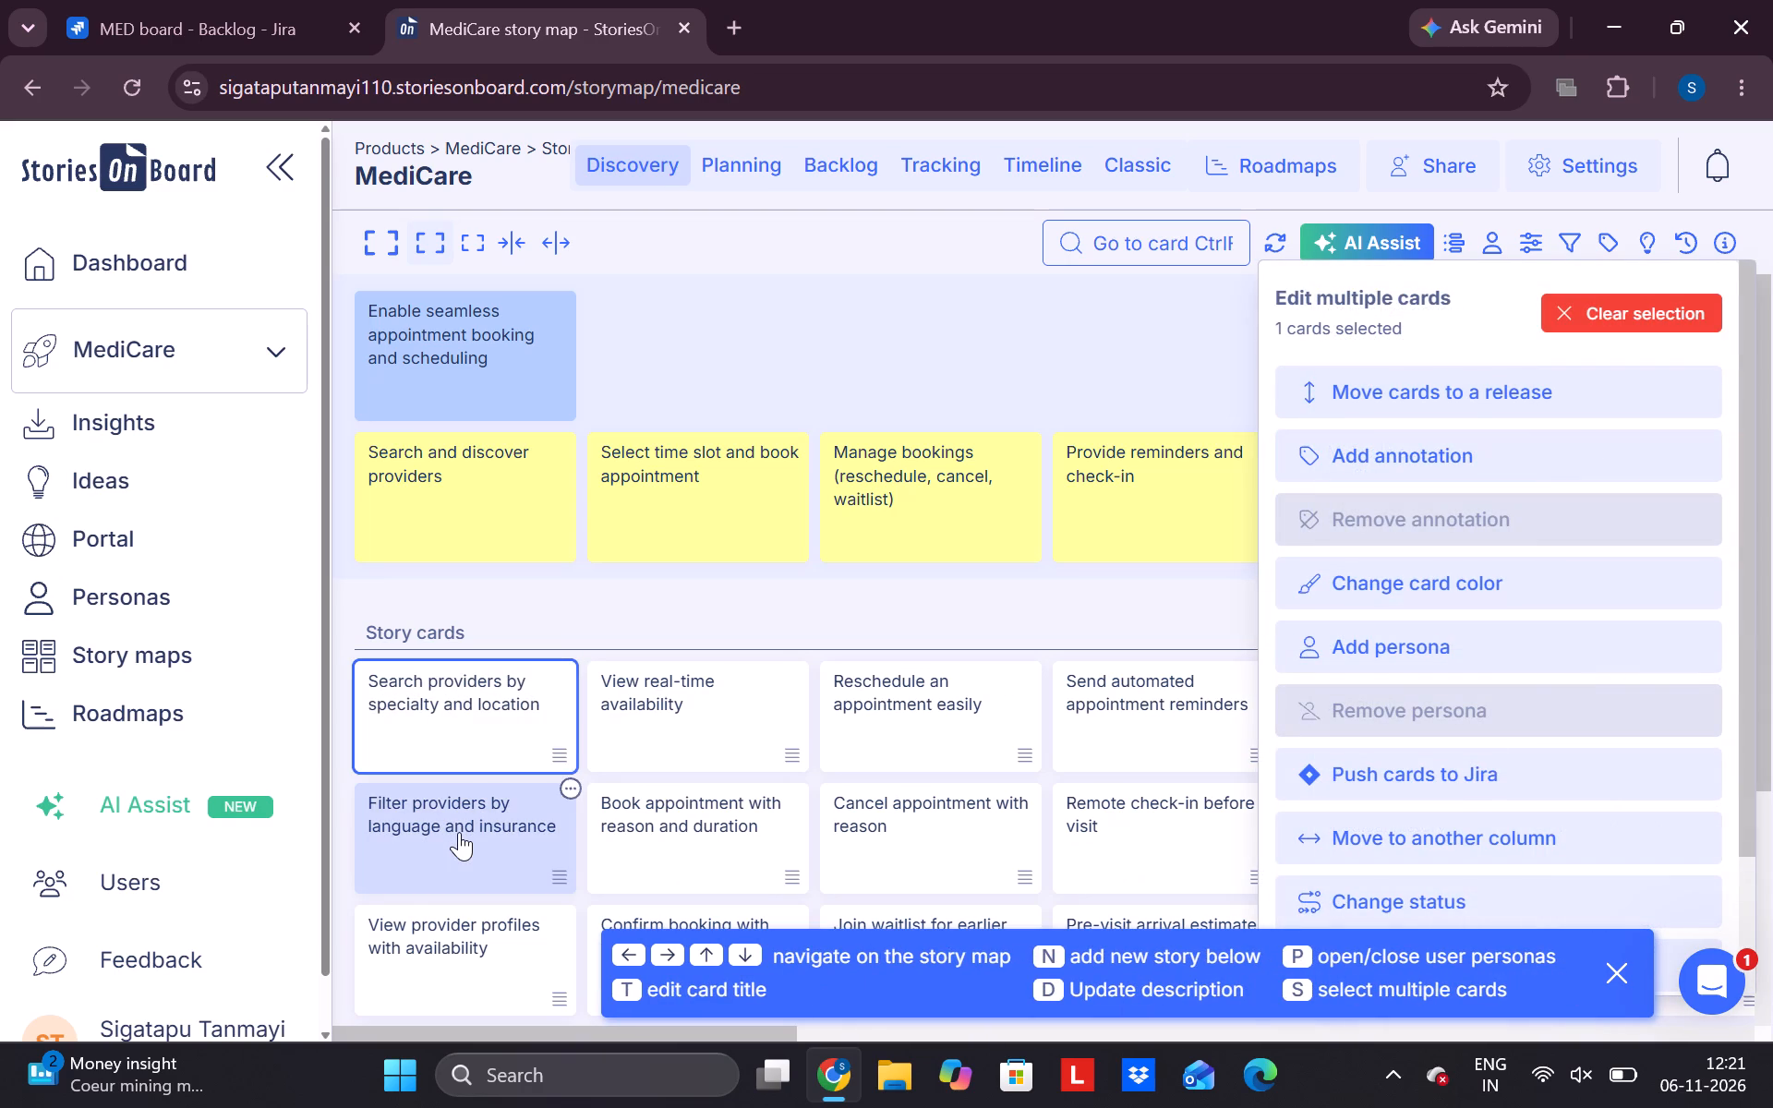
key("s")
scroll(673, 791, "down", 1)
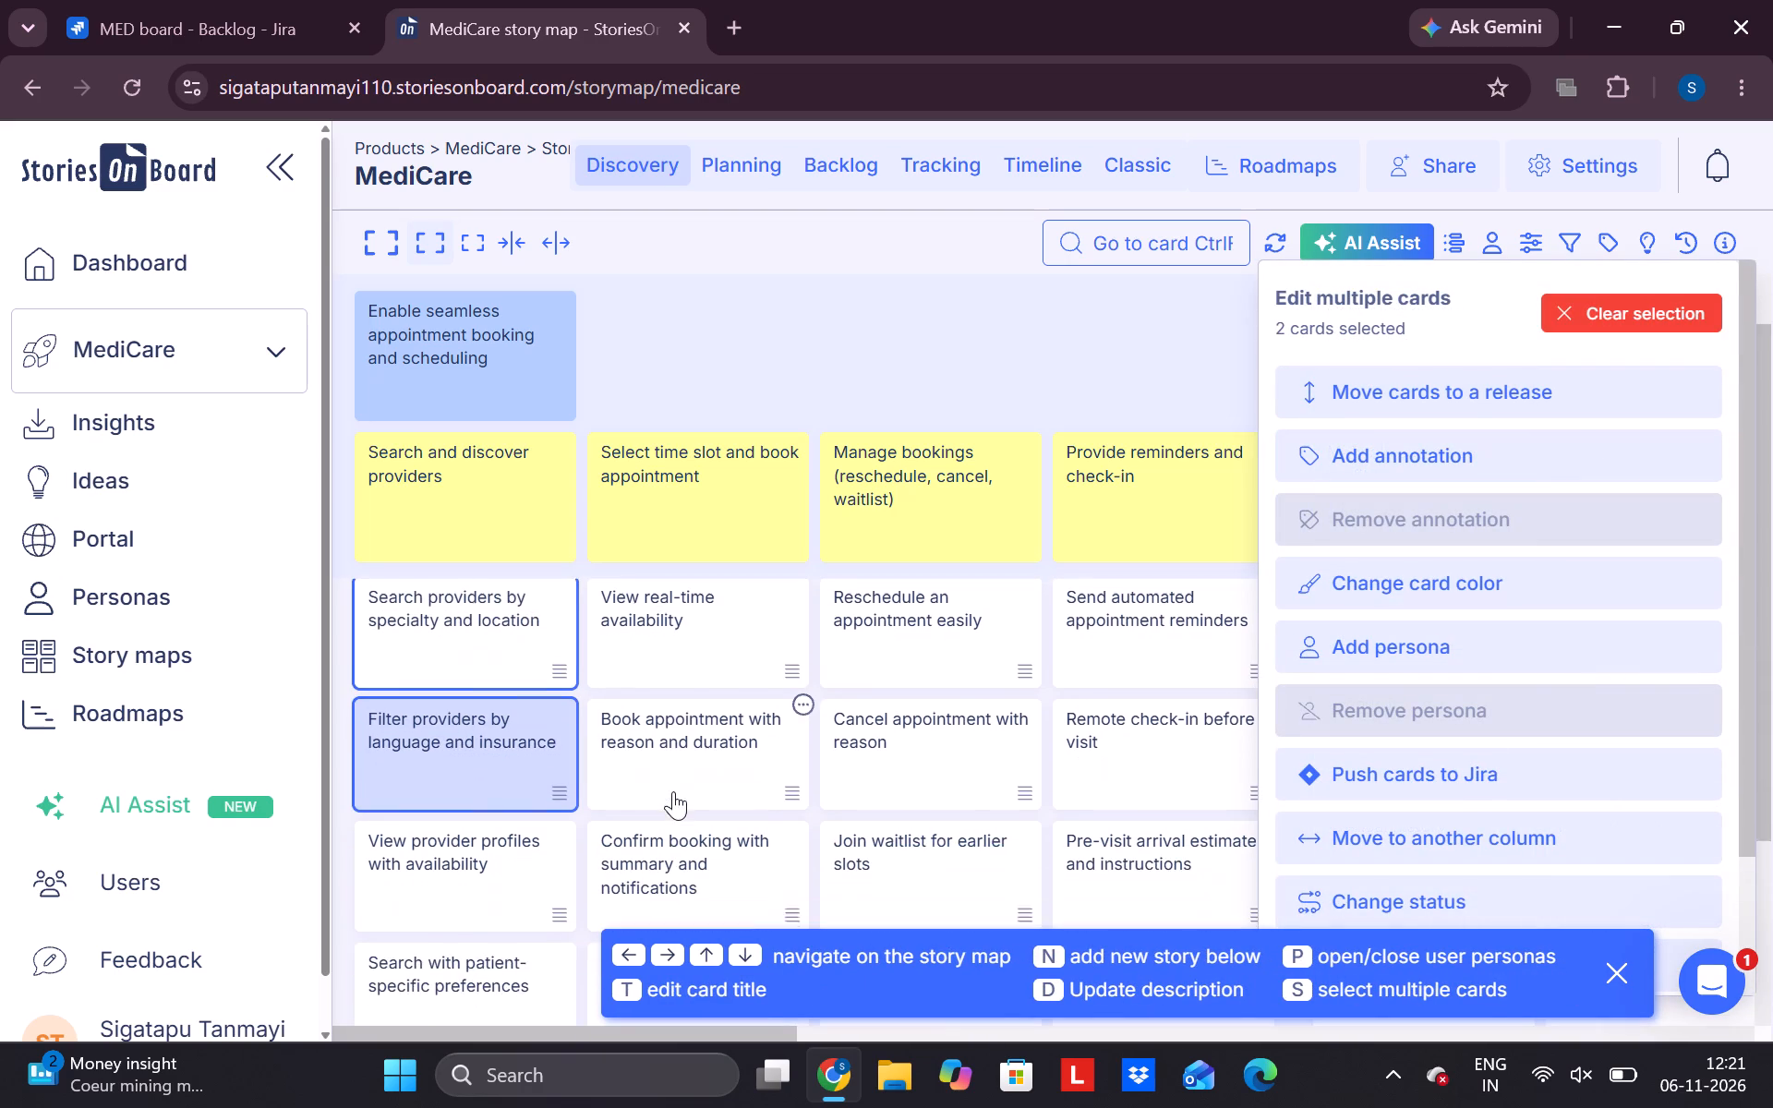
scroll(673, 791, "down", 1)
left_click(424, 840)
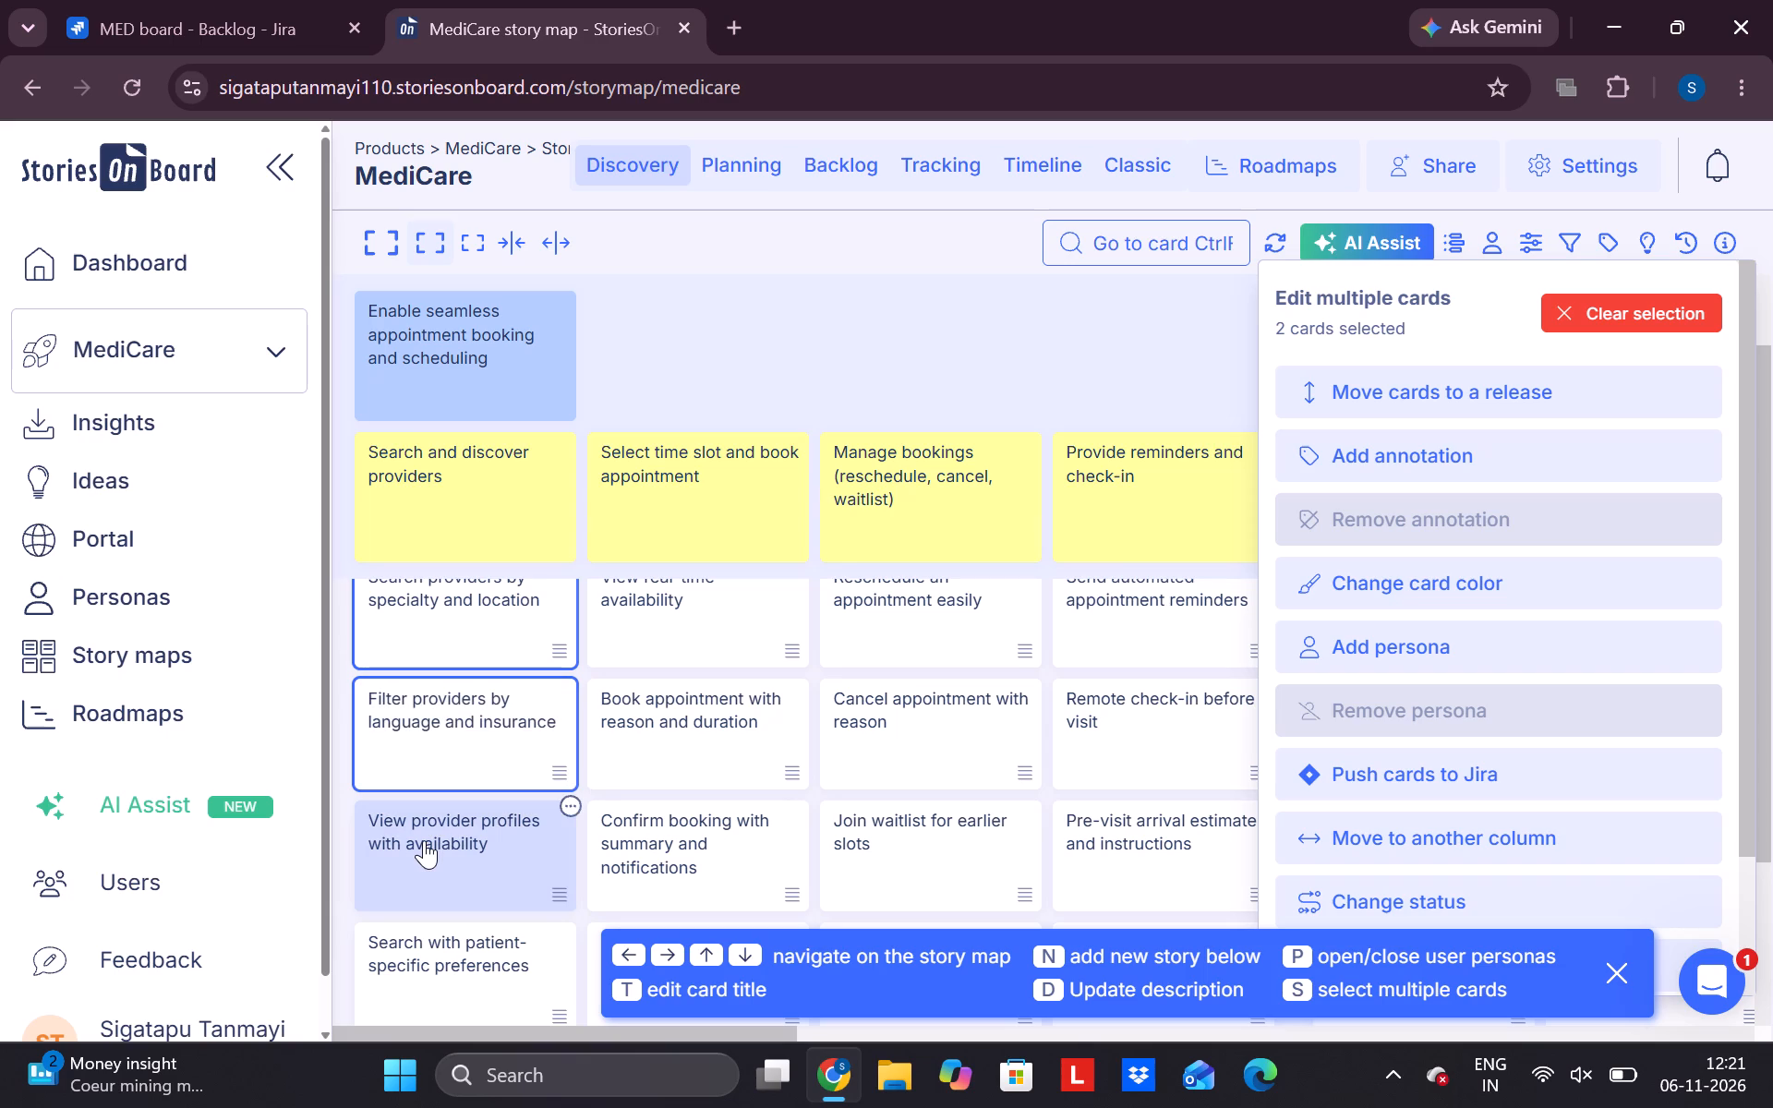
key("s")
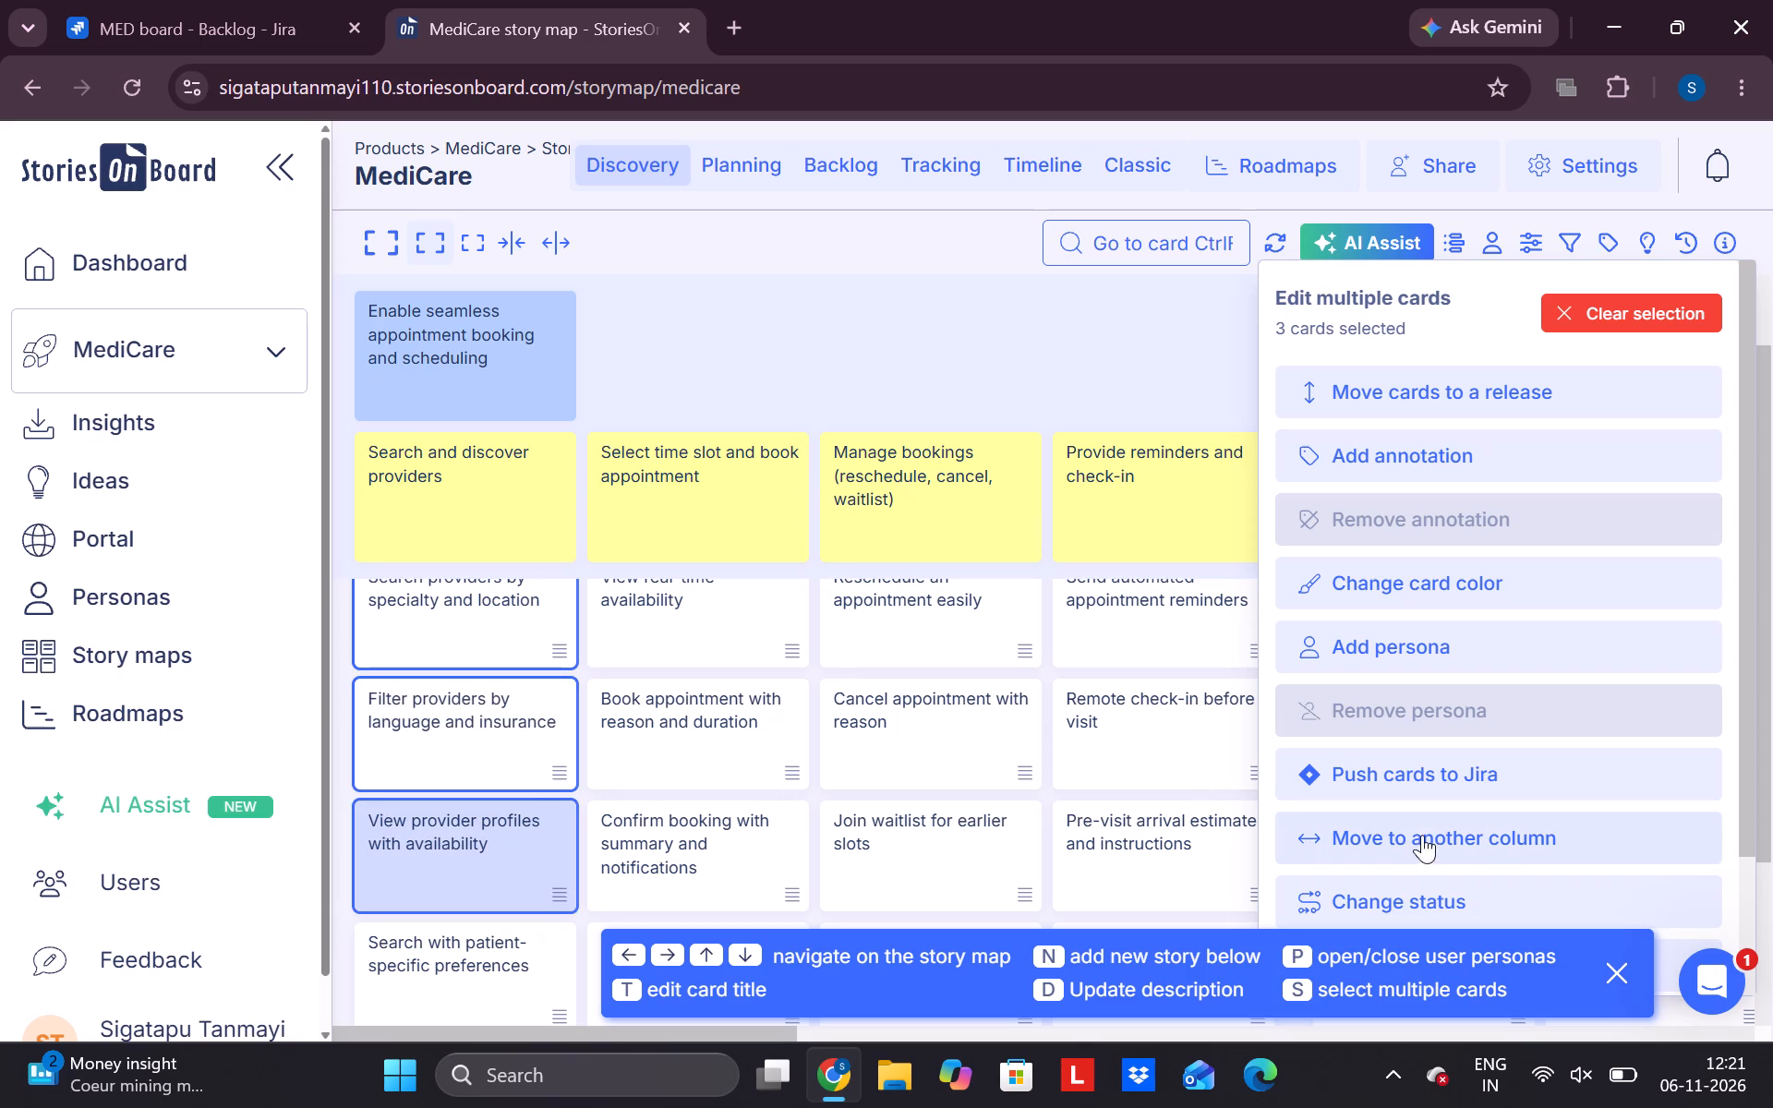
left_click(1473, 770)
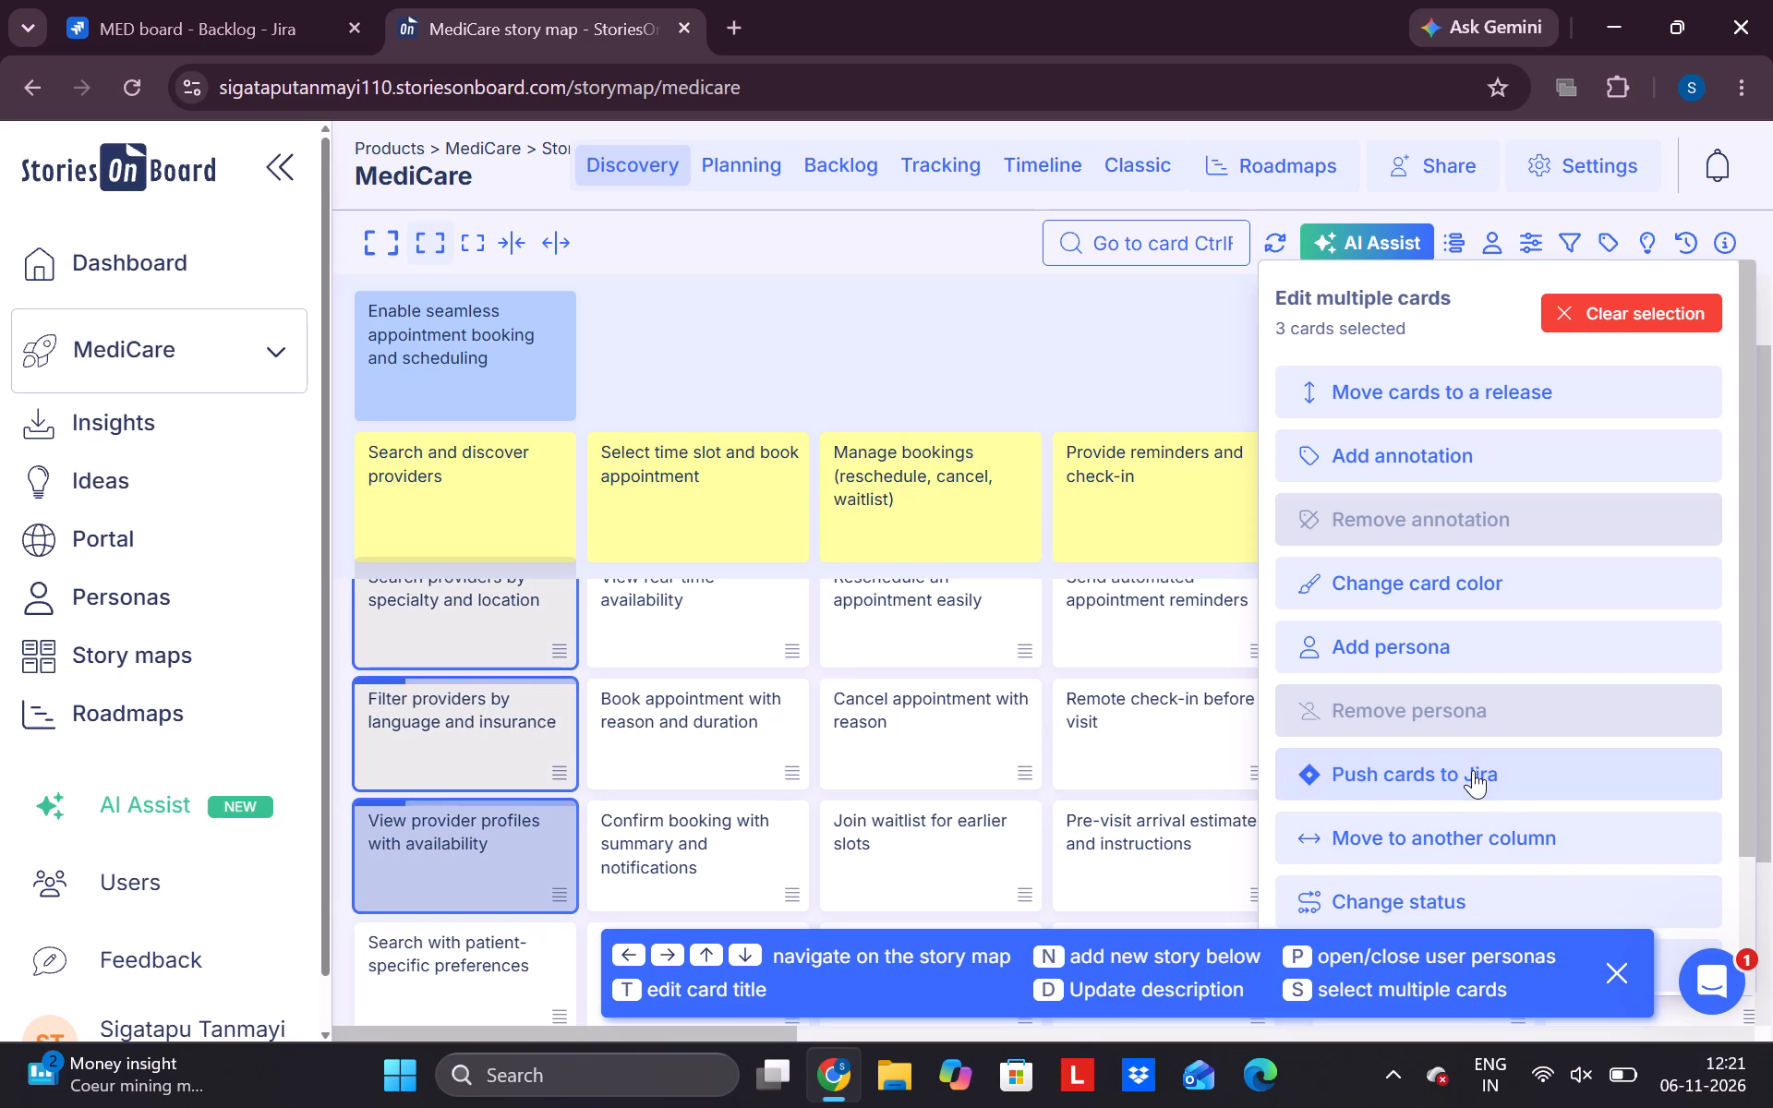
scroll(769, 686, "up", 1)
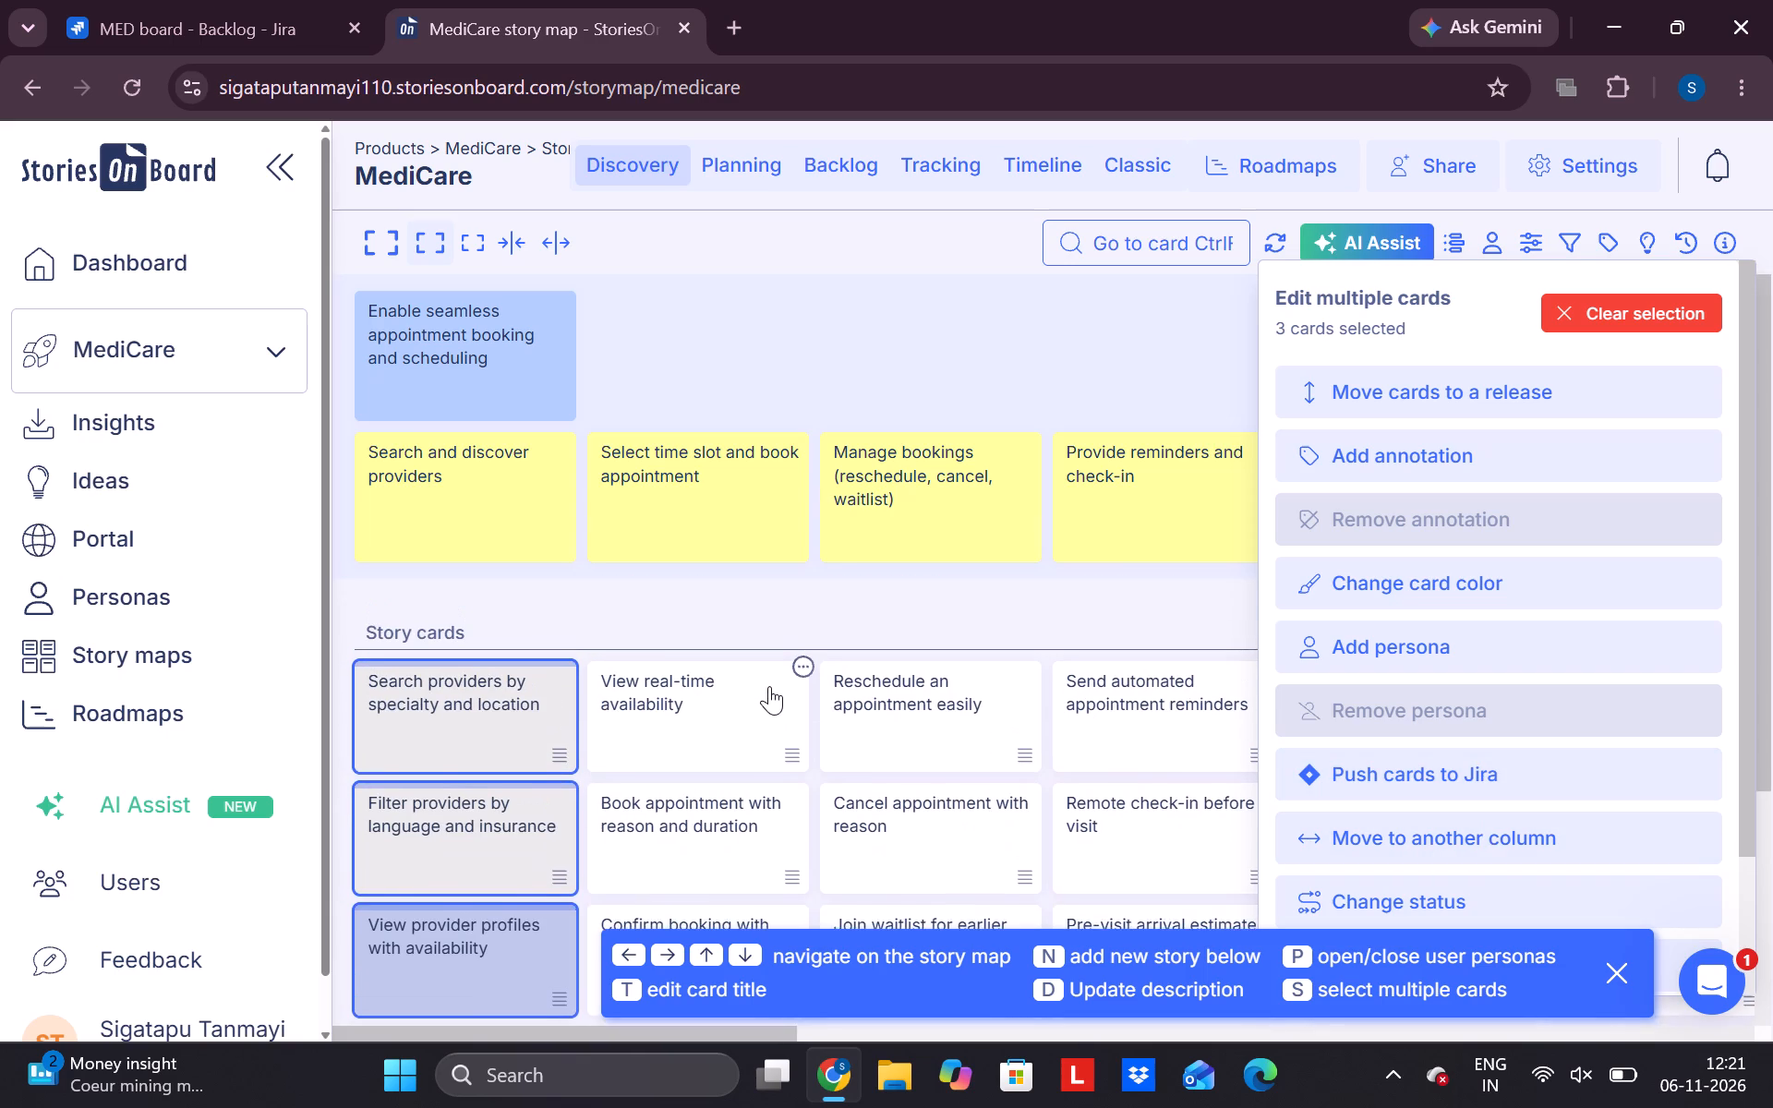
scroll(769, 686, "up", 1)
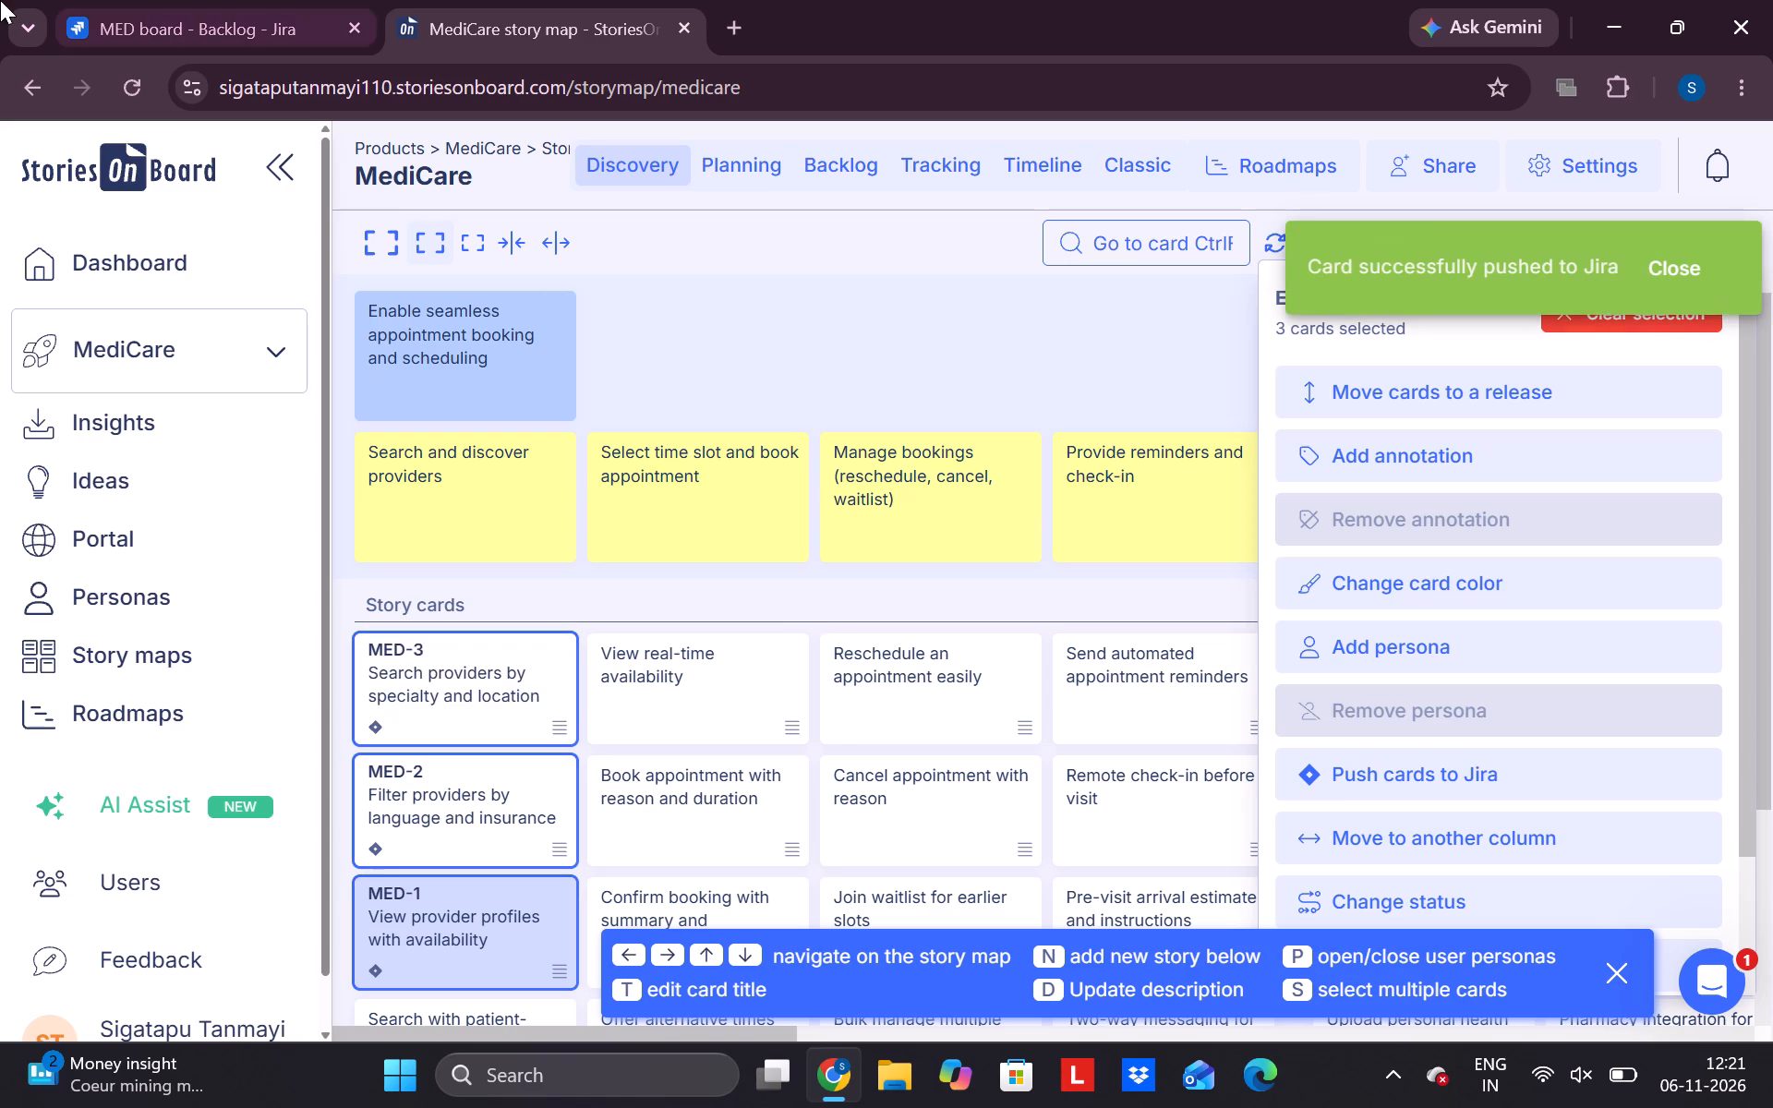
Check the MED board backlog in Jira for the pushed story cards, comparing it with the StoriesOnBoard story map.
left_click(196, 0)
scroll(832, 818, "down", 2)
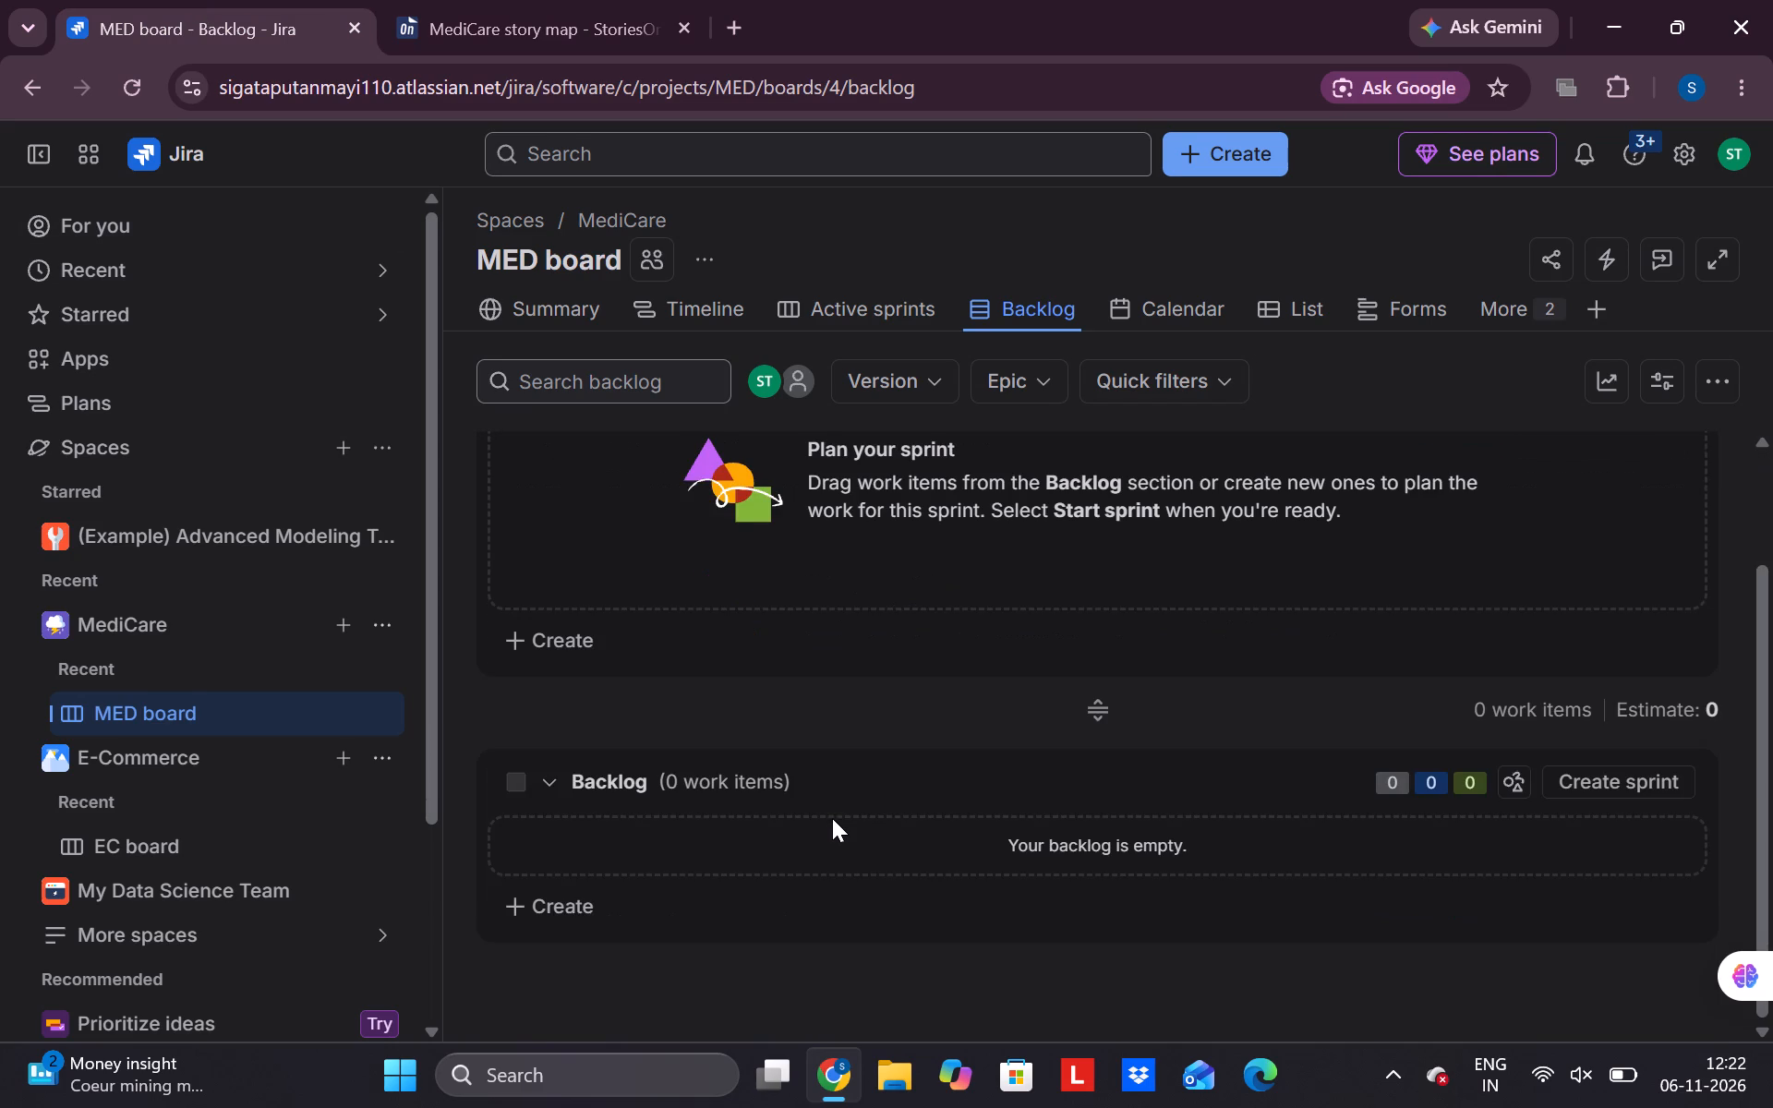
scroll(832, 818, "up", 4)
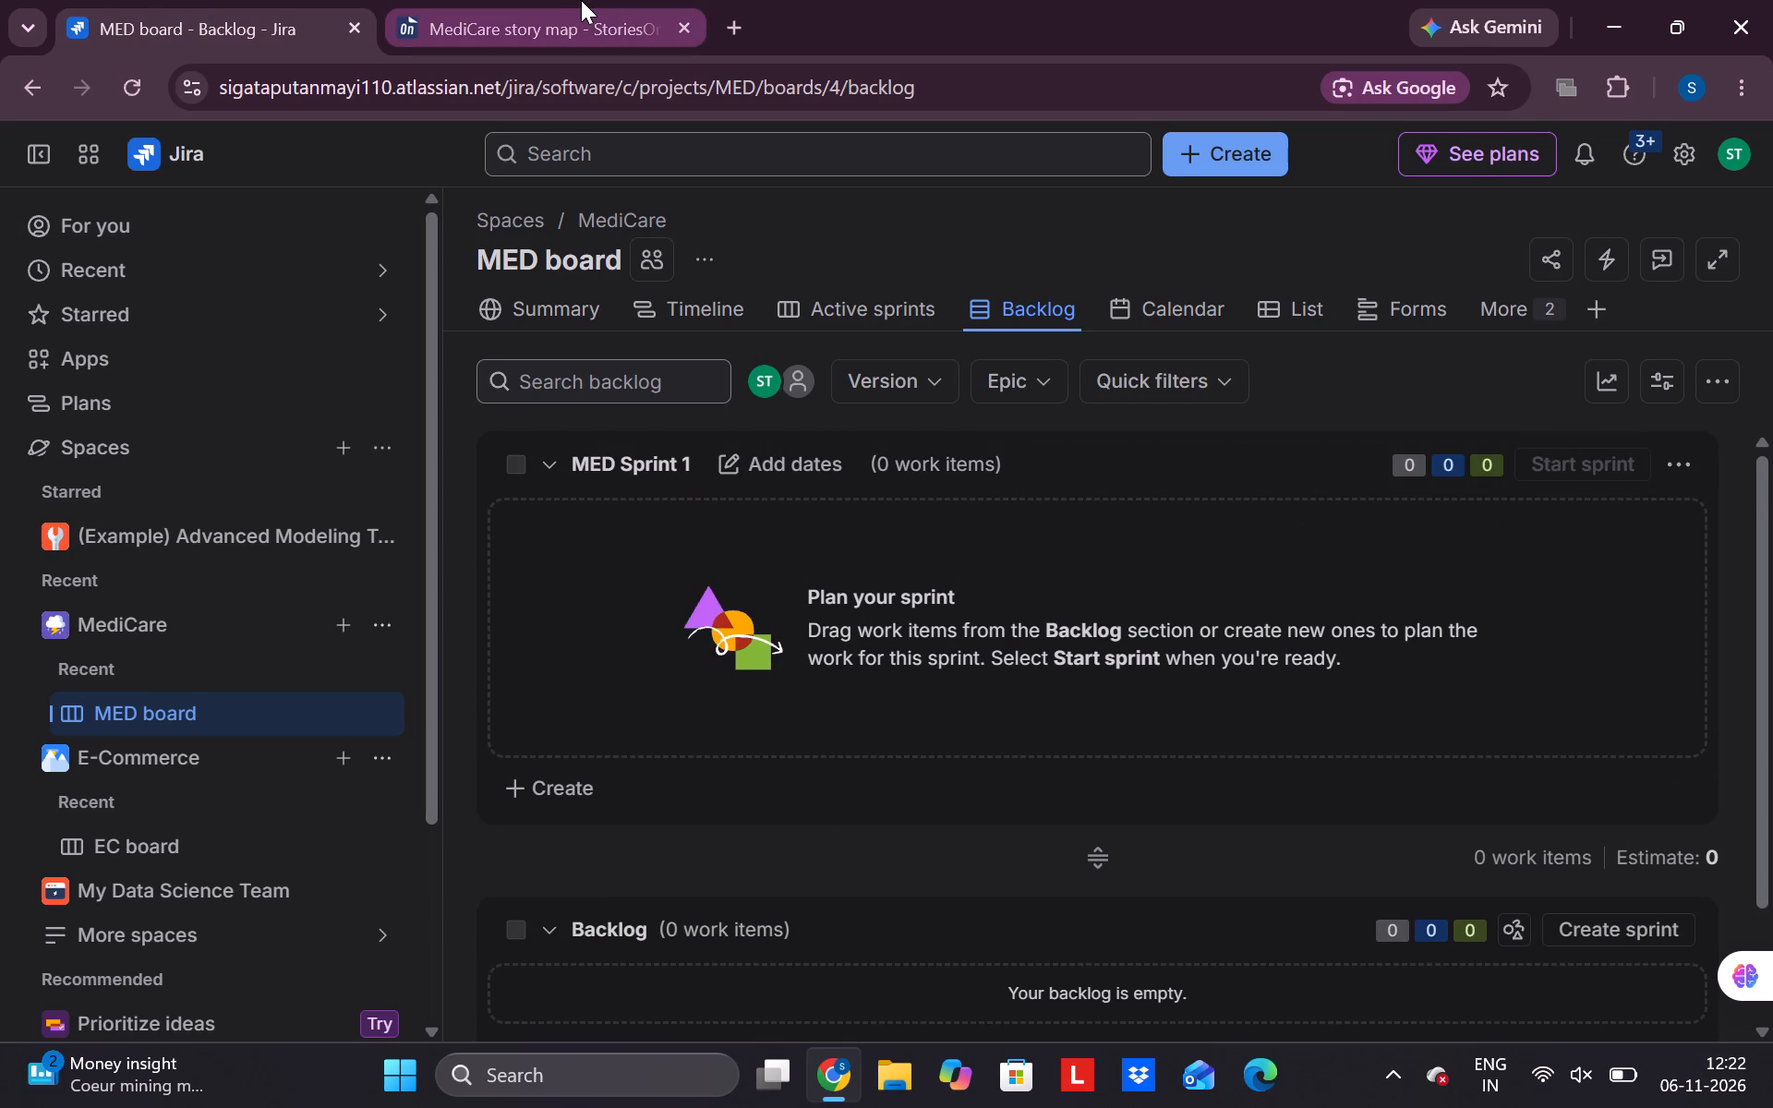
left_click(581, 0)
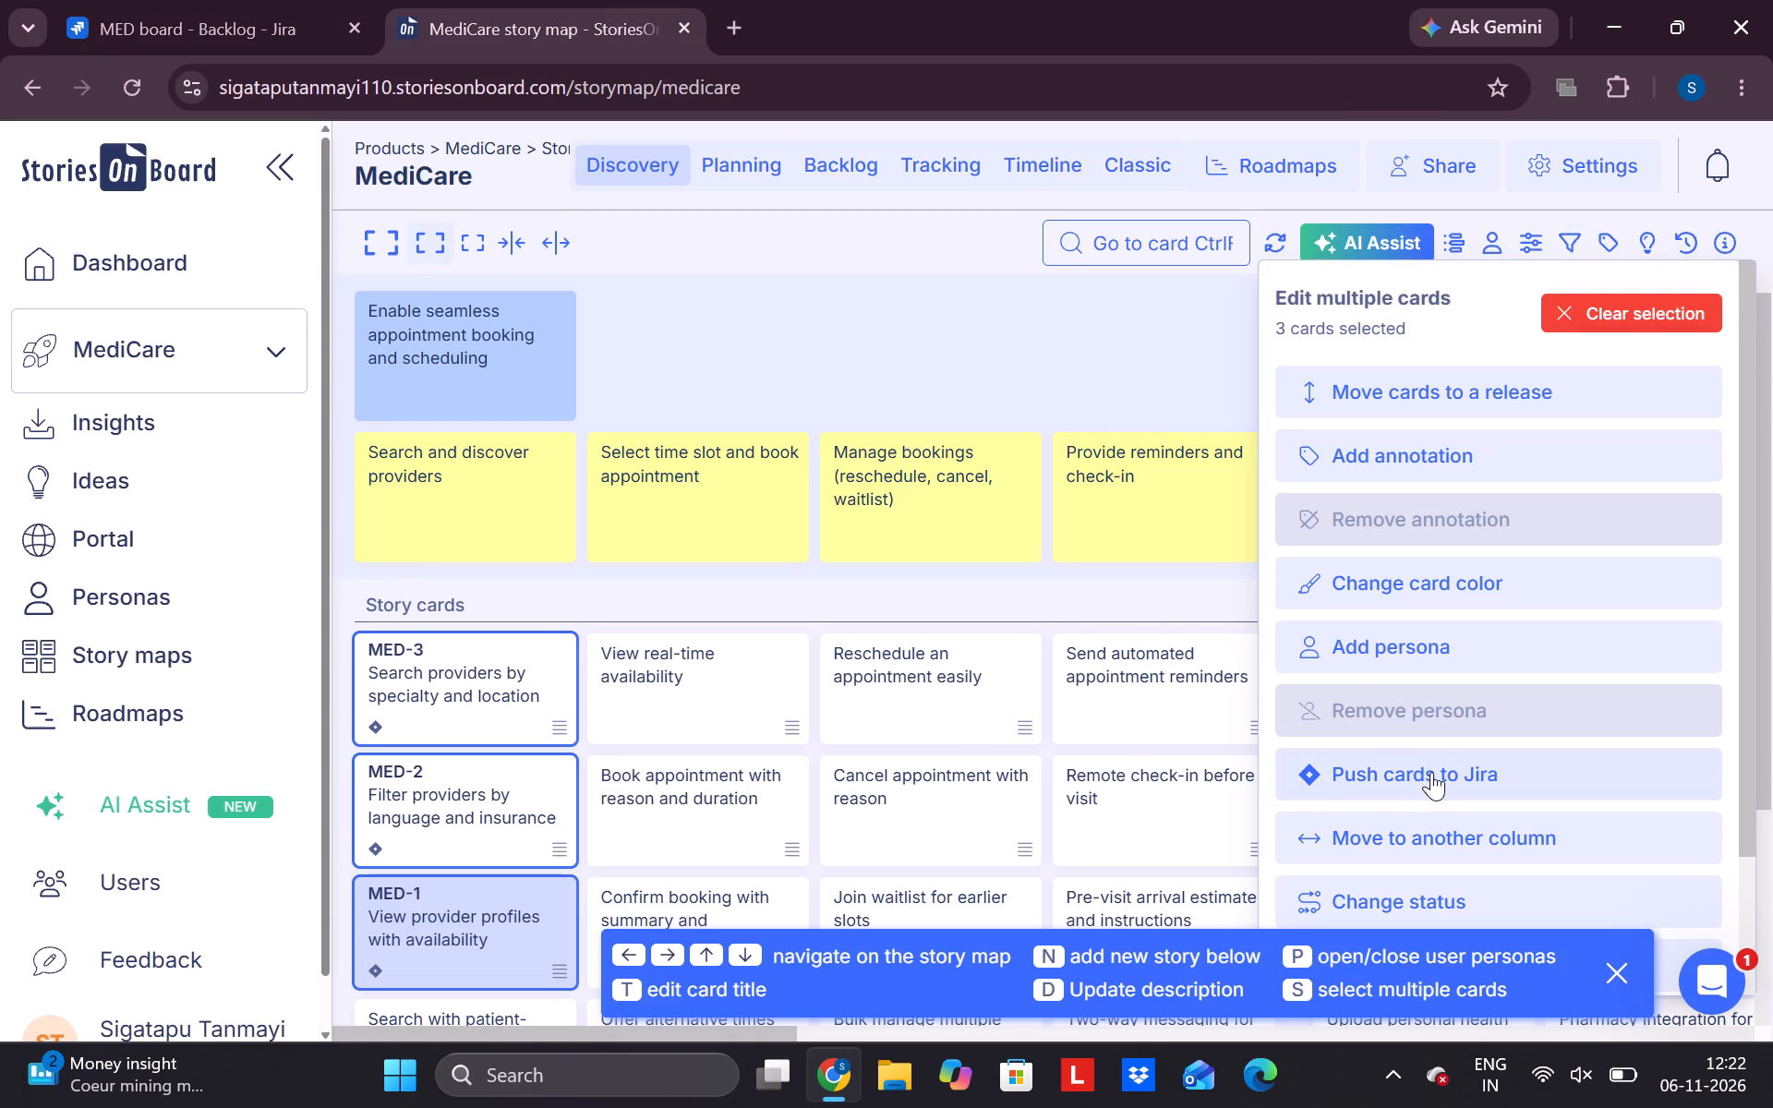
left_click(204, 0)
scroll(711, 916, "down", 1)
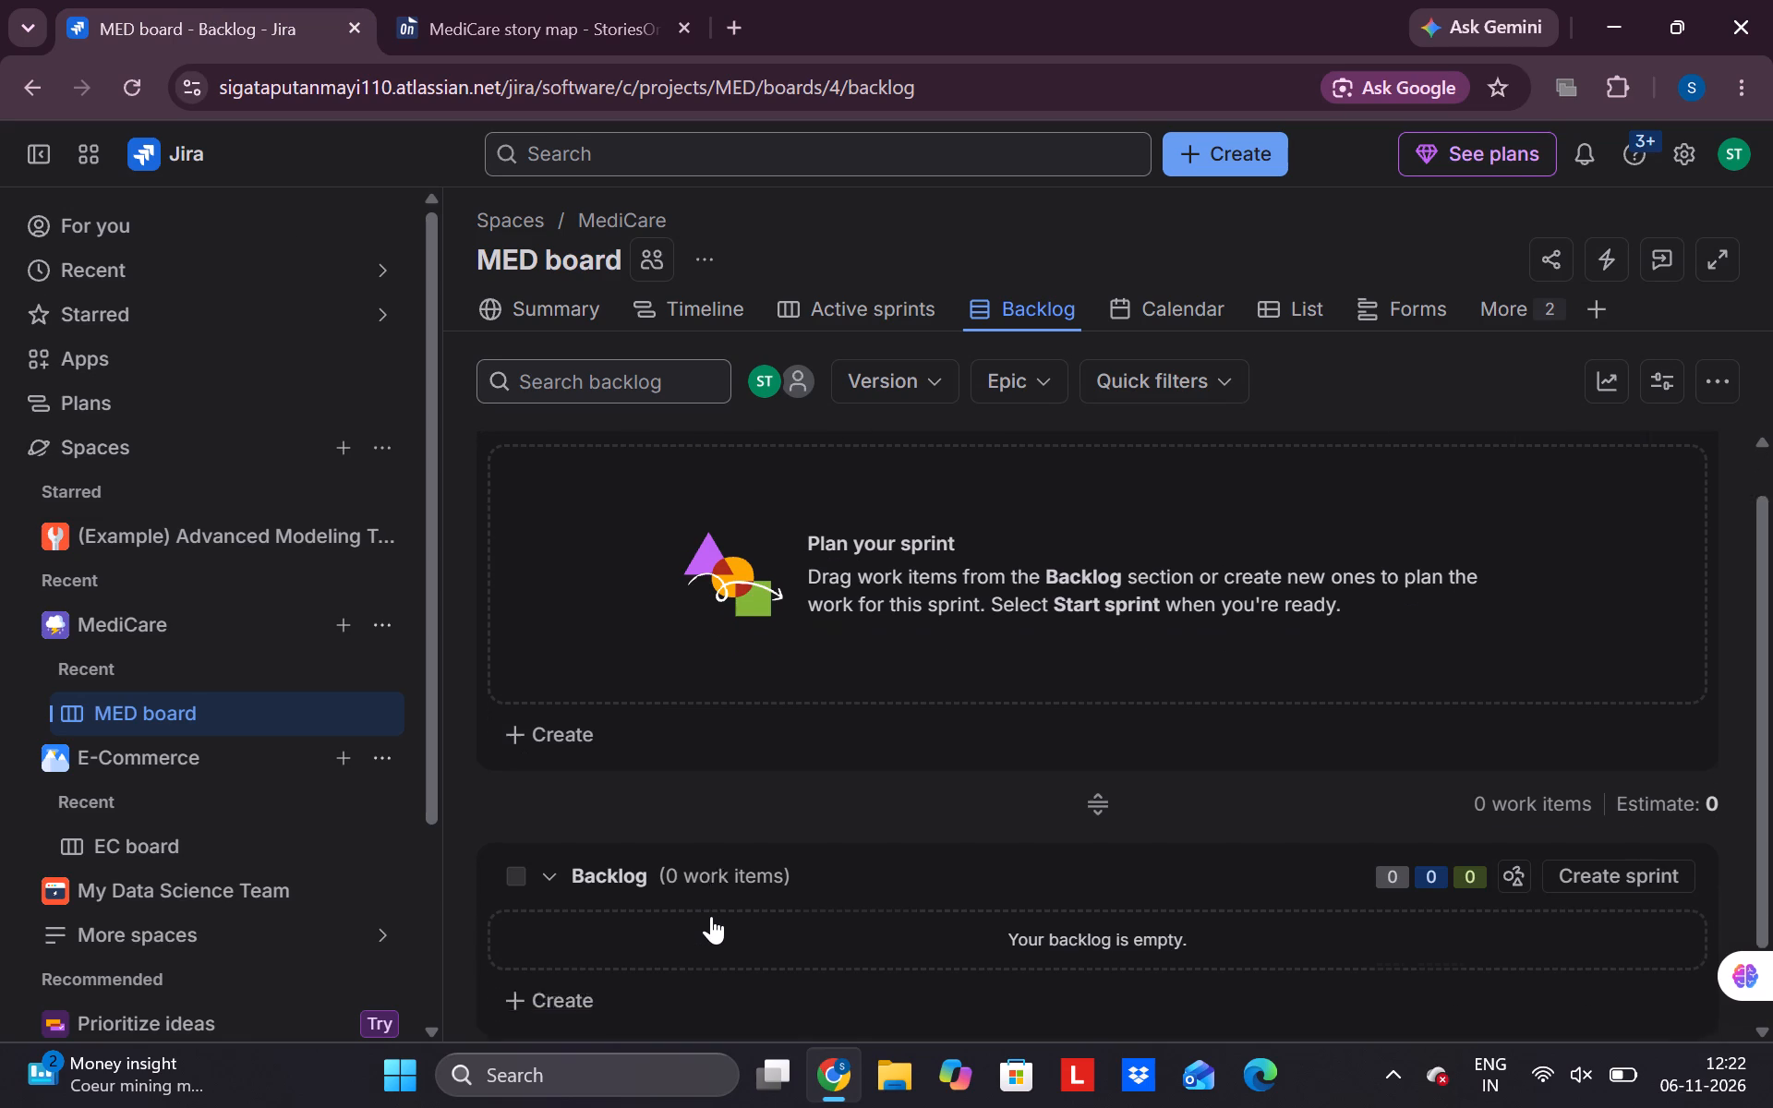
scroll(711, 916, "down", 1)
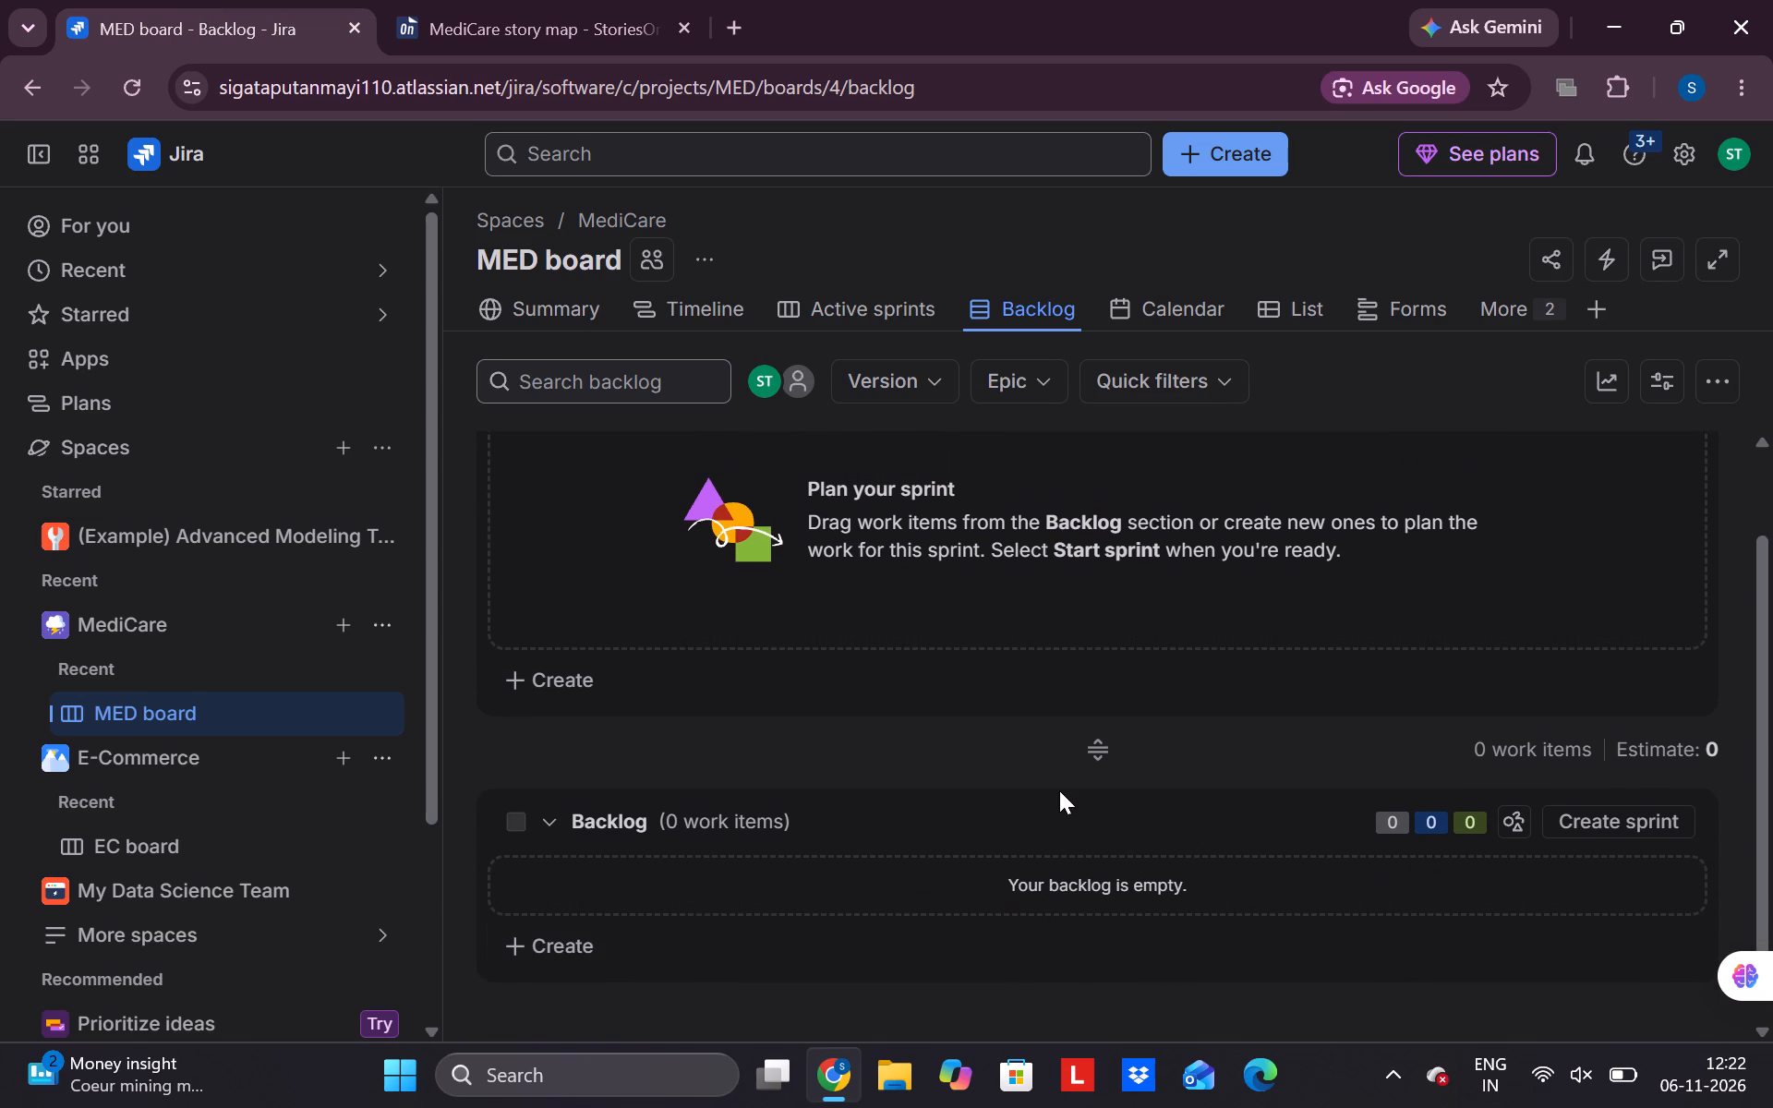
left_click(475, 20)
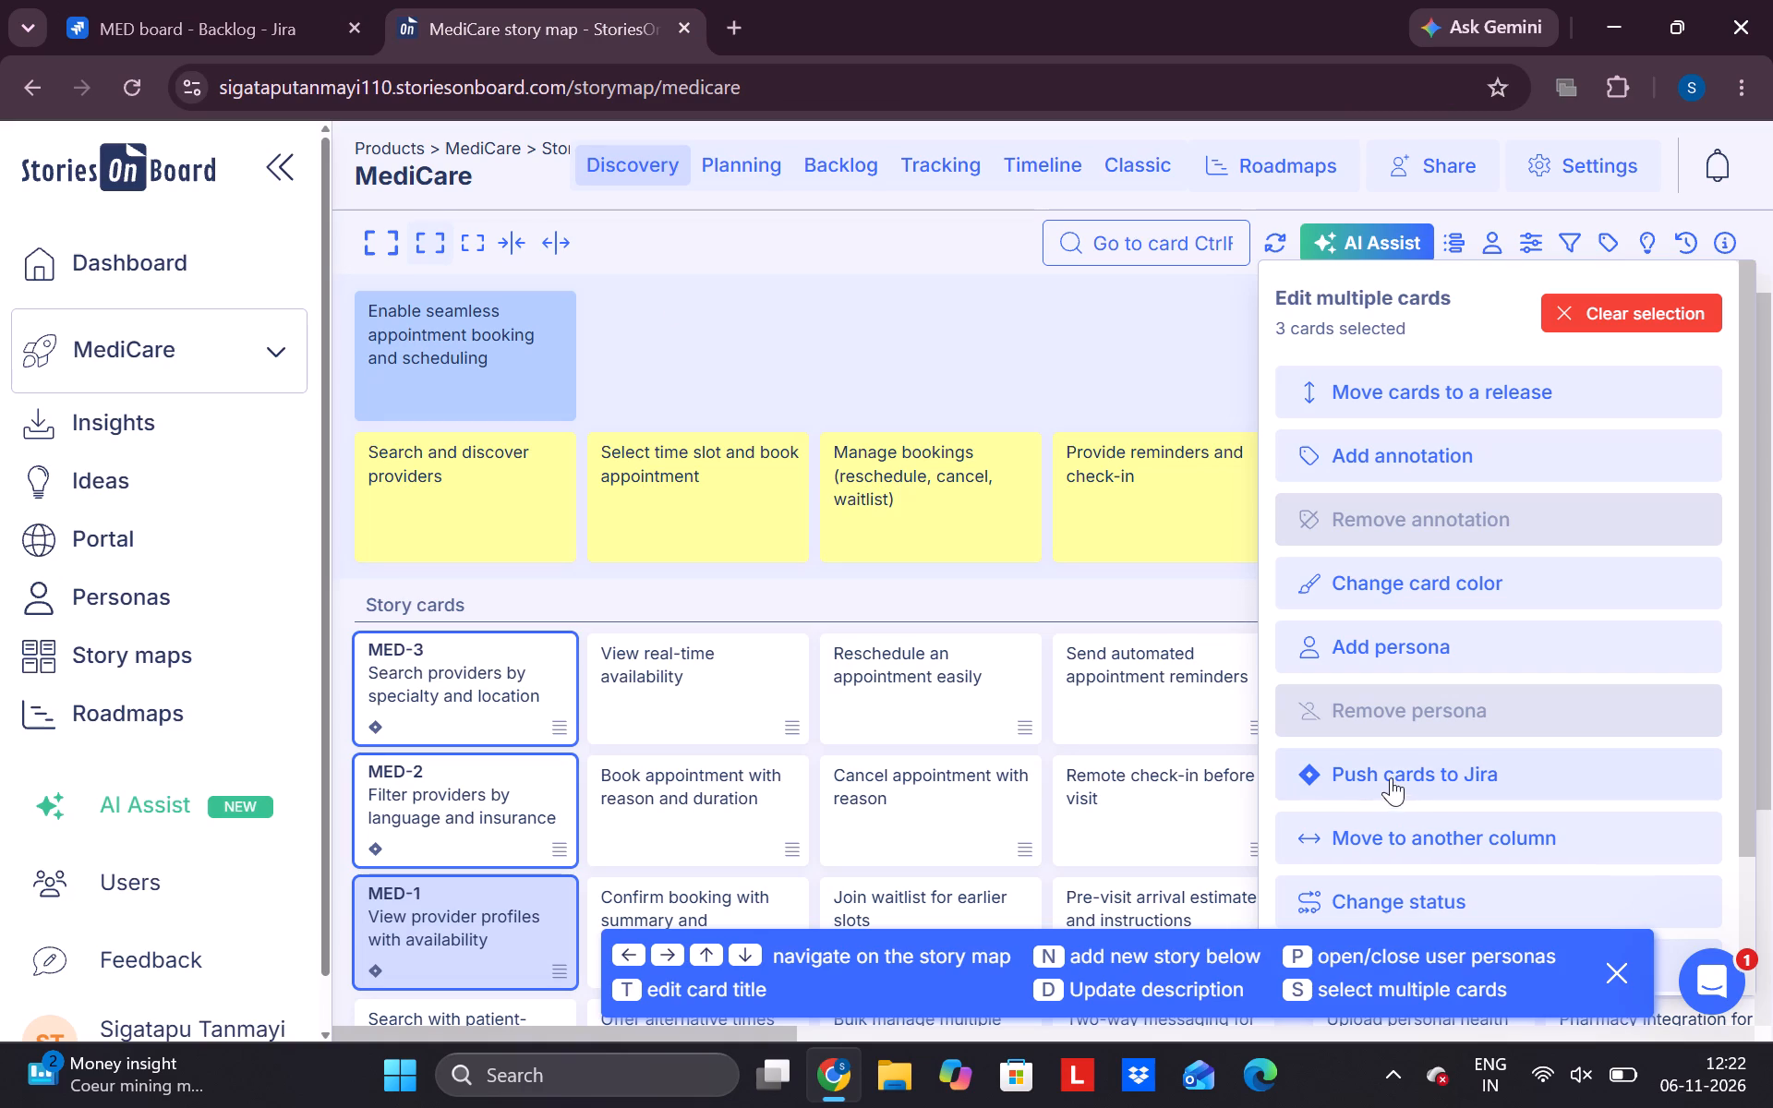
scroll(761, 747, "left", 1)
left_click(757, 743)
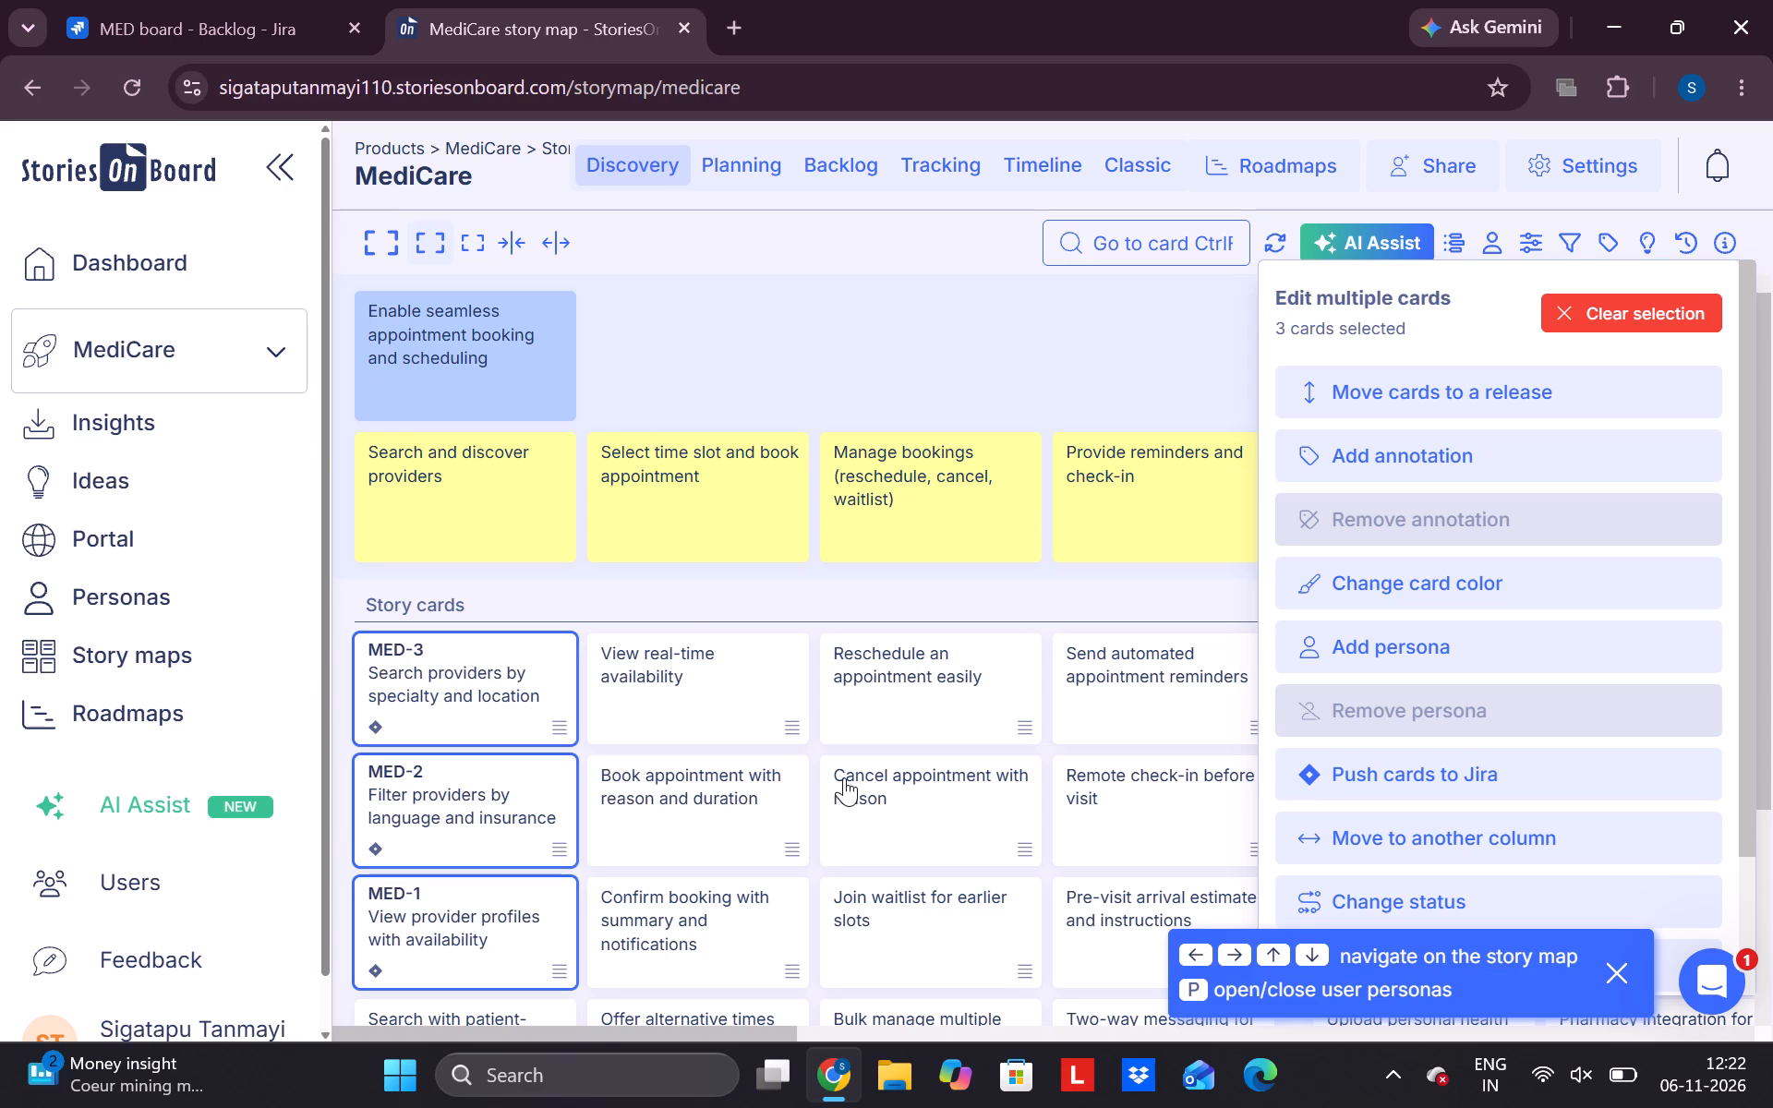
scroll(844, 777, "left", 8)
scroll(844, 777, "right", 11)
scroll(844, 777, "down", 2)
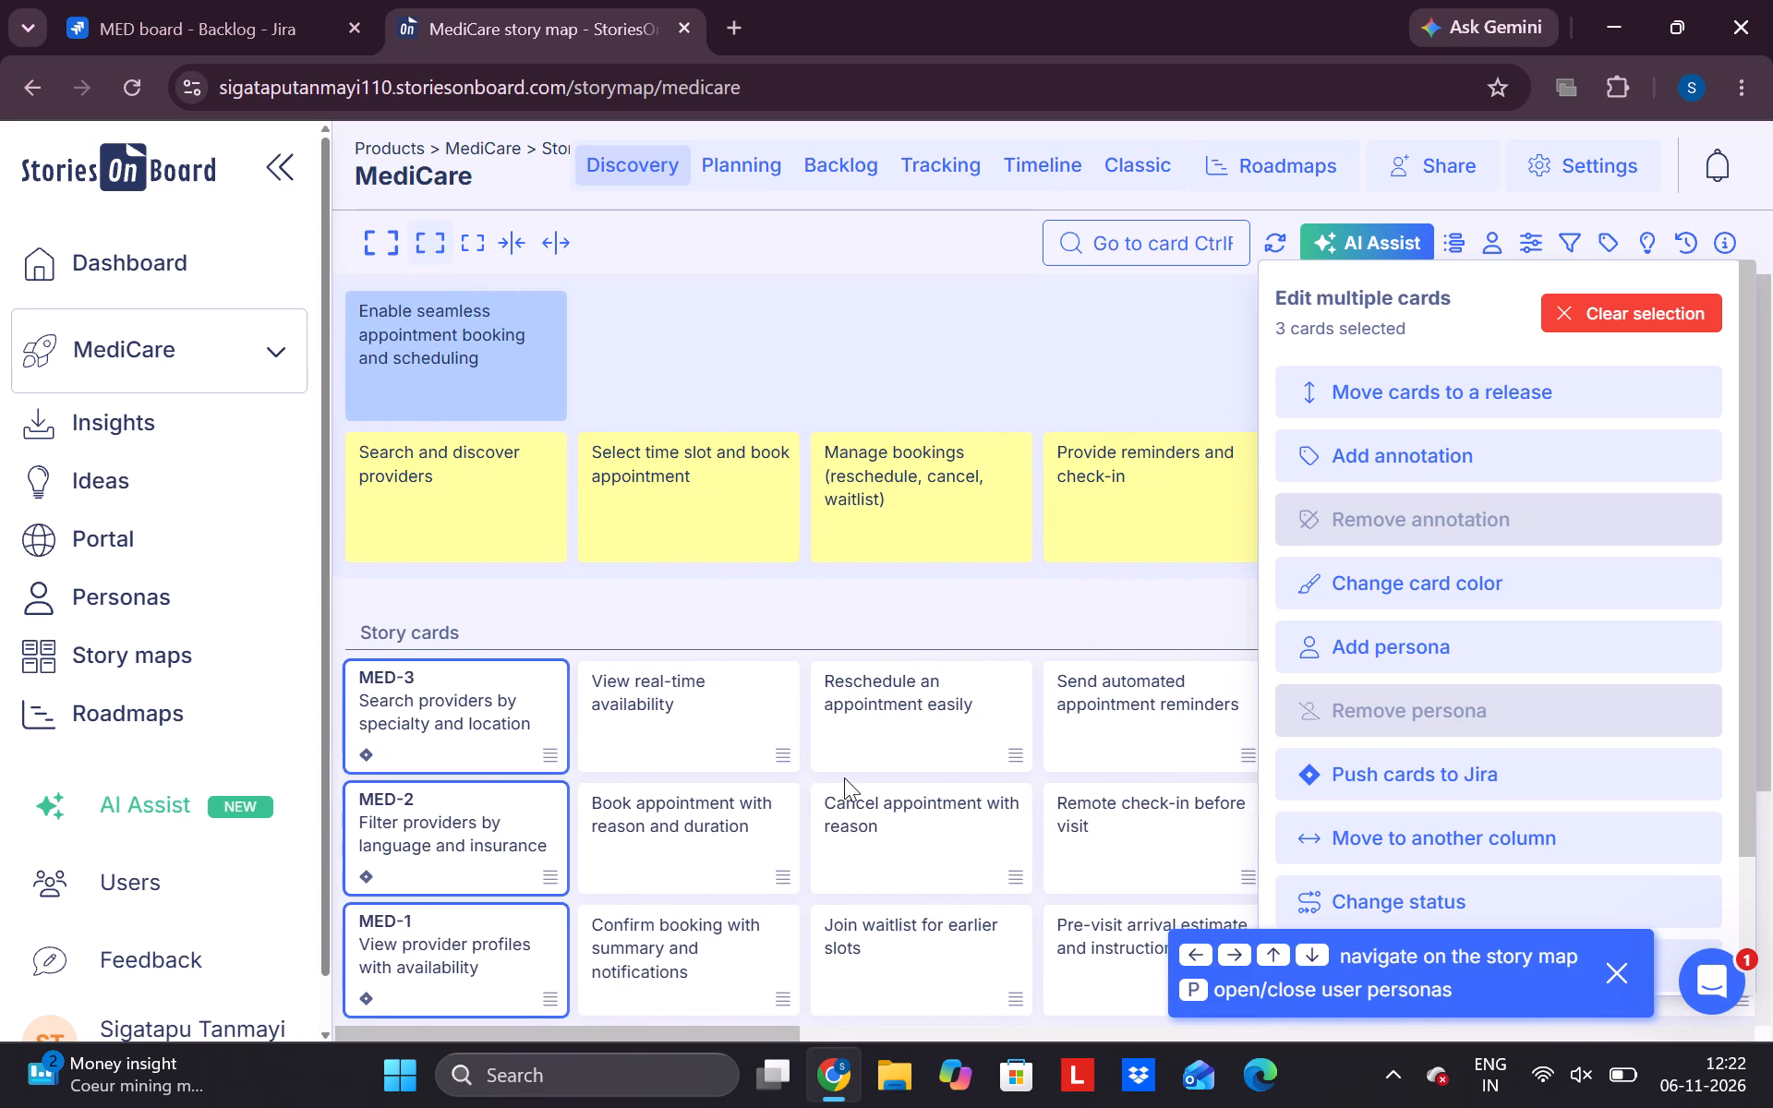
scroll(844, 777, "down", 2)
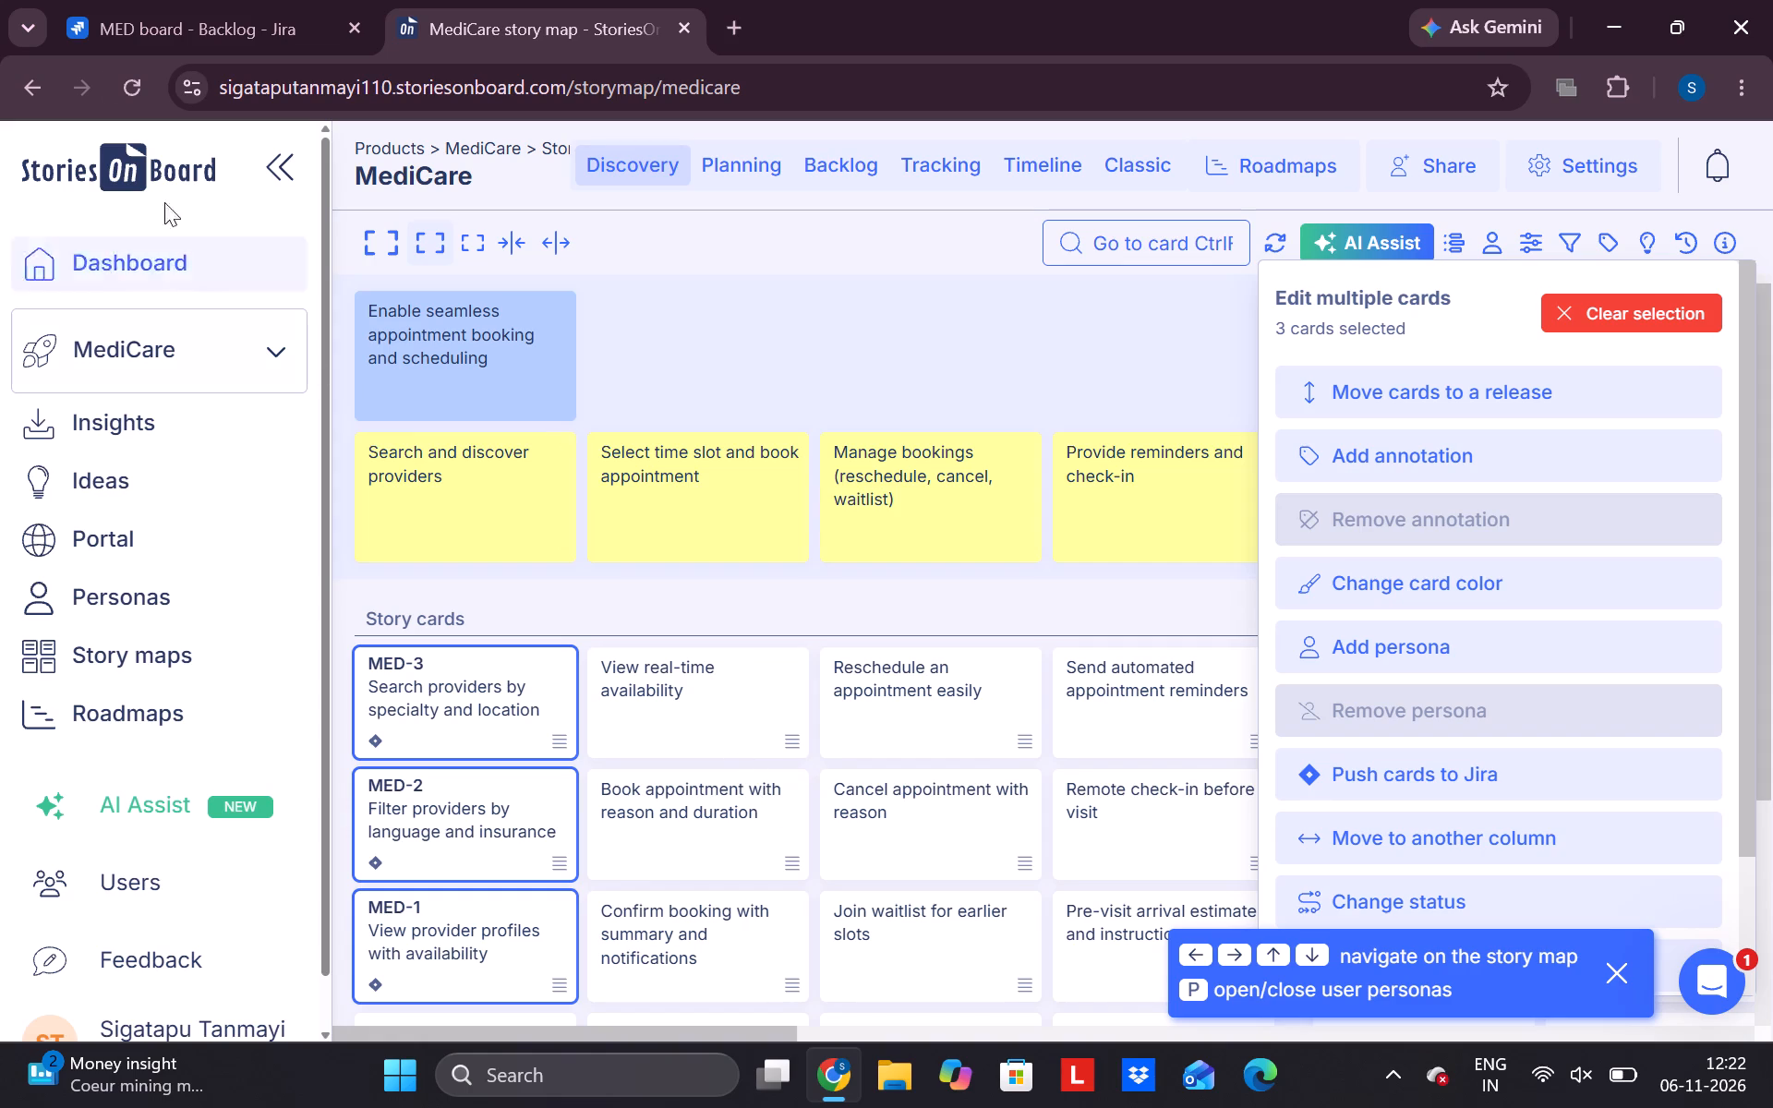
left_click(187, 0)
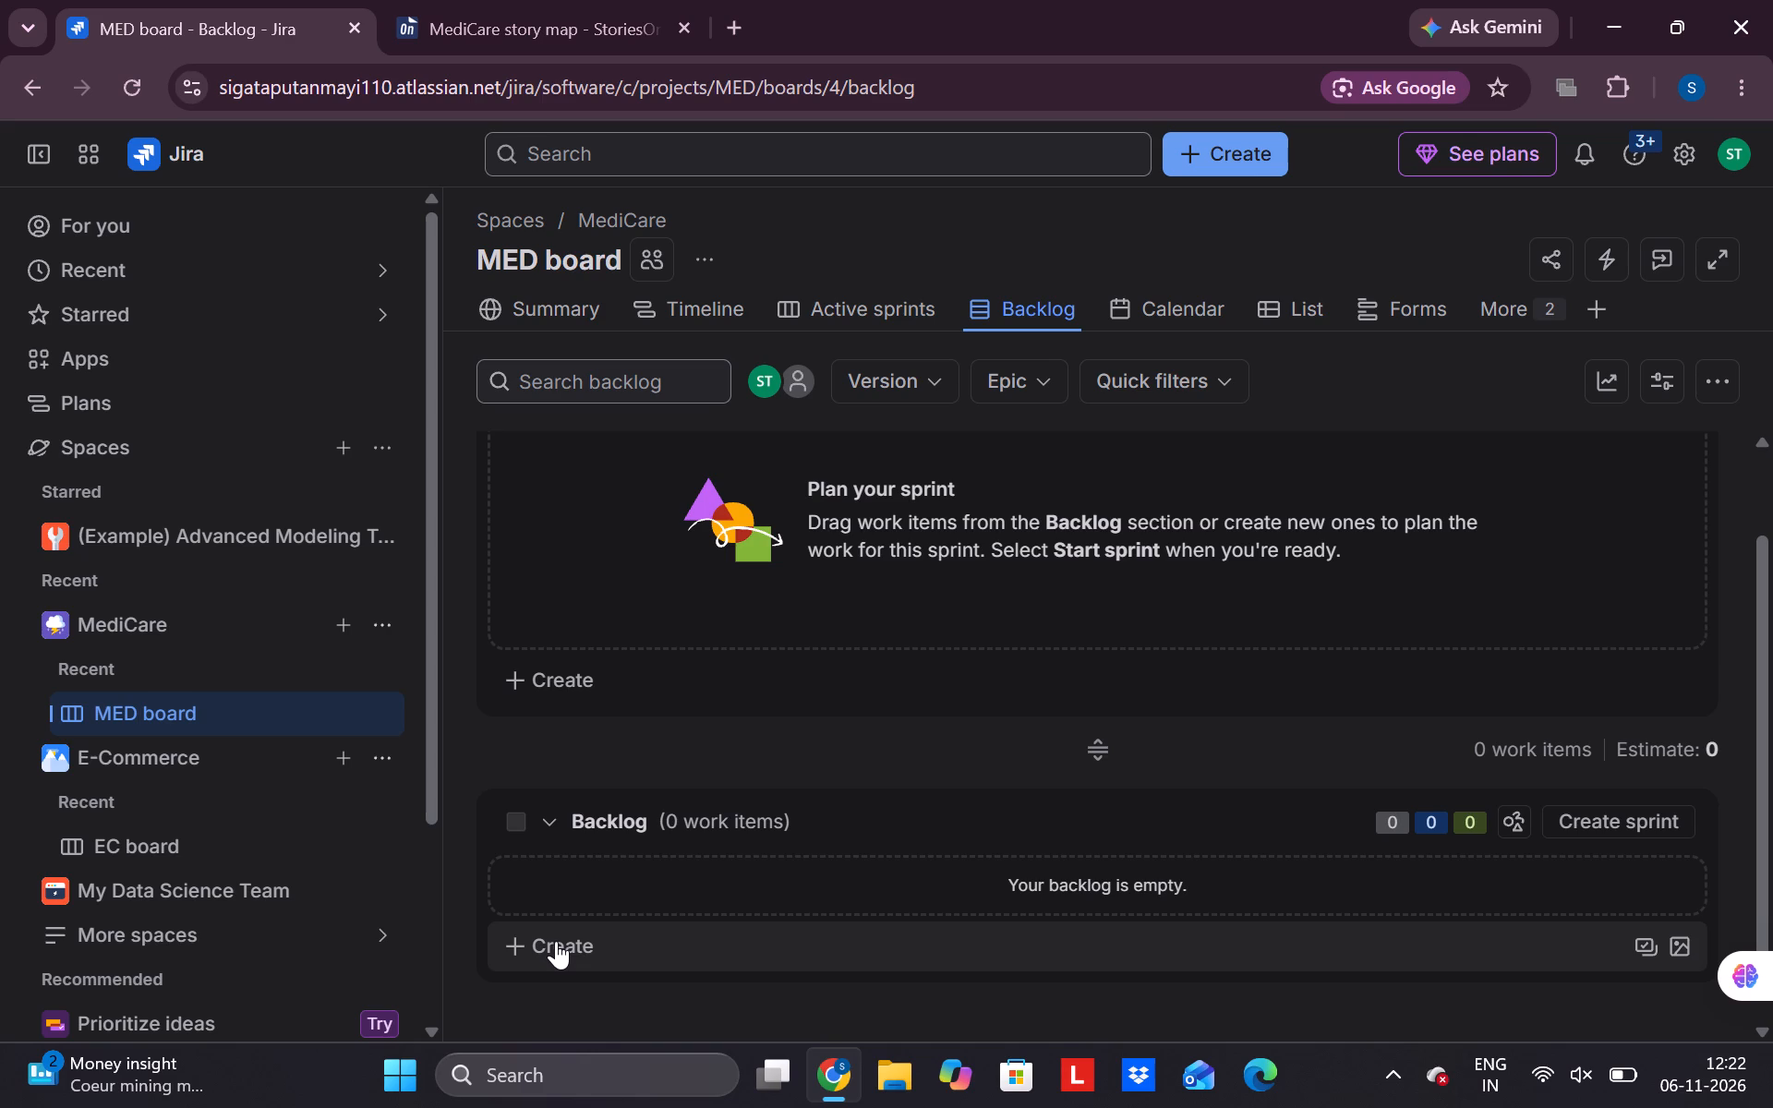
left_click(594, 0)
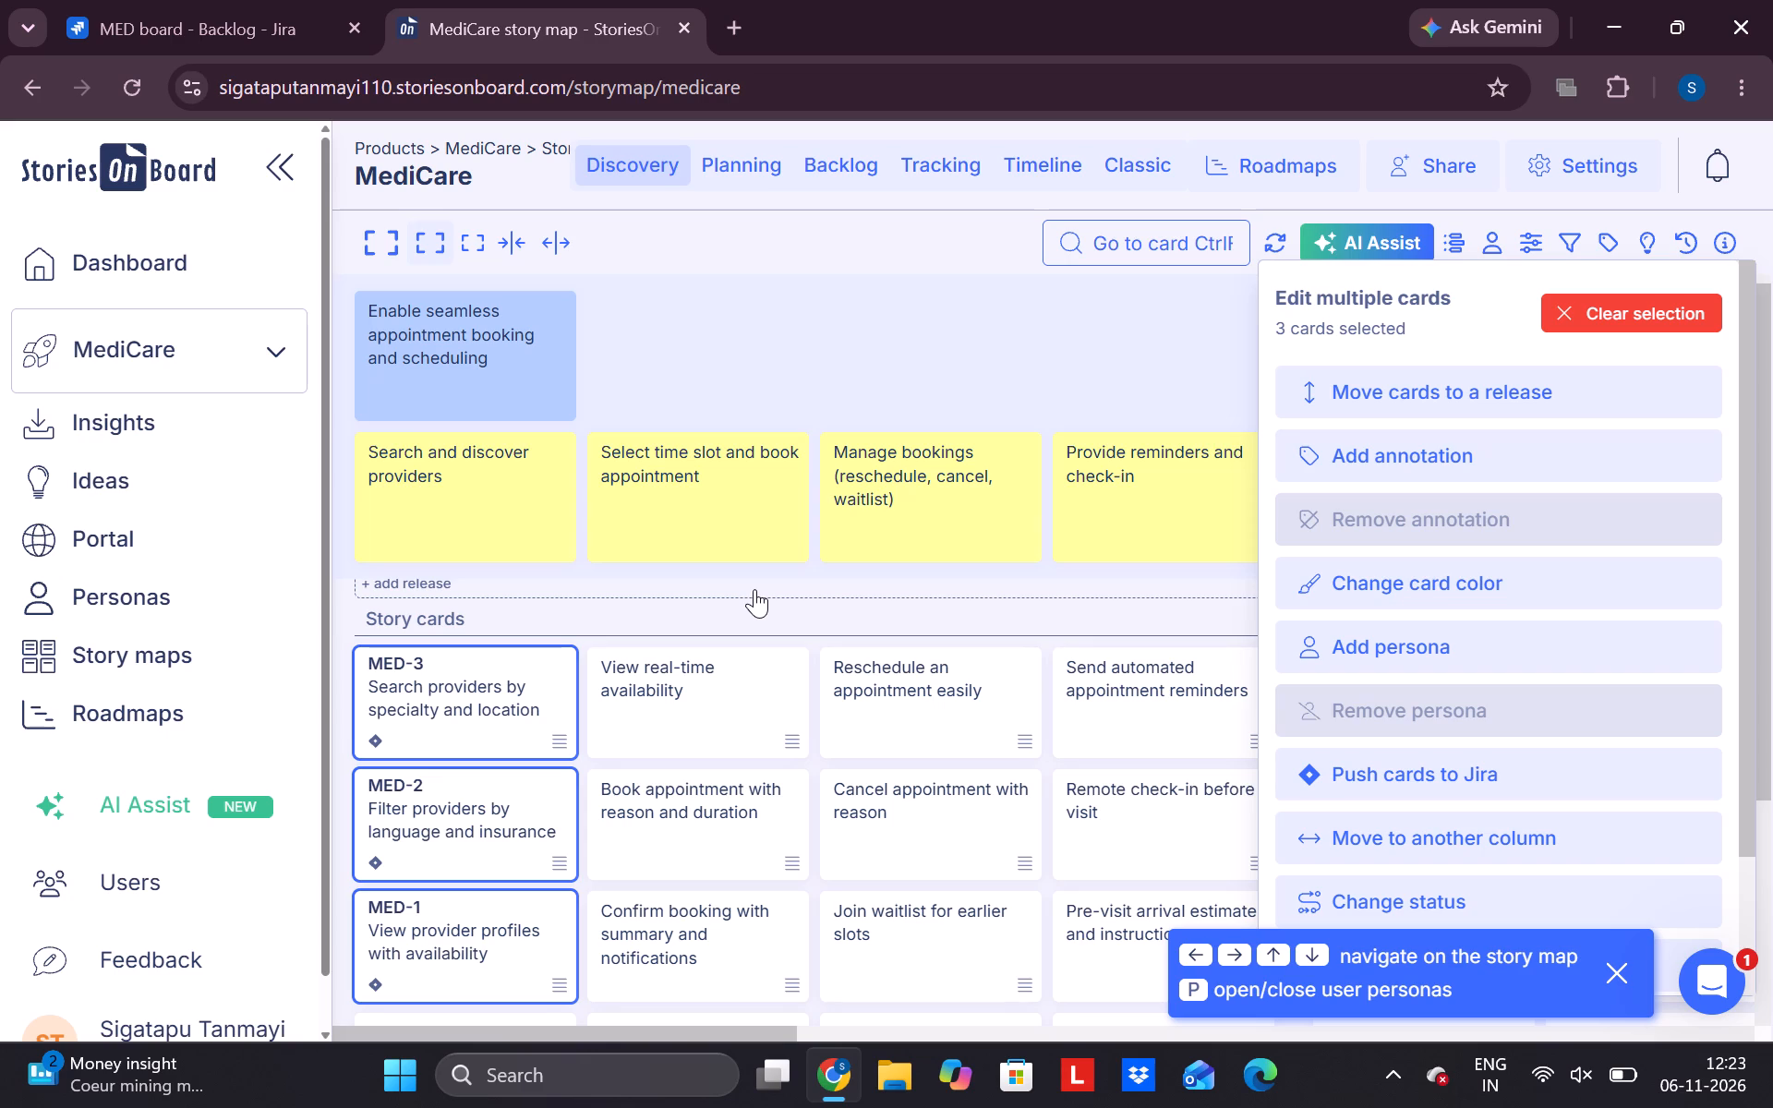
Add the cards "Offer alternative times when slot unavailable", "Bulk manage multiple appointments" and "Cancel appointment with reason" to the multi-card selection.
scroll(665, 812, "down", 2)
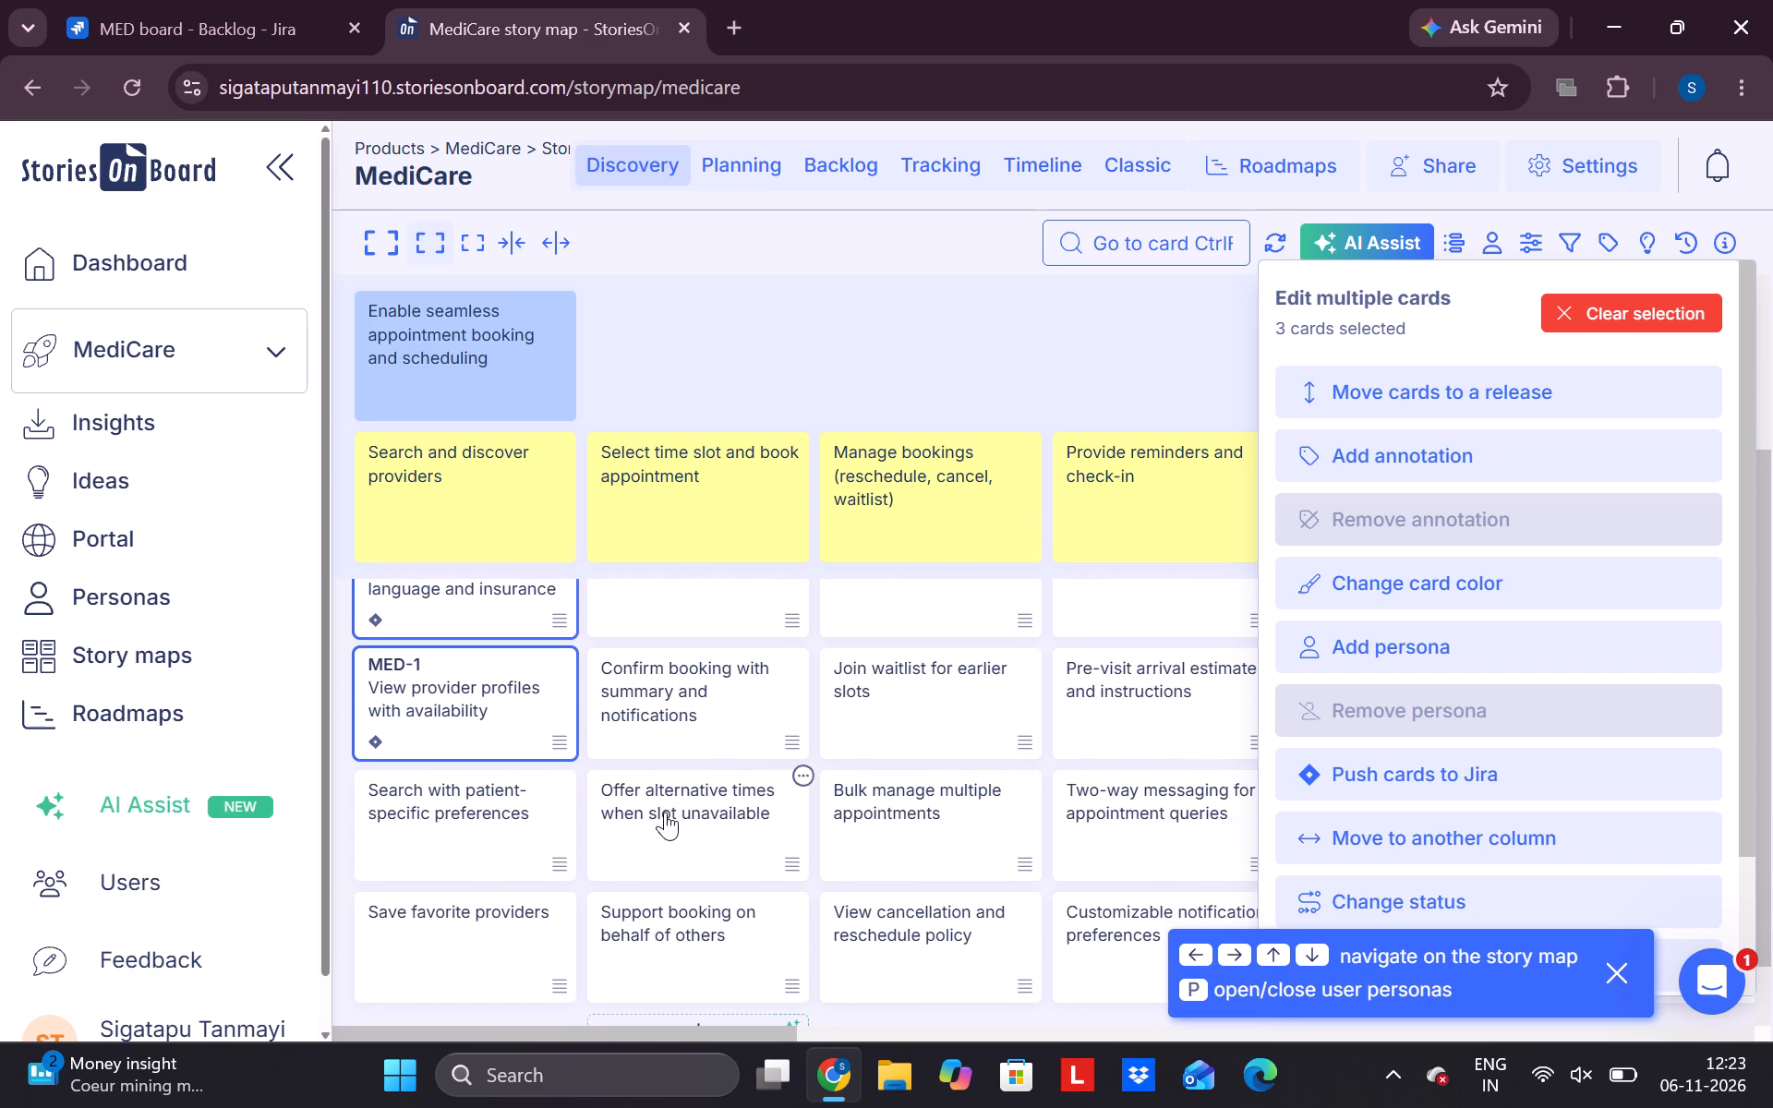
left_click(686, 807)
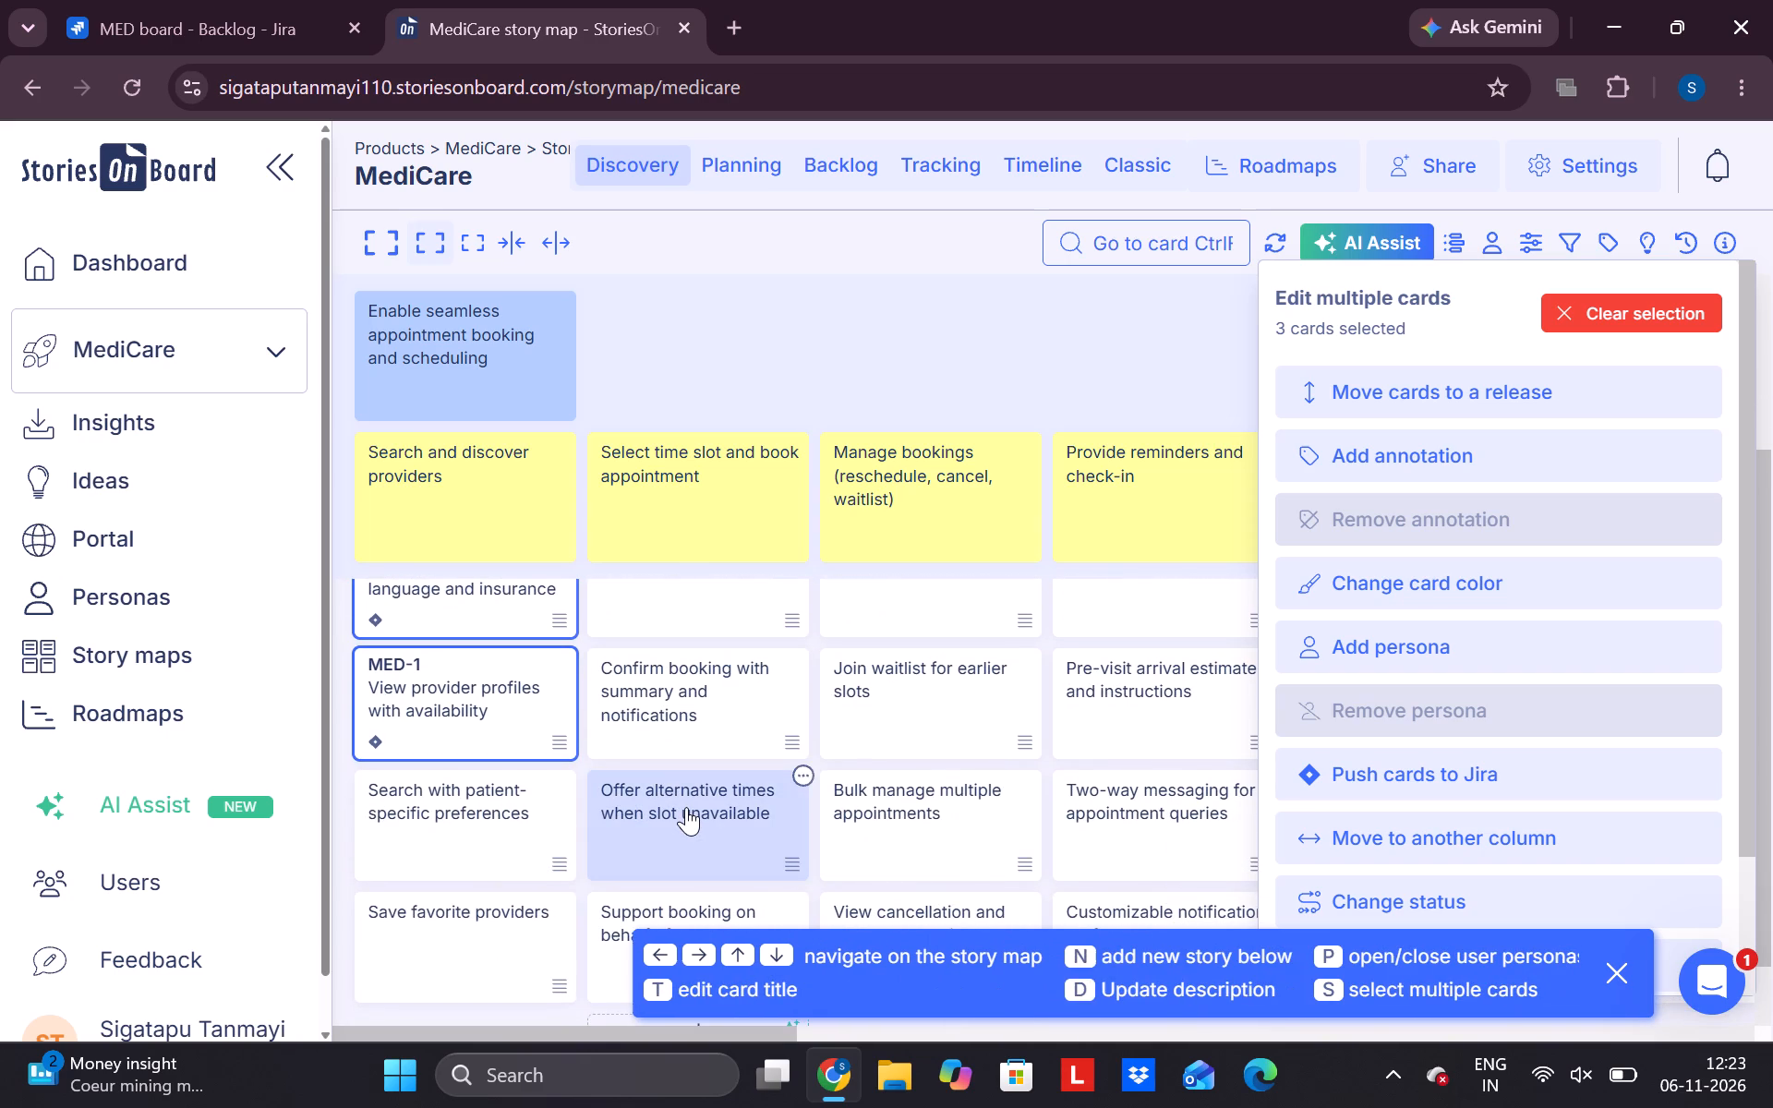
key("s")
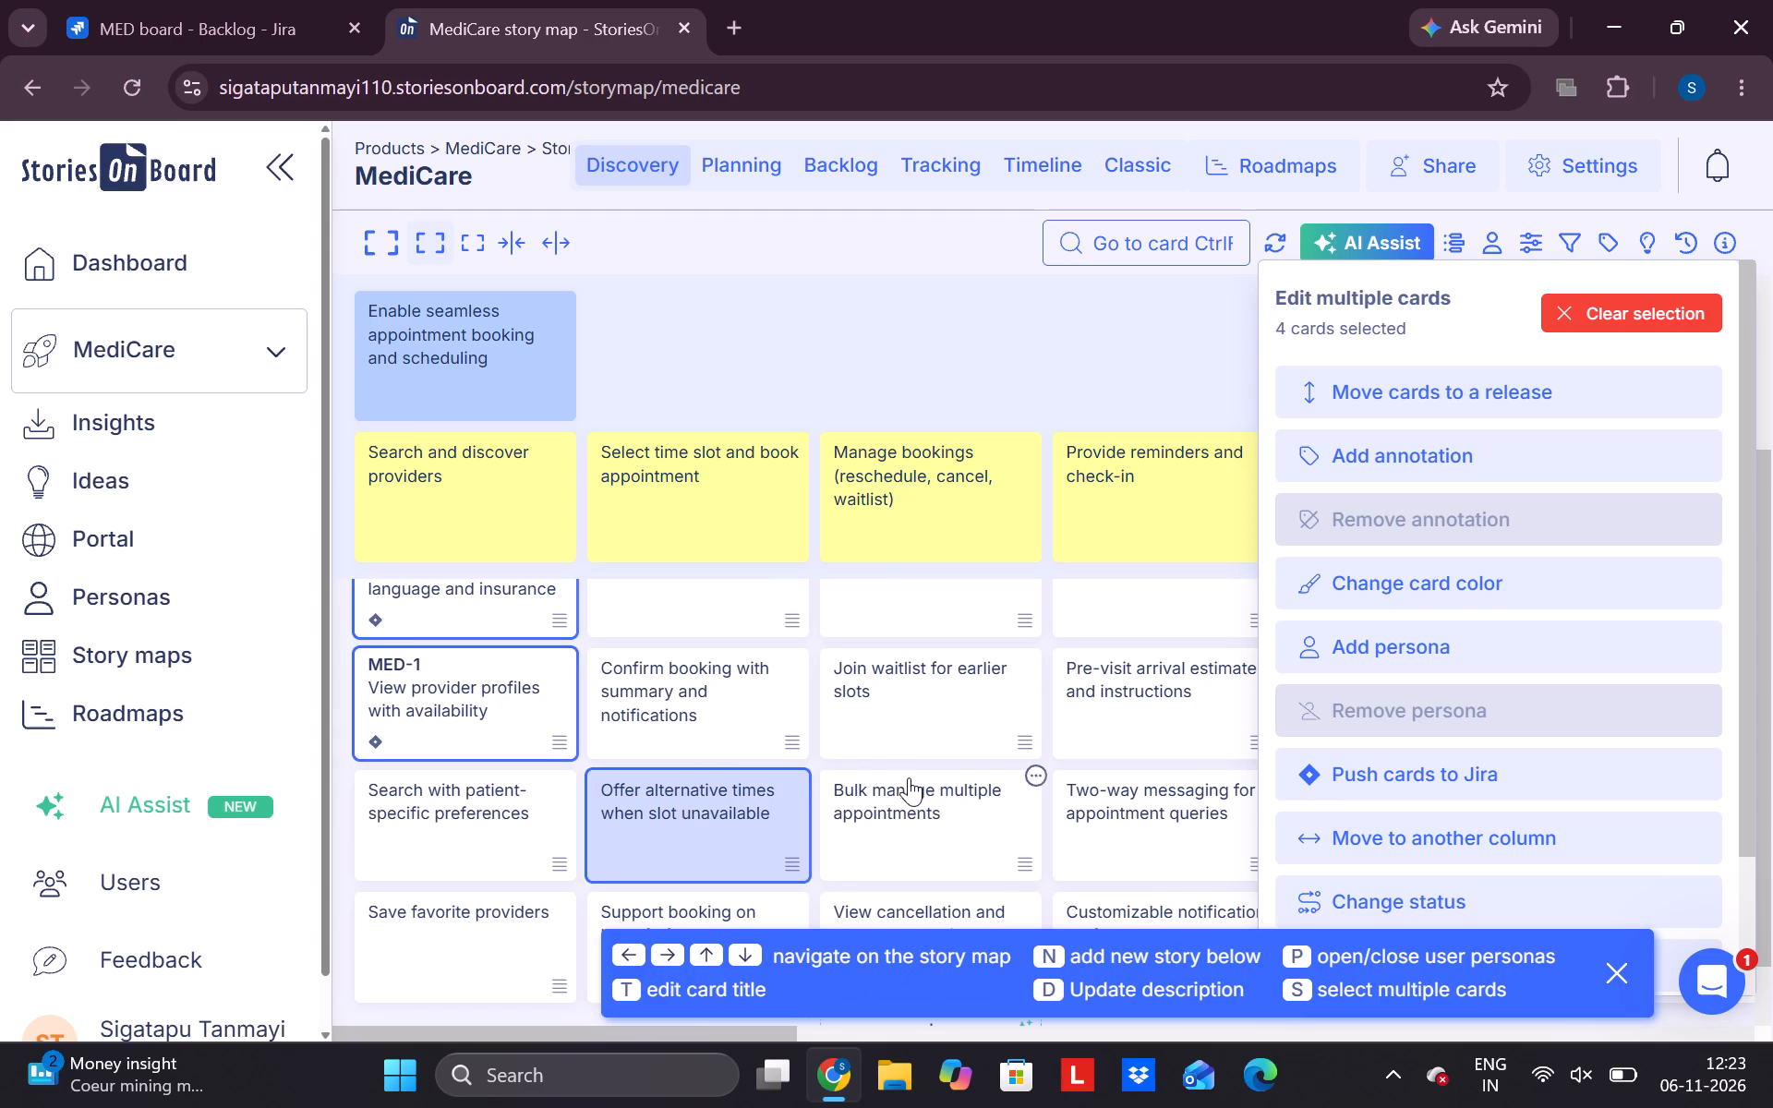
left_click(910, 810)
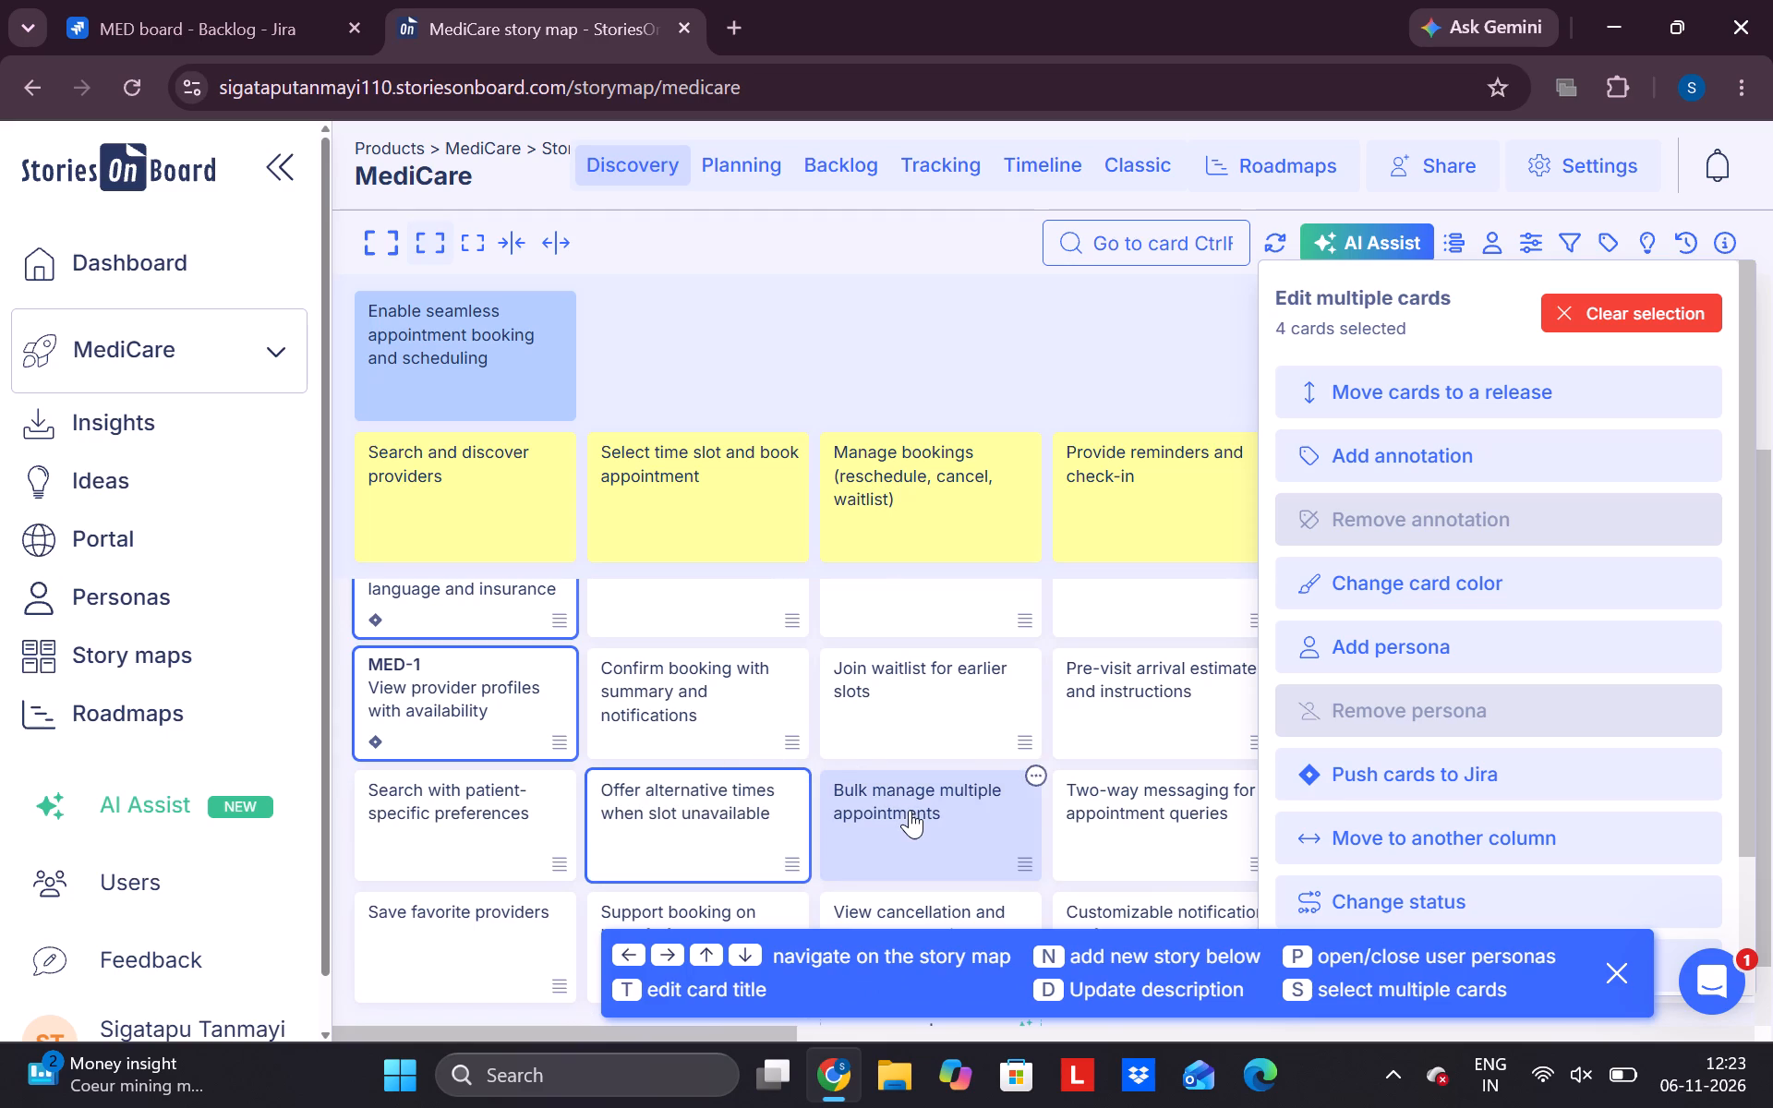
left_click(910, 810)
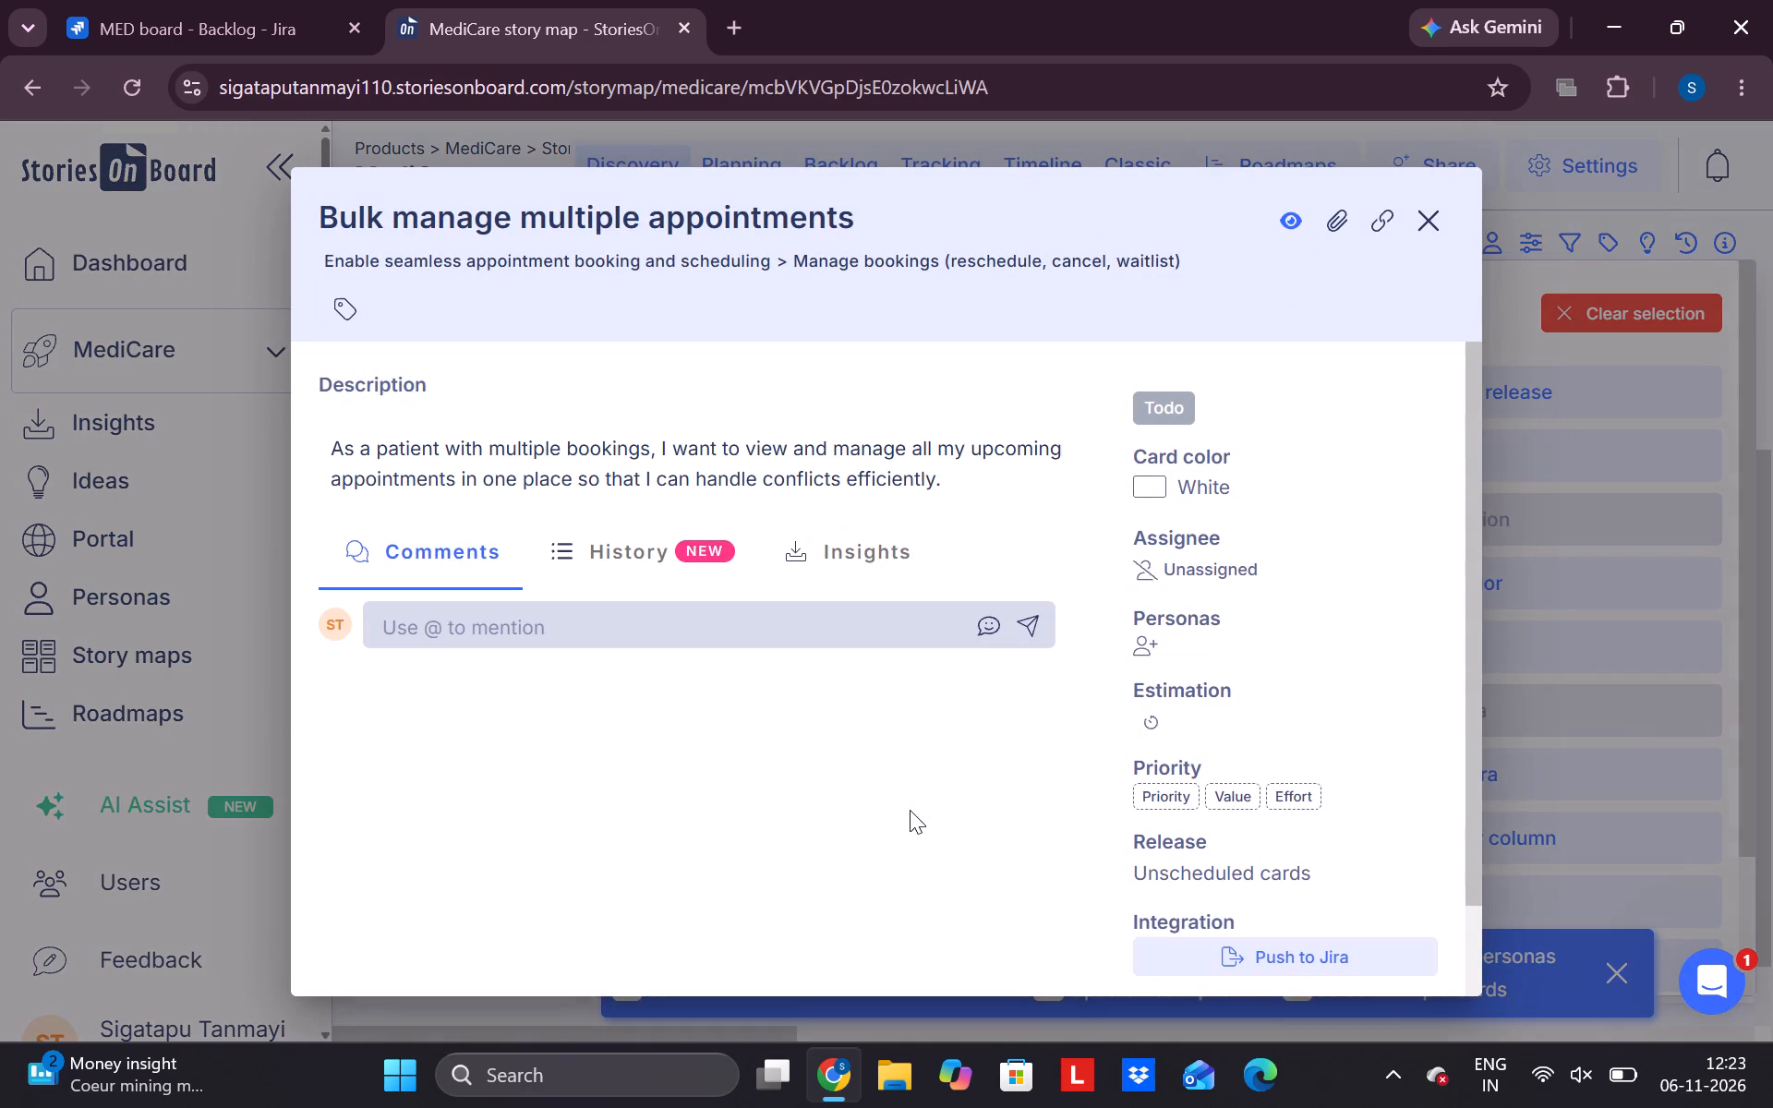
left_click(1418, 225)
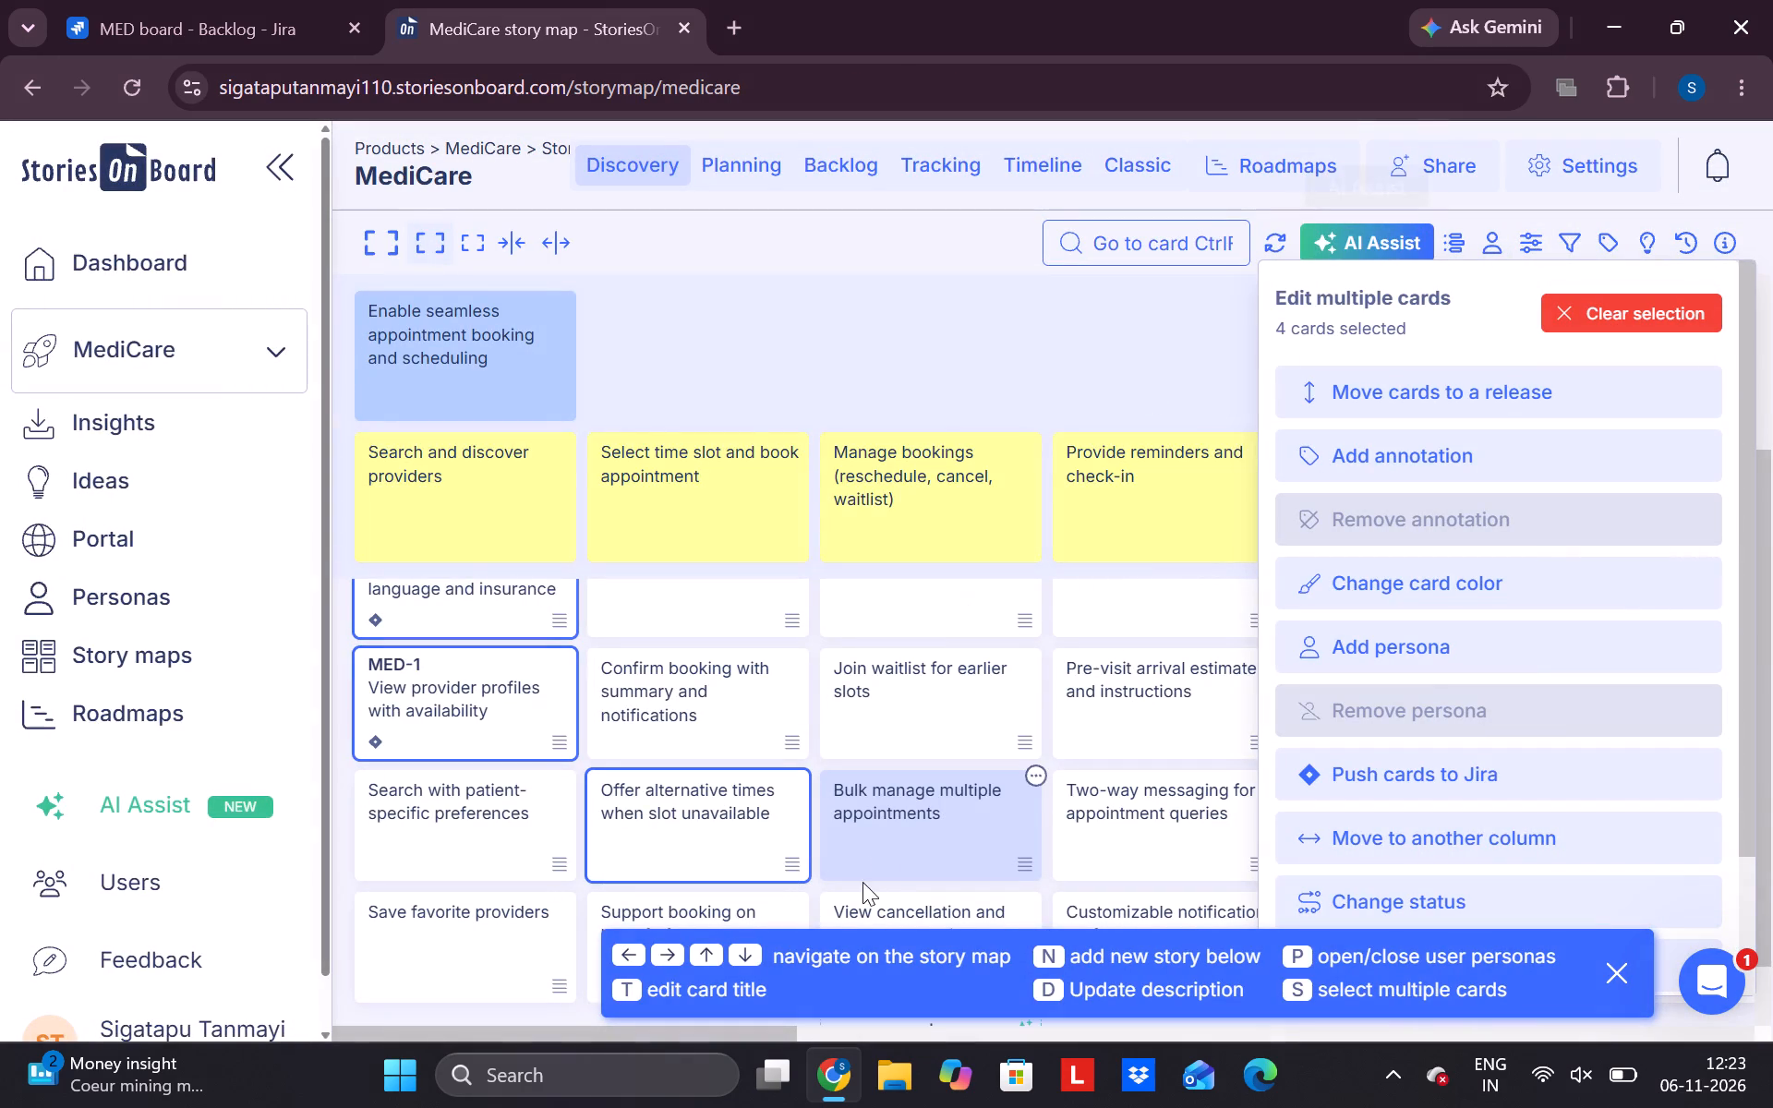
key("s")
scroll(931, 694, "up", 1)
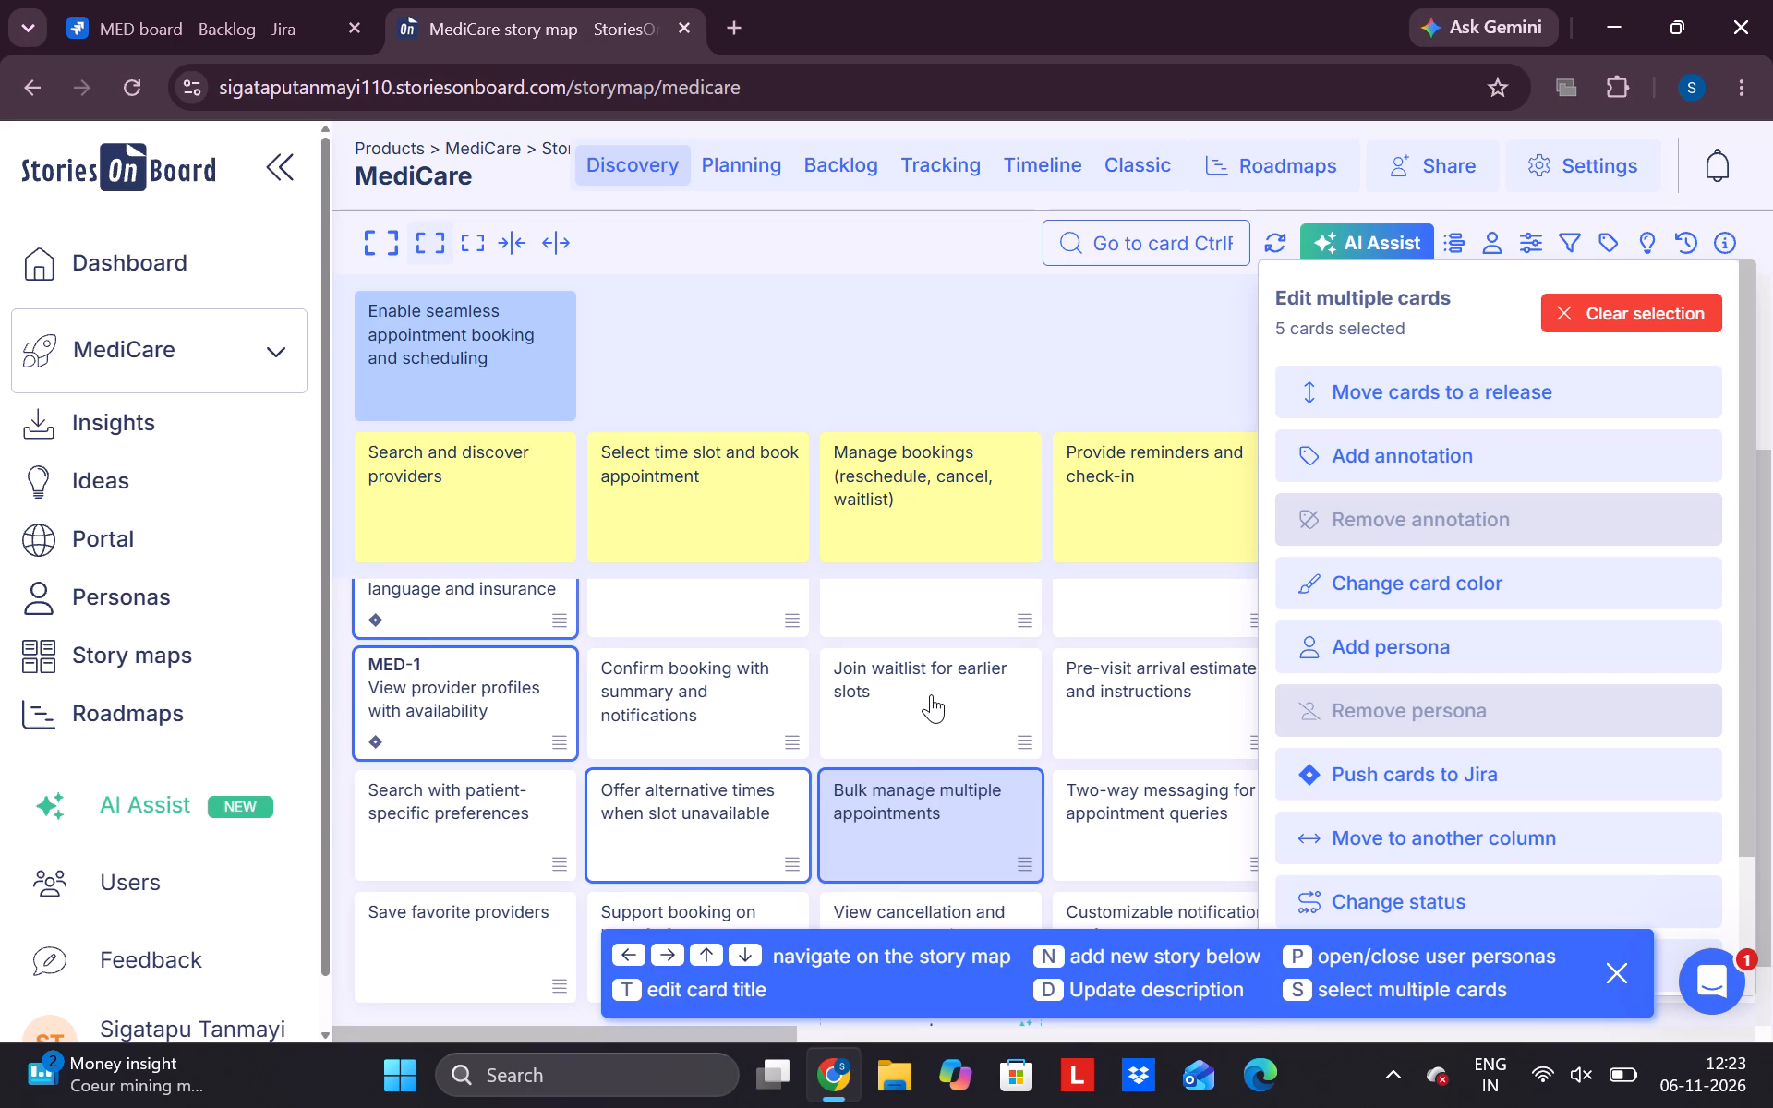
scroll(931, 694, "up", 1)
left_click(914, 670)
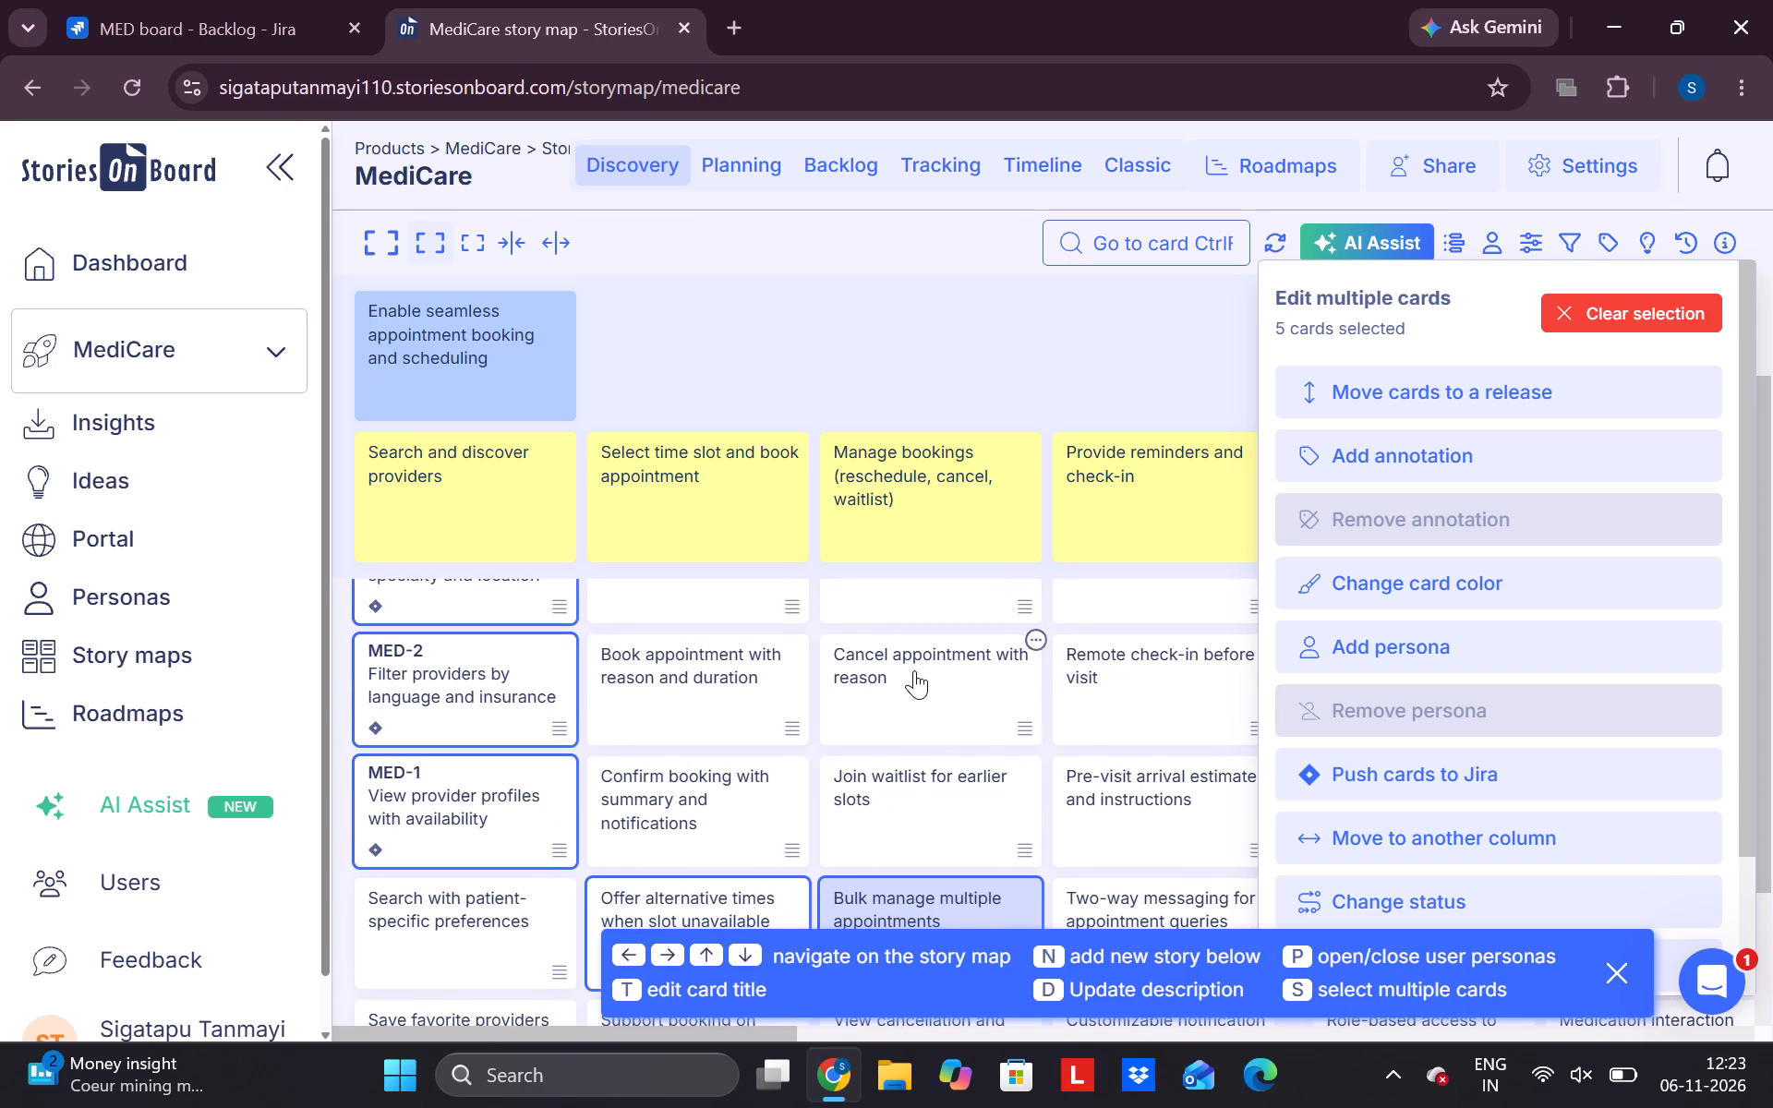
key("s")
Add the cards "Pre-visit arrival estimate and instructions" and "View summarized medical history" to the multi-card selection.
scroll(1076, 807, "left", 1)
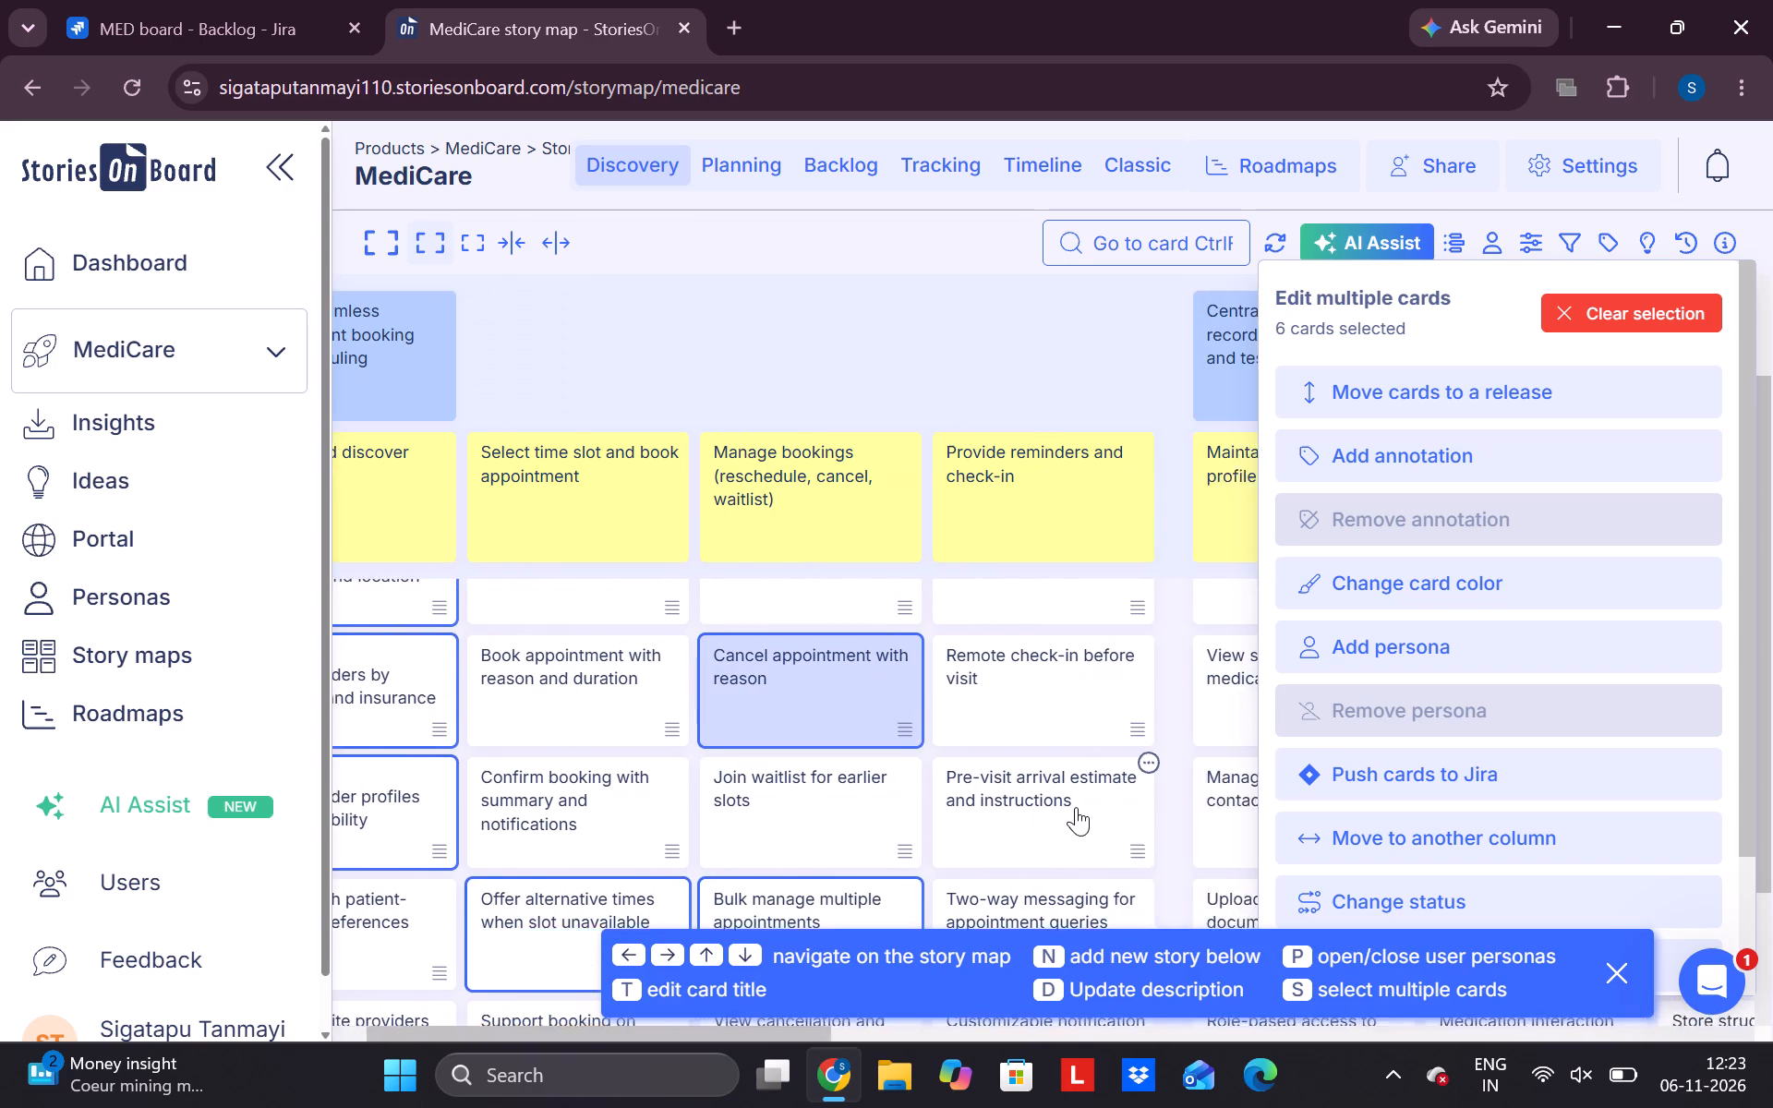
scroll(1076, 807, "left", 1)
left_click(860, 814)
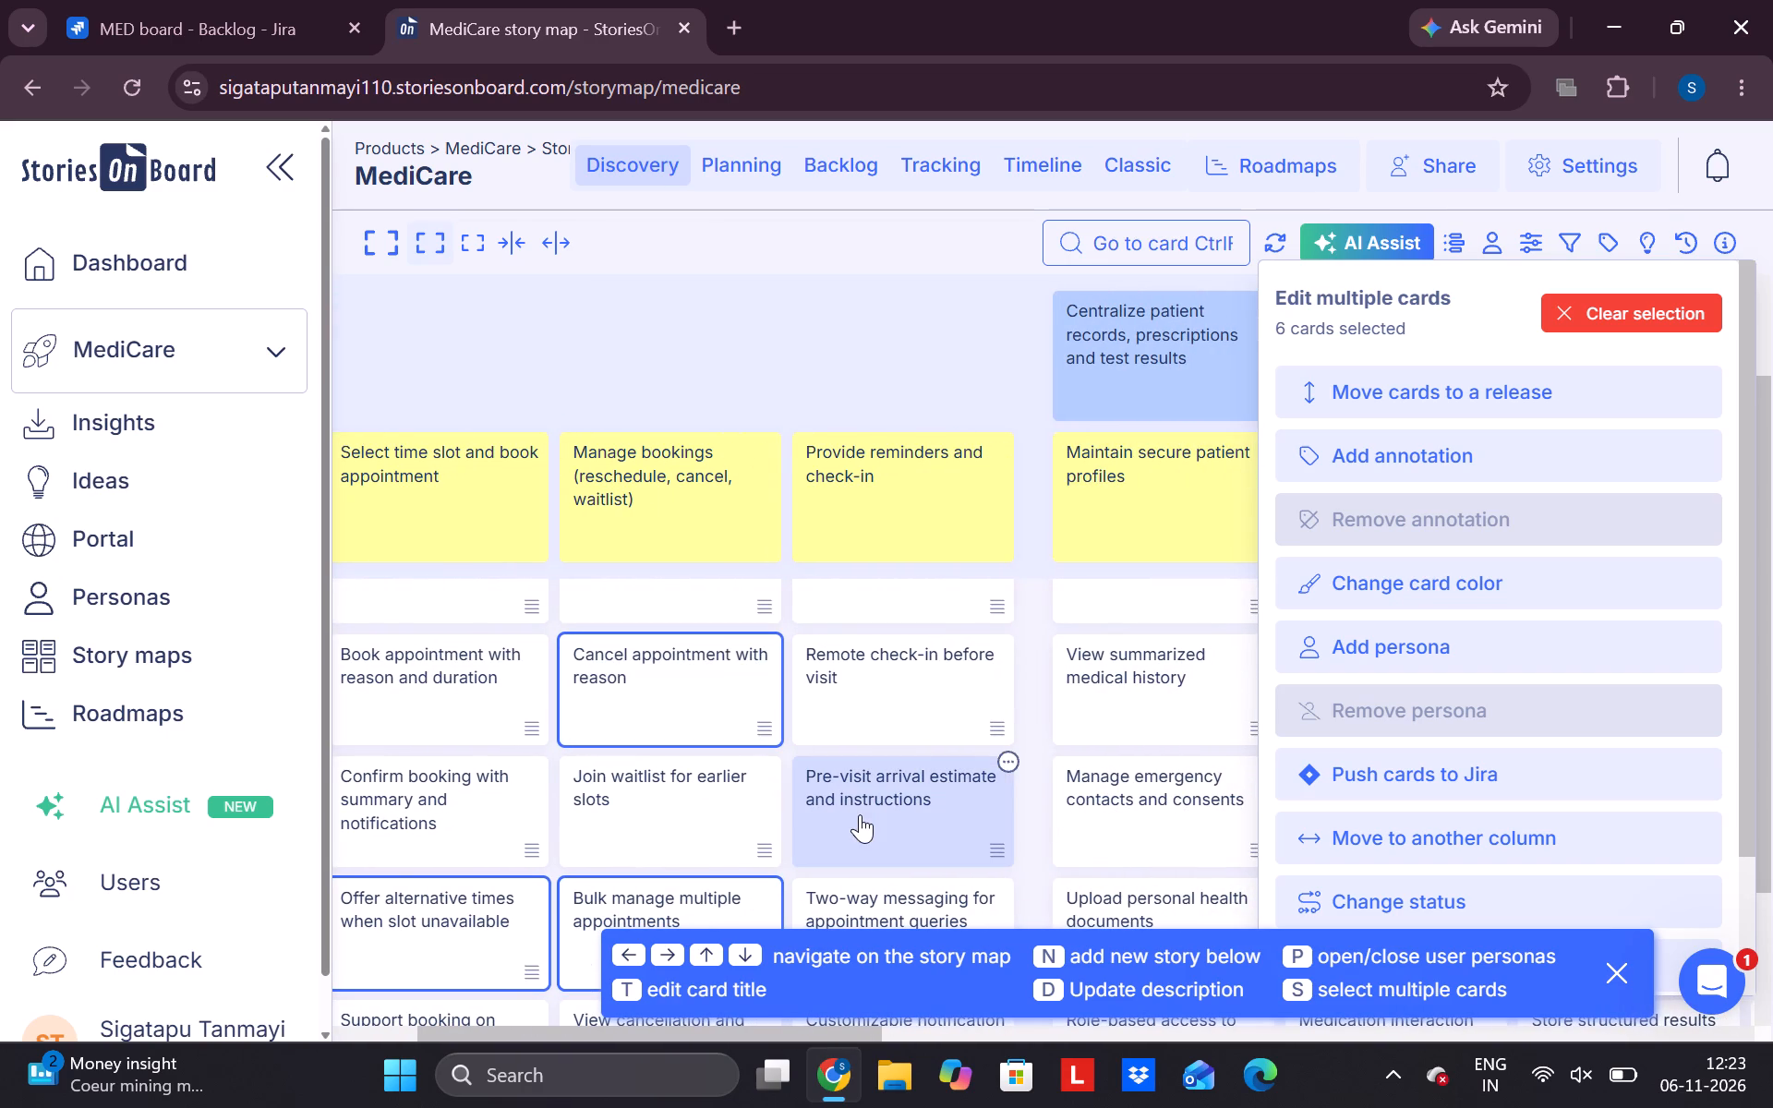
key("s")
scroll(1164, 751, "left", 2)
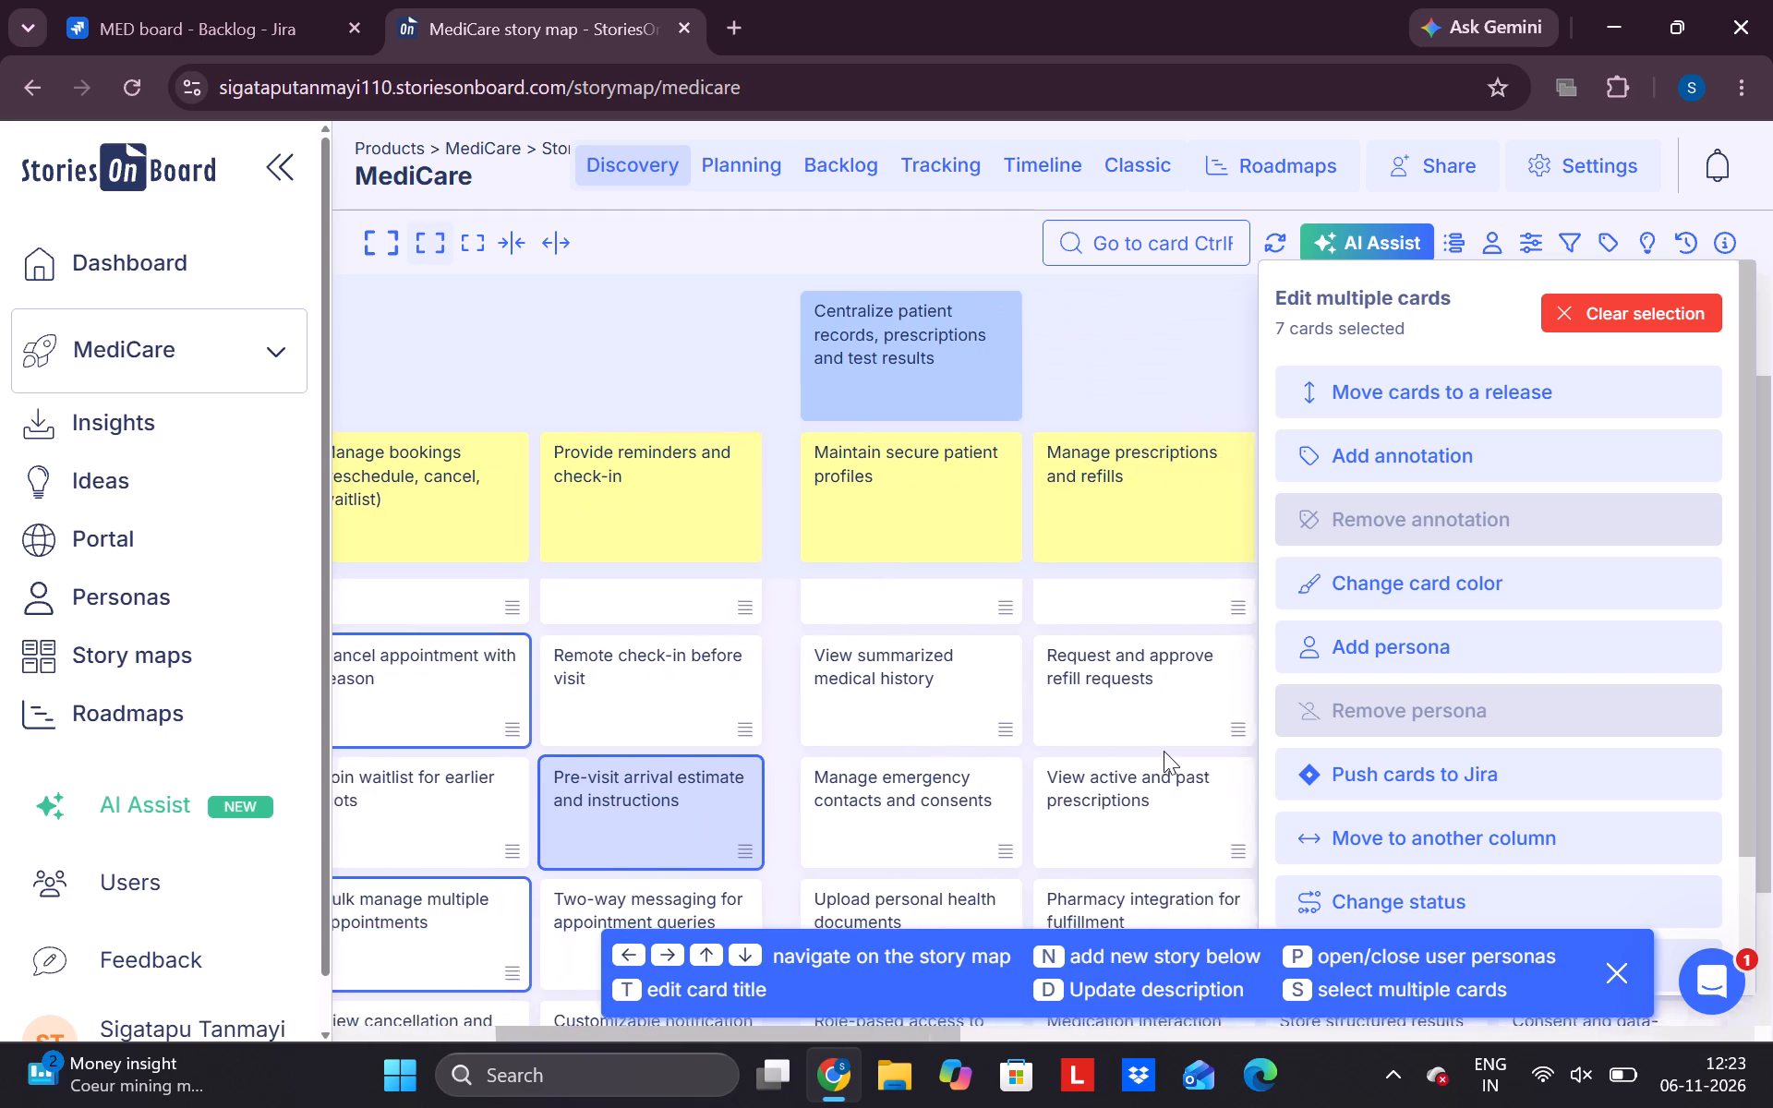
scroll(1164, 751, "left", 1)
left_click(856, 691)
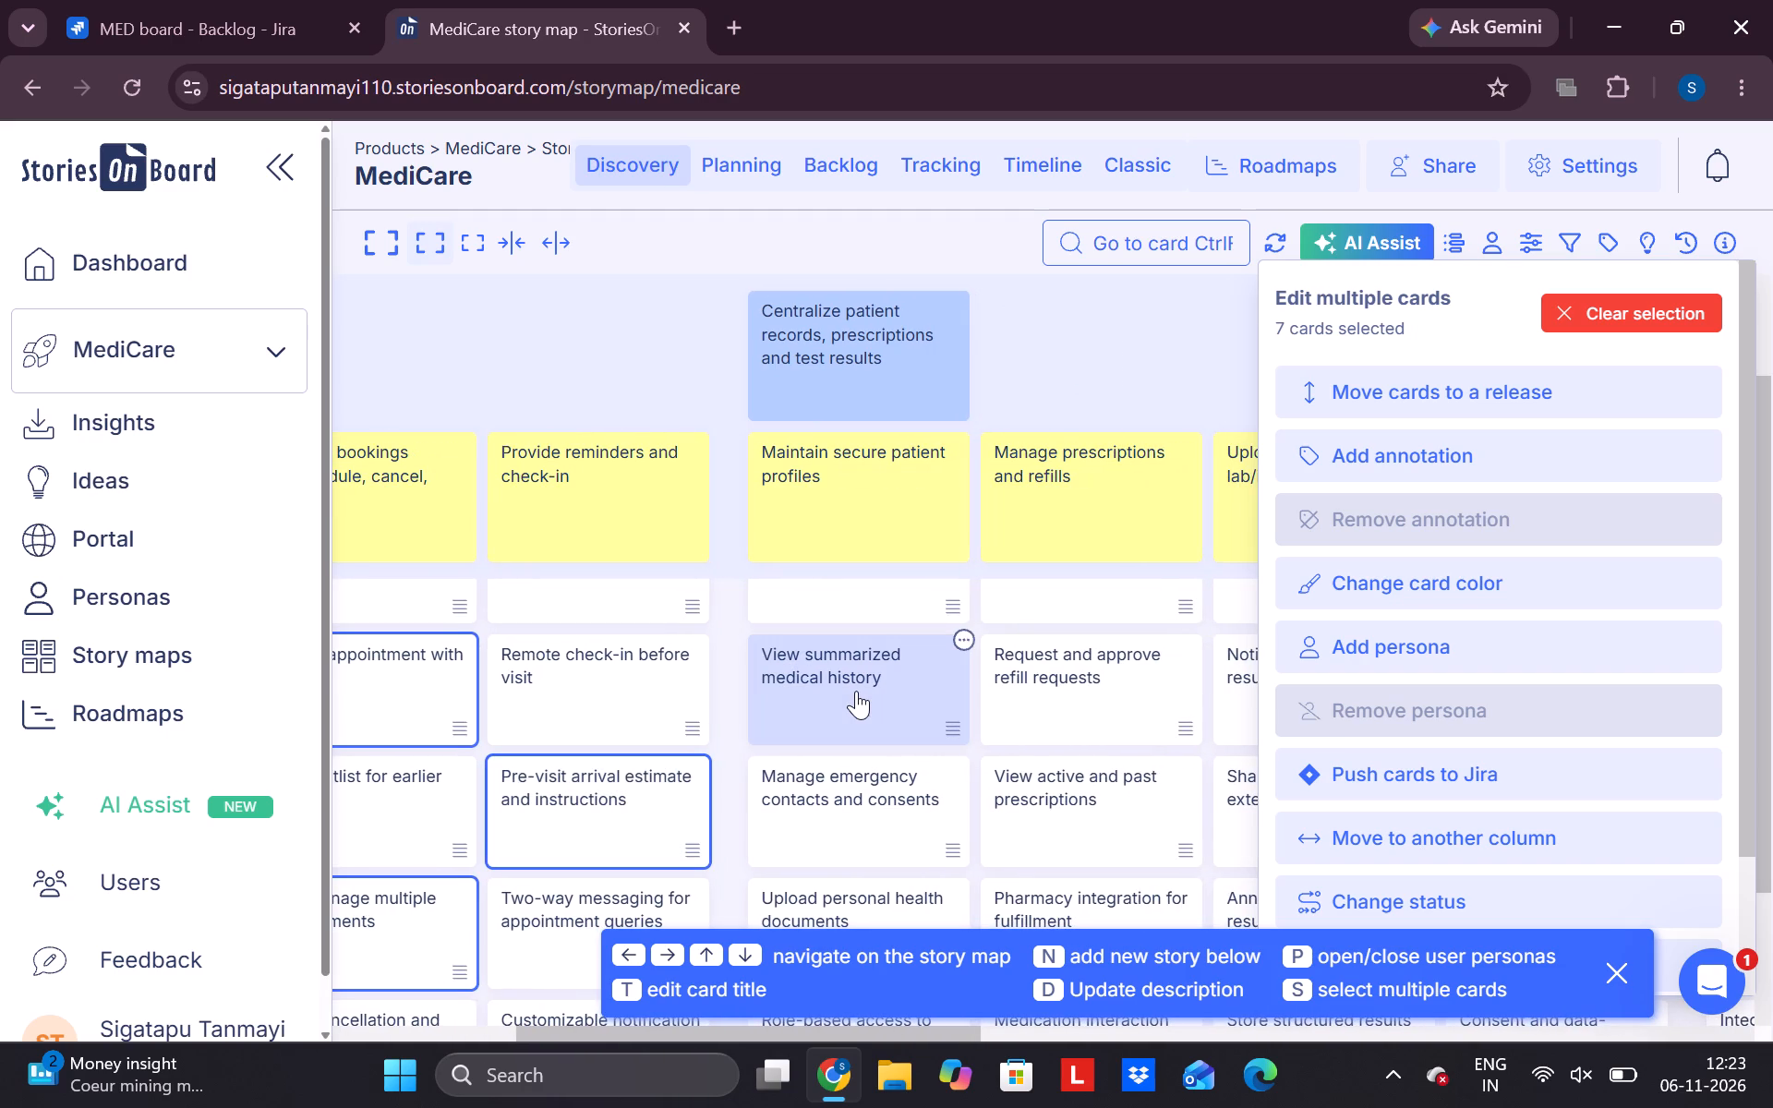
key("s")
Add the cards "View active and past prescriptions", "Medication interaction and allergy alerts" and "Notify patients of new results" to the multi-card selection.
scroll(1061, 835, "left", 1)
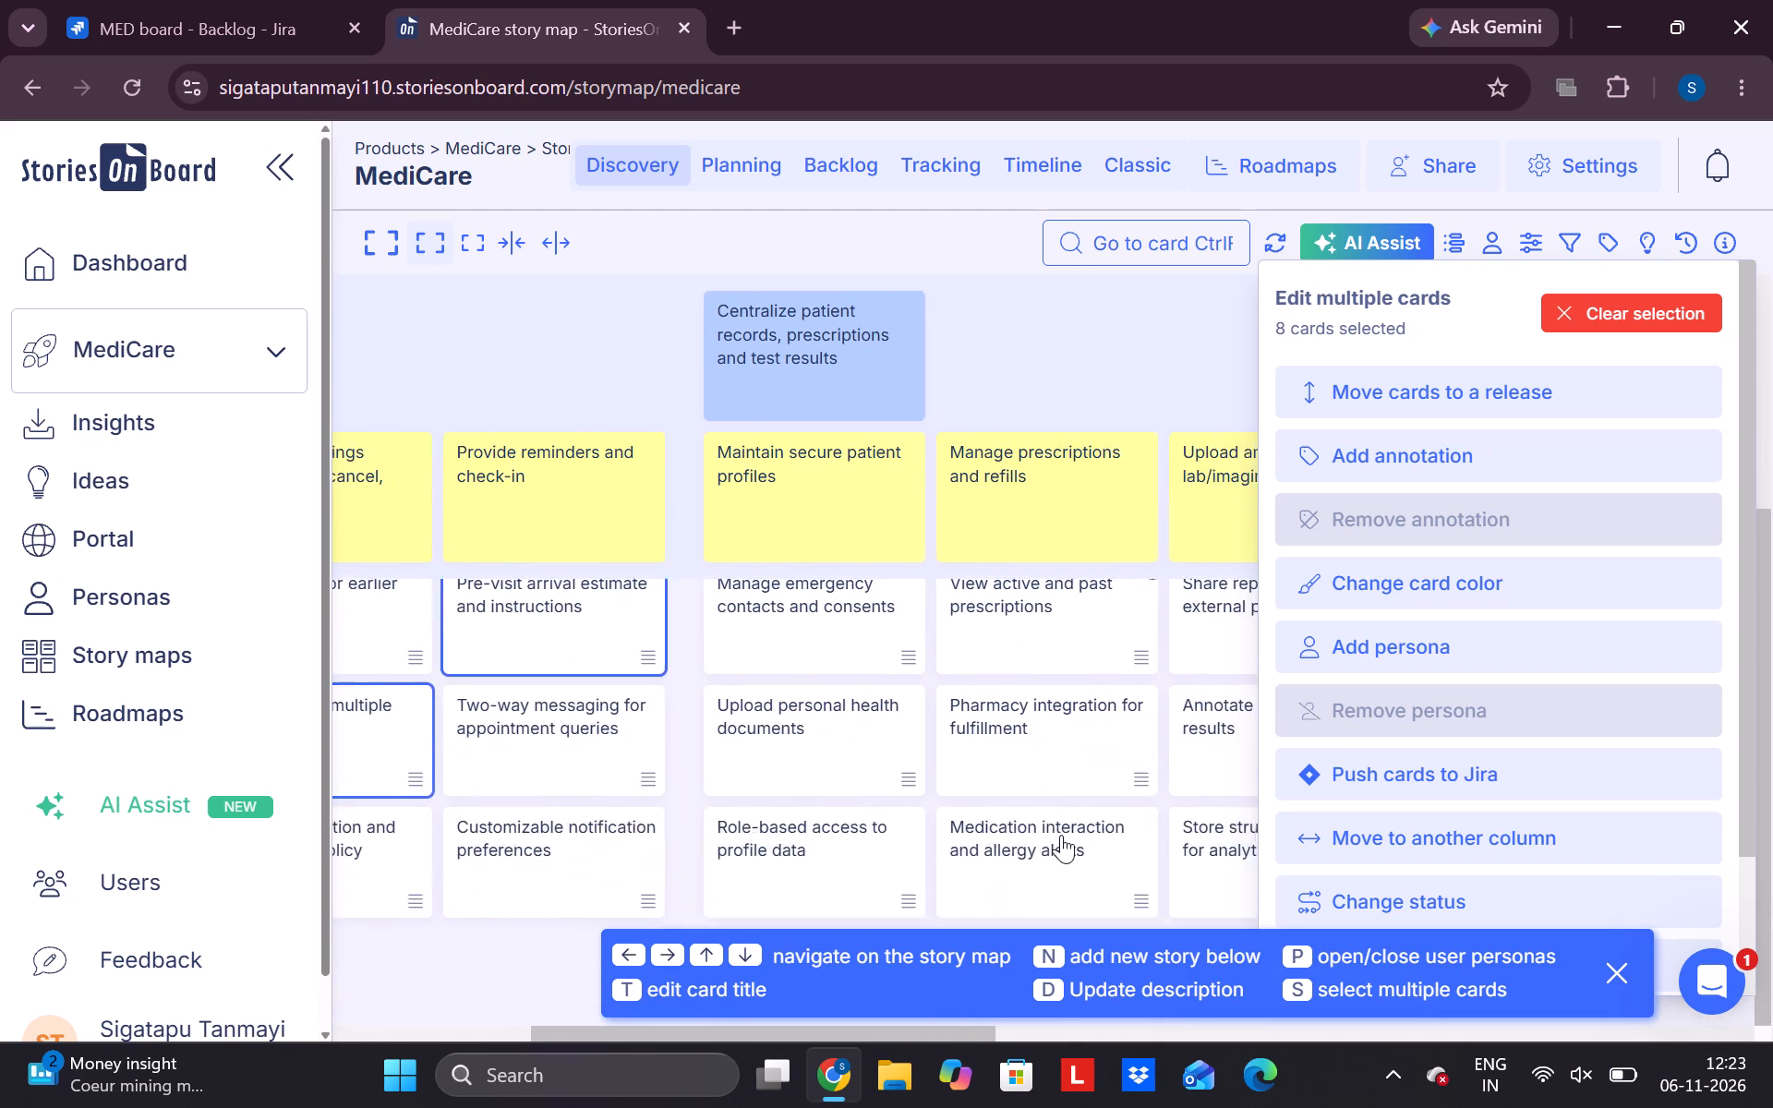
scroll(1061, 835, "left", 1)
left_click(976, 663)
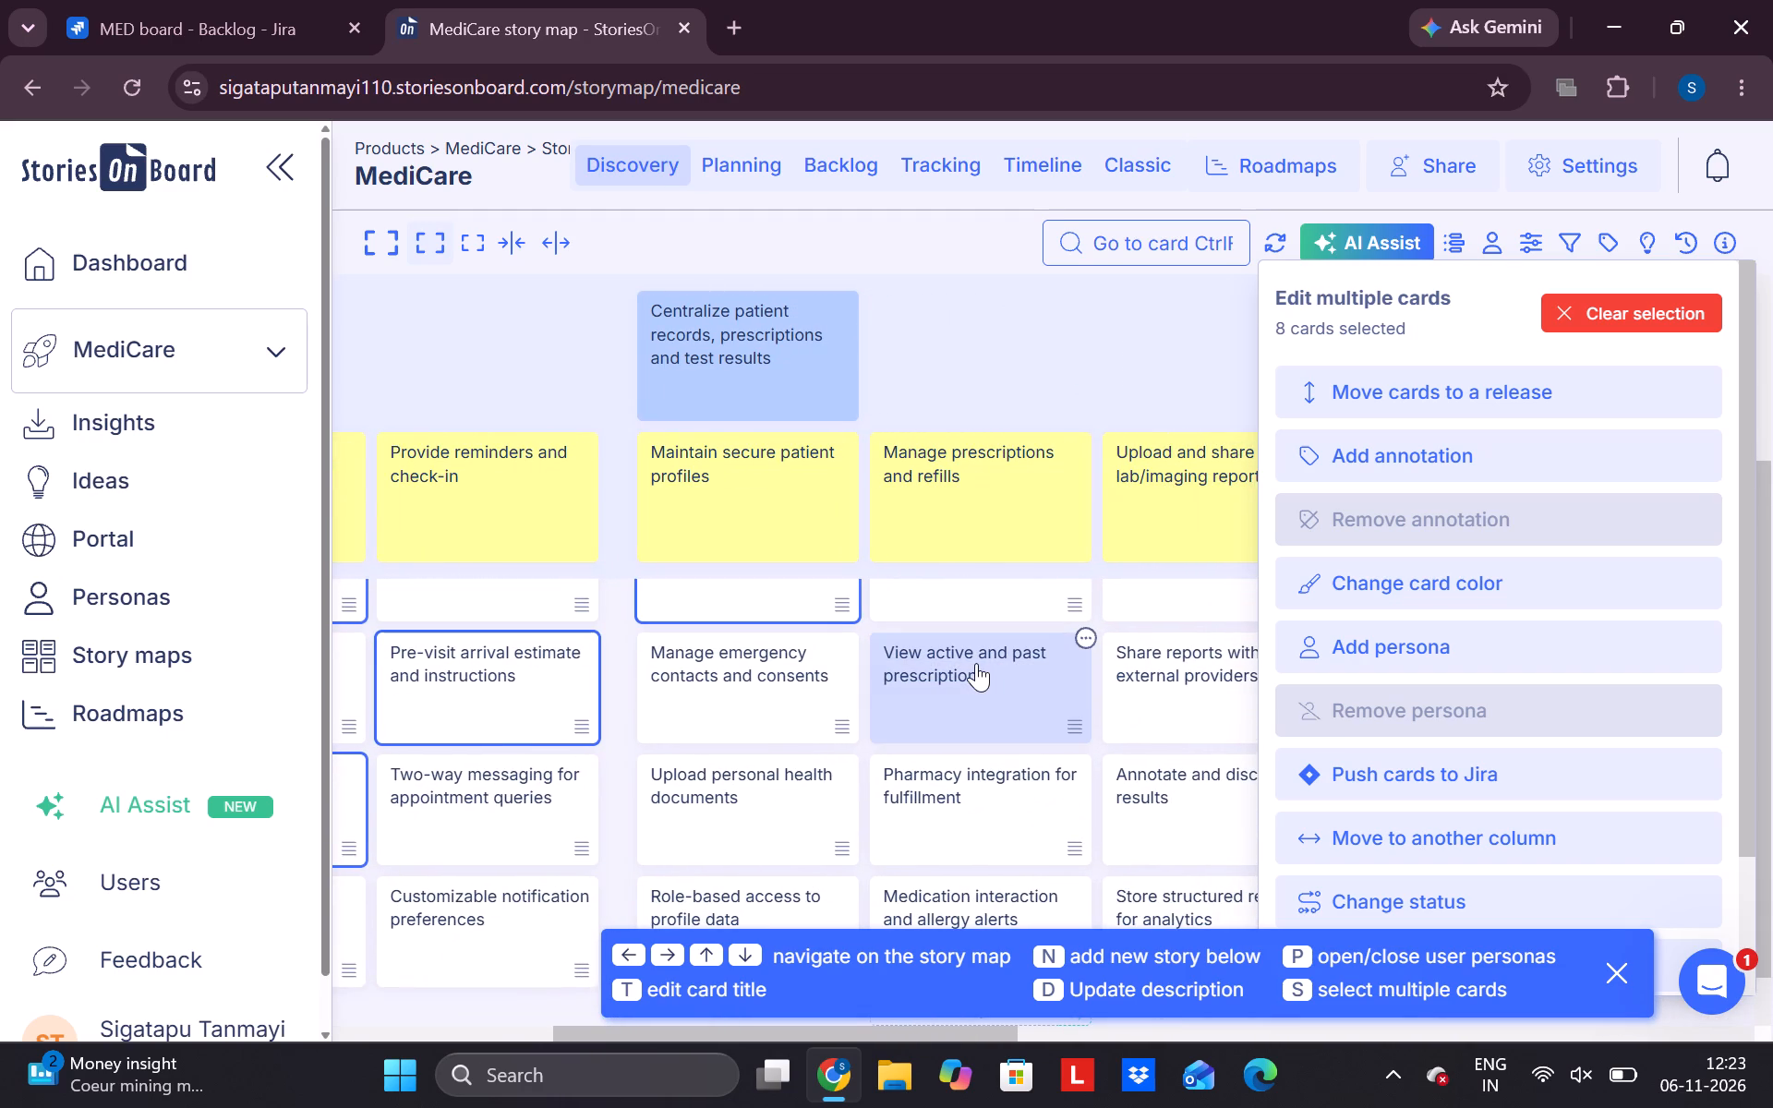
key("s")
scroll(976, 663, "down", 4)
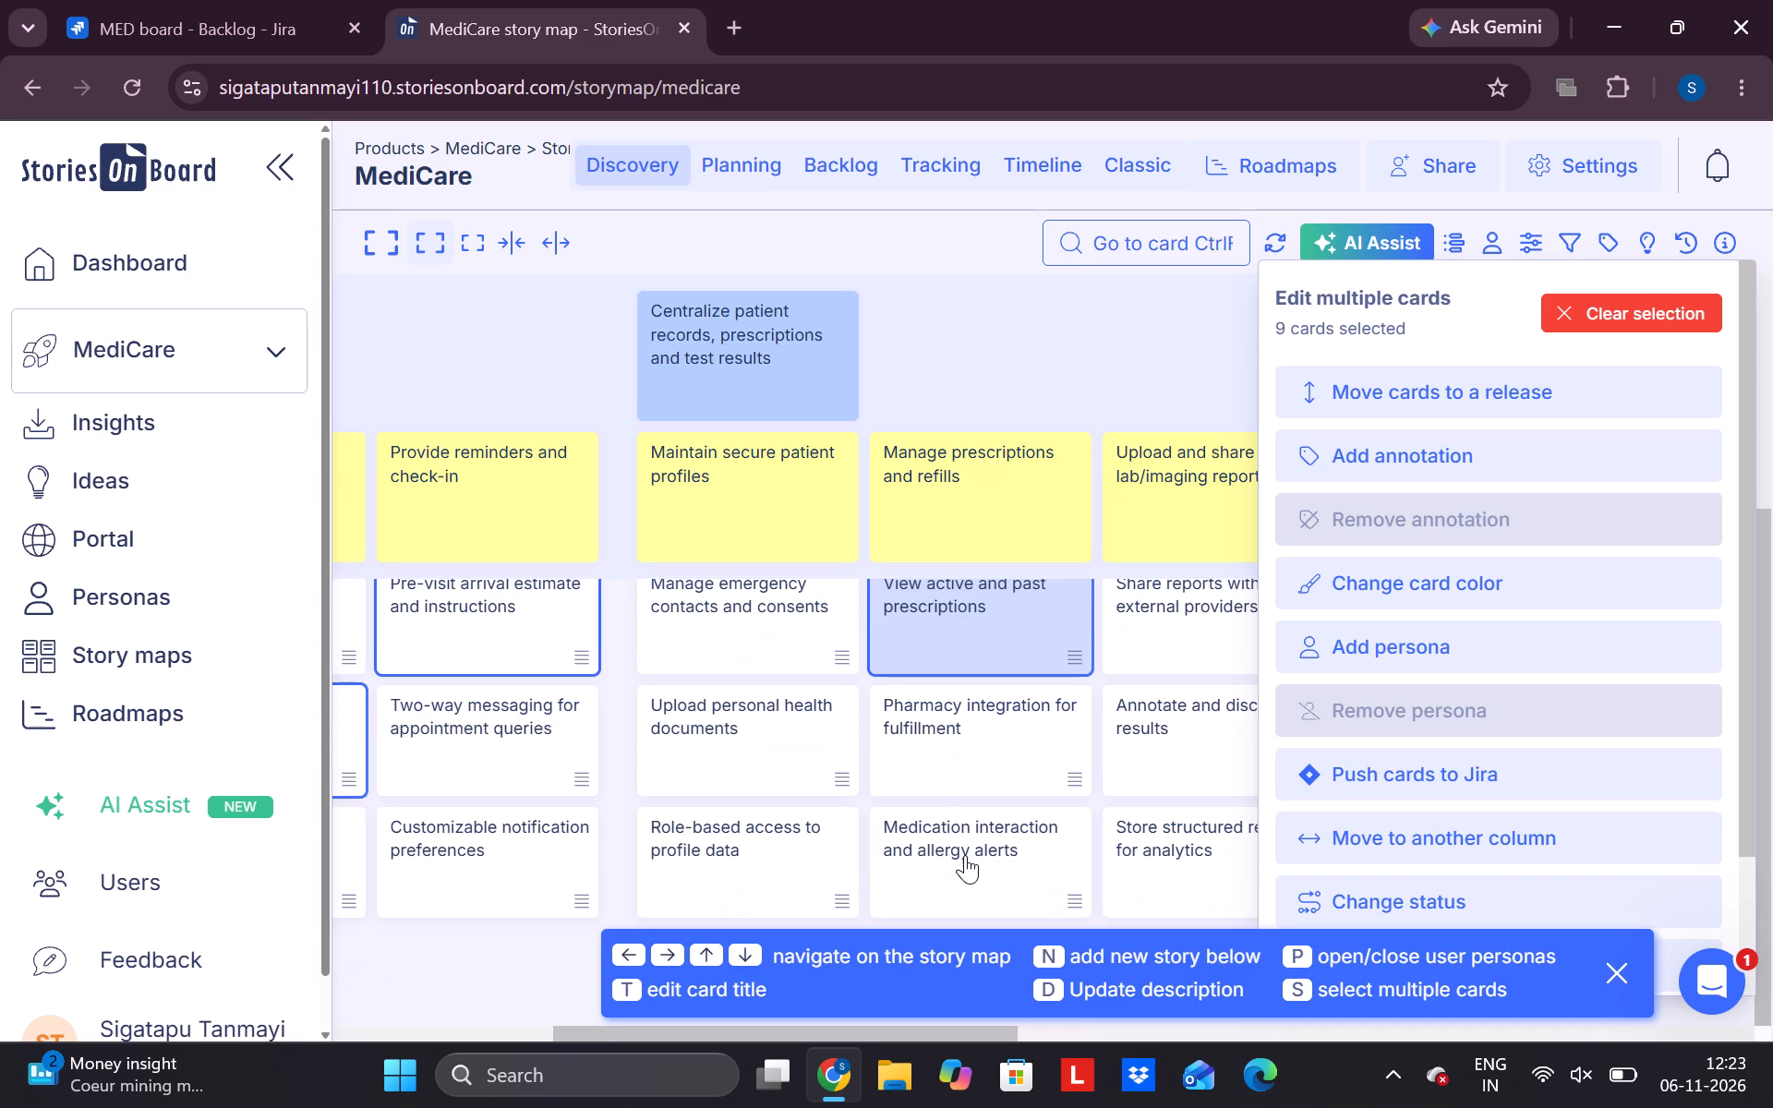
left_click(965, 855)
key("s")
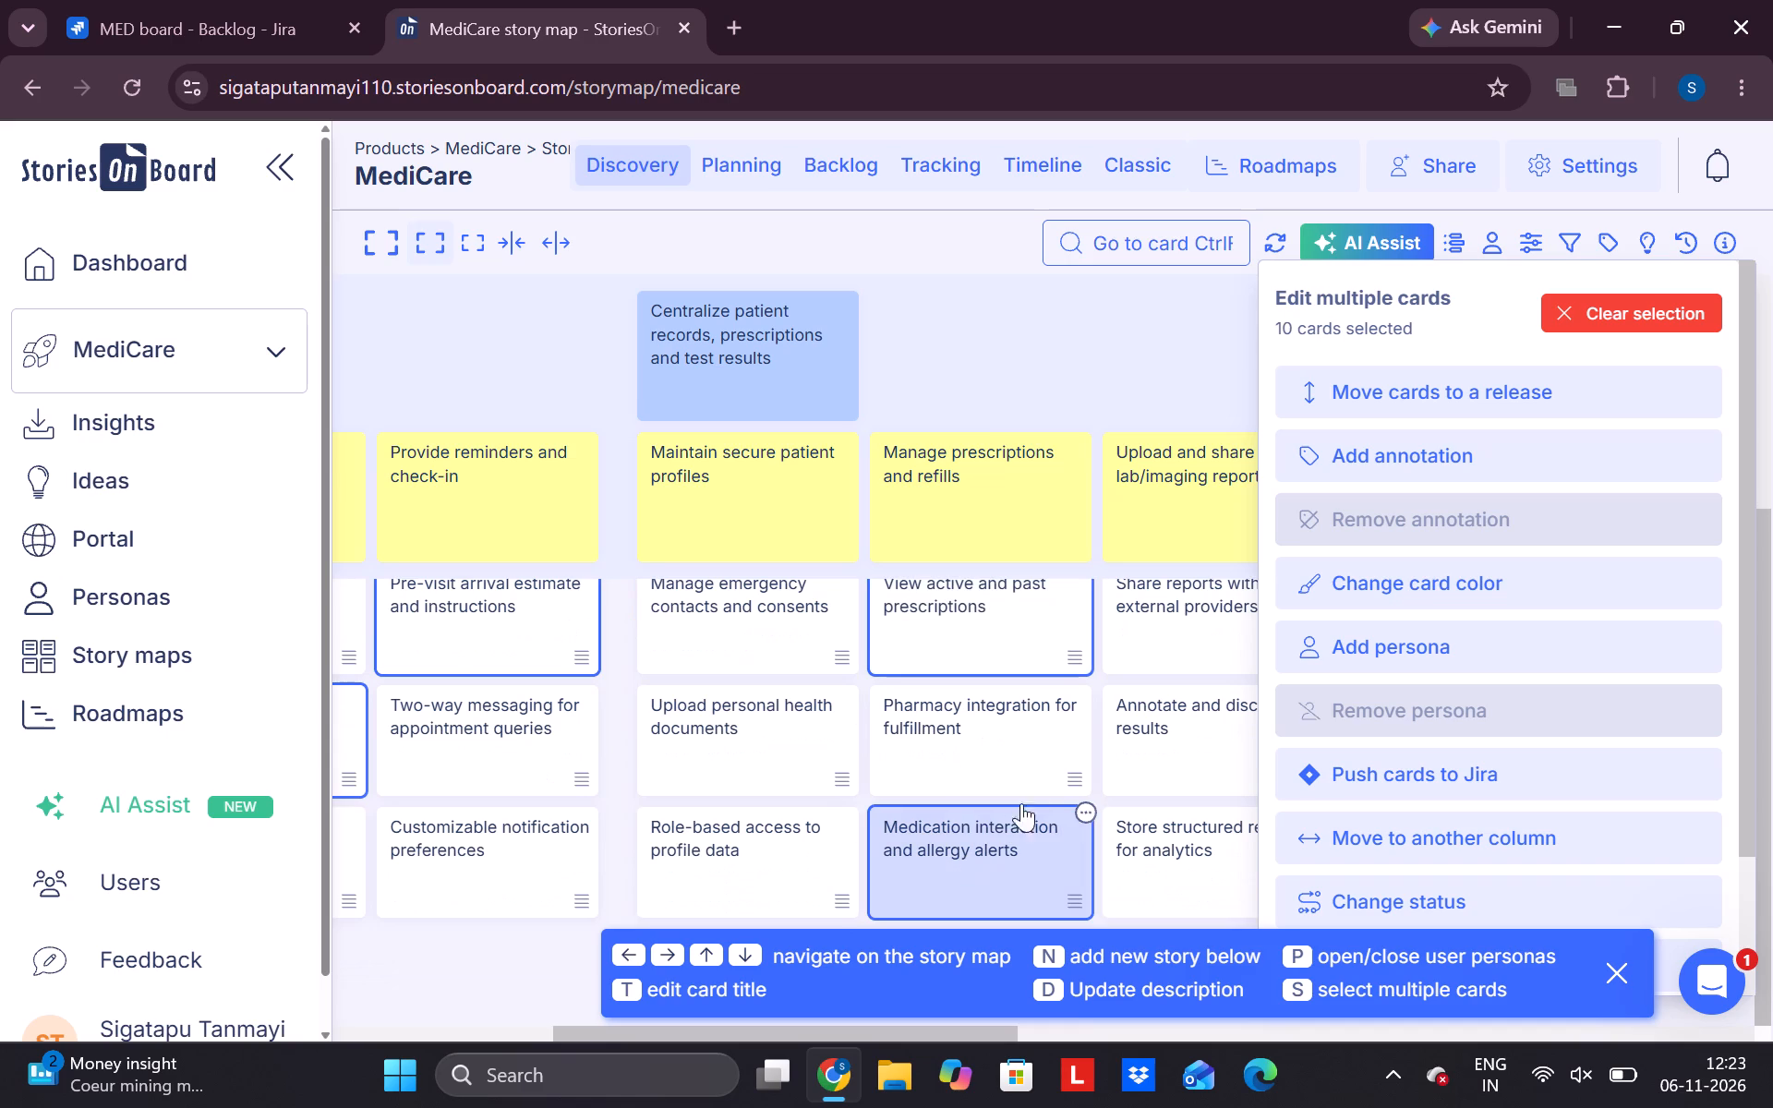
scroll(988, 767, "left", 3)
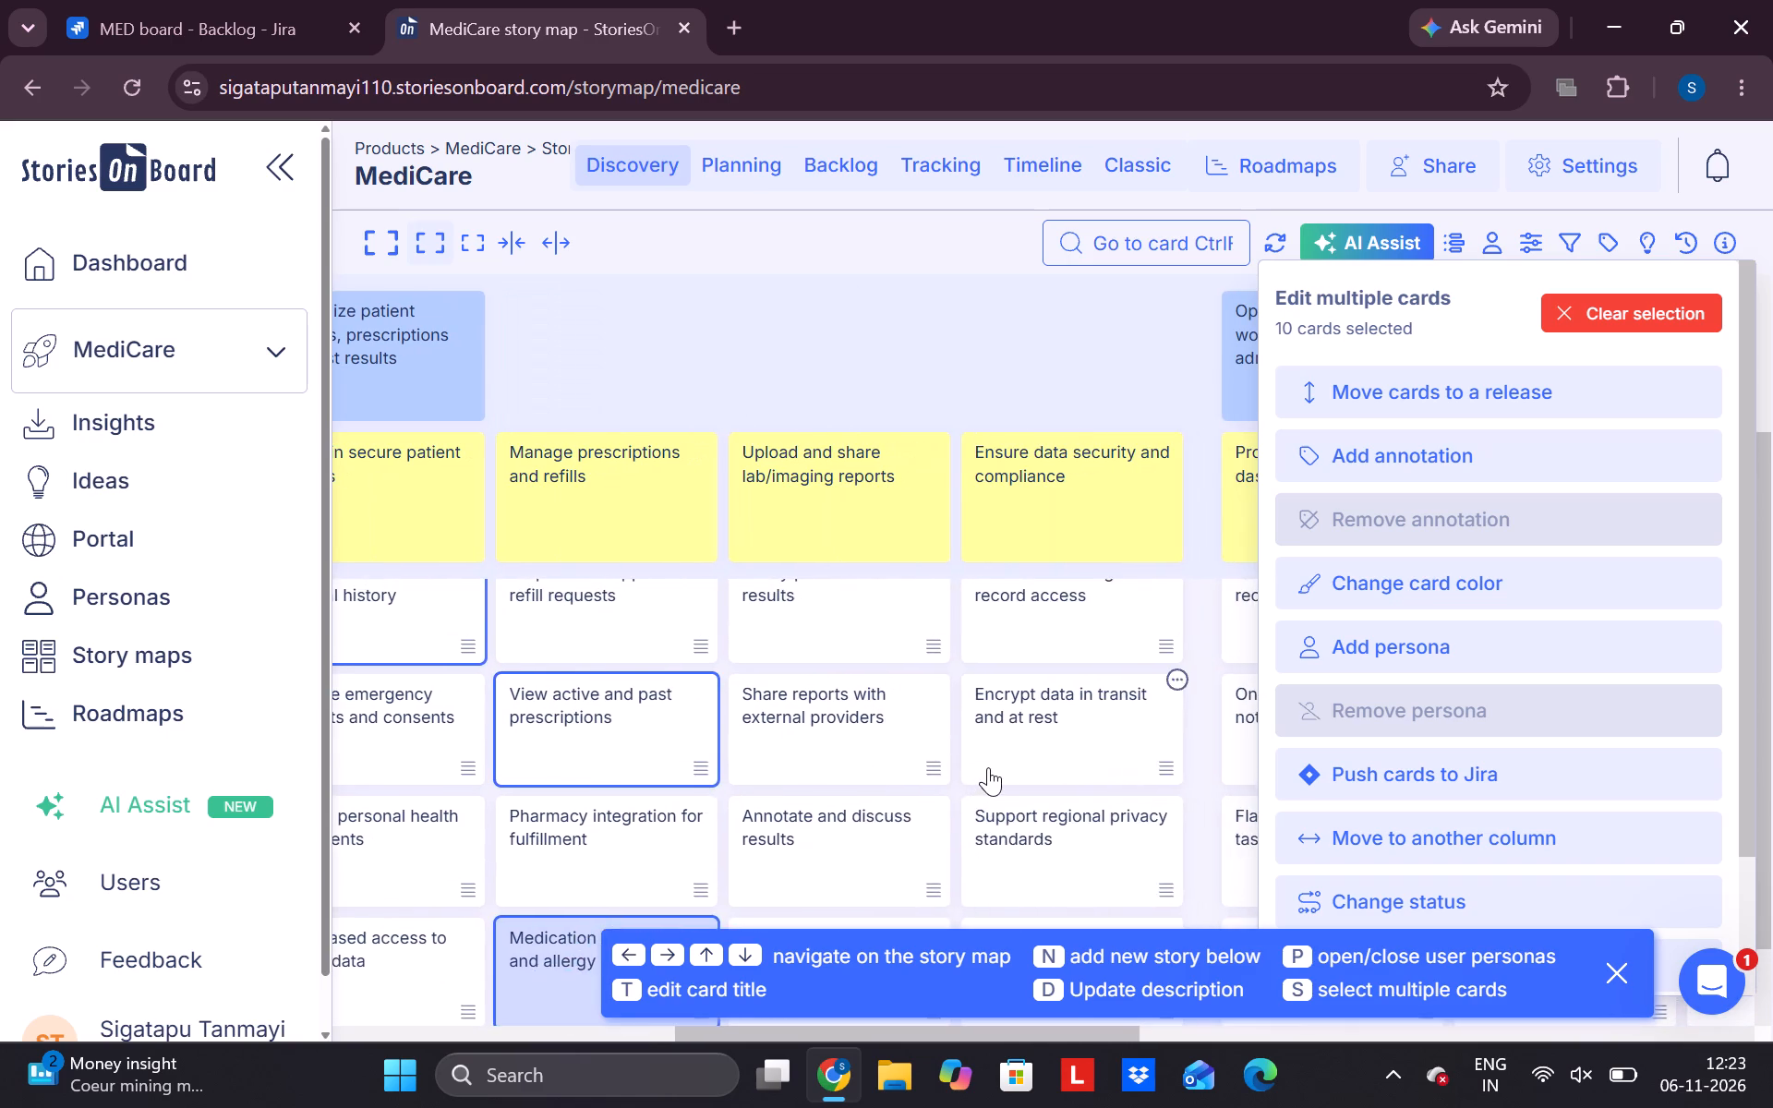
scroll(988, 767, "up", 1)
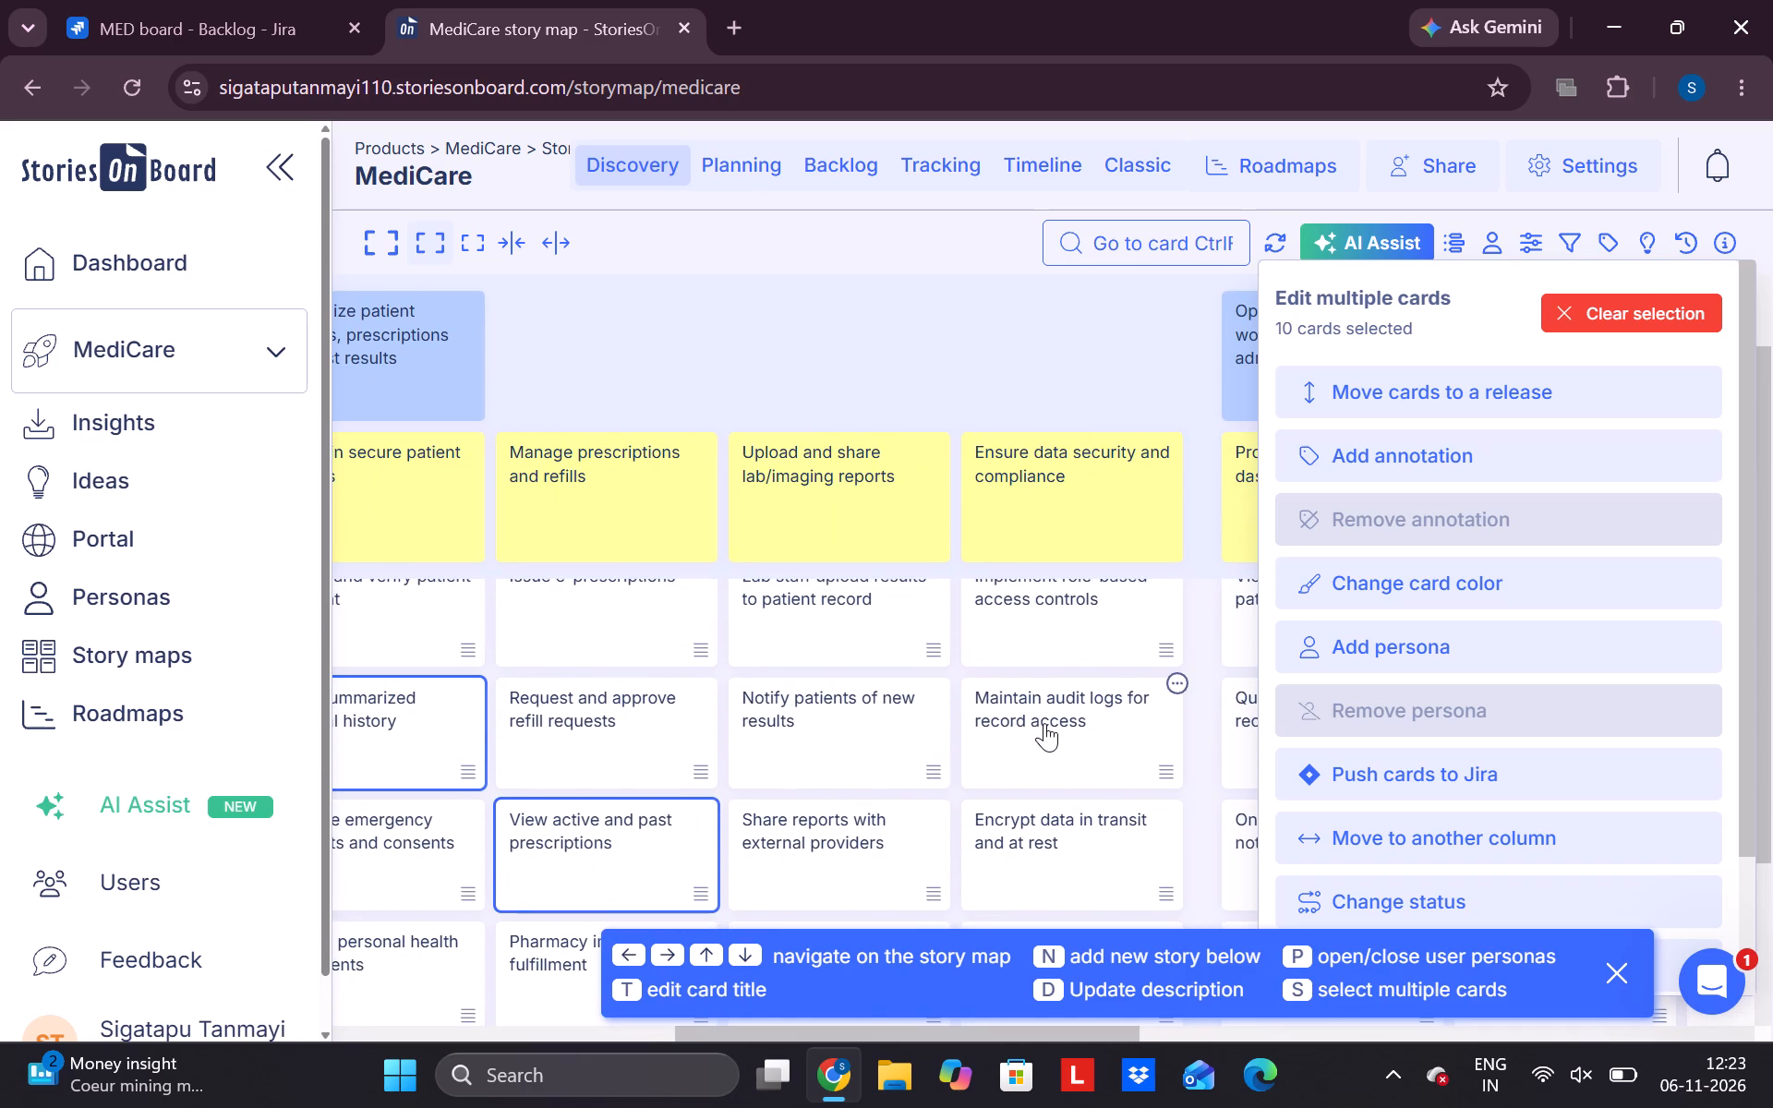
left_click(833, 692)
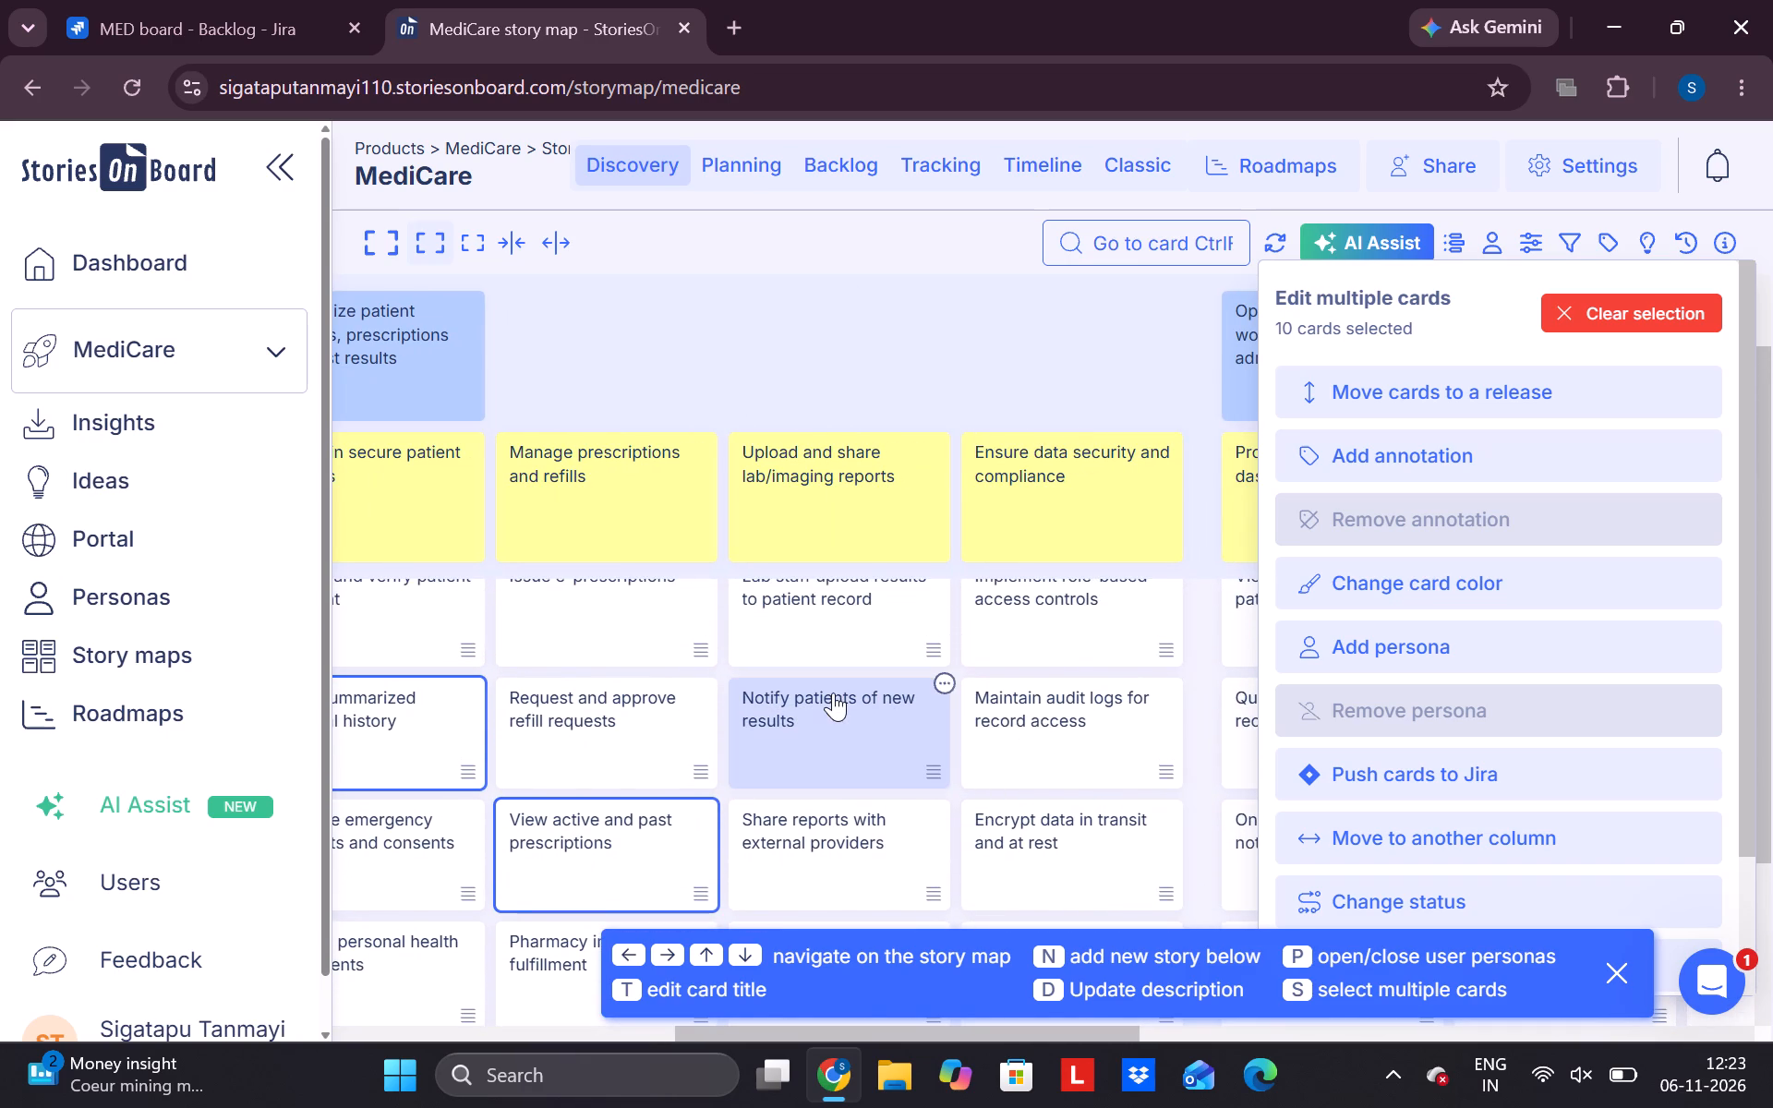
key("s")
Review which story cards are selected across the booking and patient records sections of the story map.
scroll(798, 784, "right", 3)
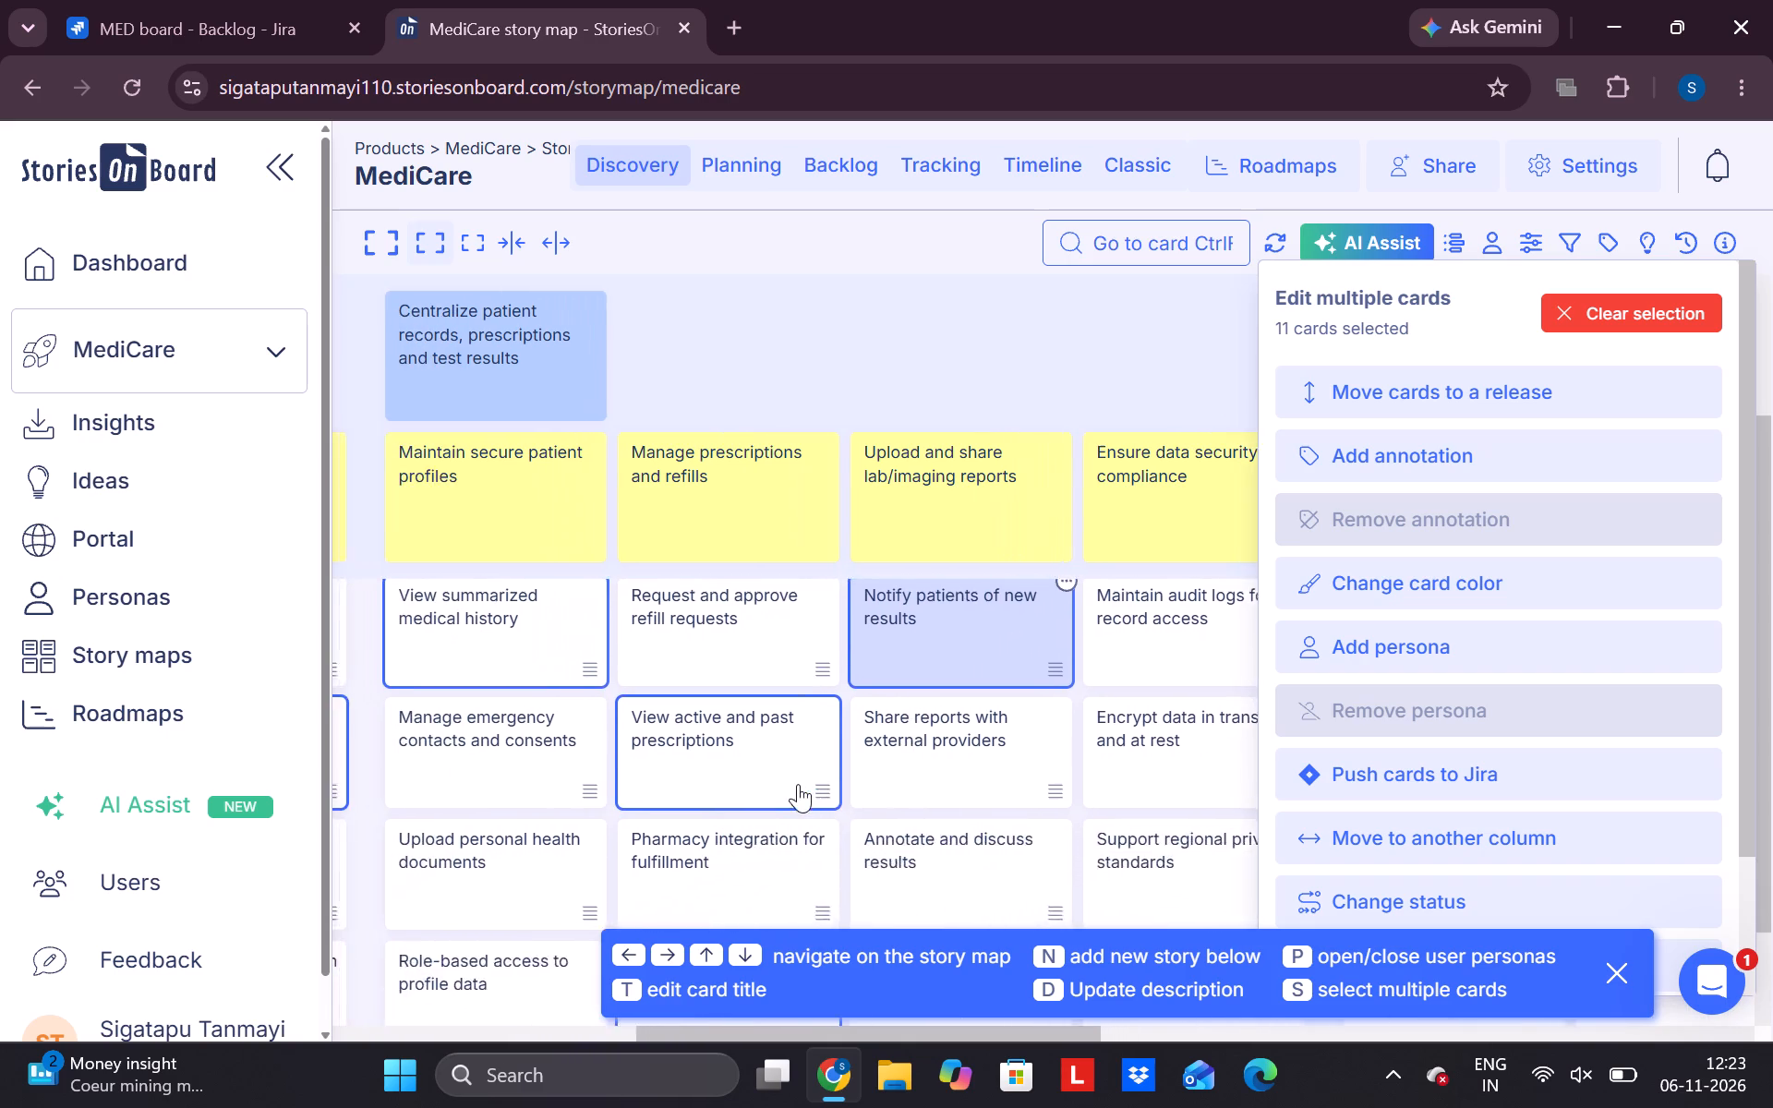
scroll(798, 784, "right", 5)
scroll(798, 784, "down", 1)
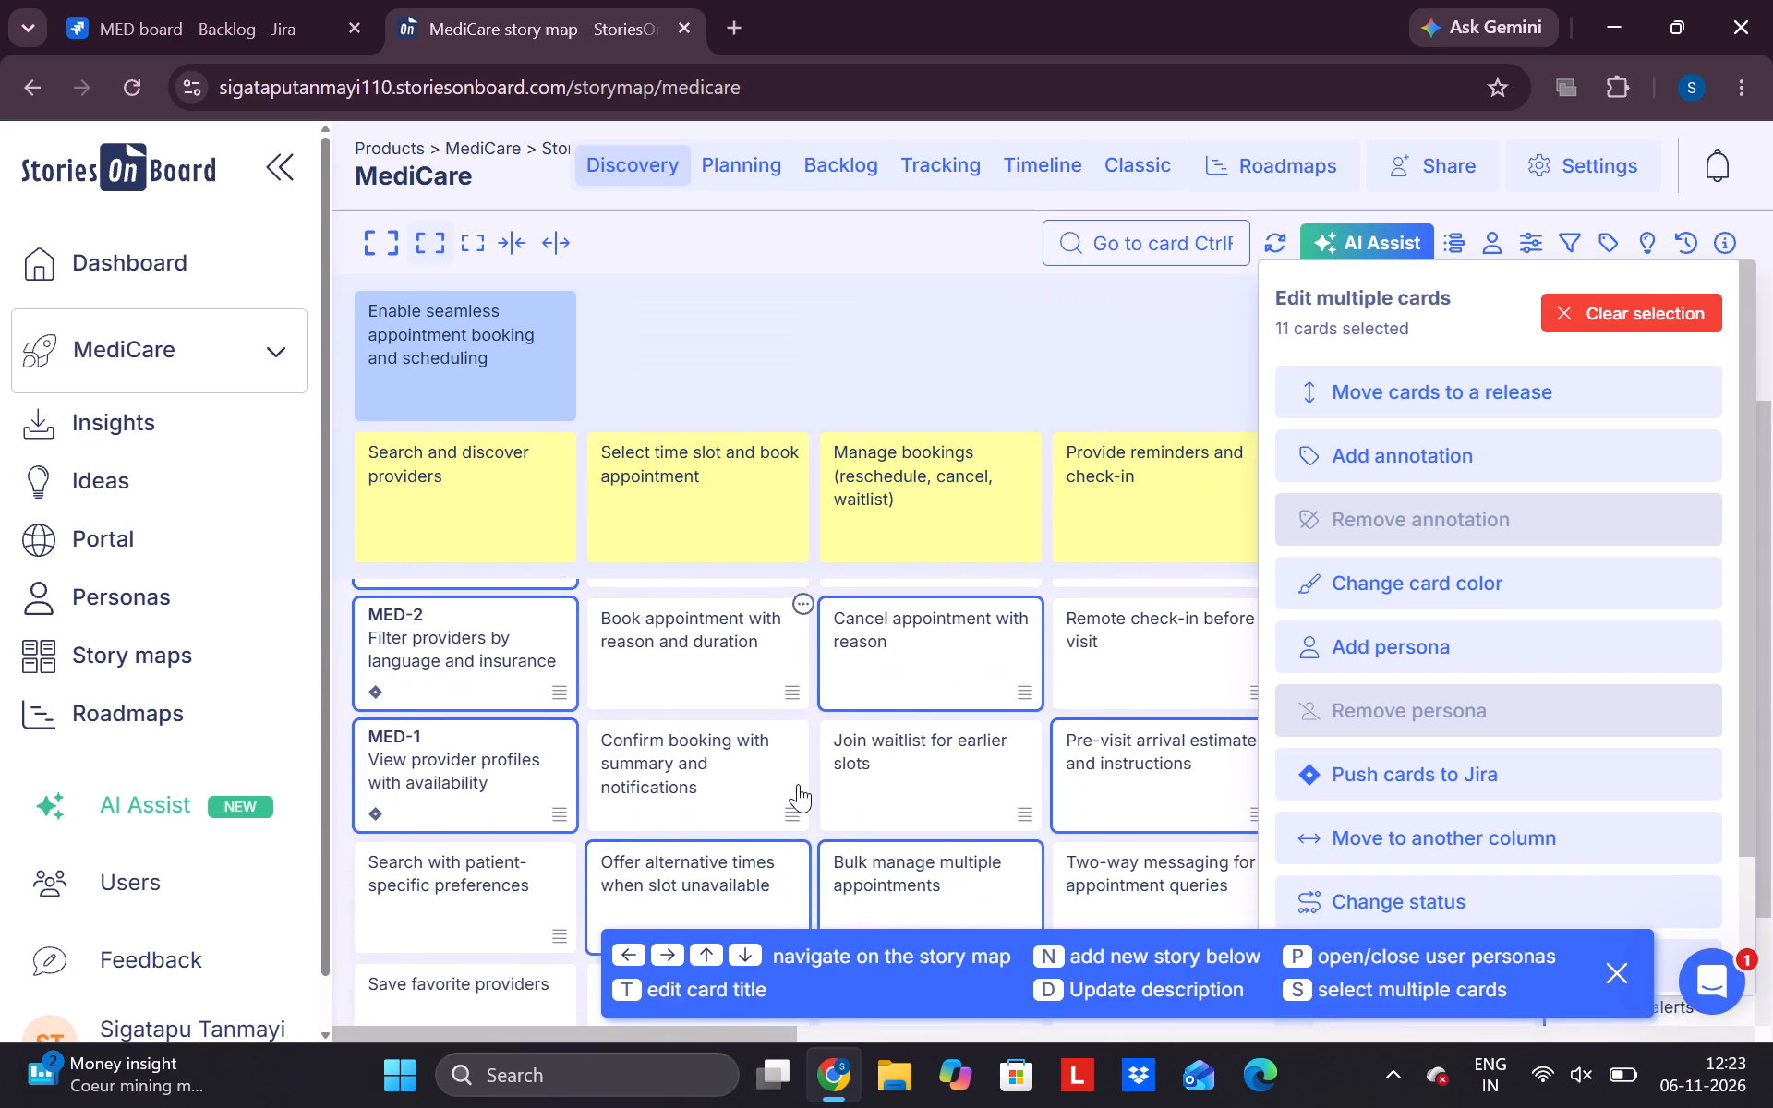
scroll(798, 784, "down", 1)
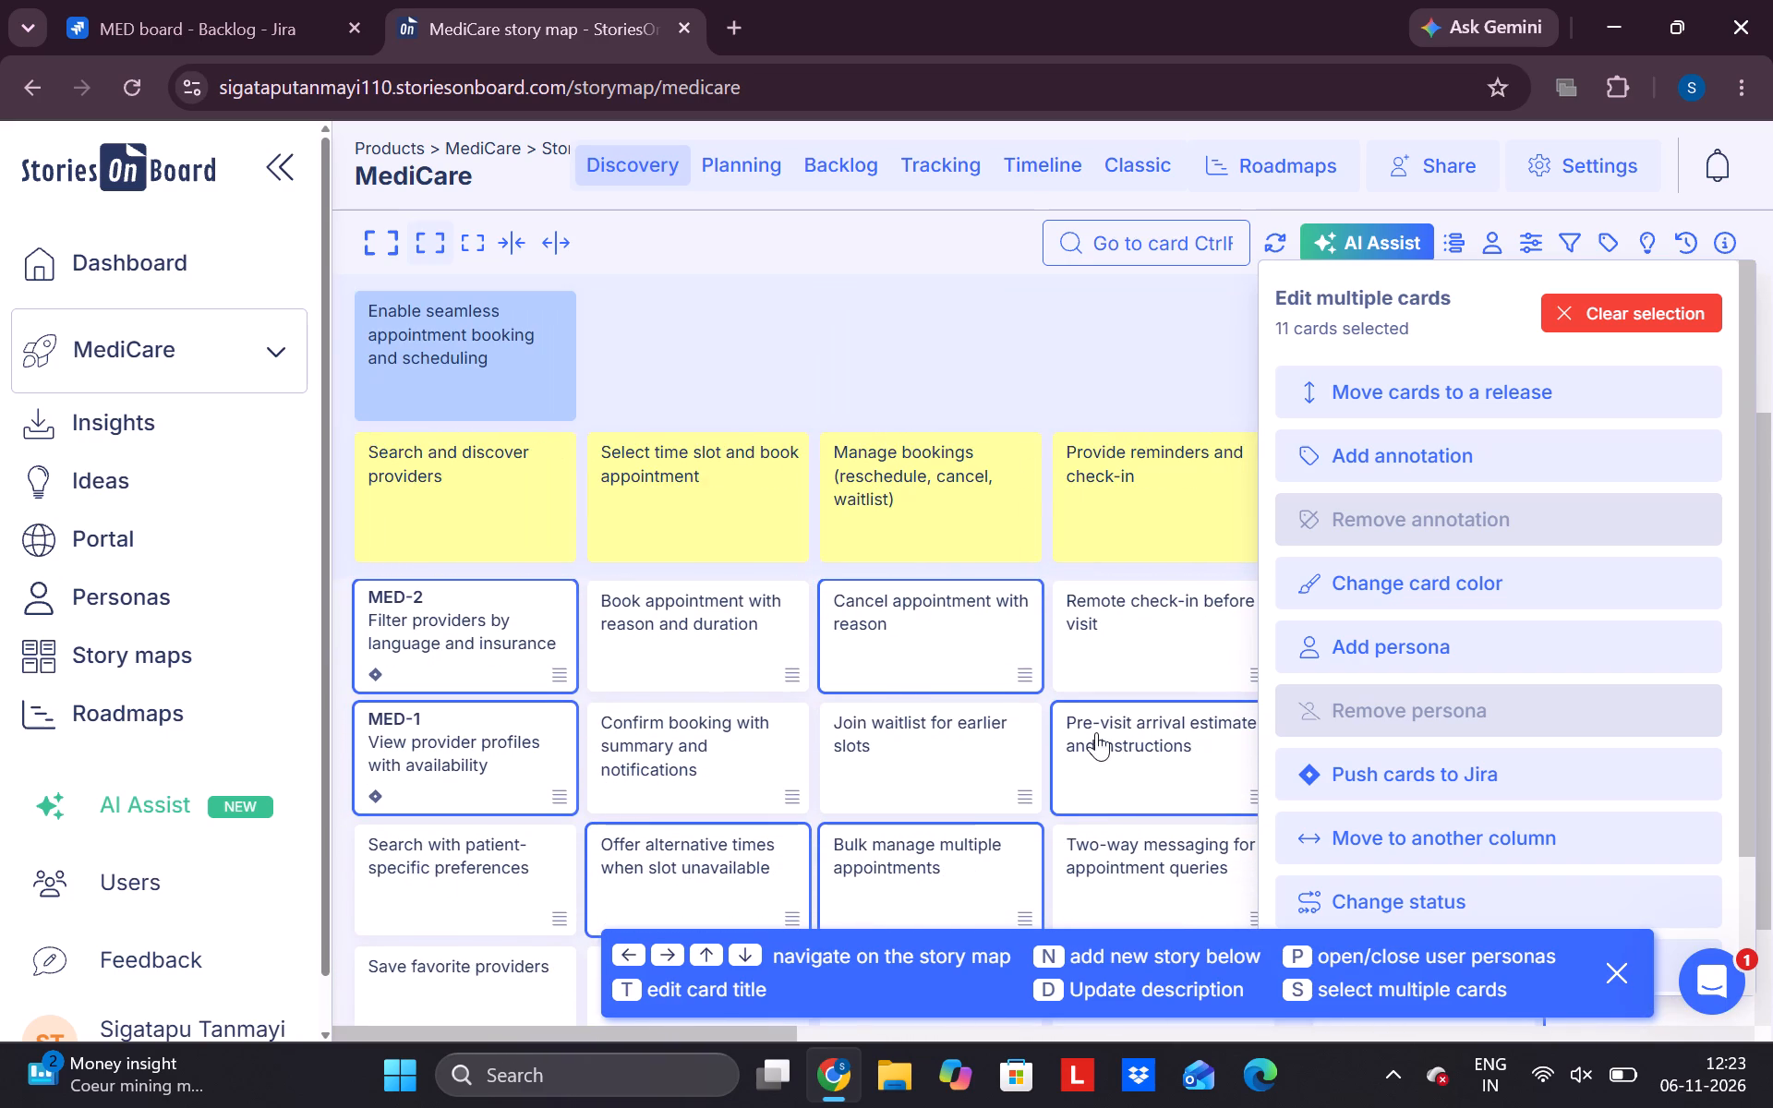
scroll(780, 719, "left", 5)
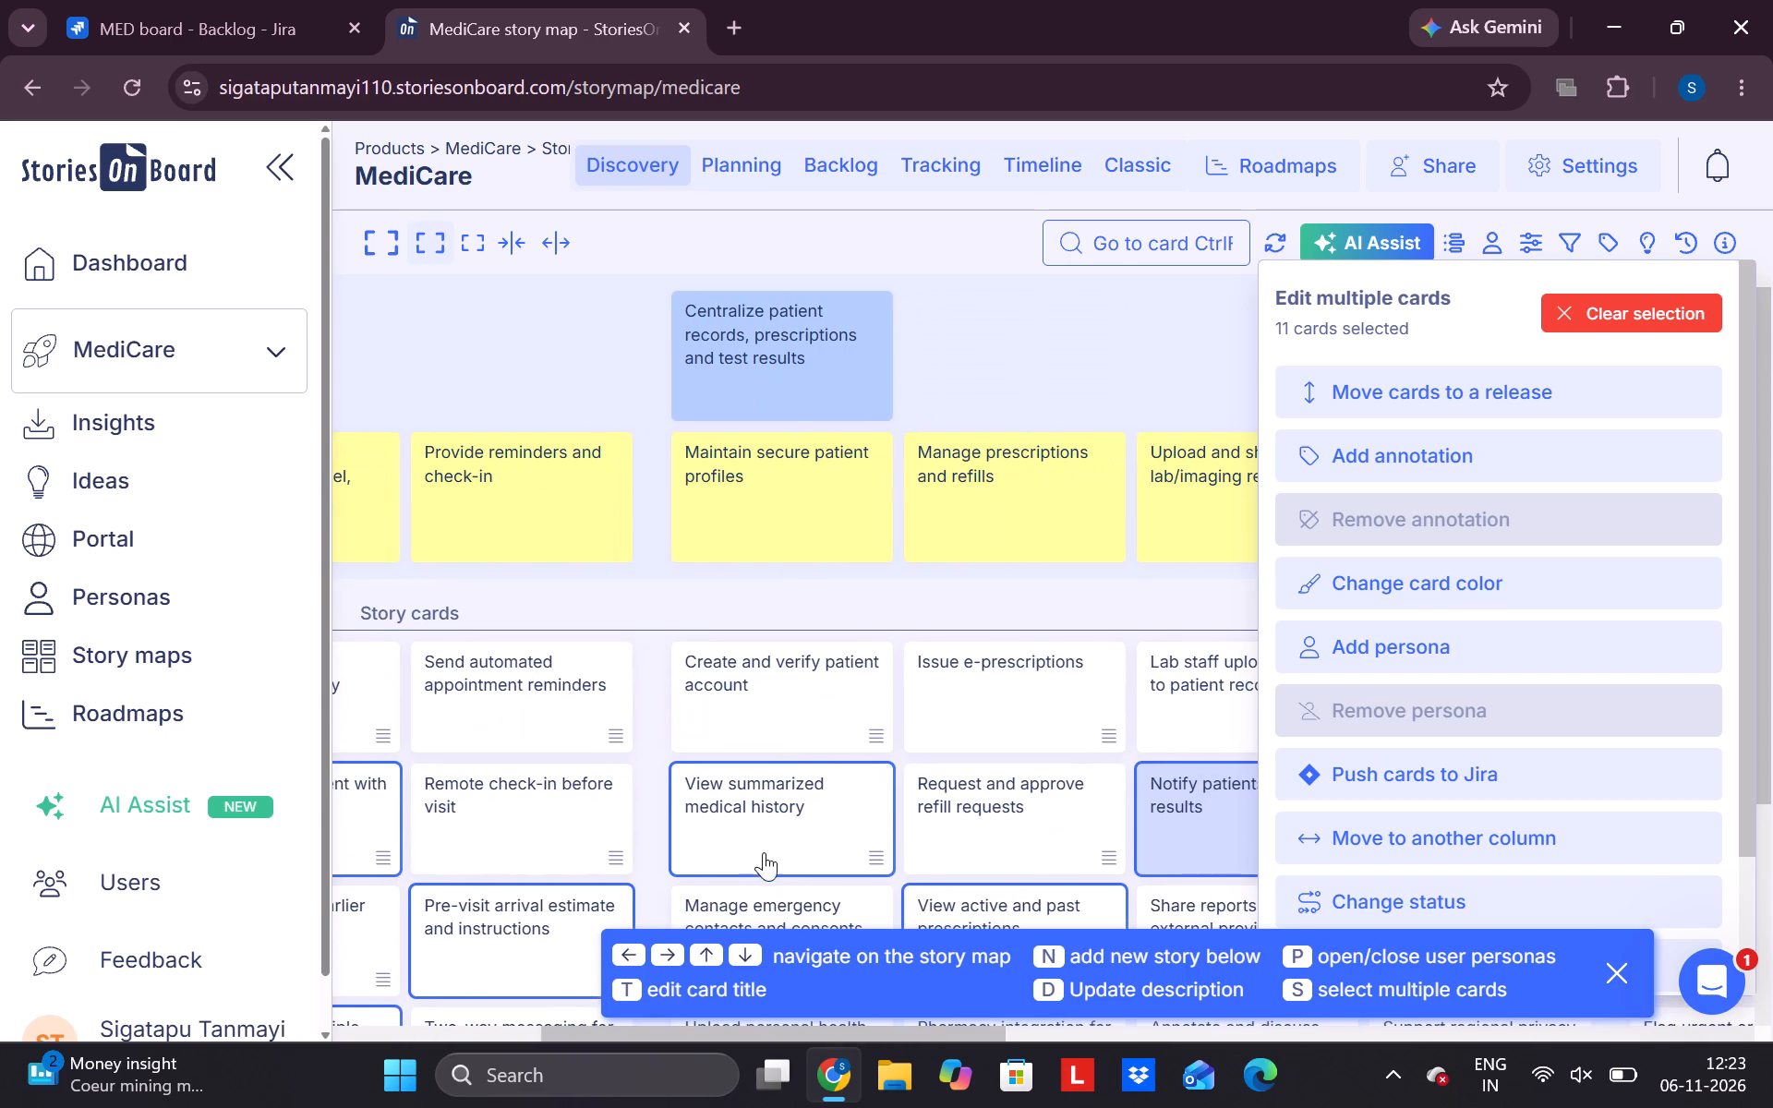
scroll(989, 773, "left", 2)
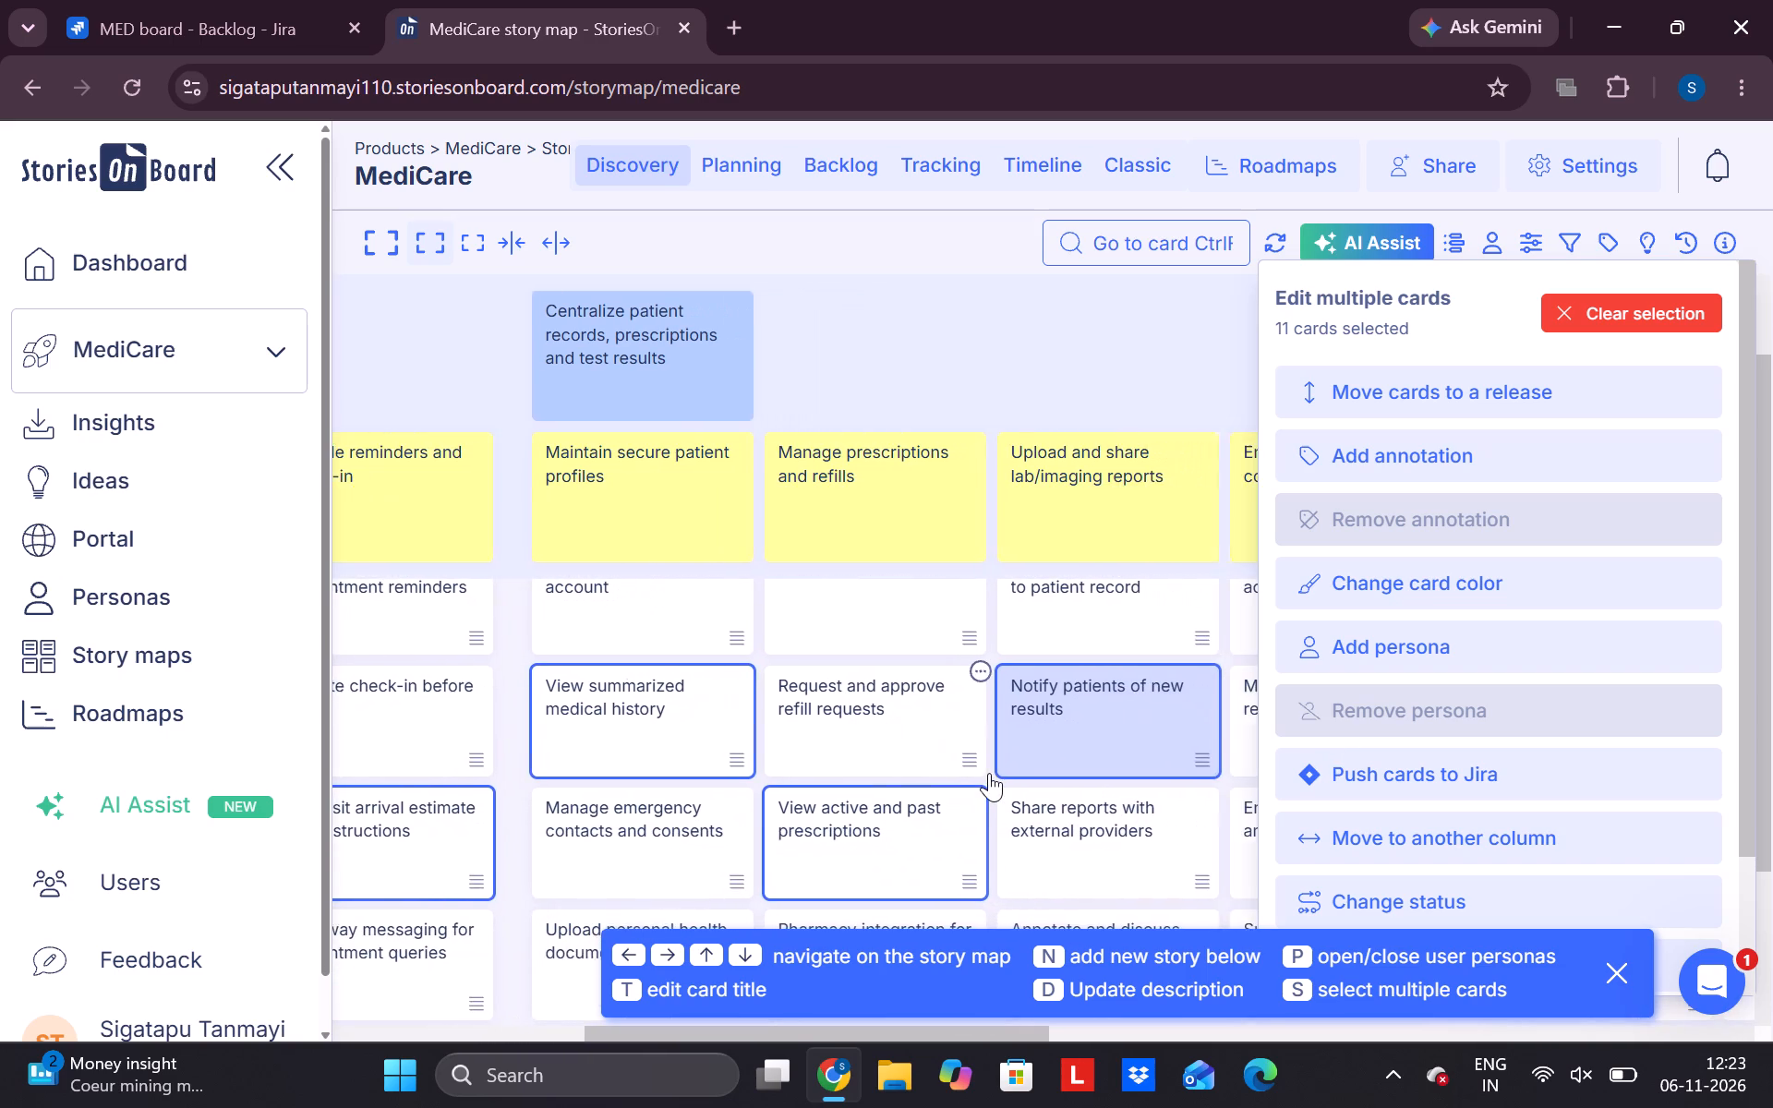
Add the cards "Implement role-based access controls" and "Lab staff upload results to patient record" to the multi-card selection.
scroll(989, 773, "left", 3)
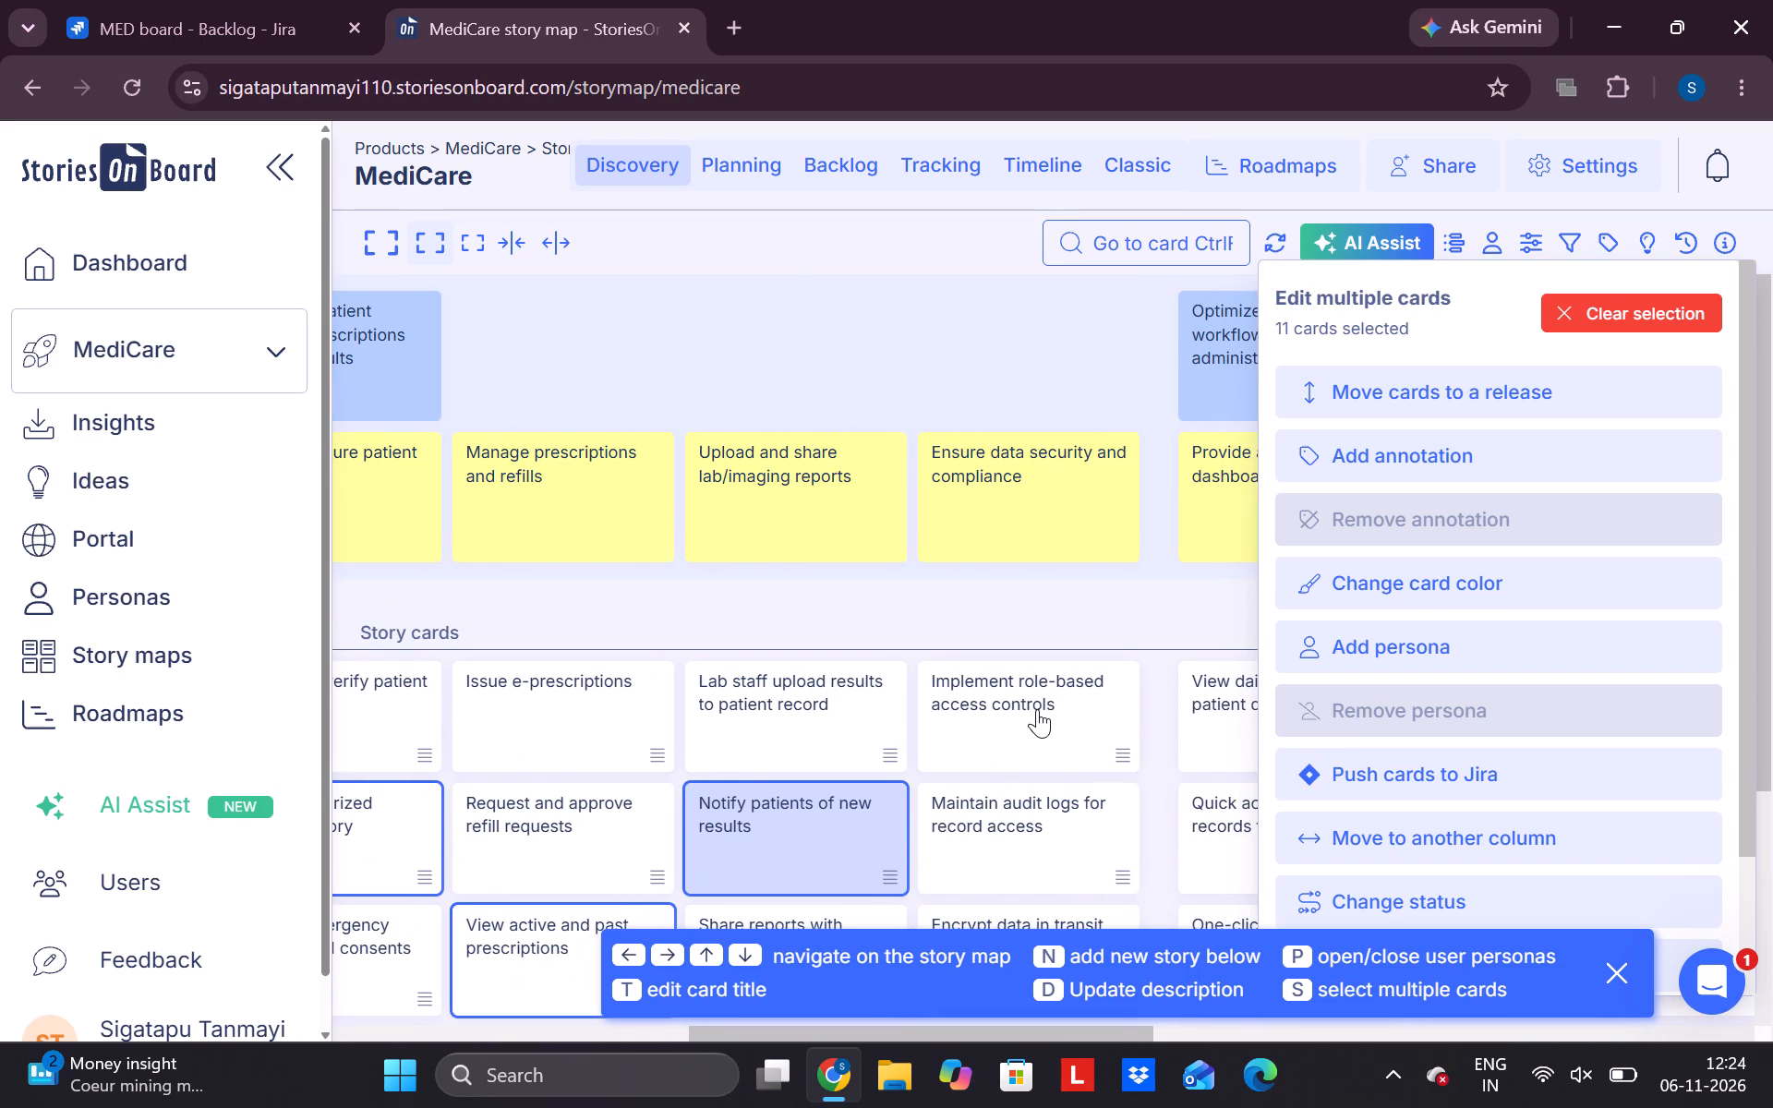
left_click(1038, 708)
key("s")
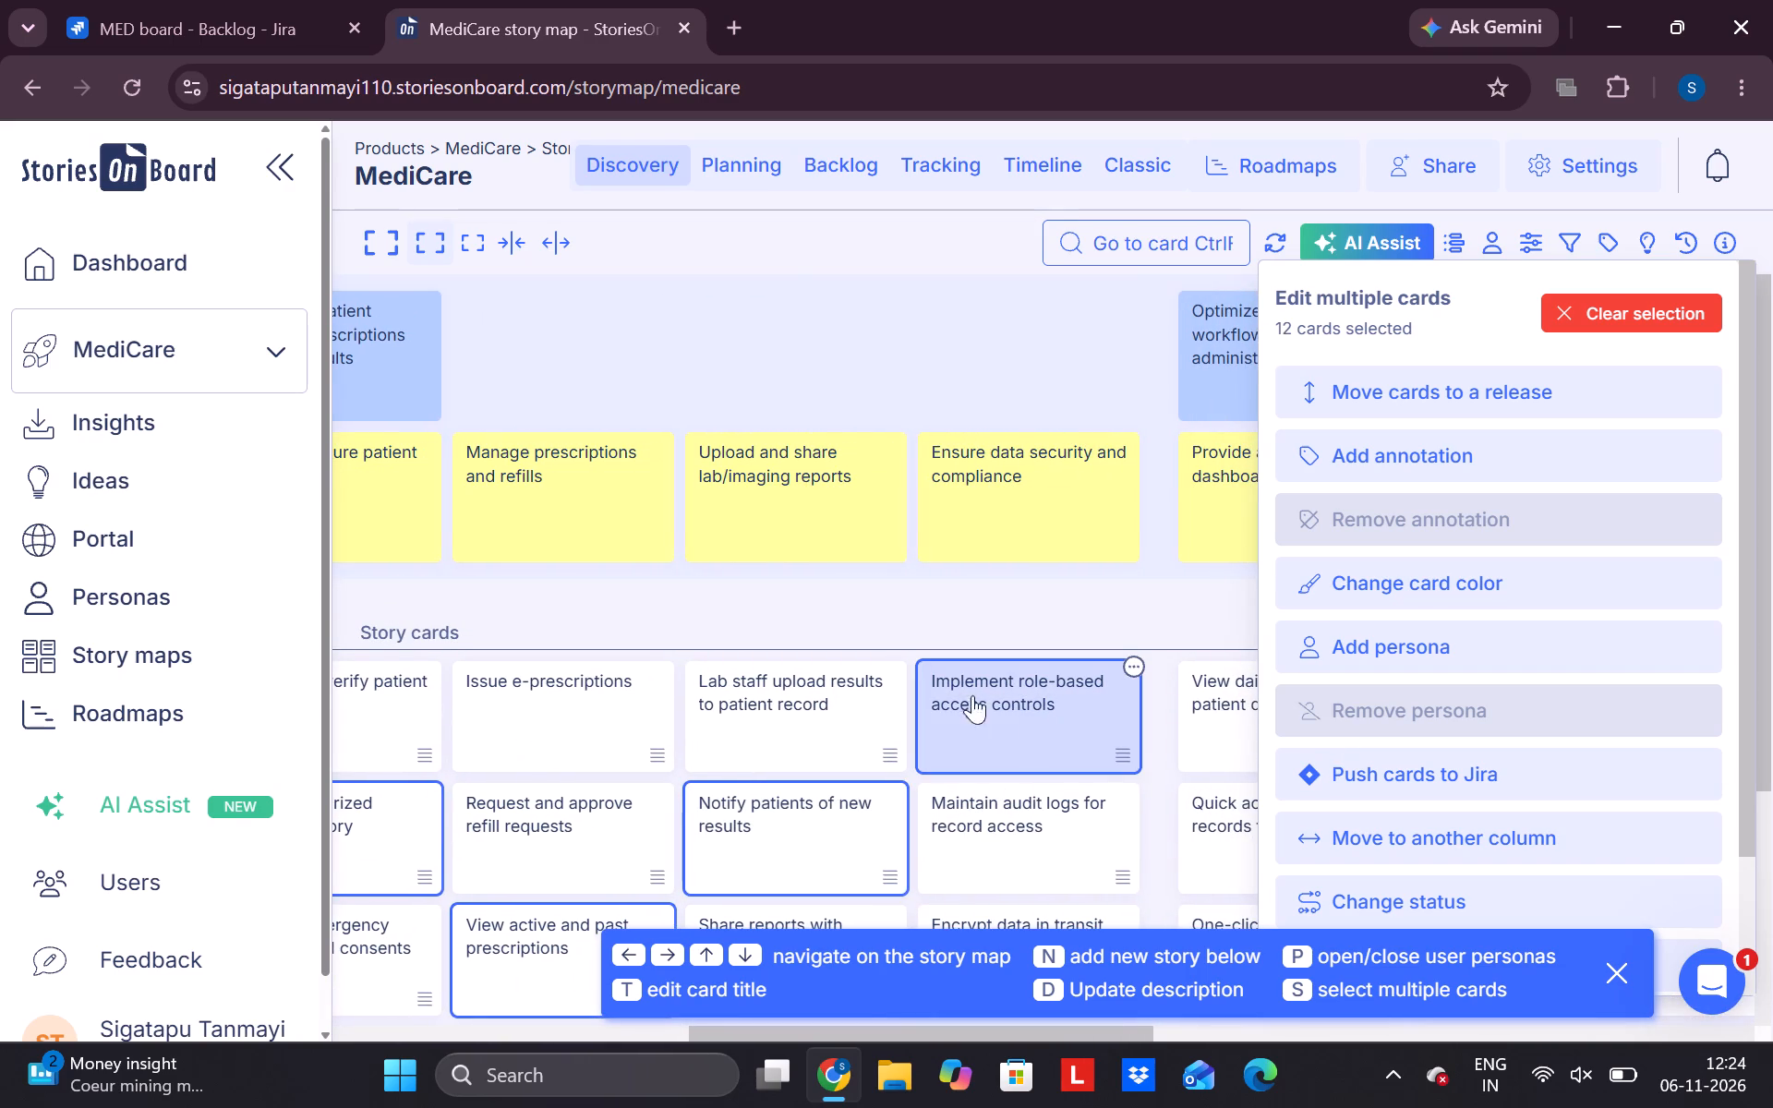
left_click(724, 692)
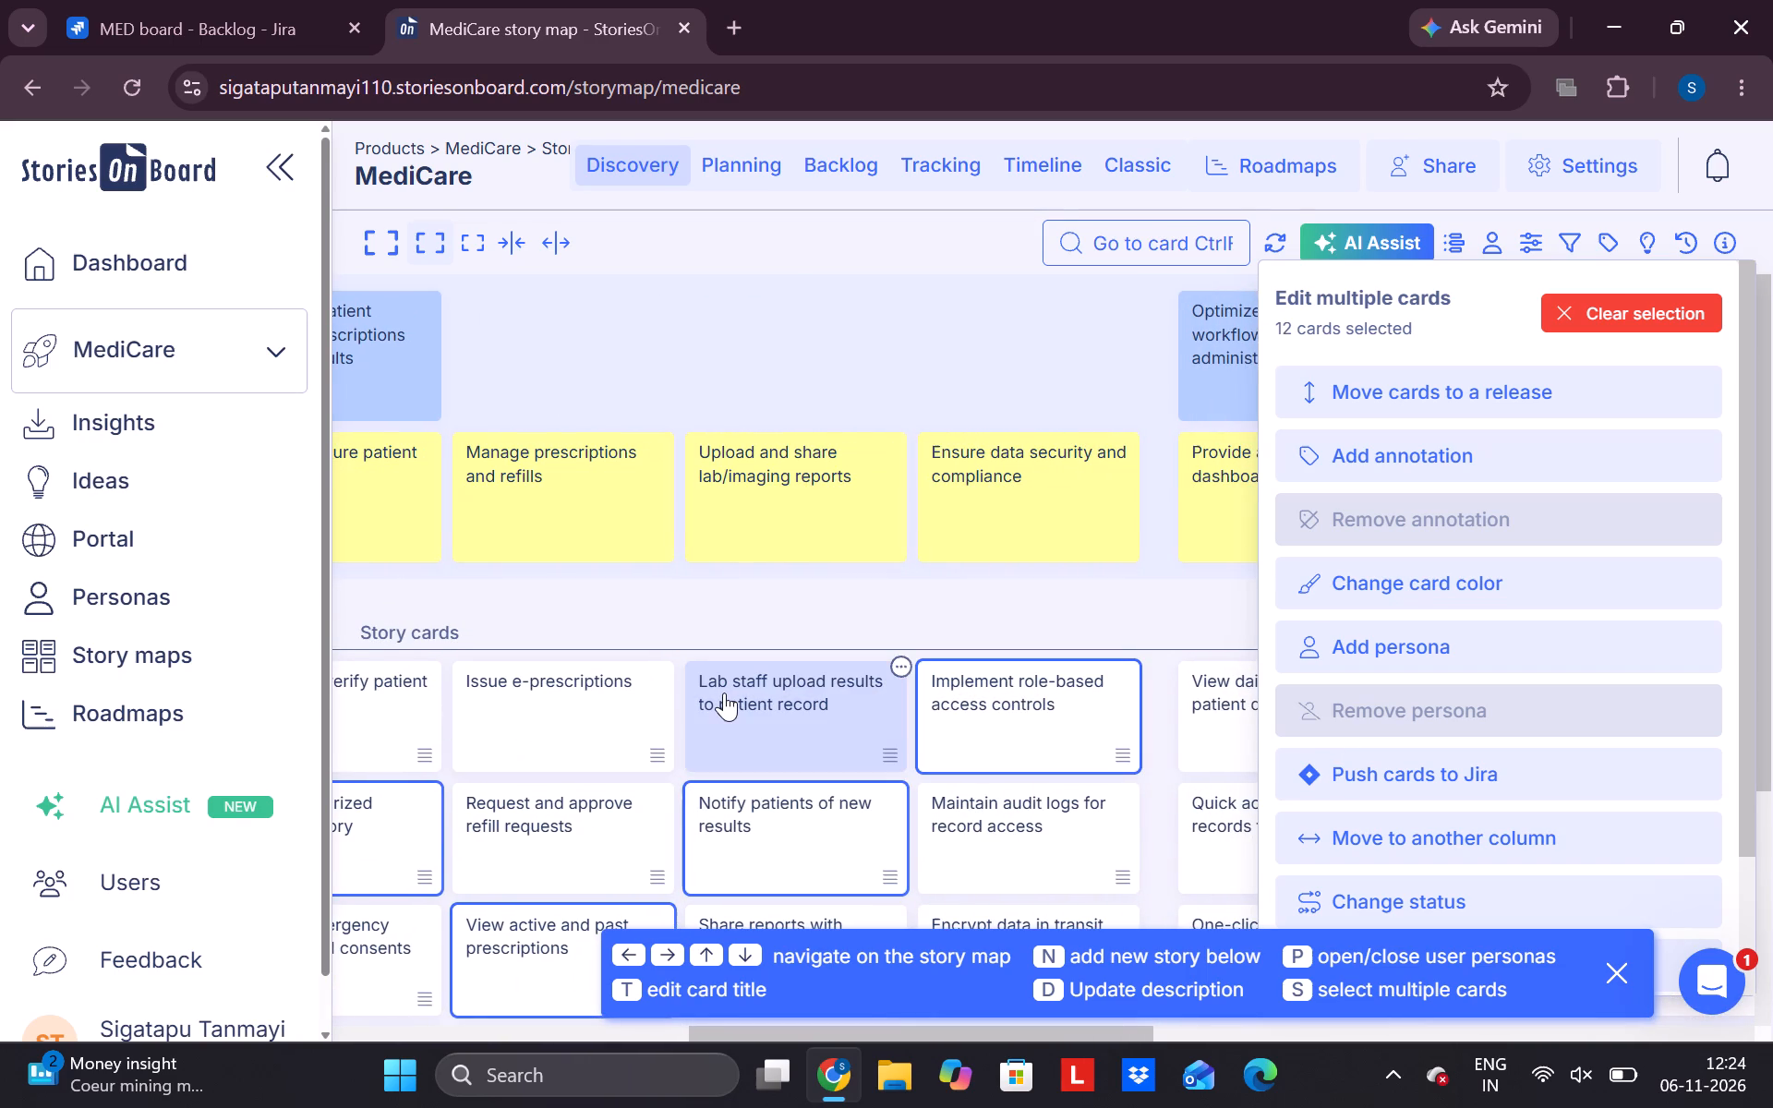
key("s")
Add the cards "Issue e-prescriptions", "Request and approve refill requests" and "Create and verify patient account" to the multi-card selection.
left_click(553, 705)
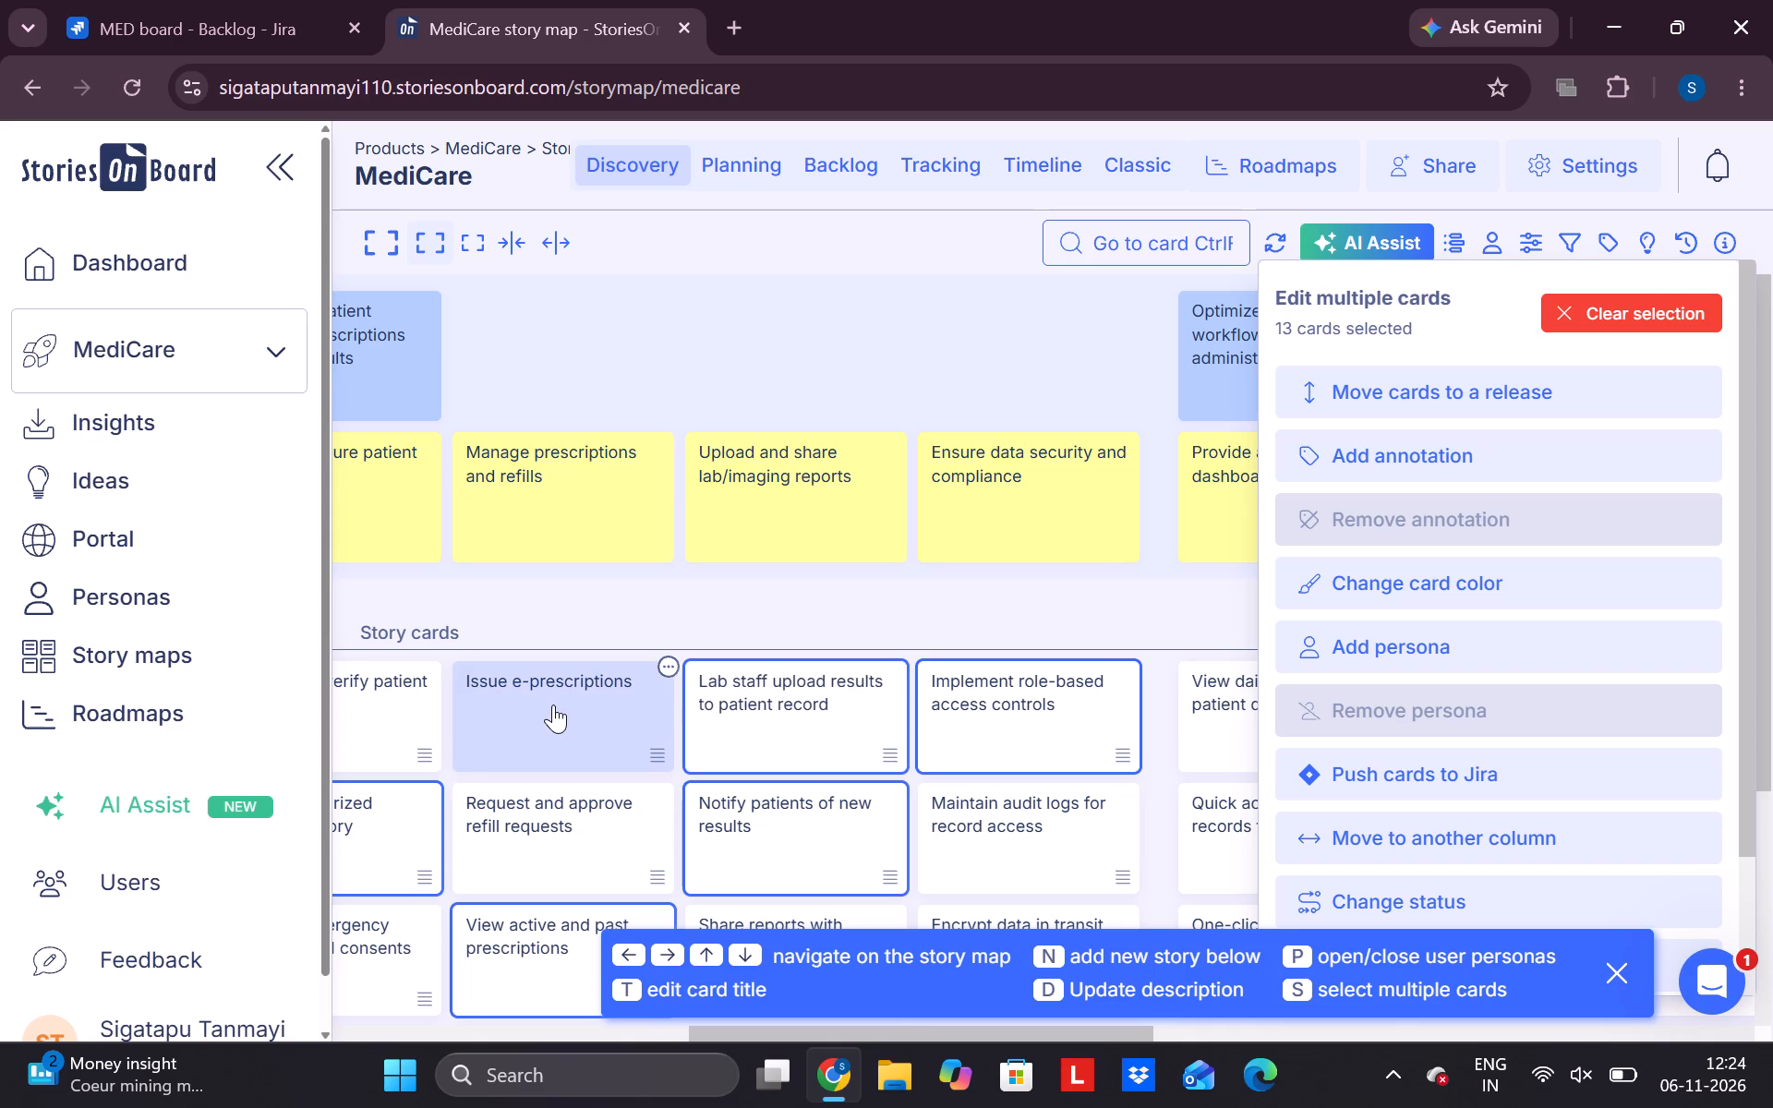
key("s")
left_click(561, 845)
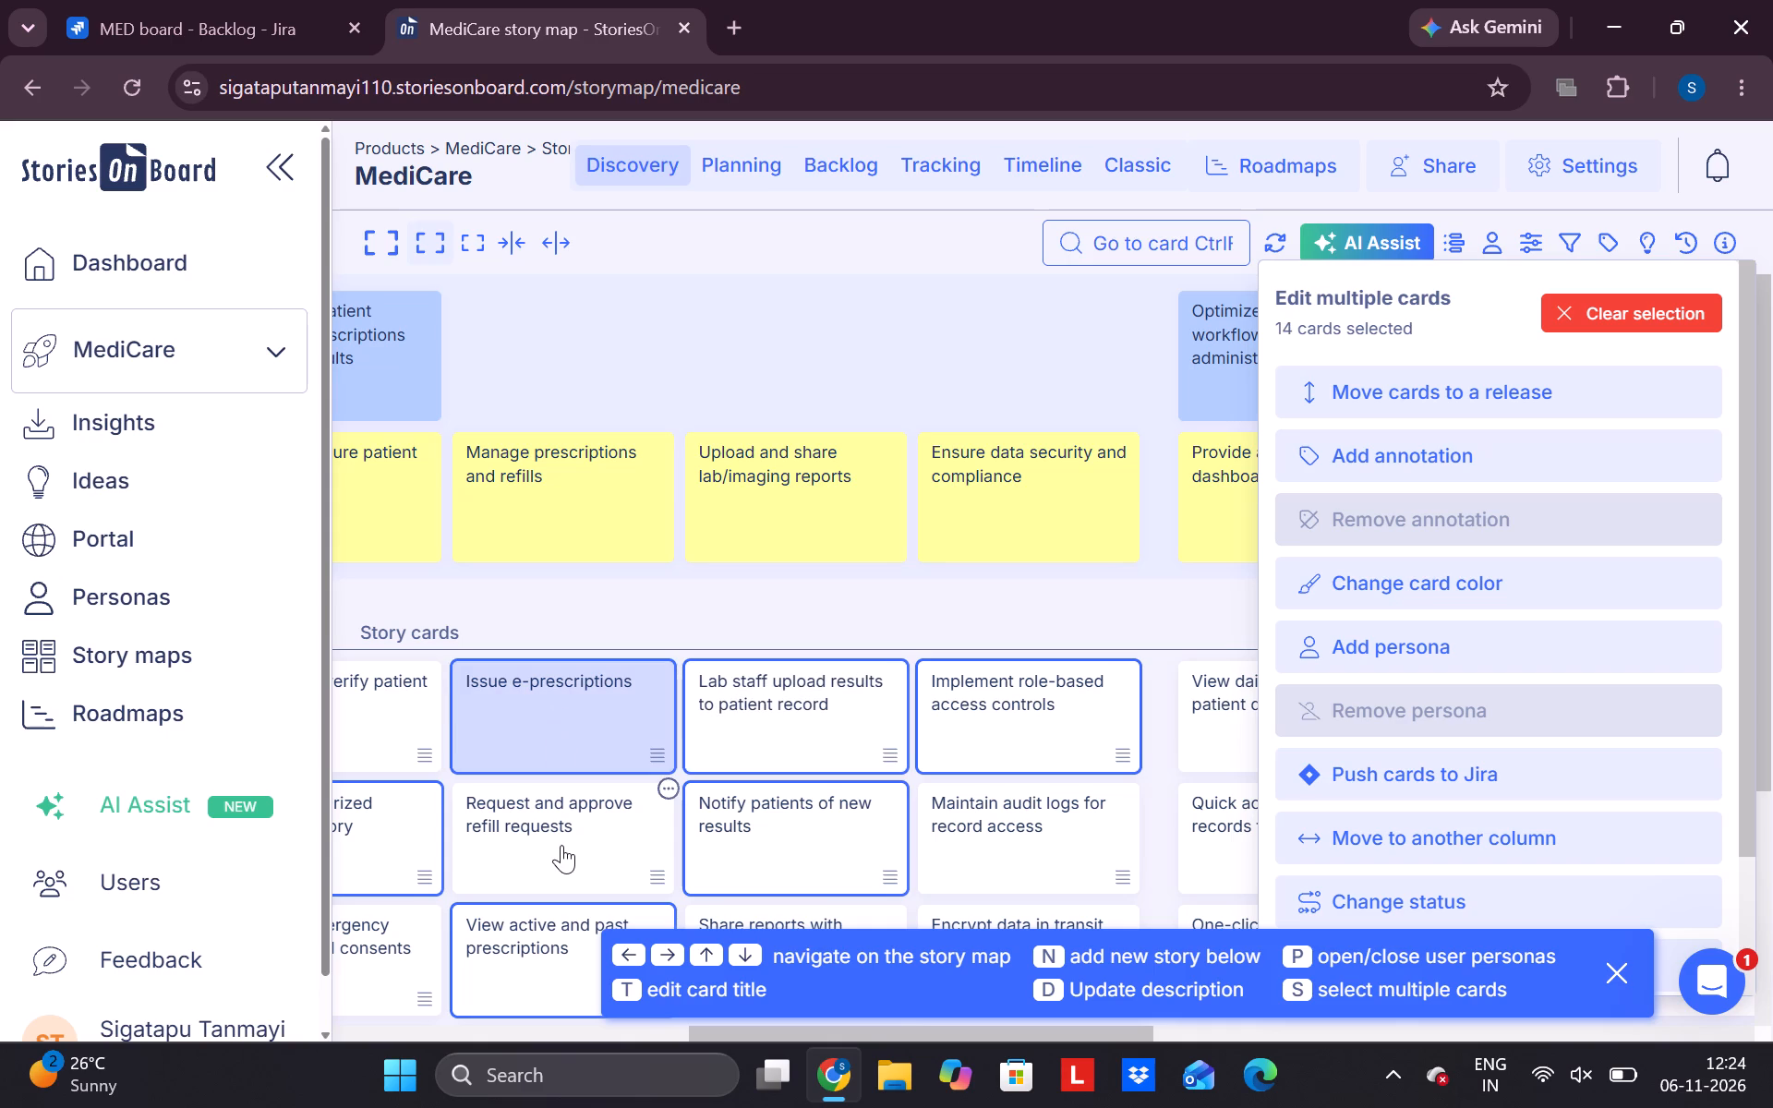
key("s")
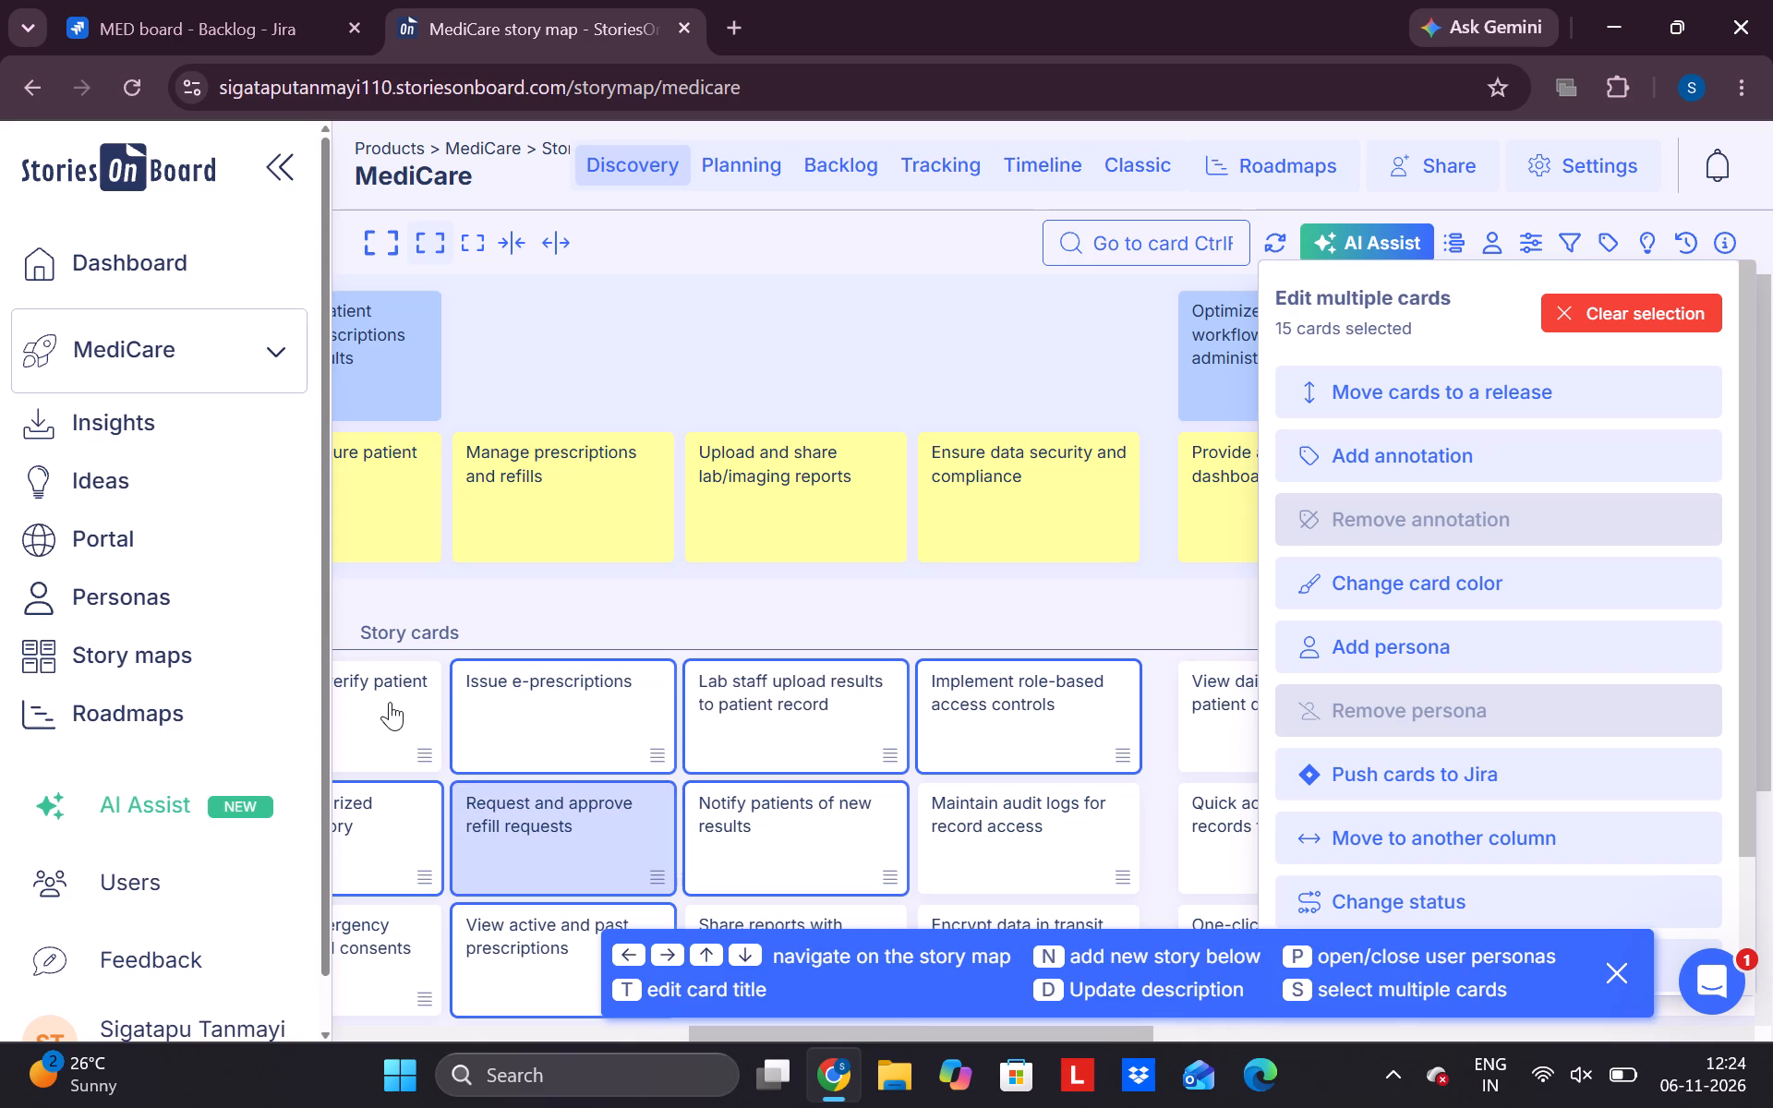
left_click(390, 702)
key("s")
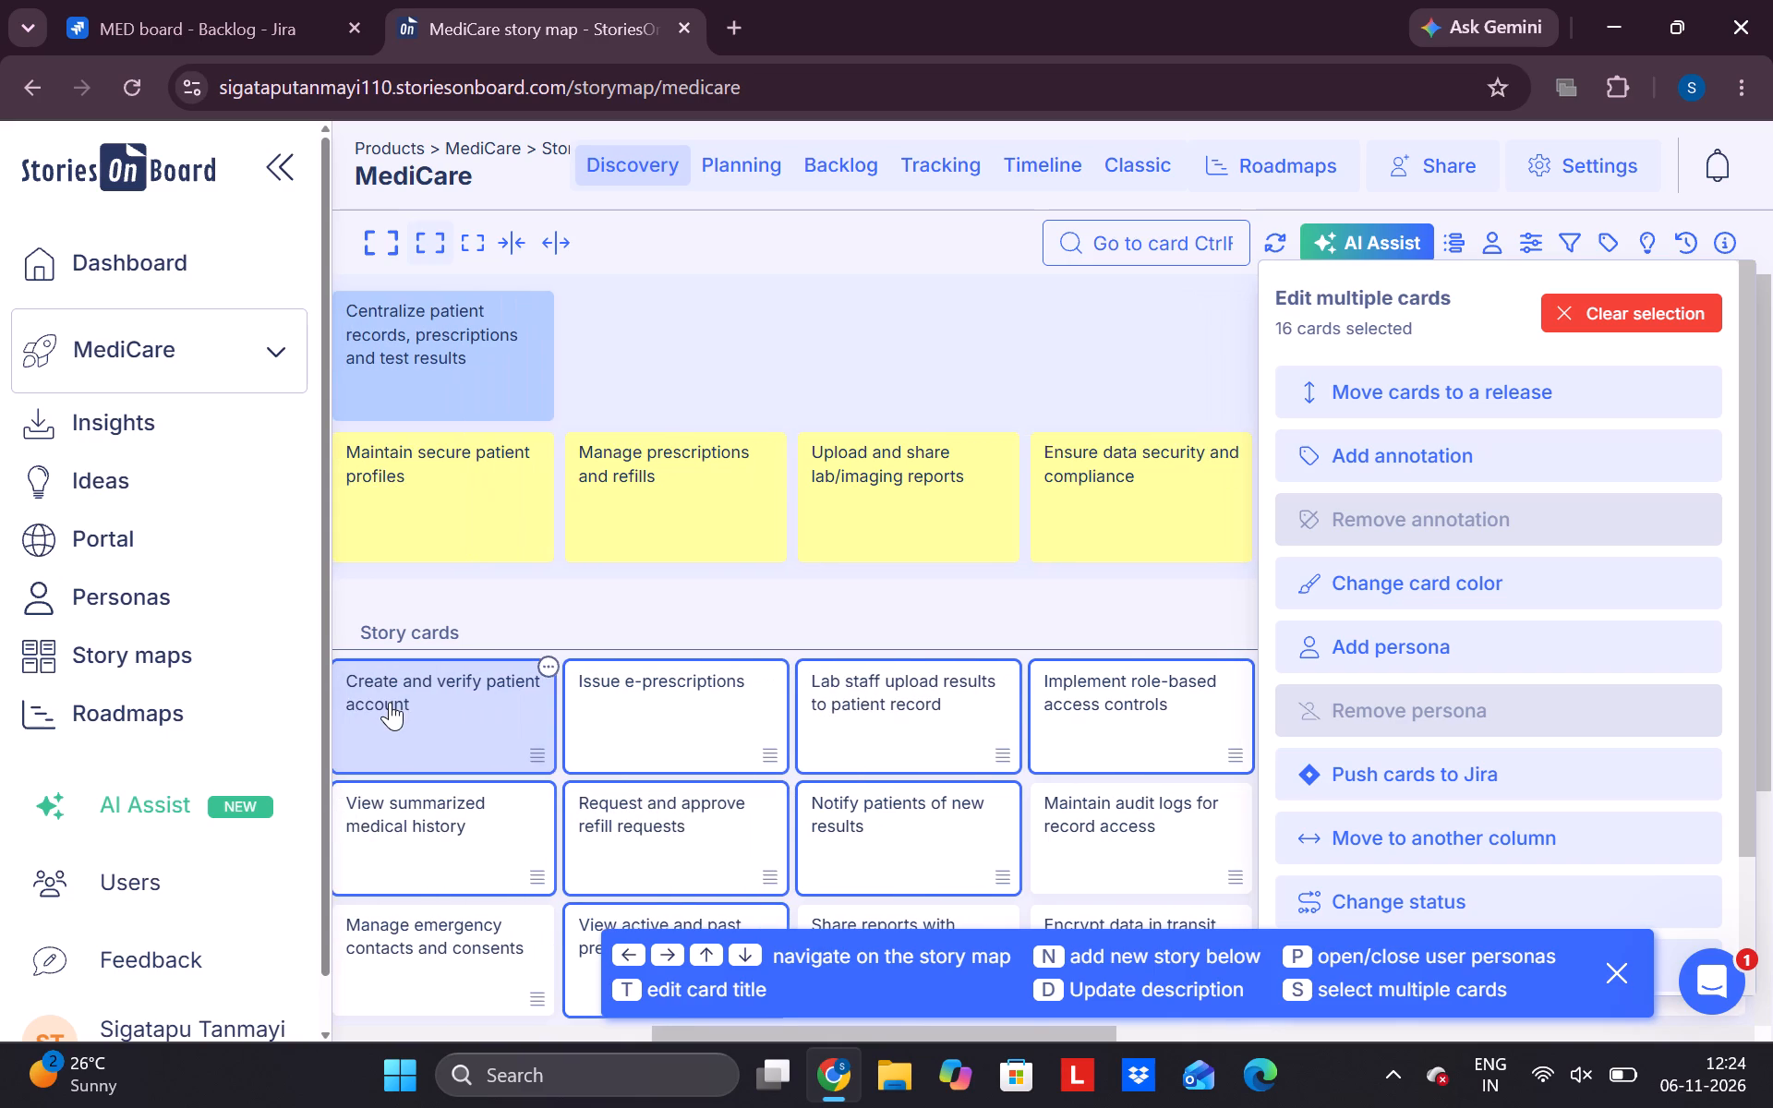
Push all the selected story cards to Jira.
left_click(1399, 768)
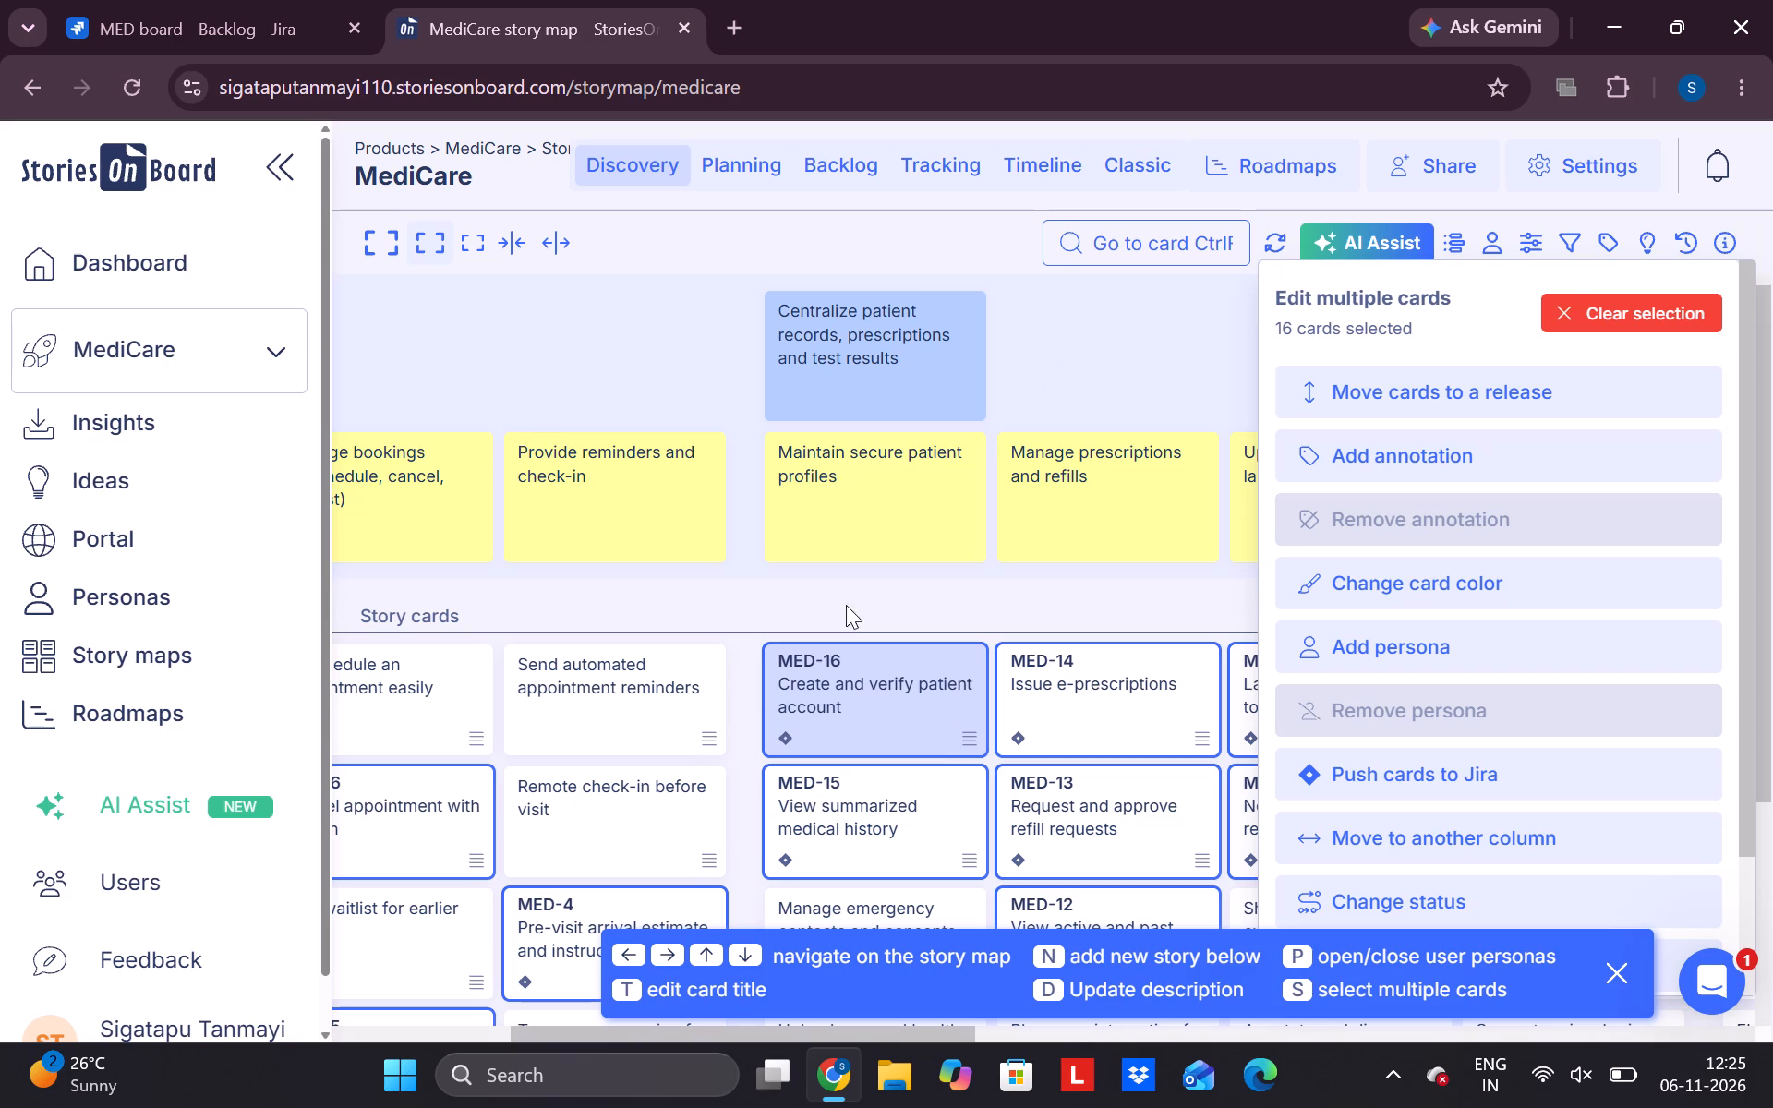
scroll(663, 363, "down", 1)
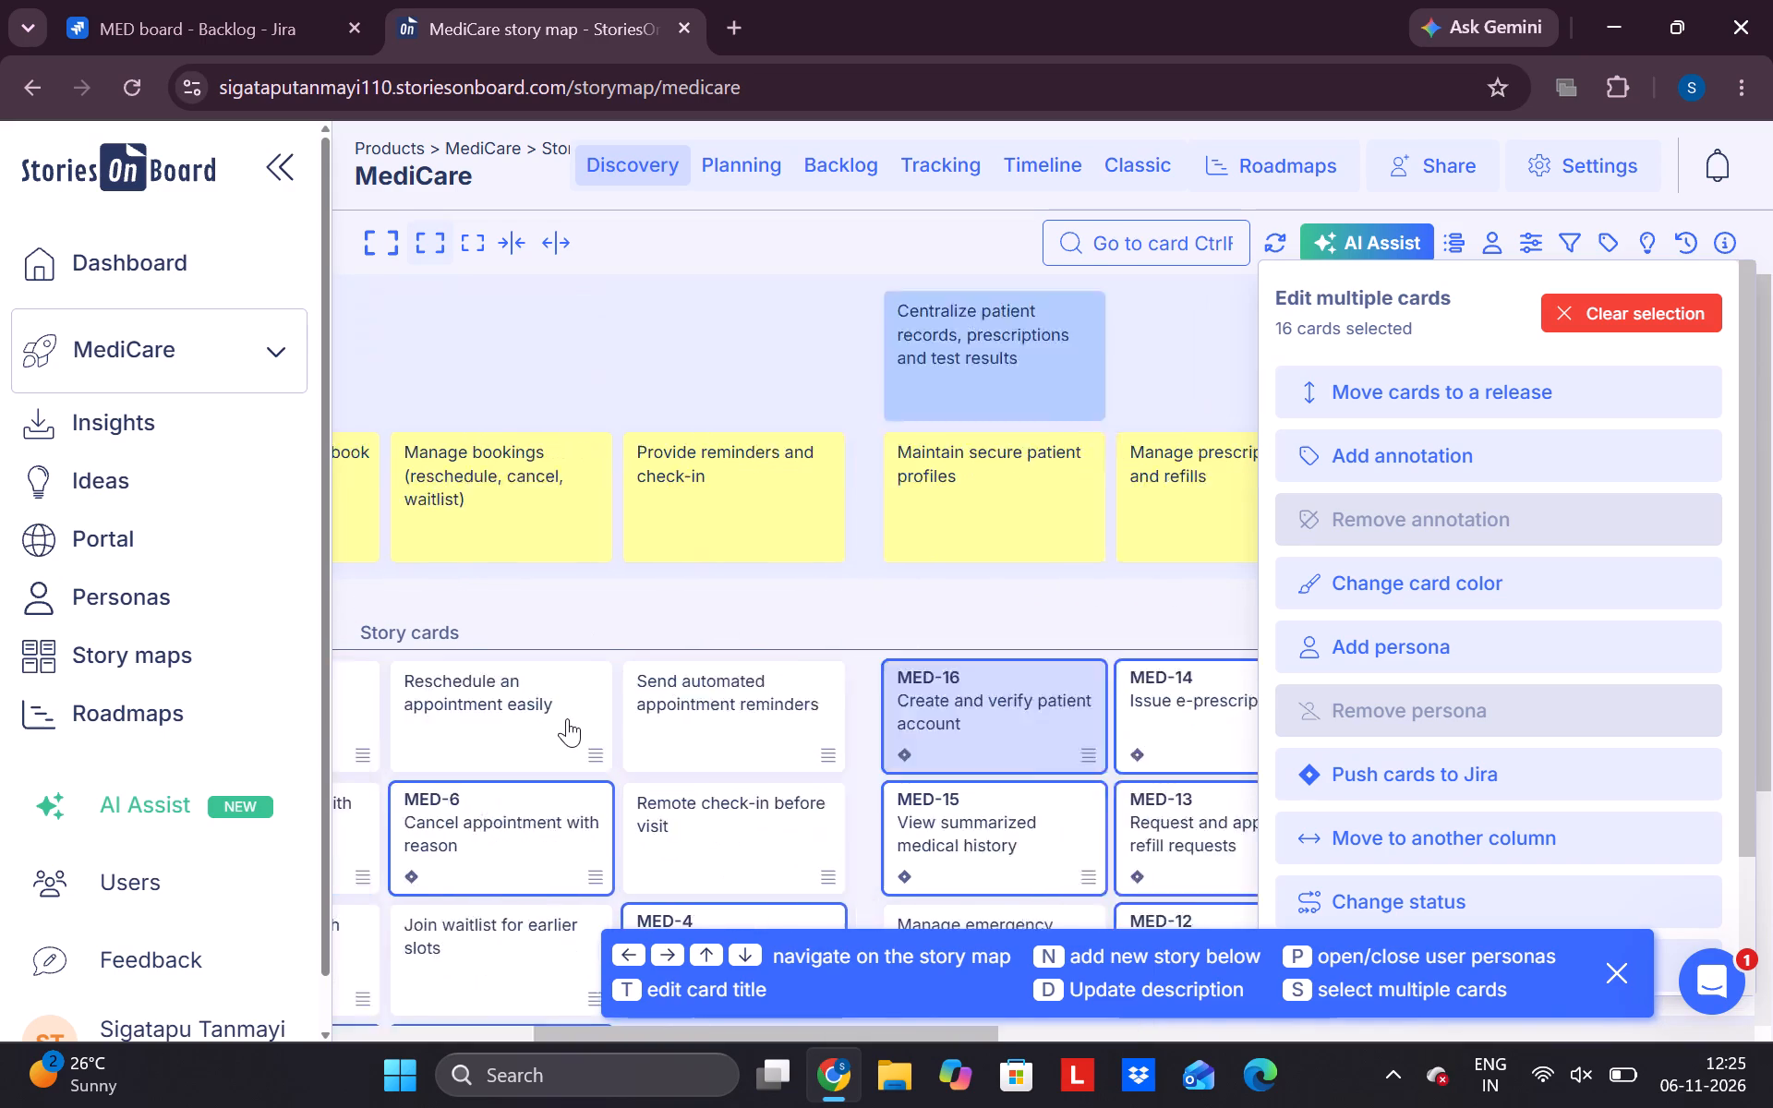
Switch to the MED board backlog in Jira and move MED-1 "View provider profiles with availability" into MED Sprint 1.
left_click(287, 0)
scroll(337, 247, "up", 3)
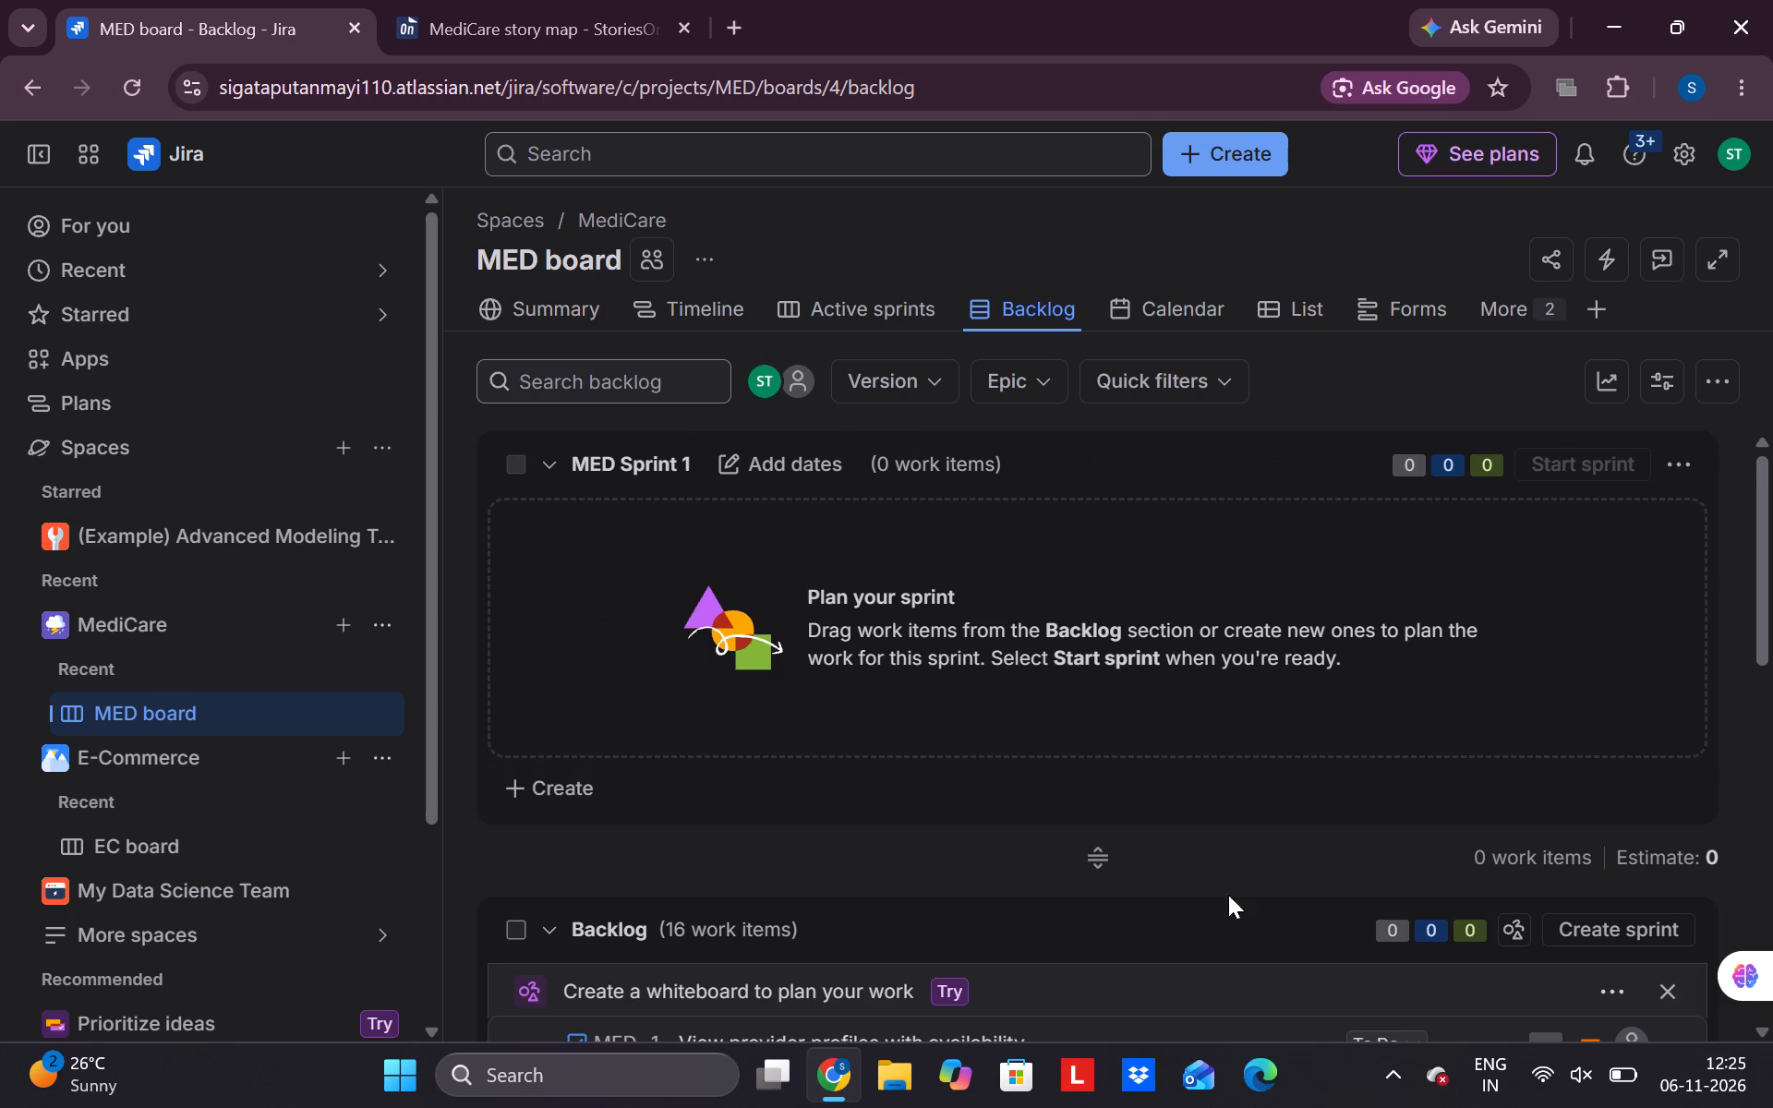
scroll(892, 893, "down", 7)
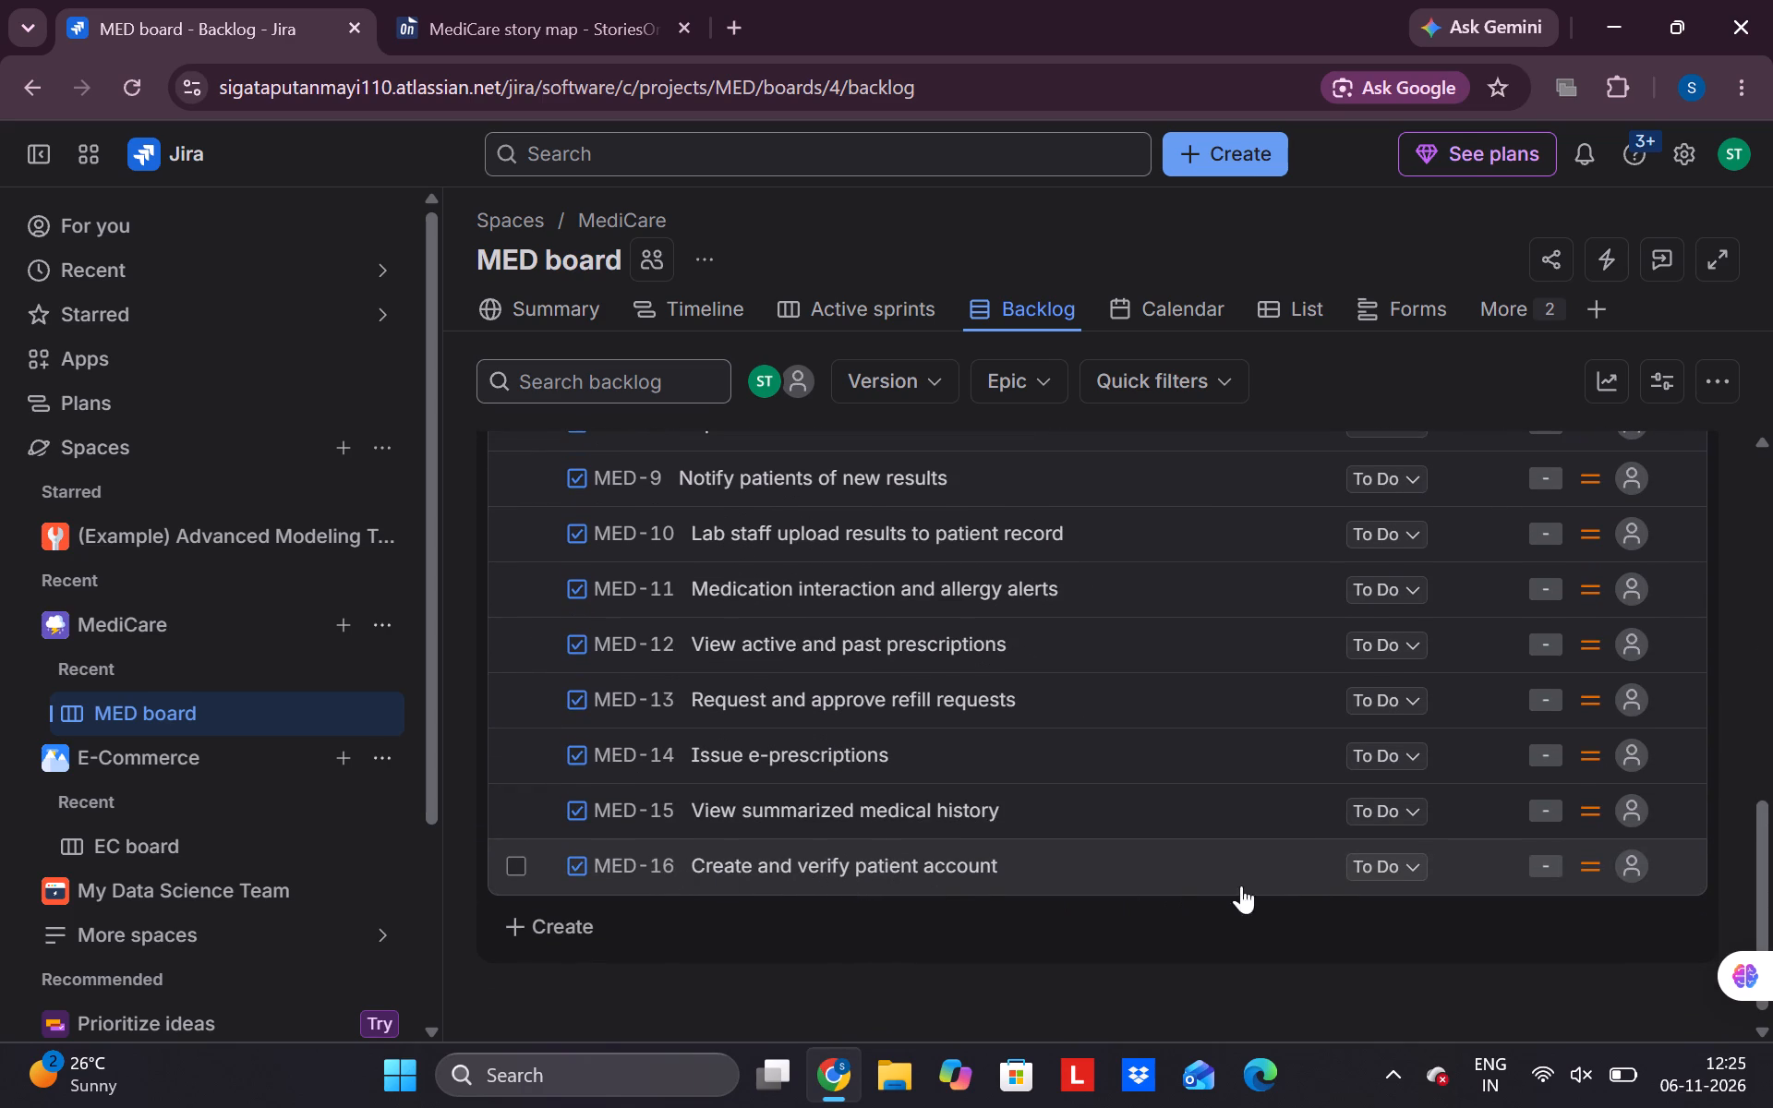
scroll(1121, 654, "up", 6)
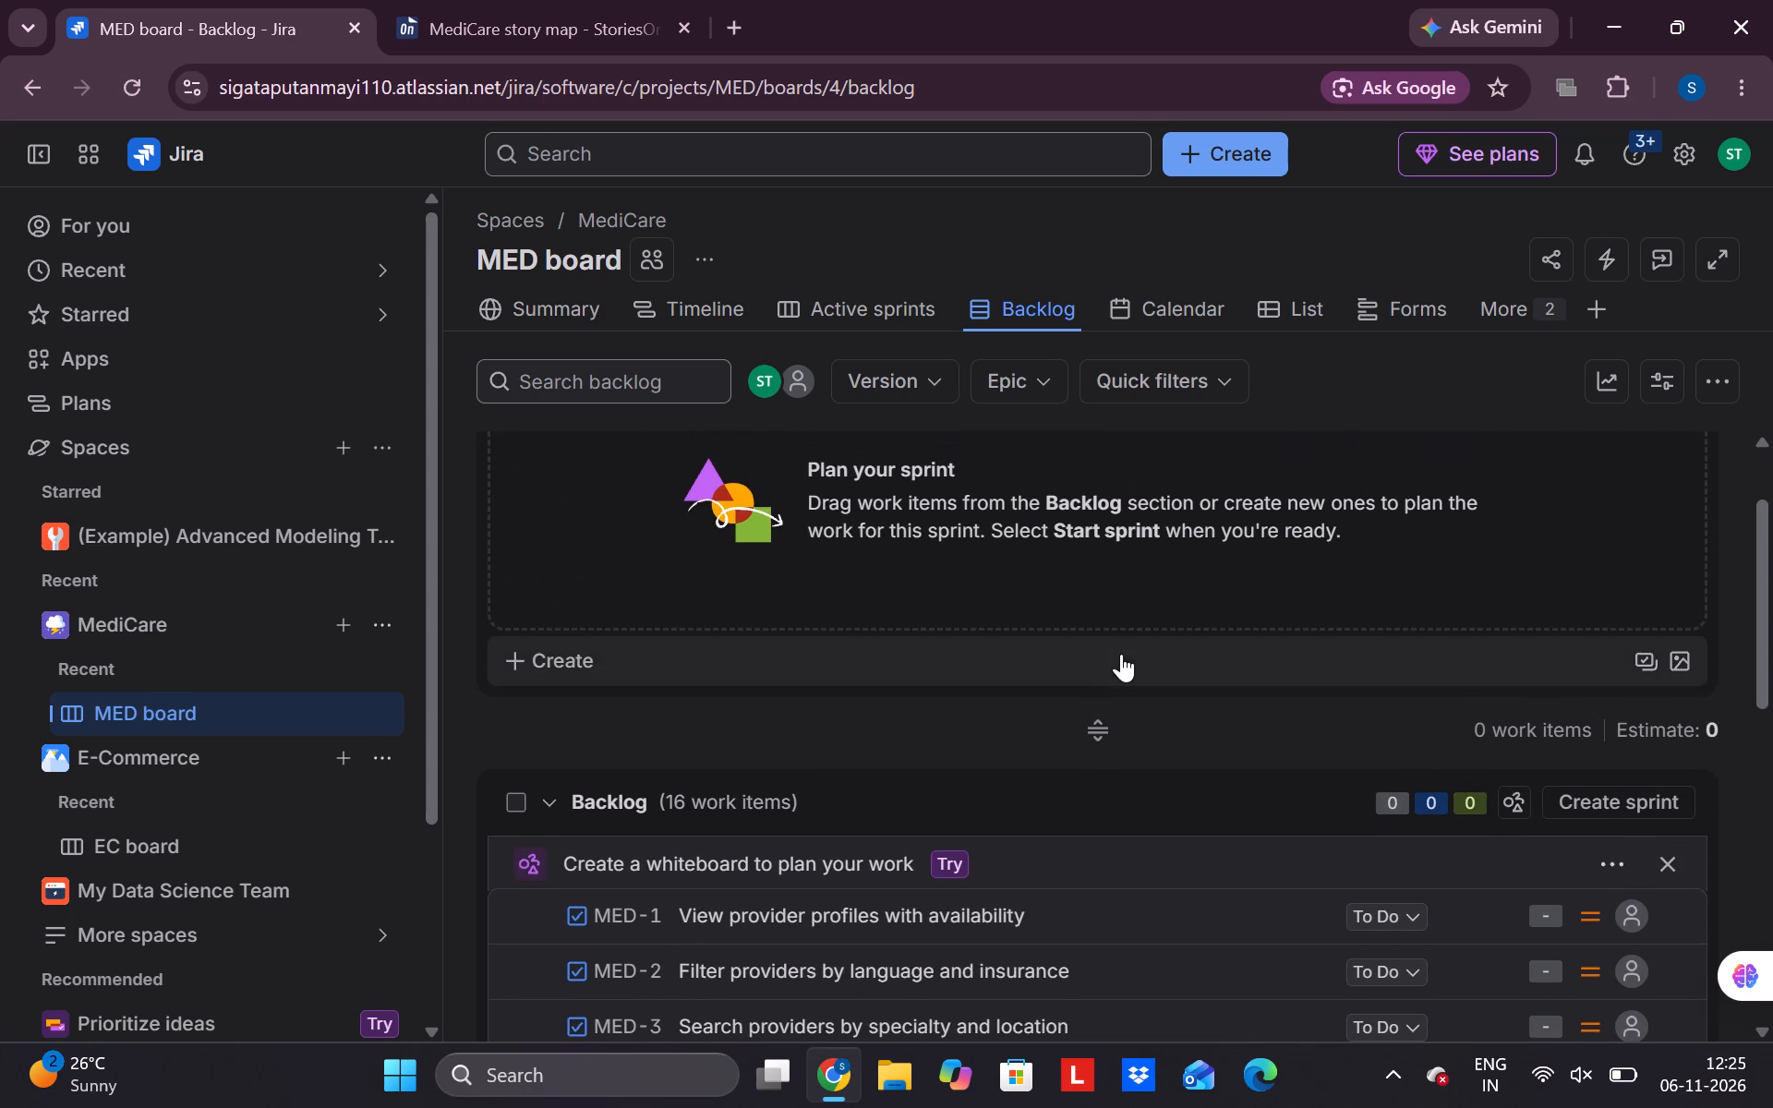
scroll(1121, 654, "down", 1)
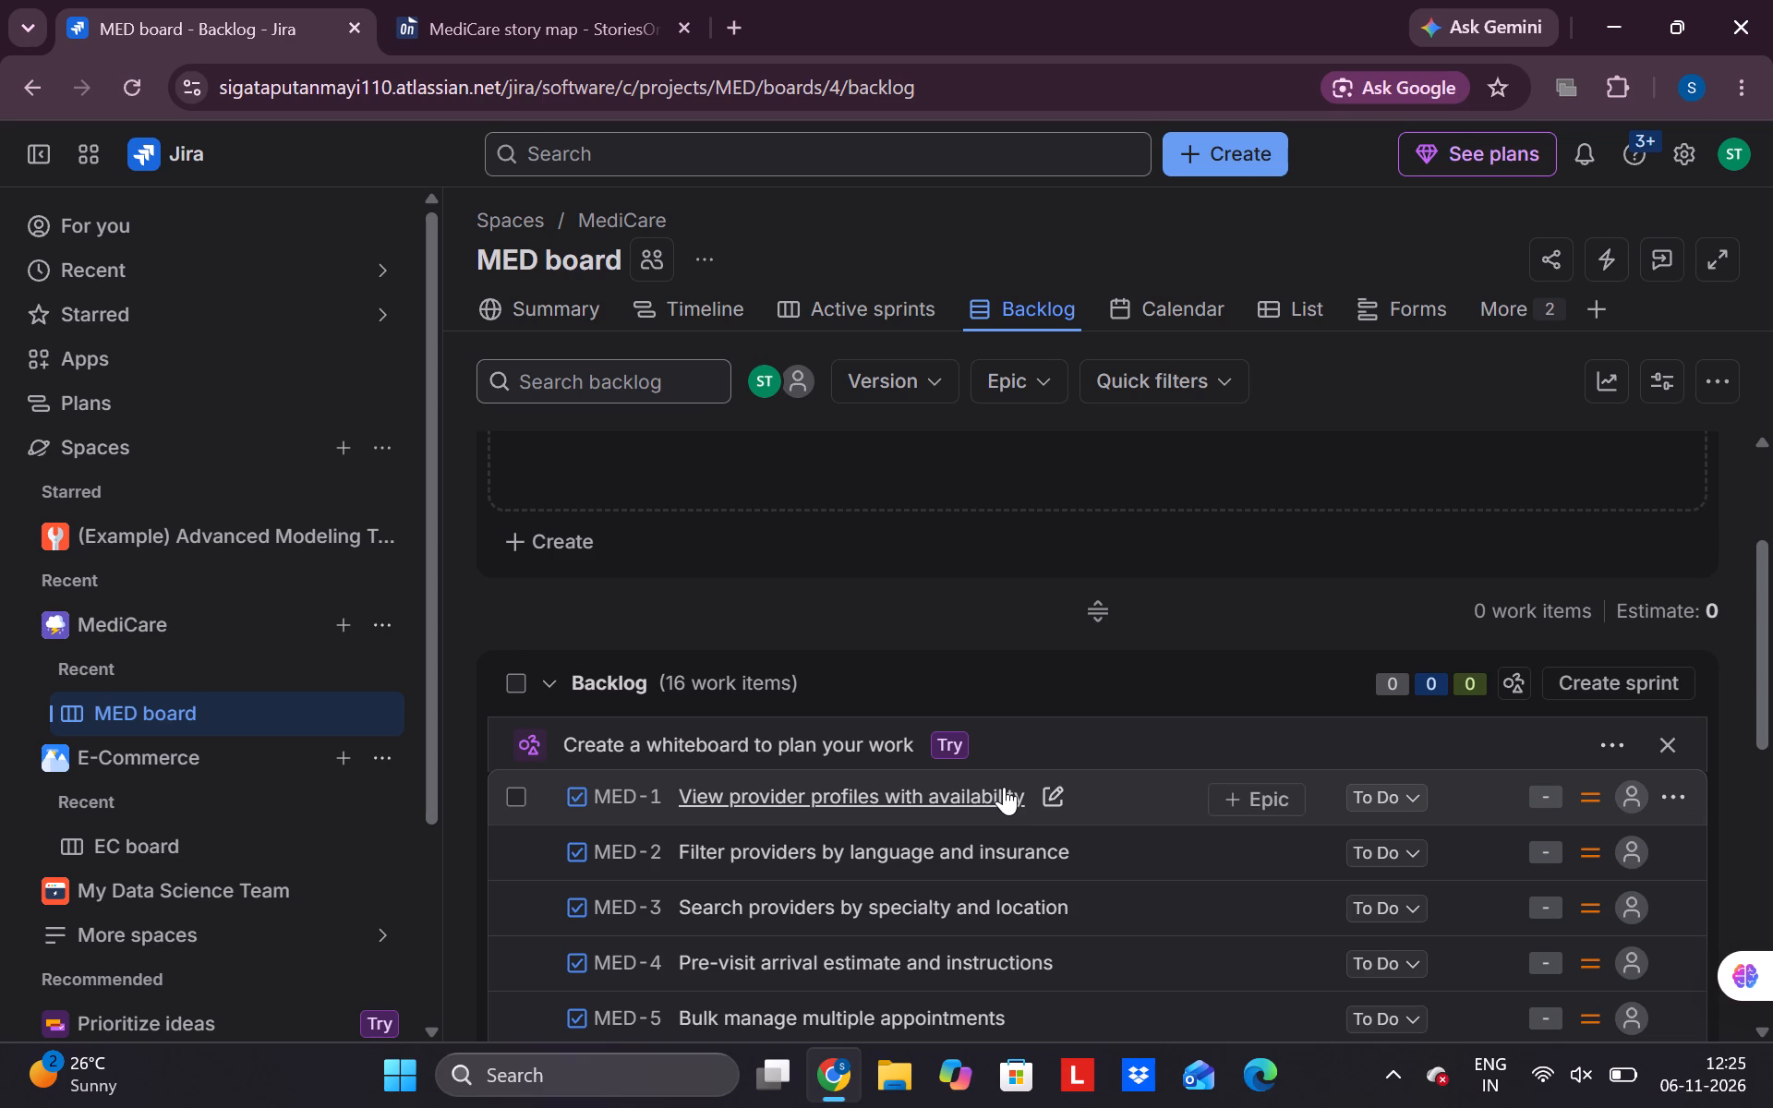
left_click_drag(1004, 787, 935, 424)
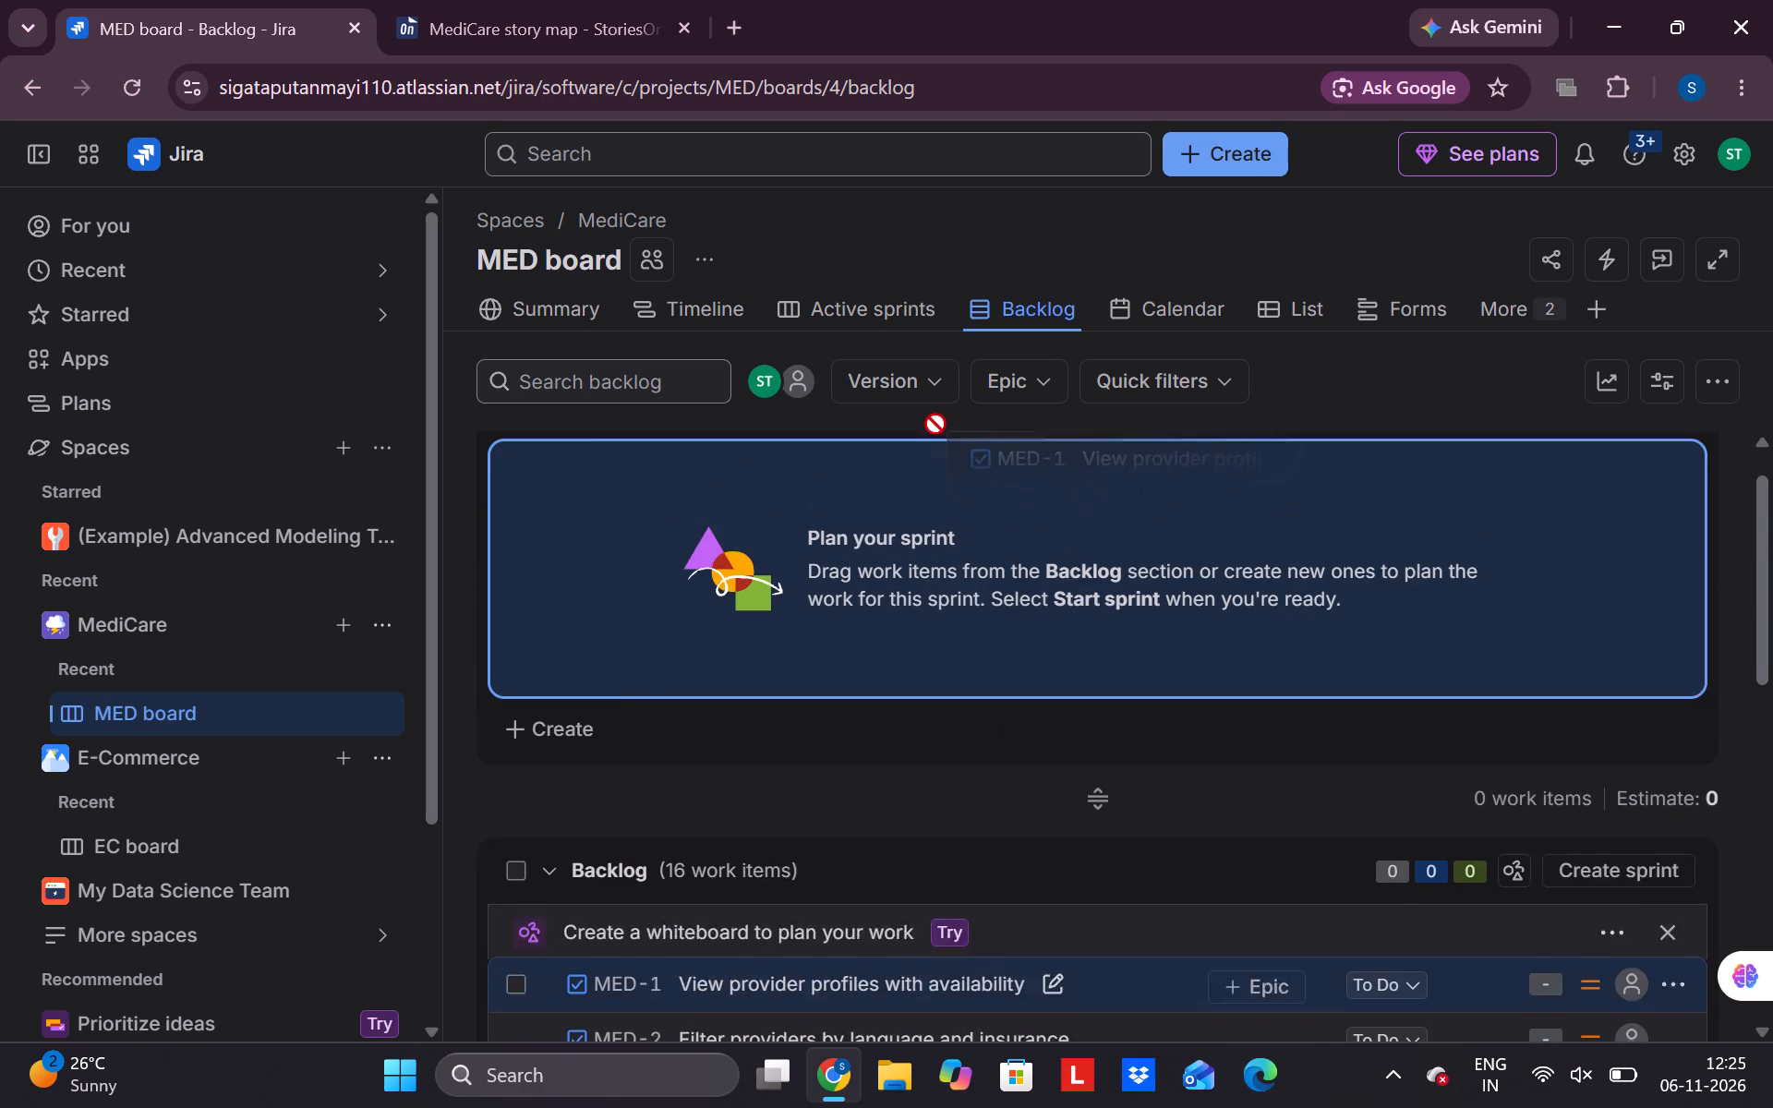
left_click_drag(935, 424, 935, 478)
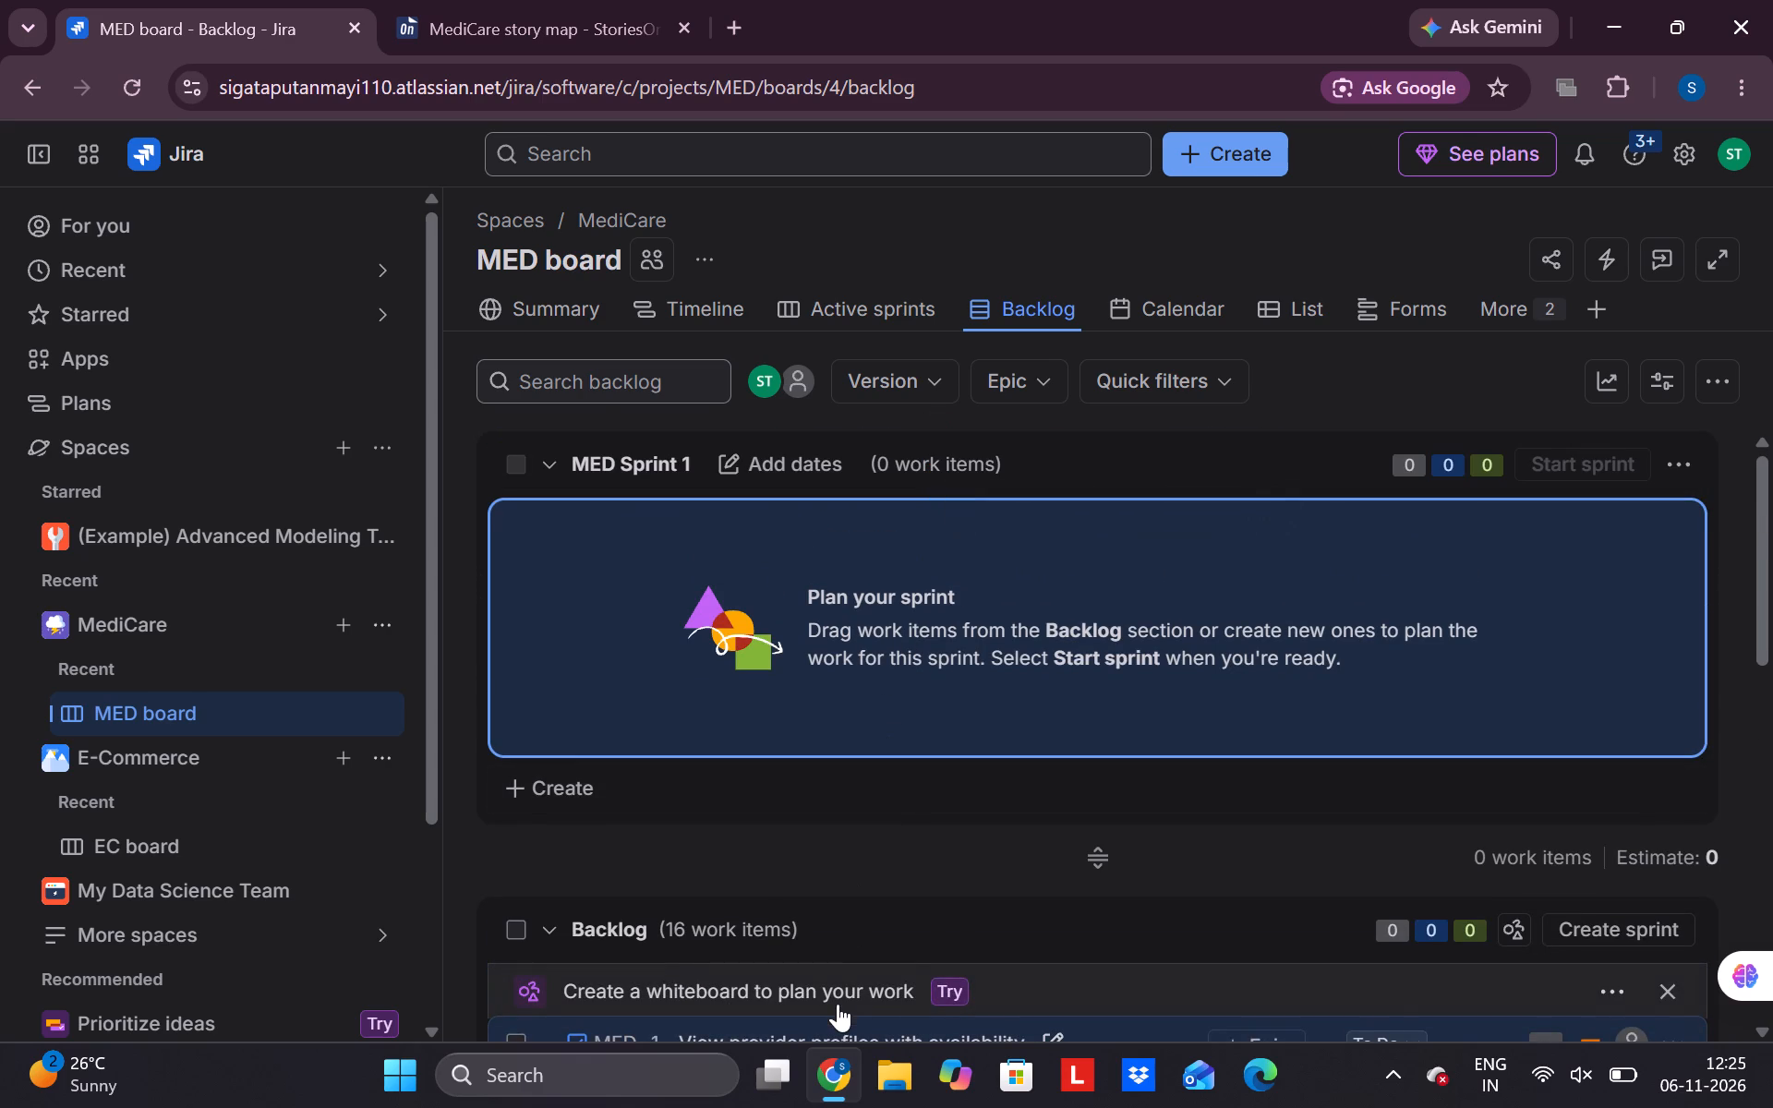
scroll(838, 1004, "down", 1)
left_click_drag(869, 918, 873, 849)
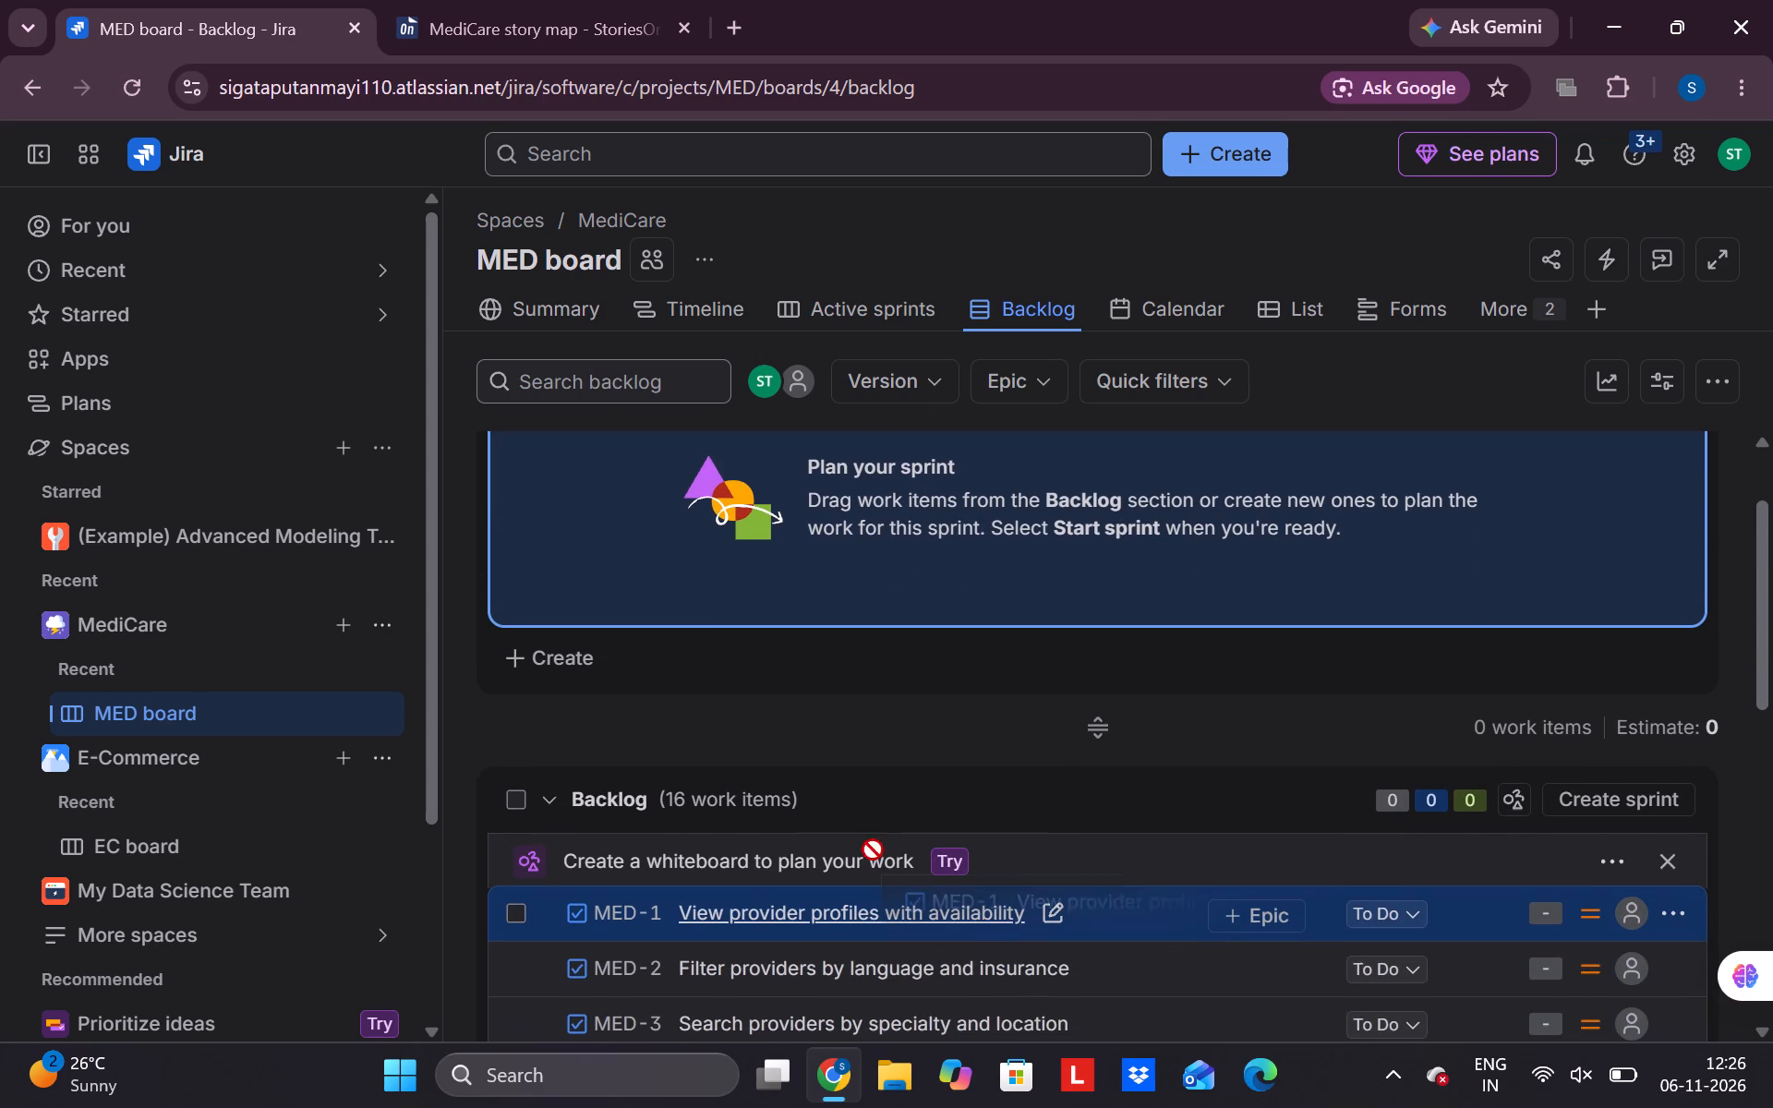
left_click_drag(873, 849, 772, 522)
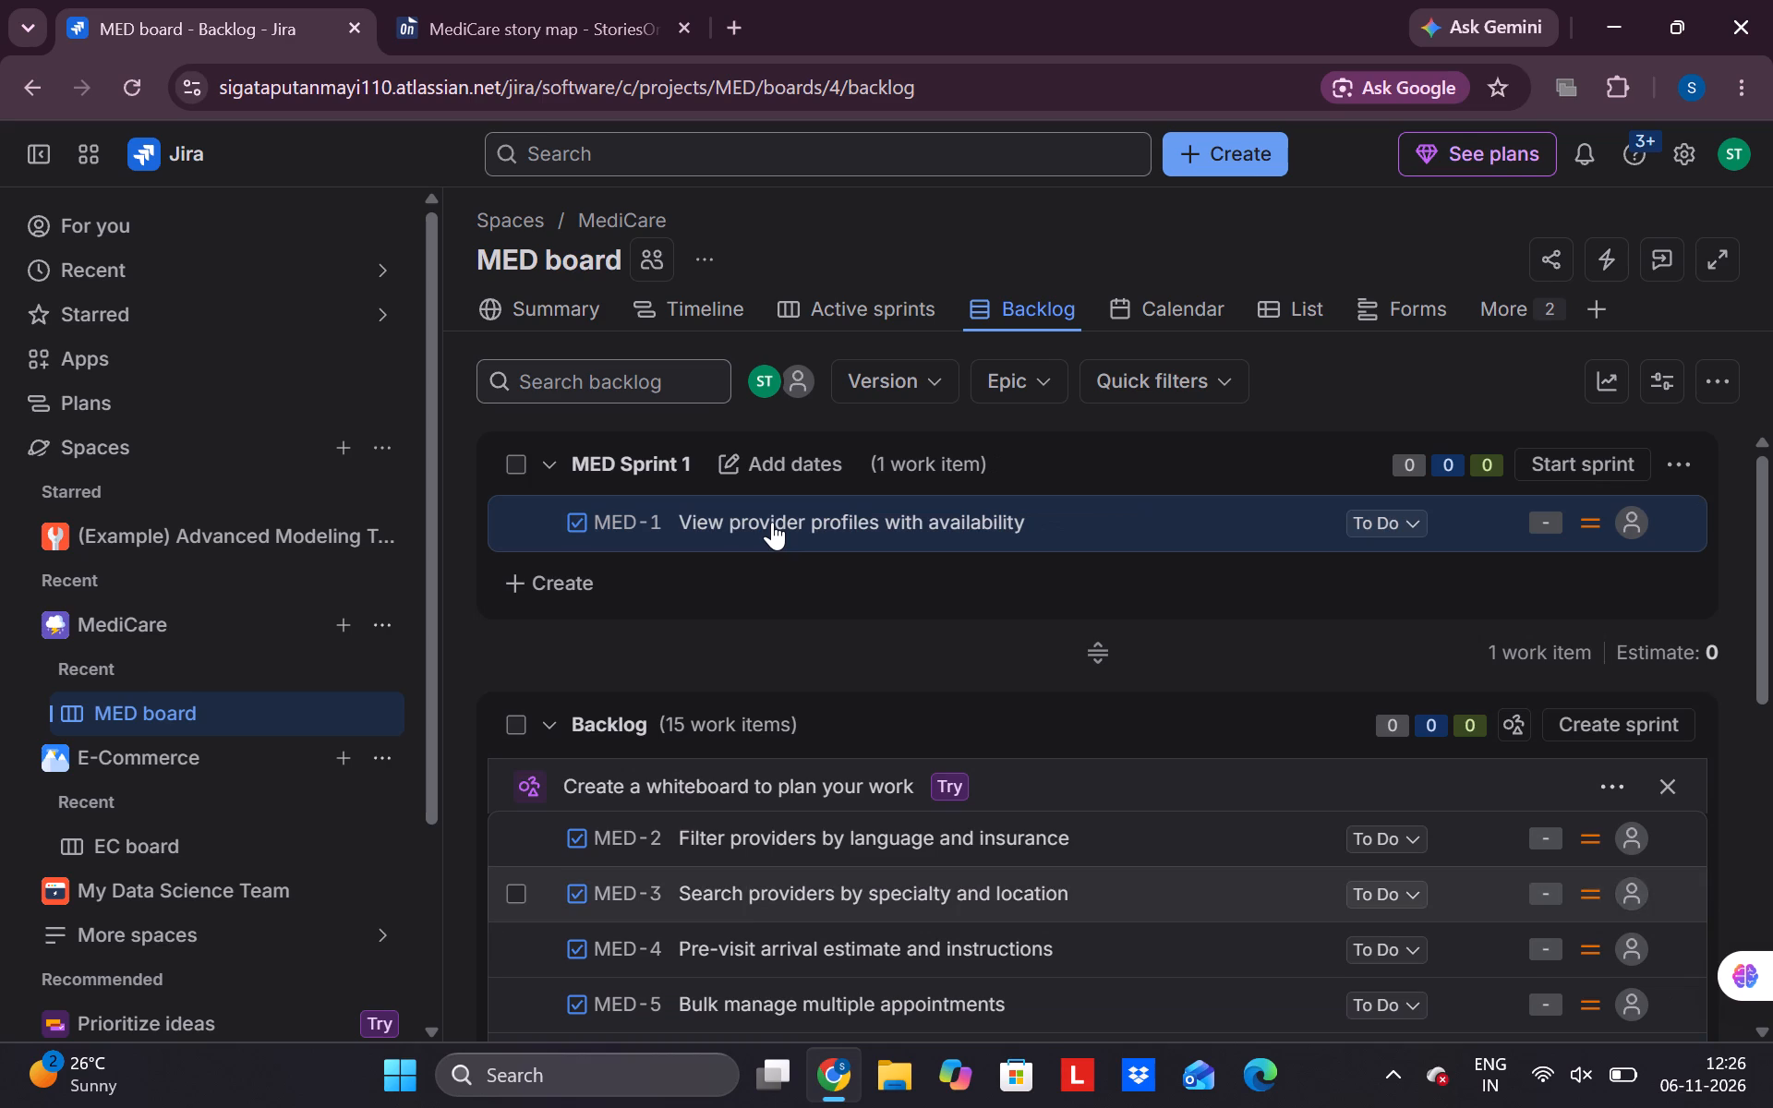
Move MED-2 "Filter providers by language and insurance" and MED-3 "Search providers by specialty and location" into MED Sprint 1 below MED-1.
left_click_drag(777, 834, 719, 545)
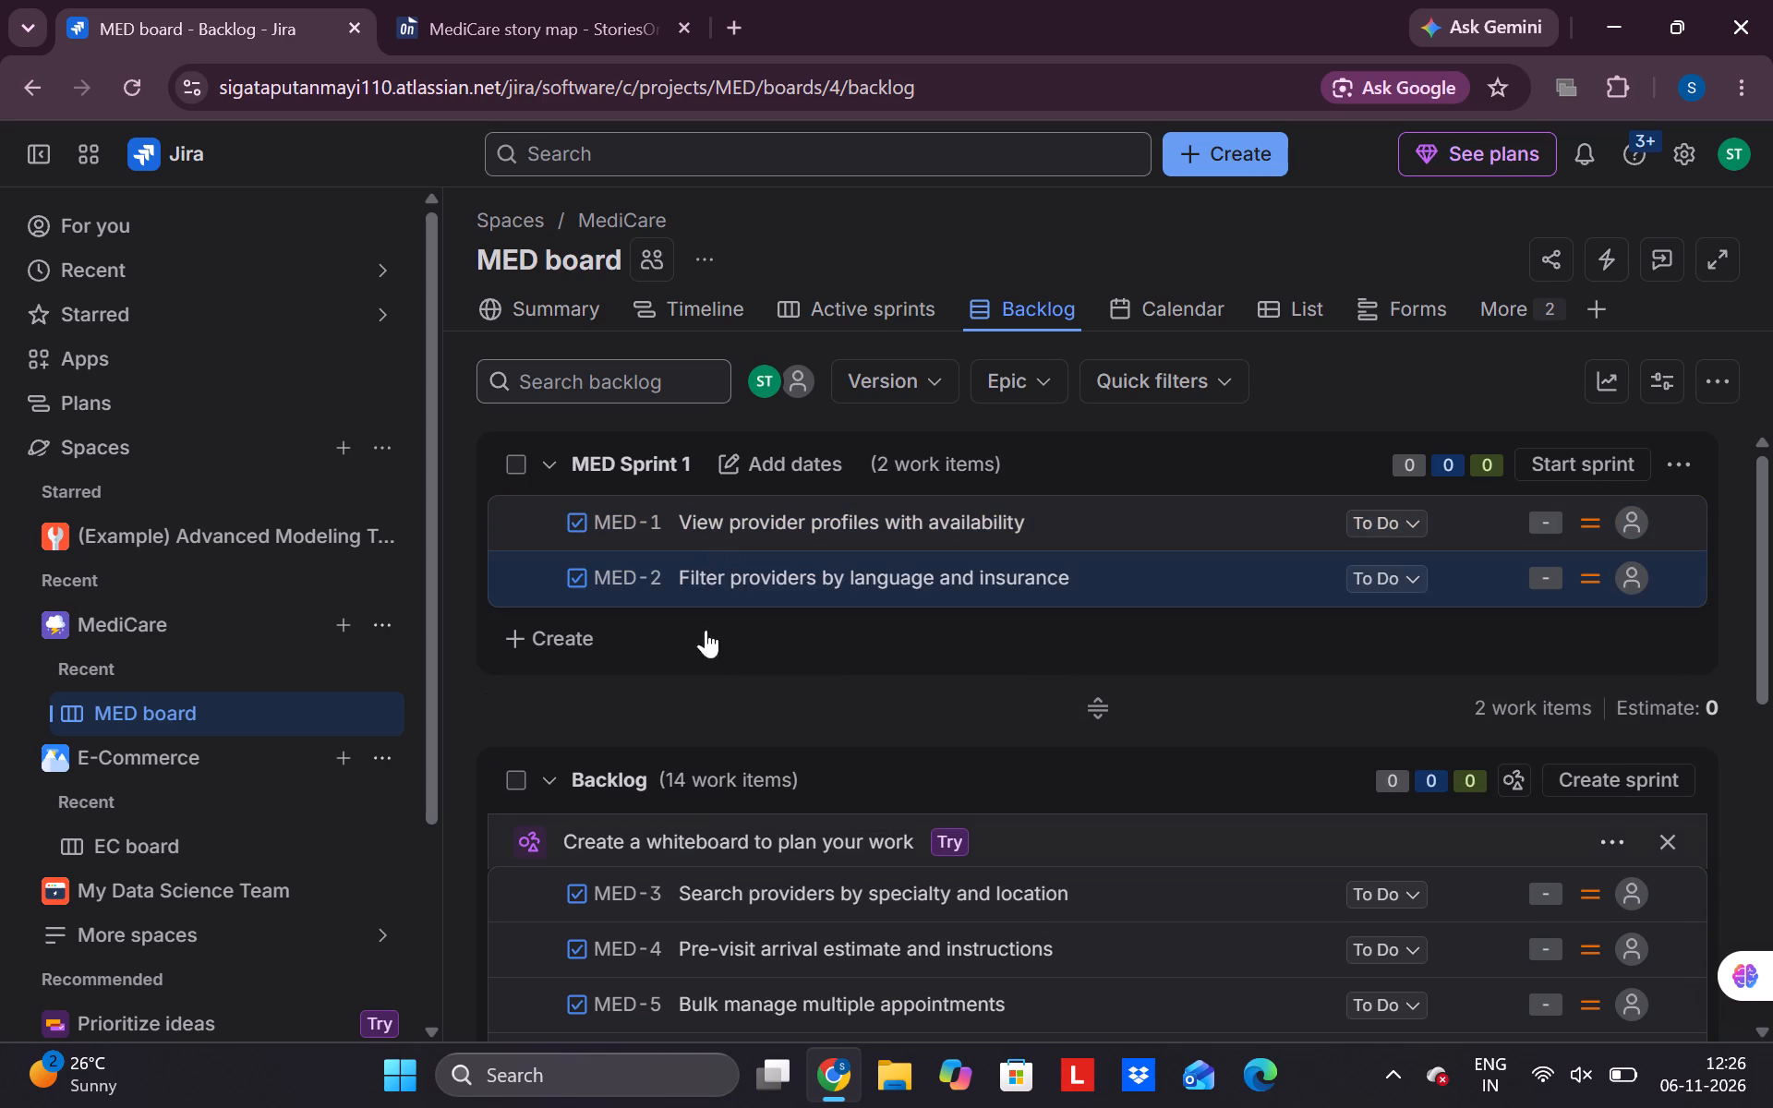
left_click_drag(729, 886, 712, 691)
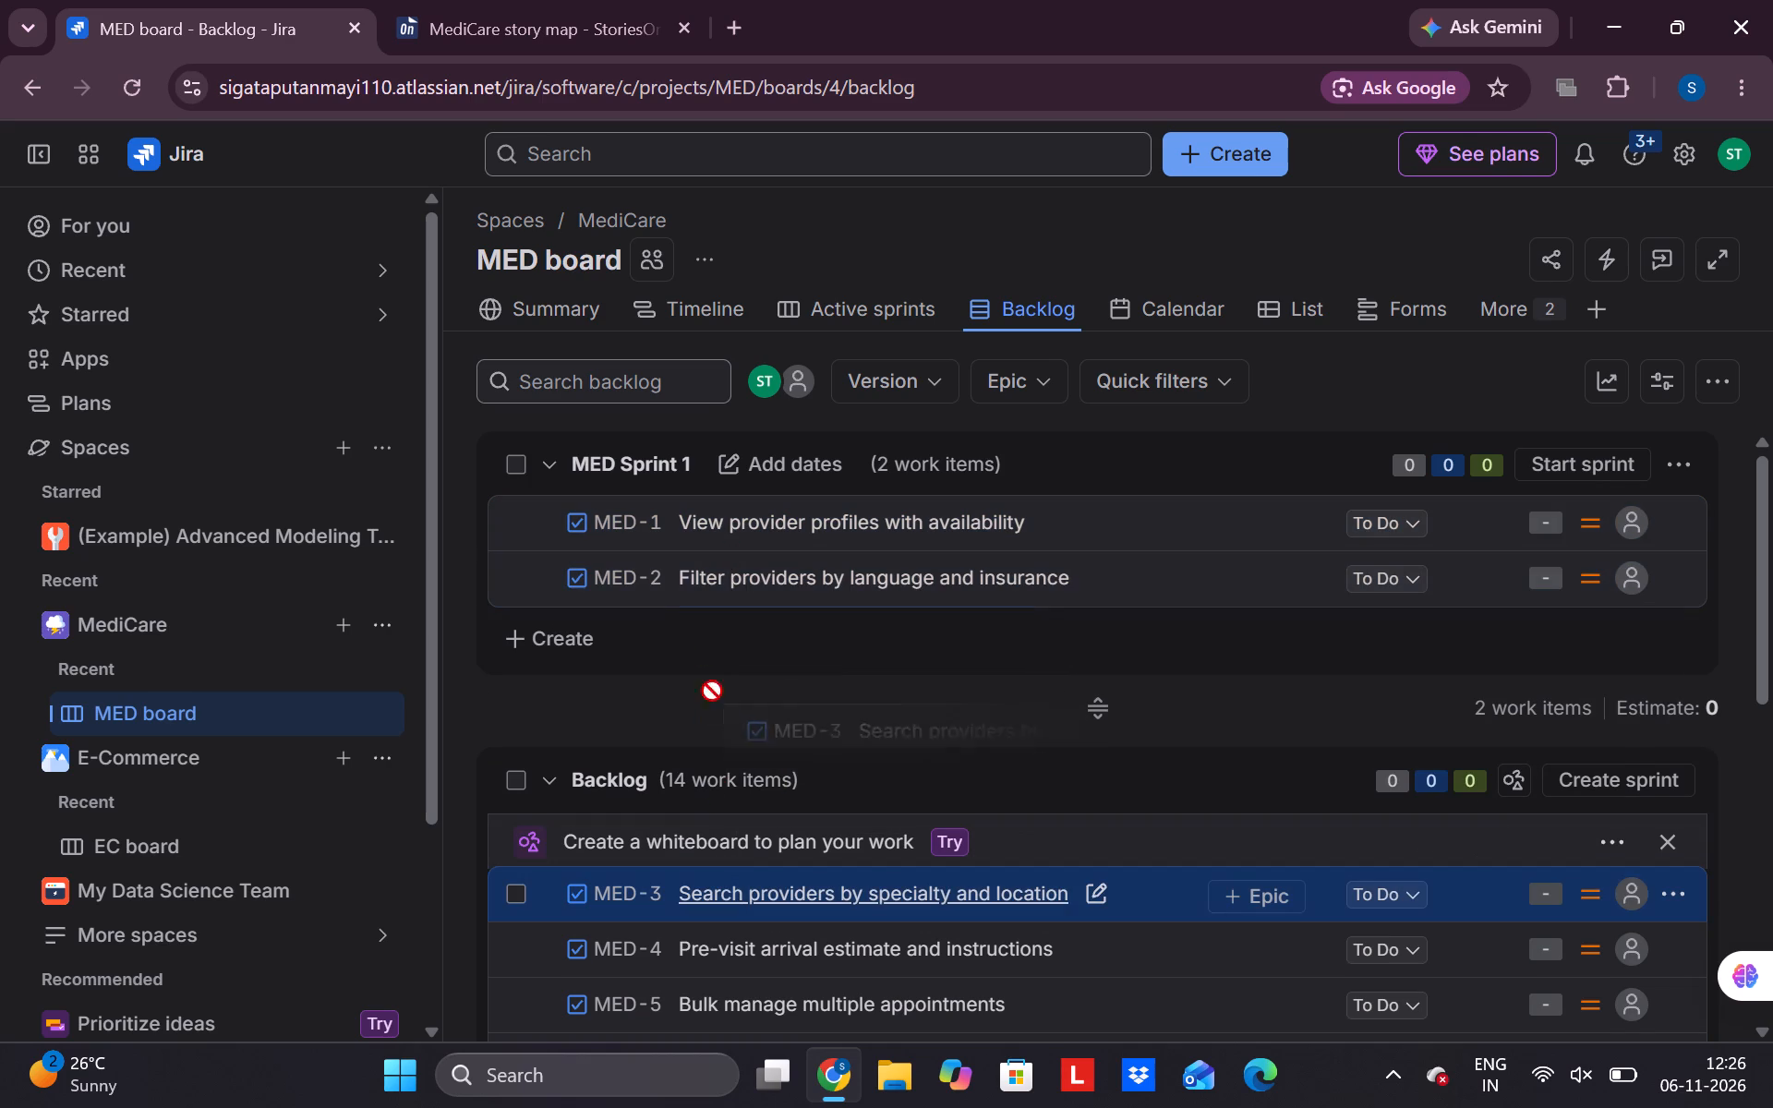
left_click_drag(712, 691, 681, 608)
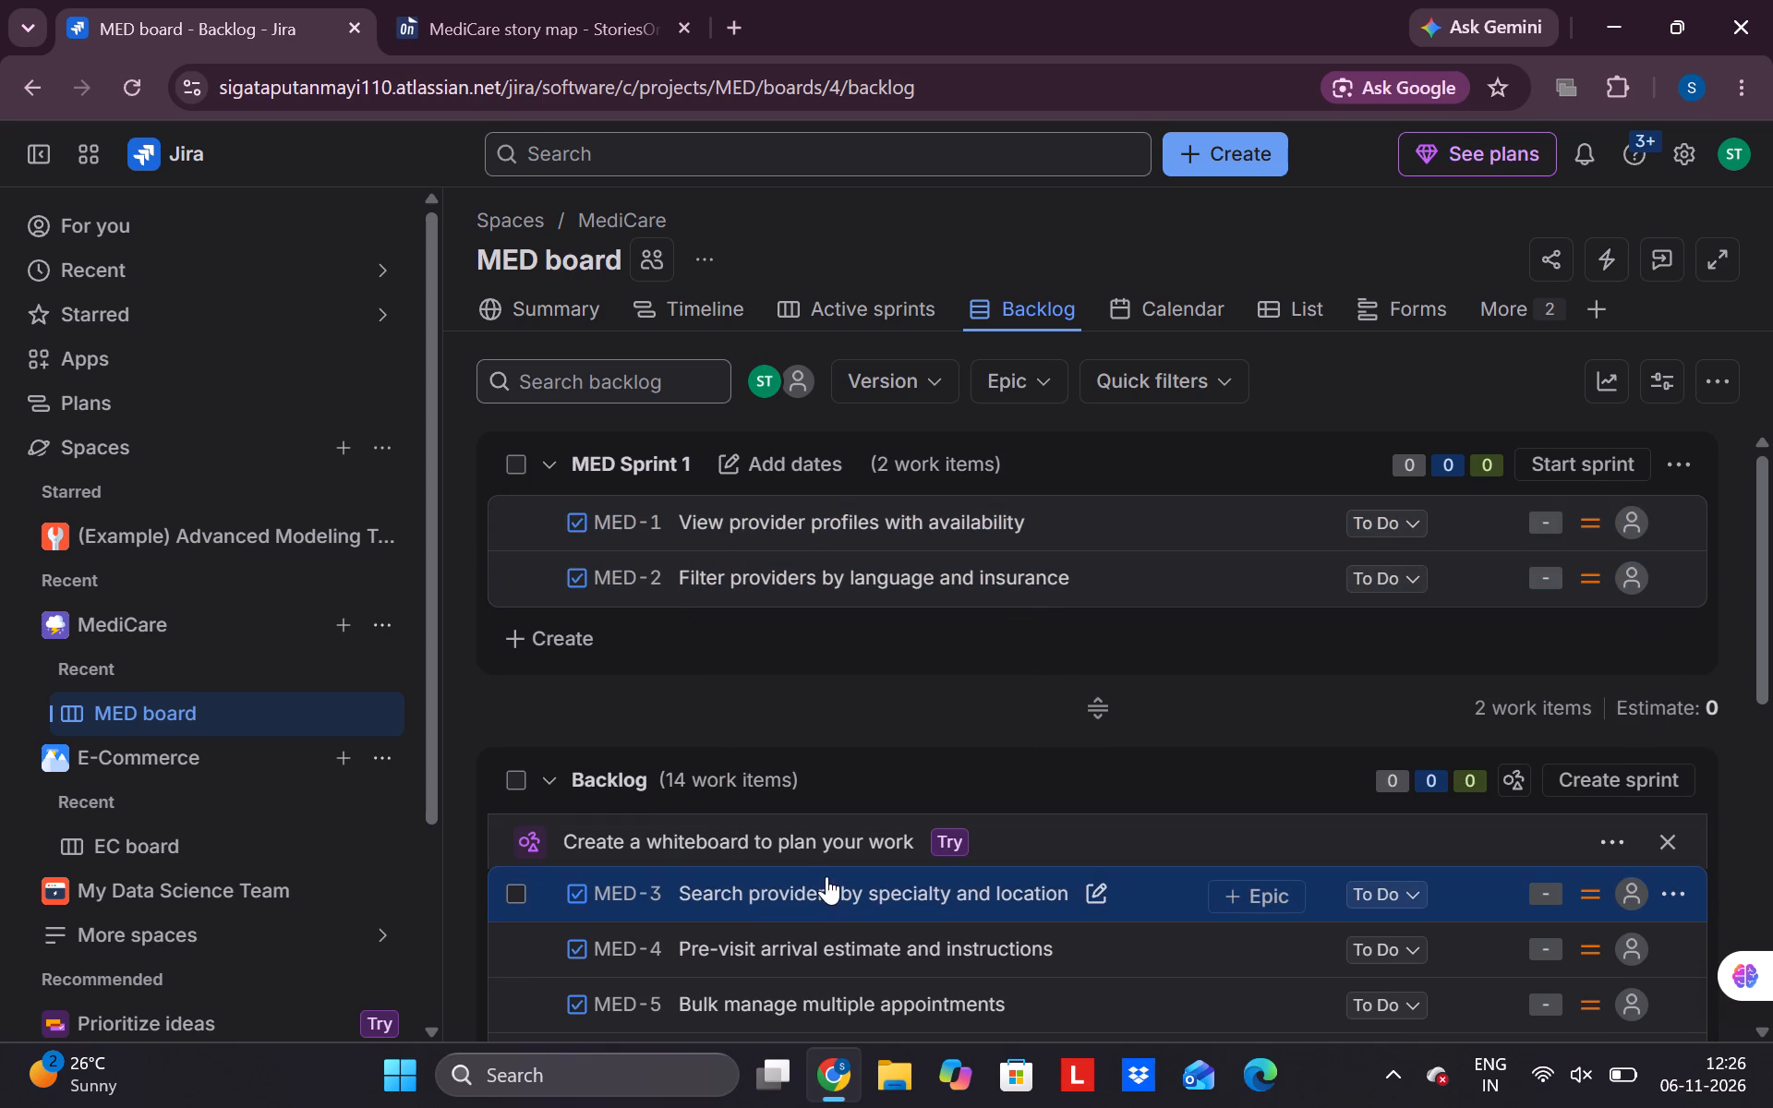
left_click_drag(830, 893, 764, 579)
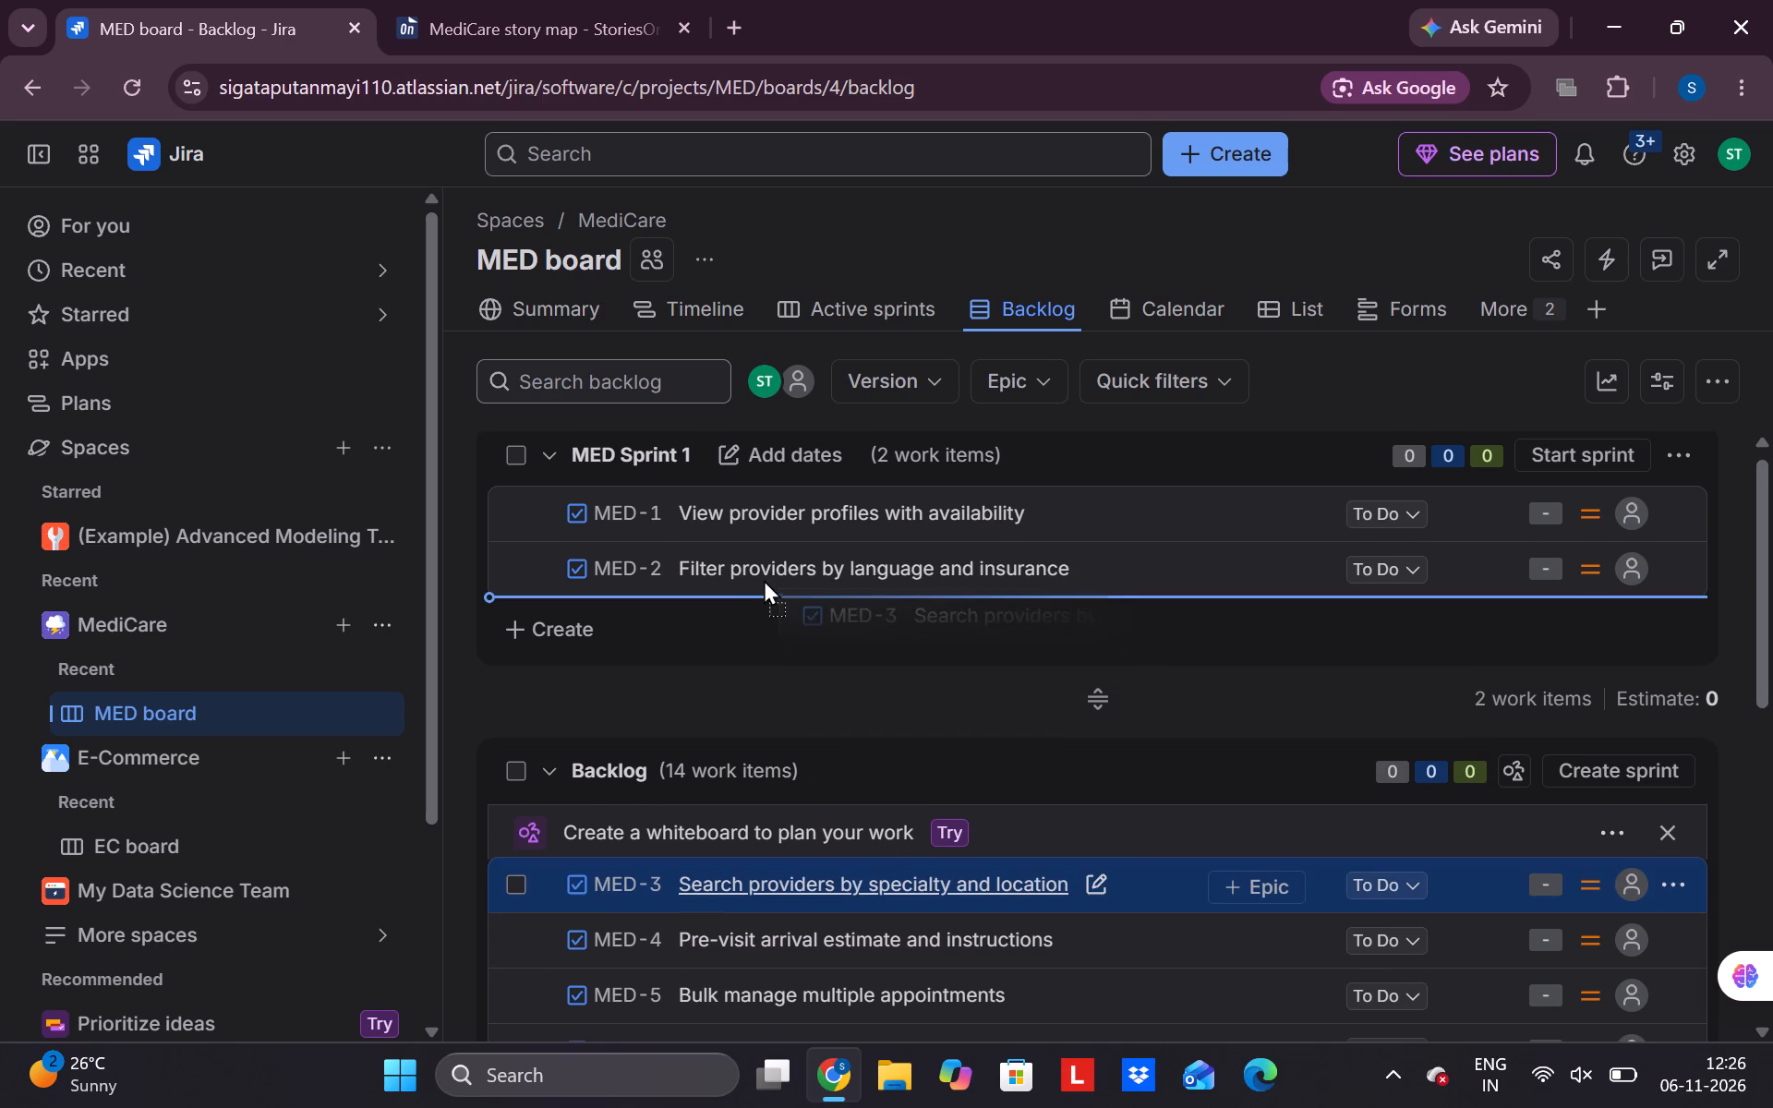
left_click_drag(764, 579, 727, 584)
Move MED-4 "Pre-visit arrival estimate and instructions" into MED Sprint 1 and place it below MED-3.
scroll(807, 804, "down", 1)
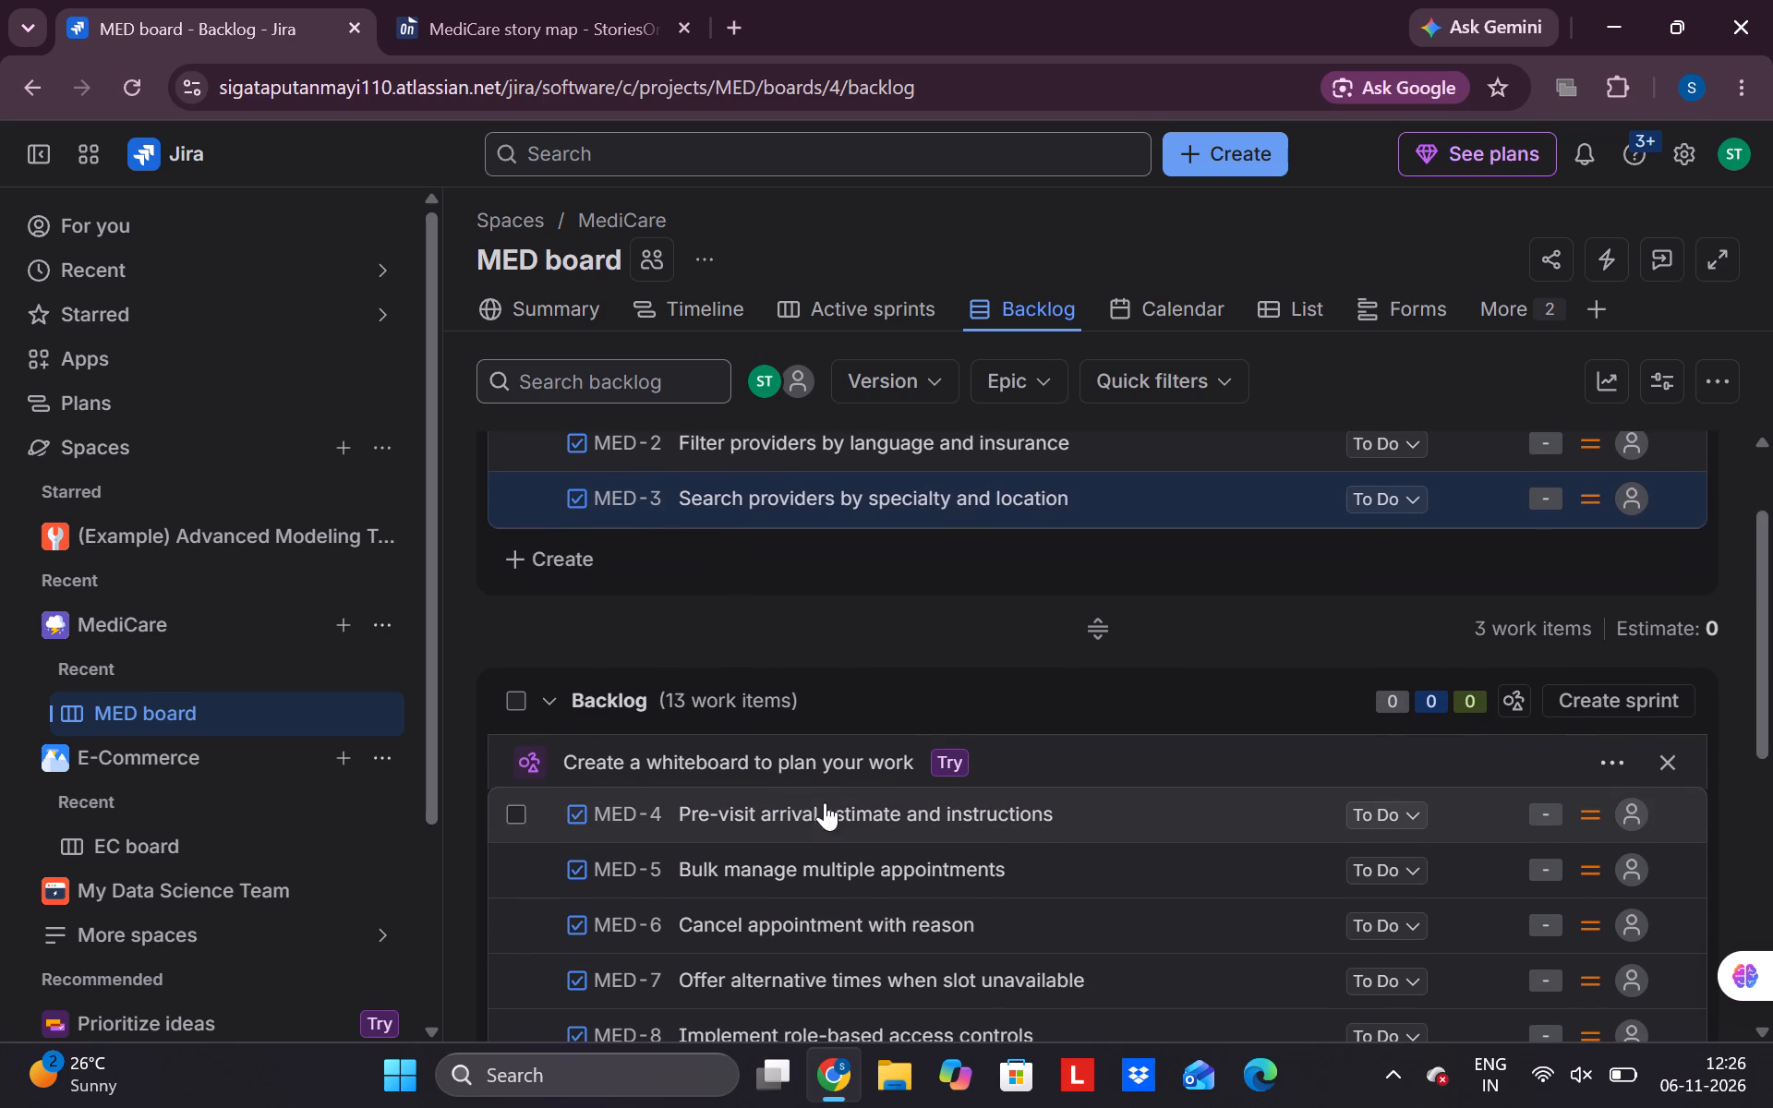
left_click_drag(850, 805, 766, 525)
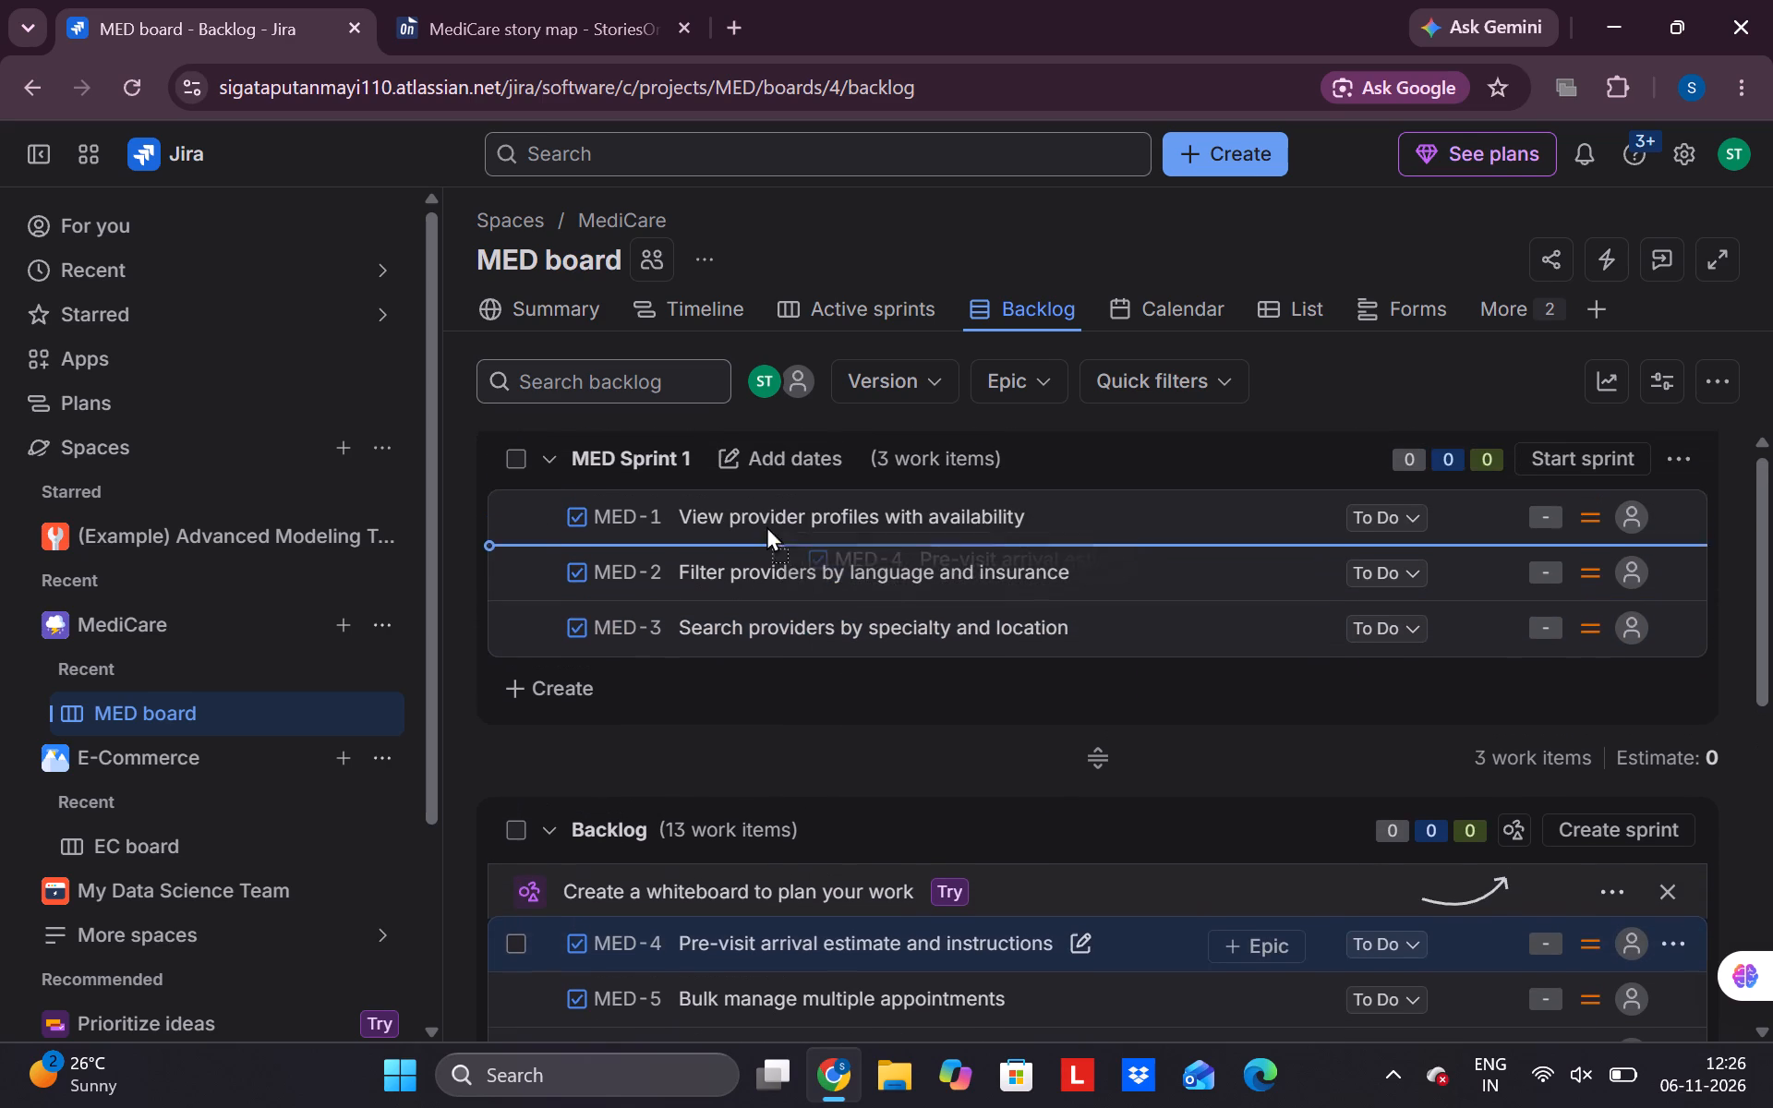
left_click_drag(766, 525, 740, 633)
scroll(744, 856, "down", 1)
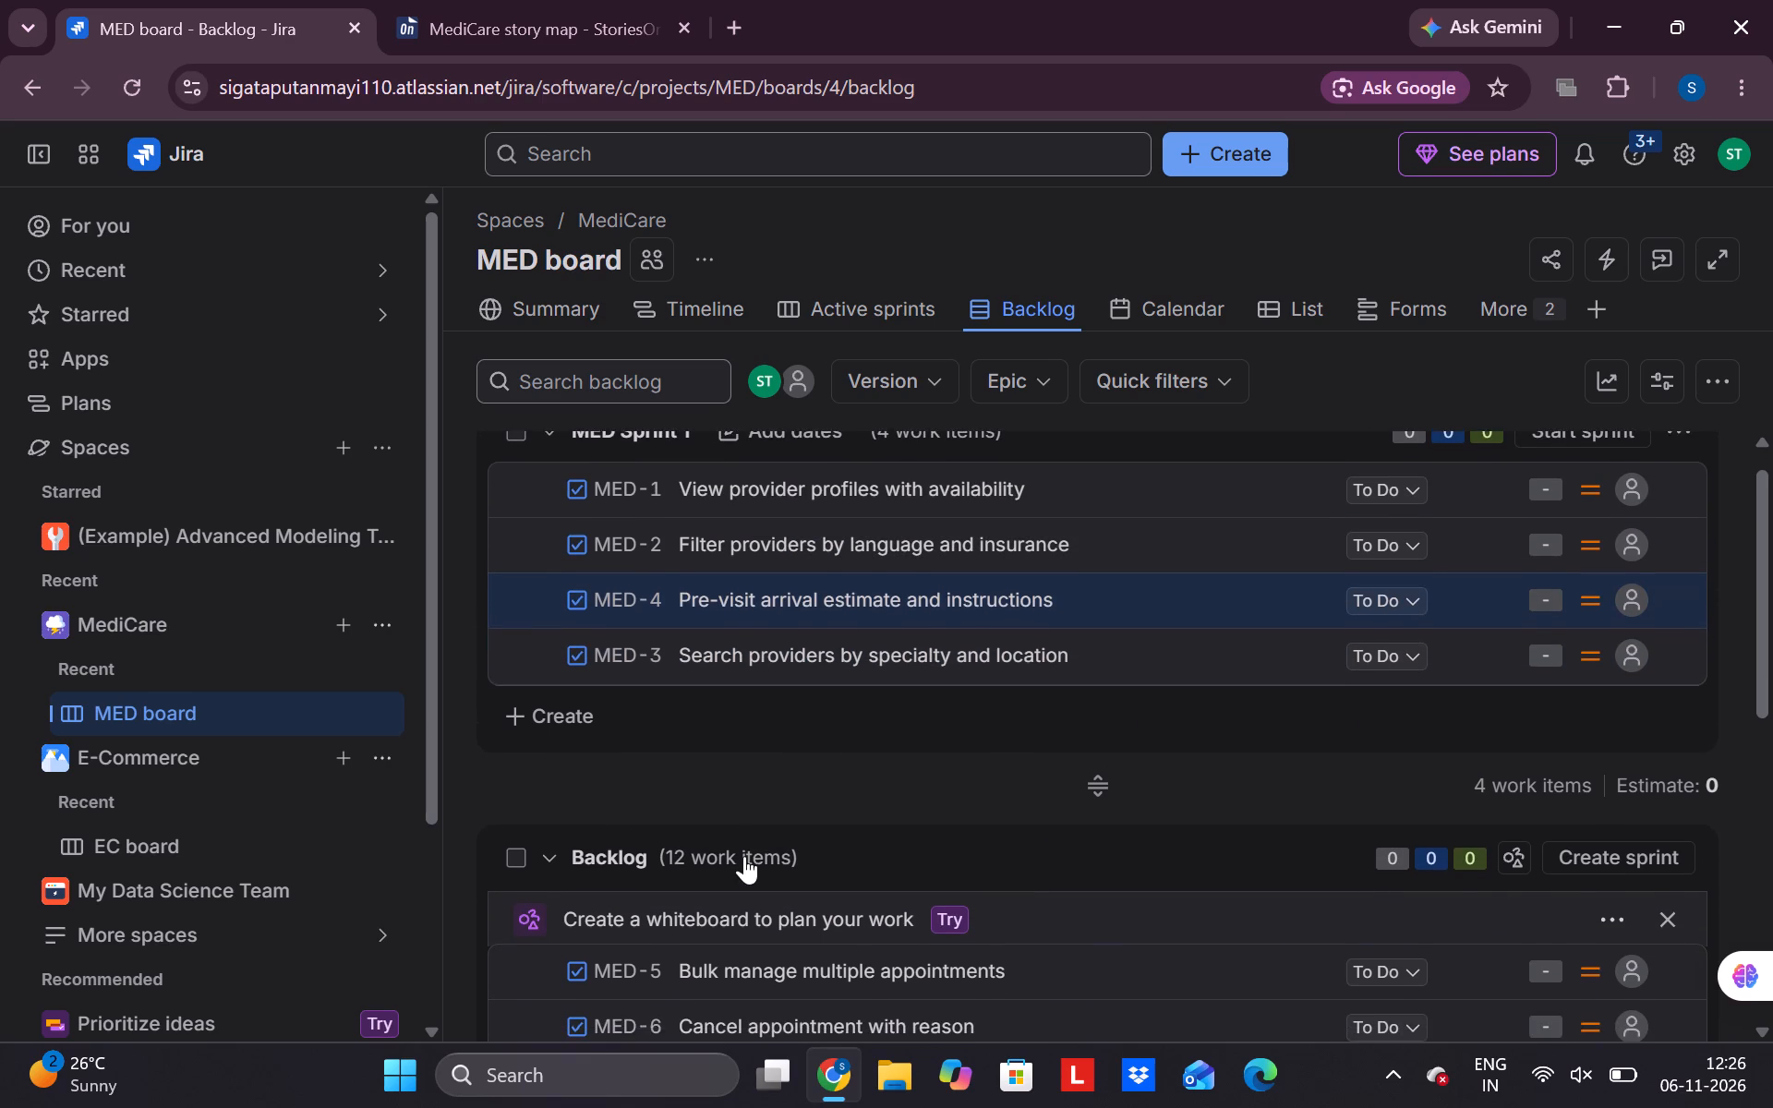
scroll(744, 856, "down", 1)
left_click_drag(780, 593, 787, 607)
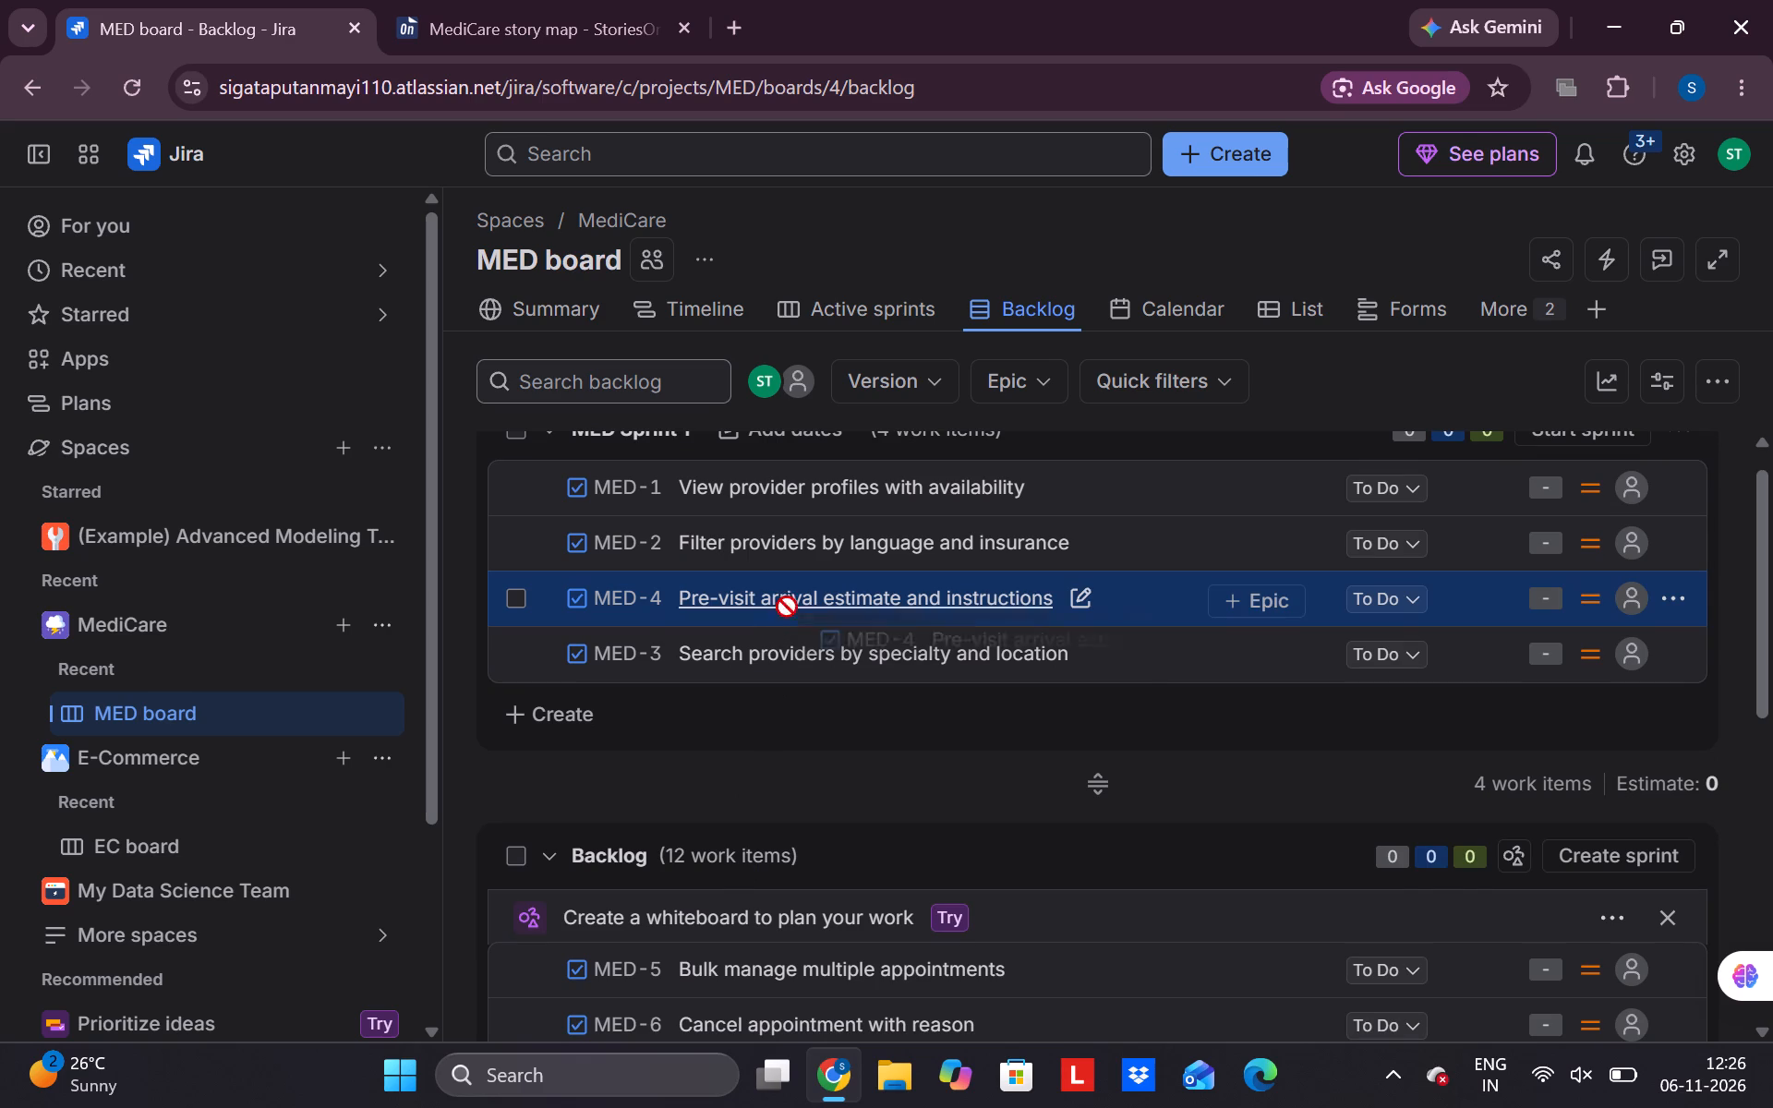
left_click_drag(787, 607, 789, 656)
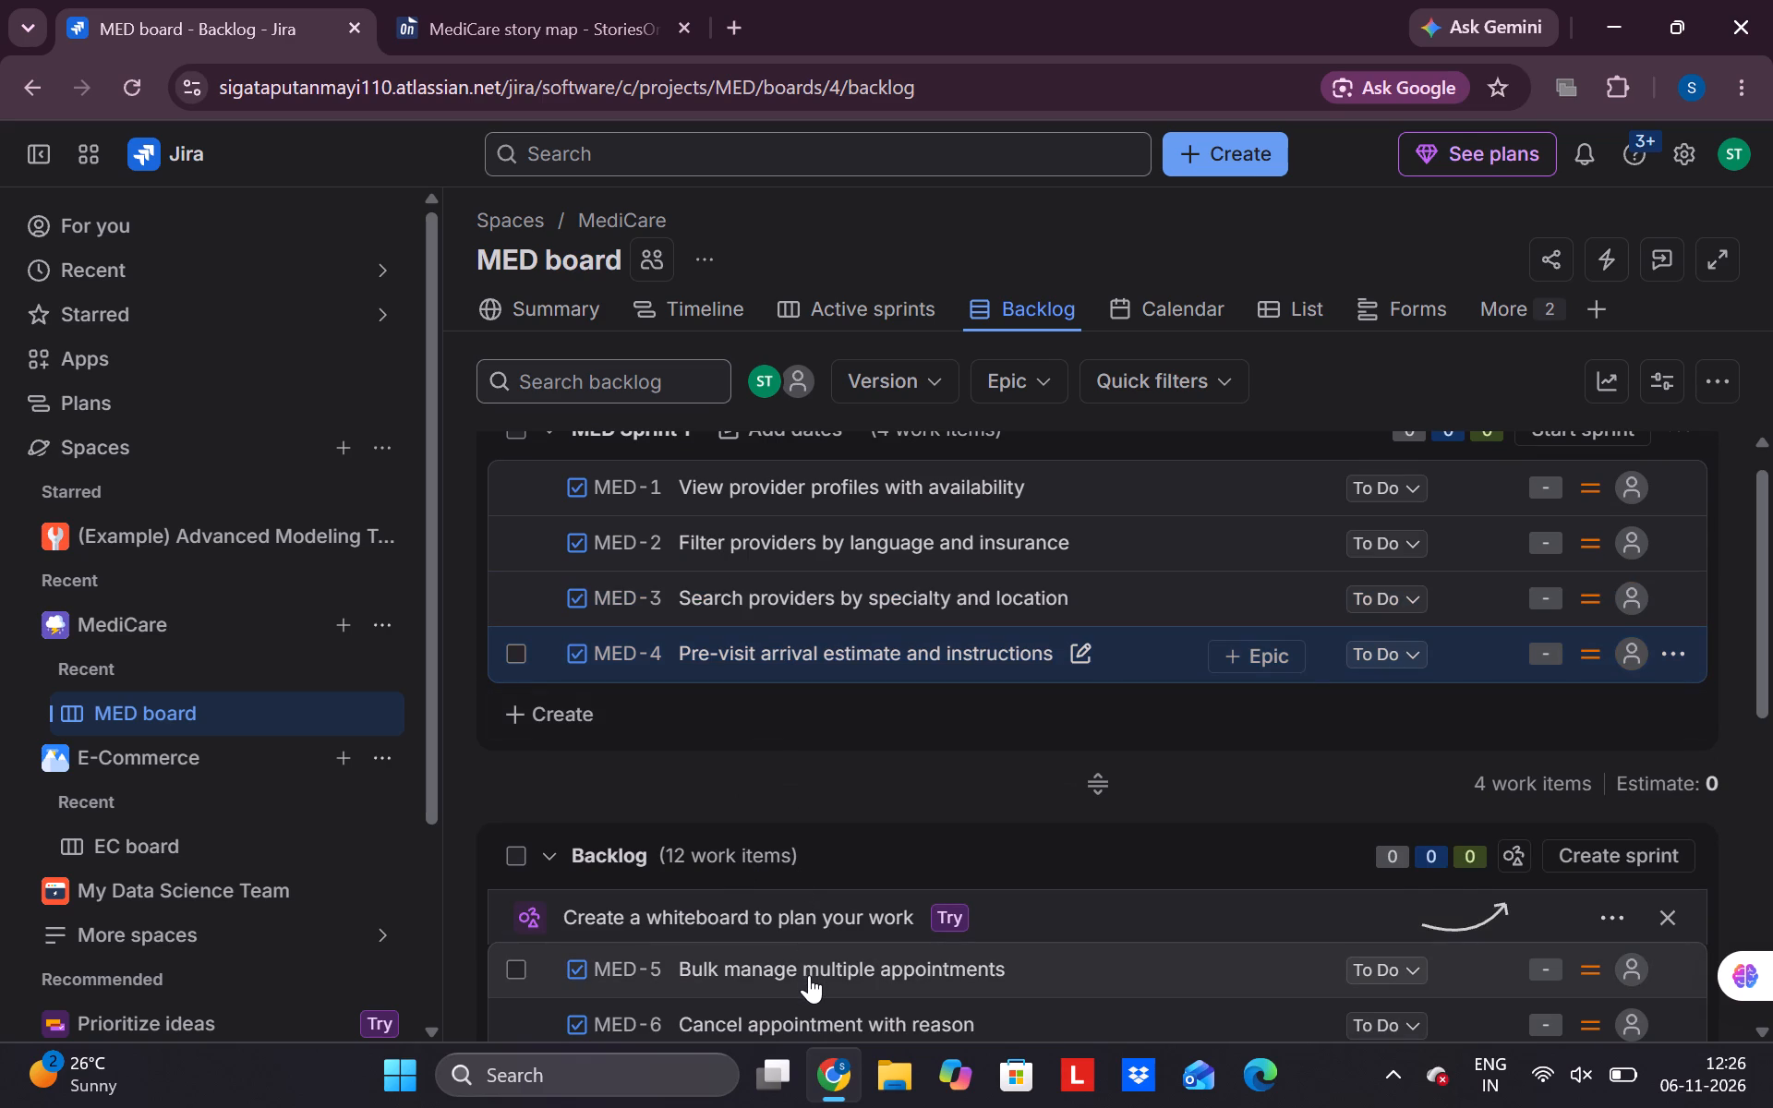
Move MED-5 "Bulk manage multiple appointments" into MED Sprint 1 and place it below MED-4.
left_click_drag(808, 975, 756, 635)
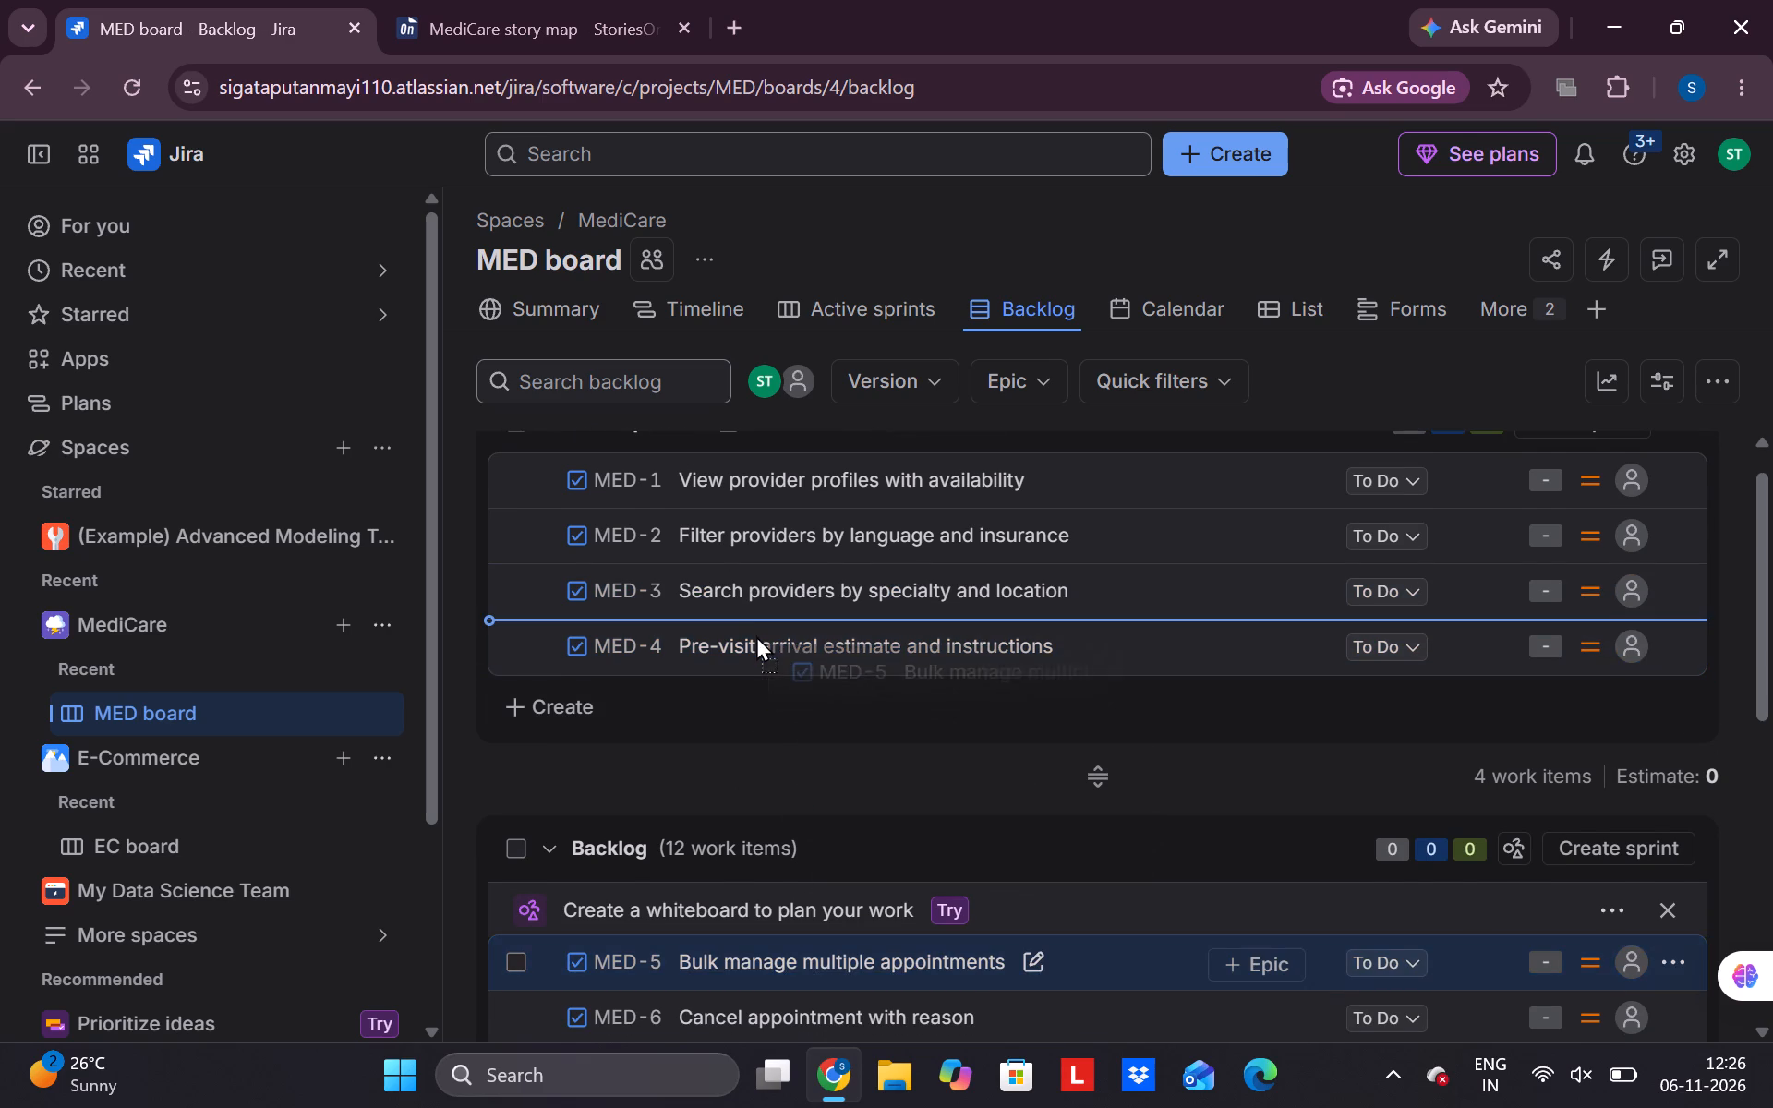
left_click_drag(756, 635, 752, 632)
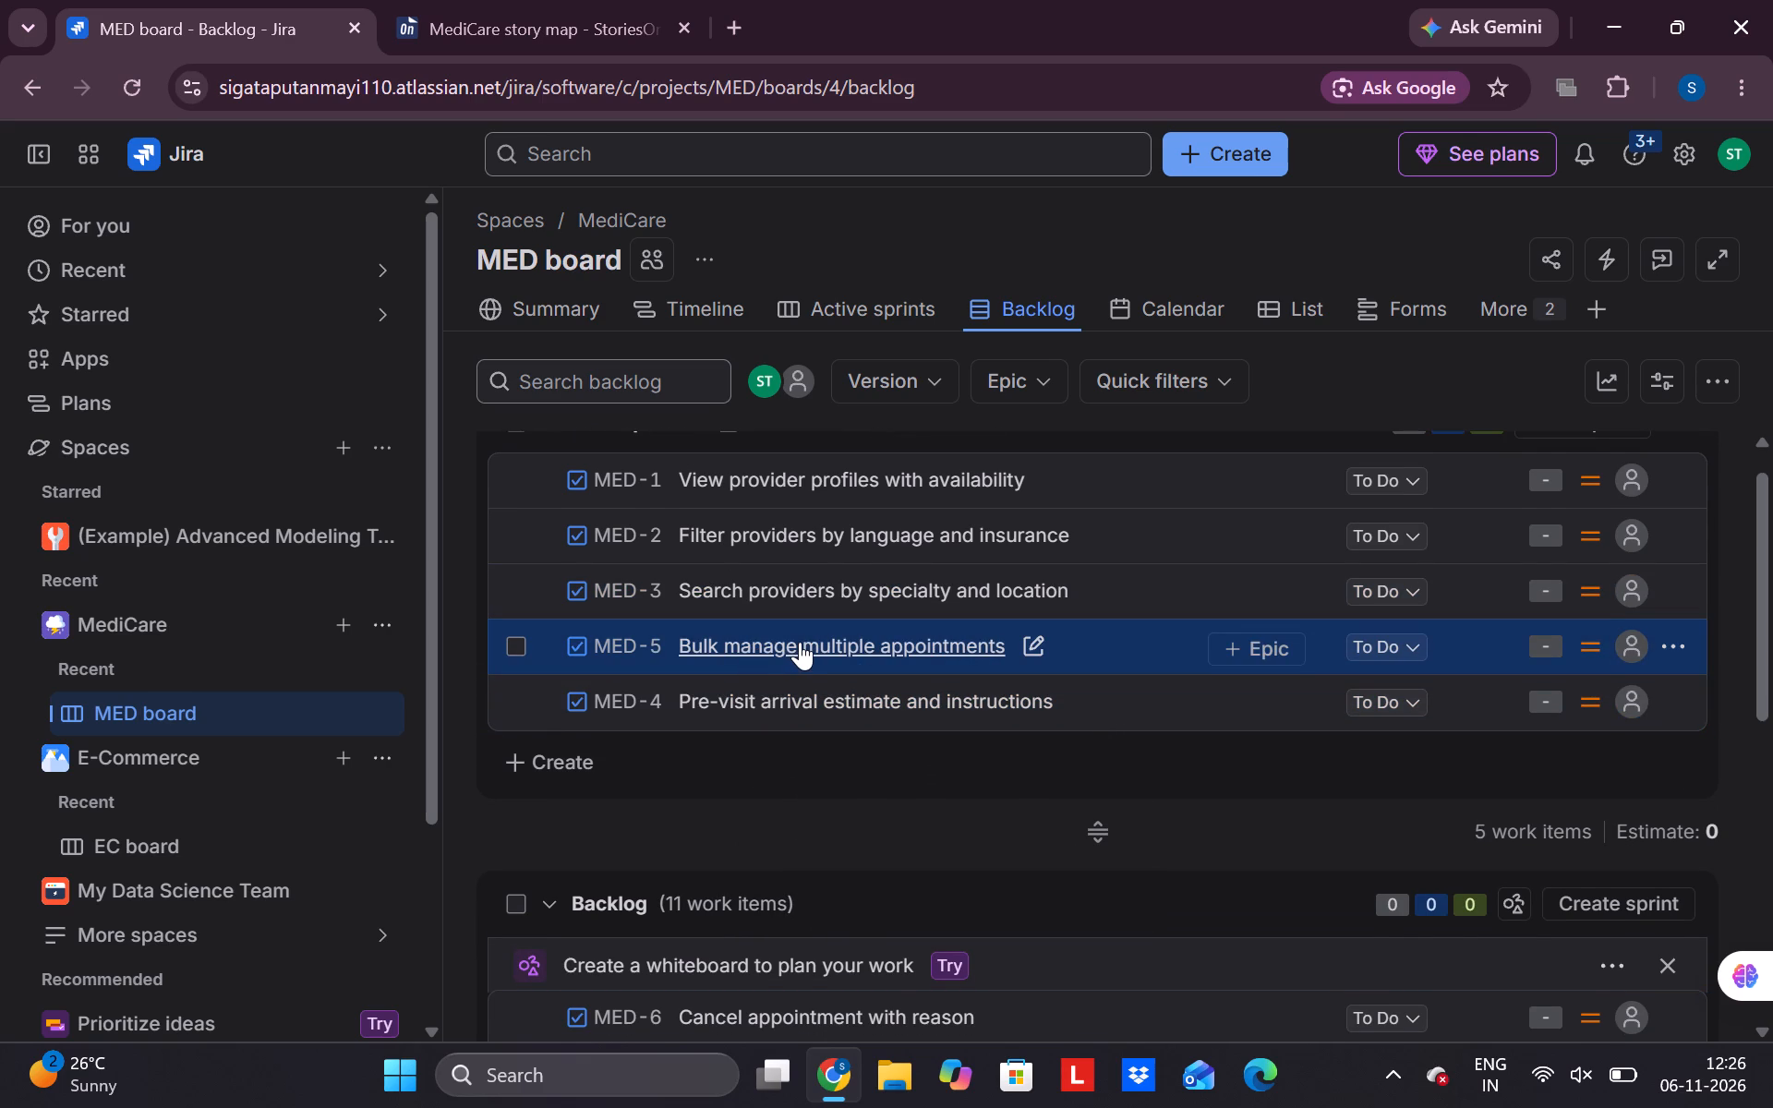
left_click_drag(800, 642, 818, 710)
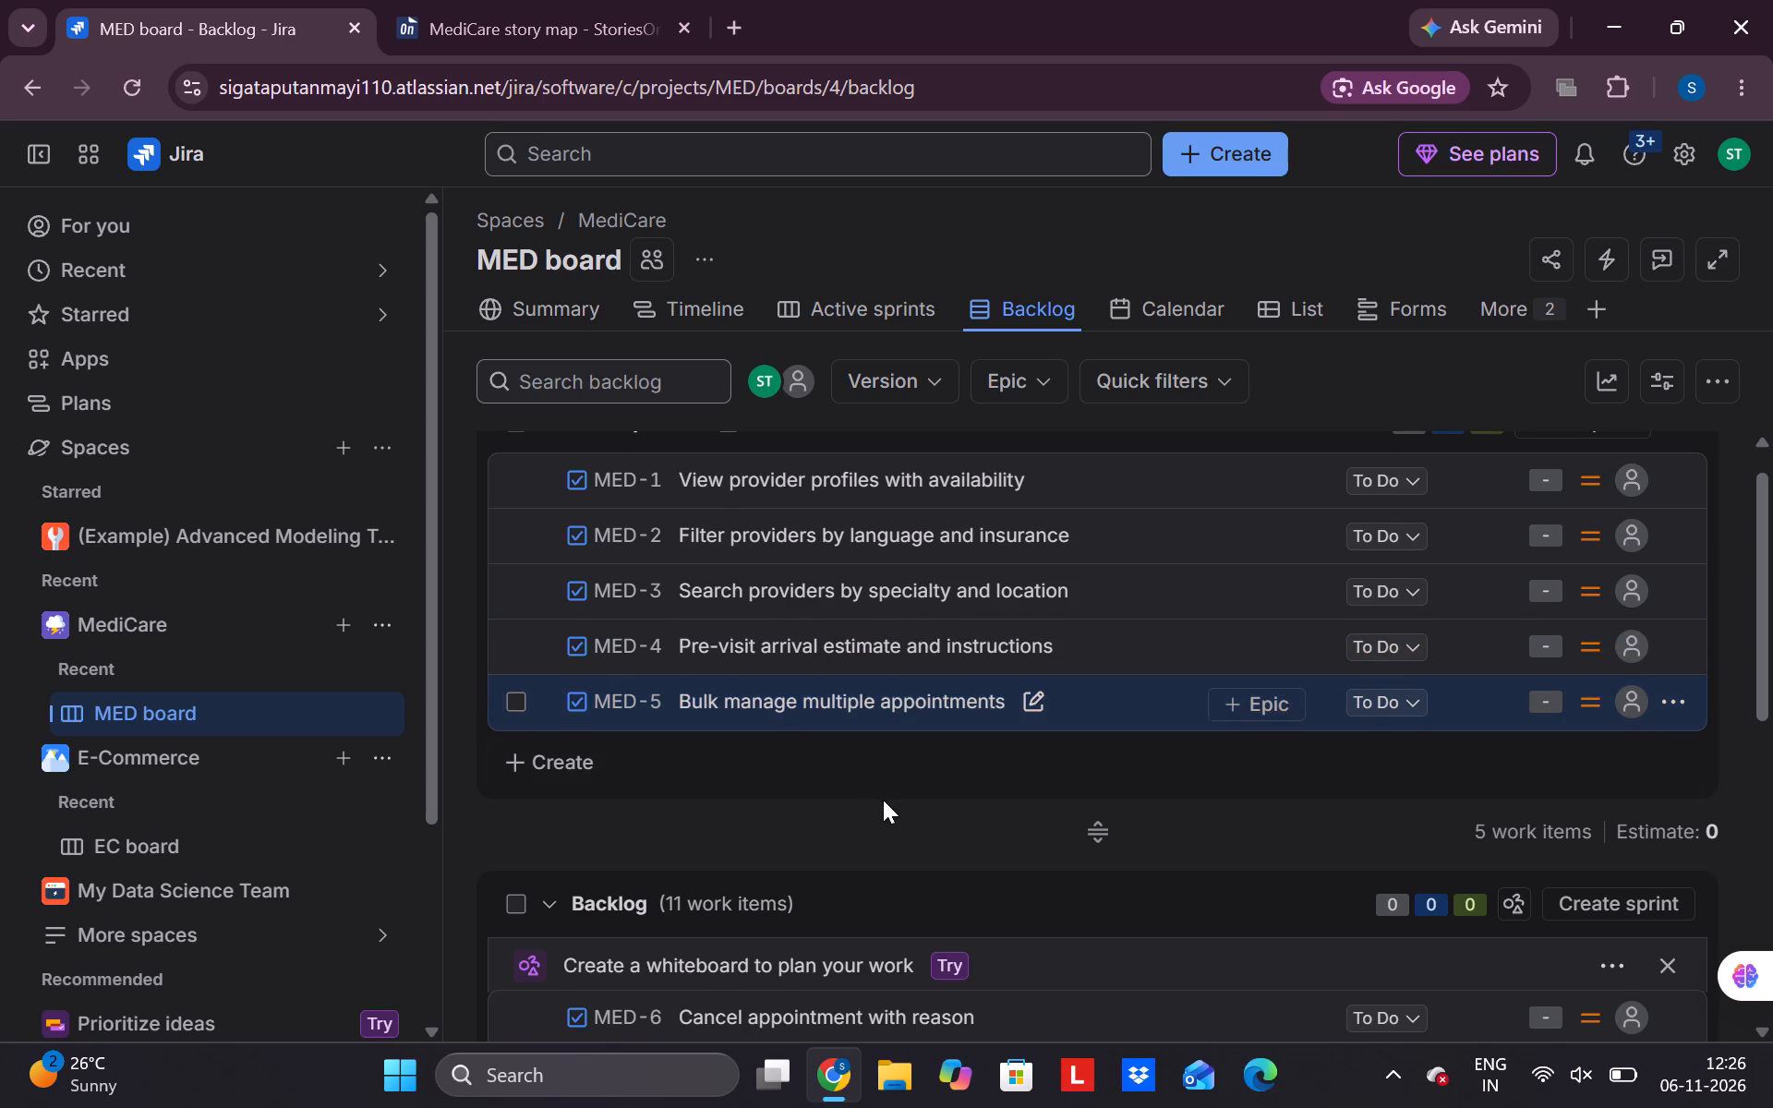
In MED Sprint 1, set the priority of MED-1 to High and of MED-2 and MED-3 to Highest.
scroll(883, 800, "up", 4)
left_click(1598, 516)
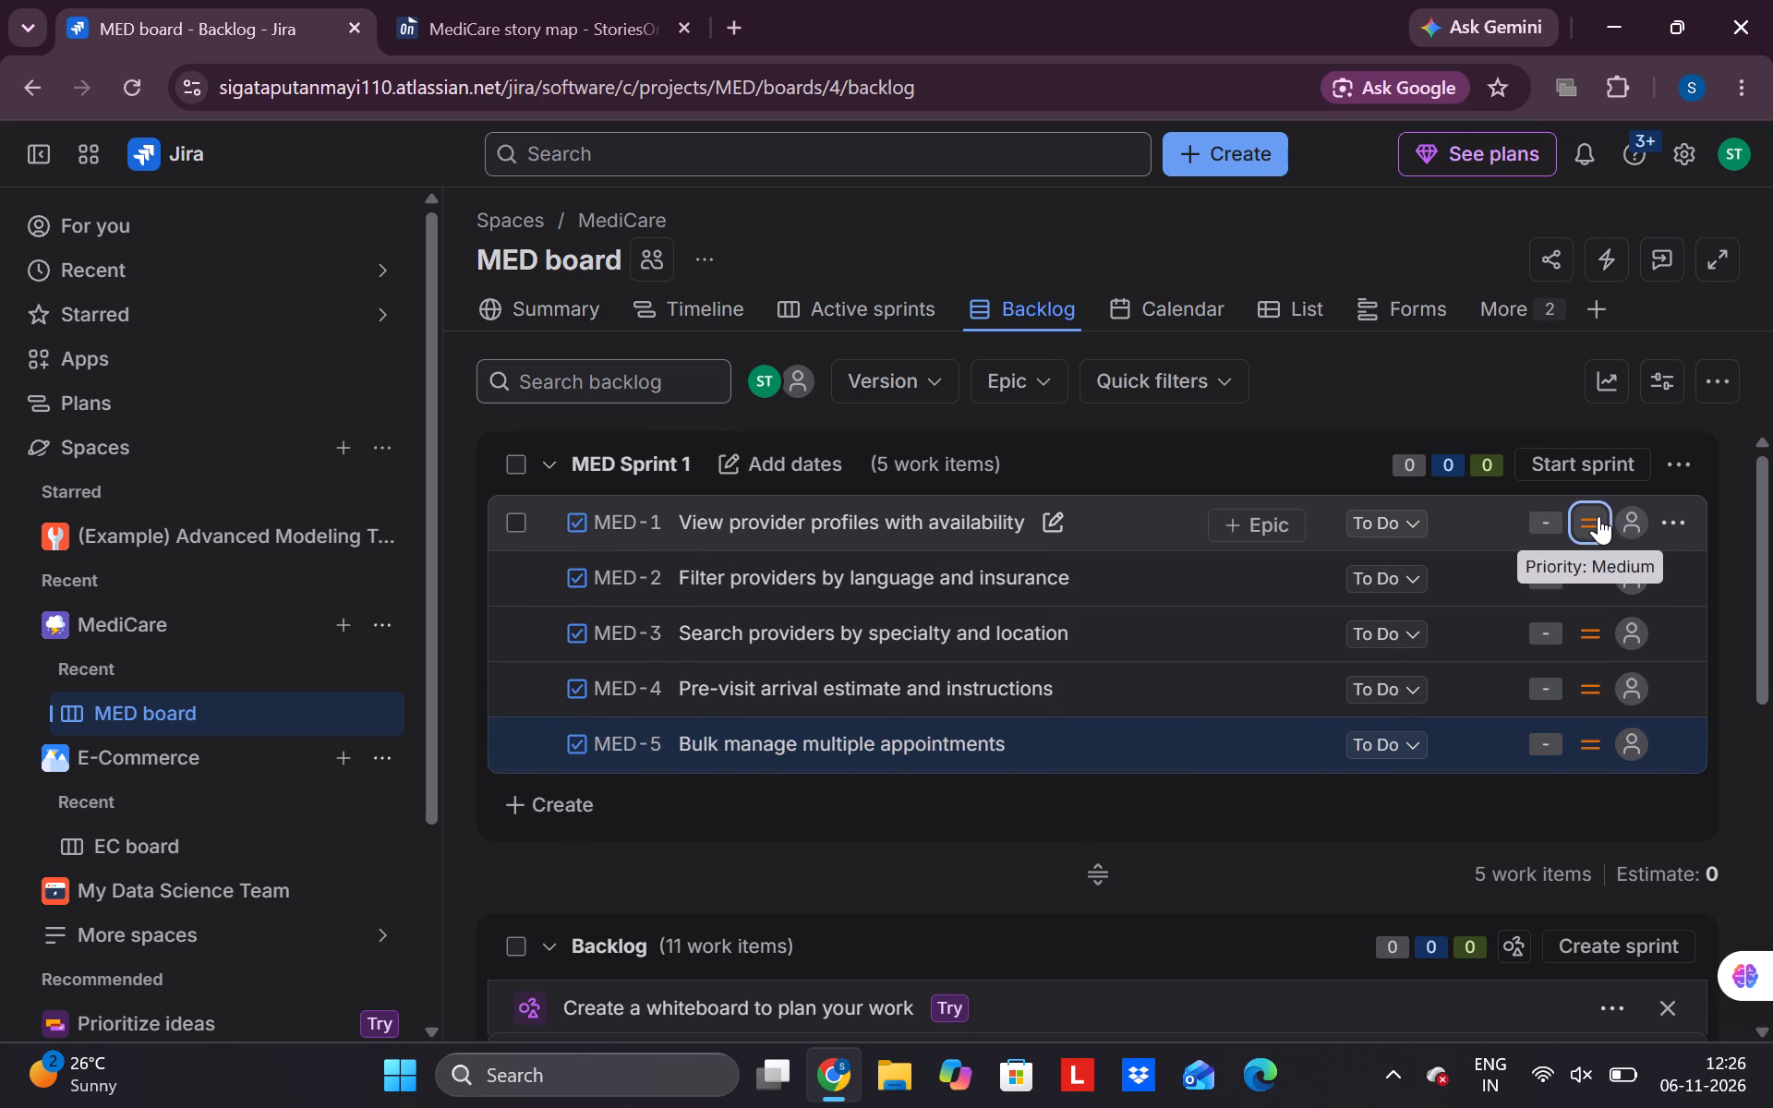
left_click(1510, 597)
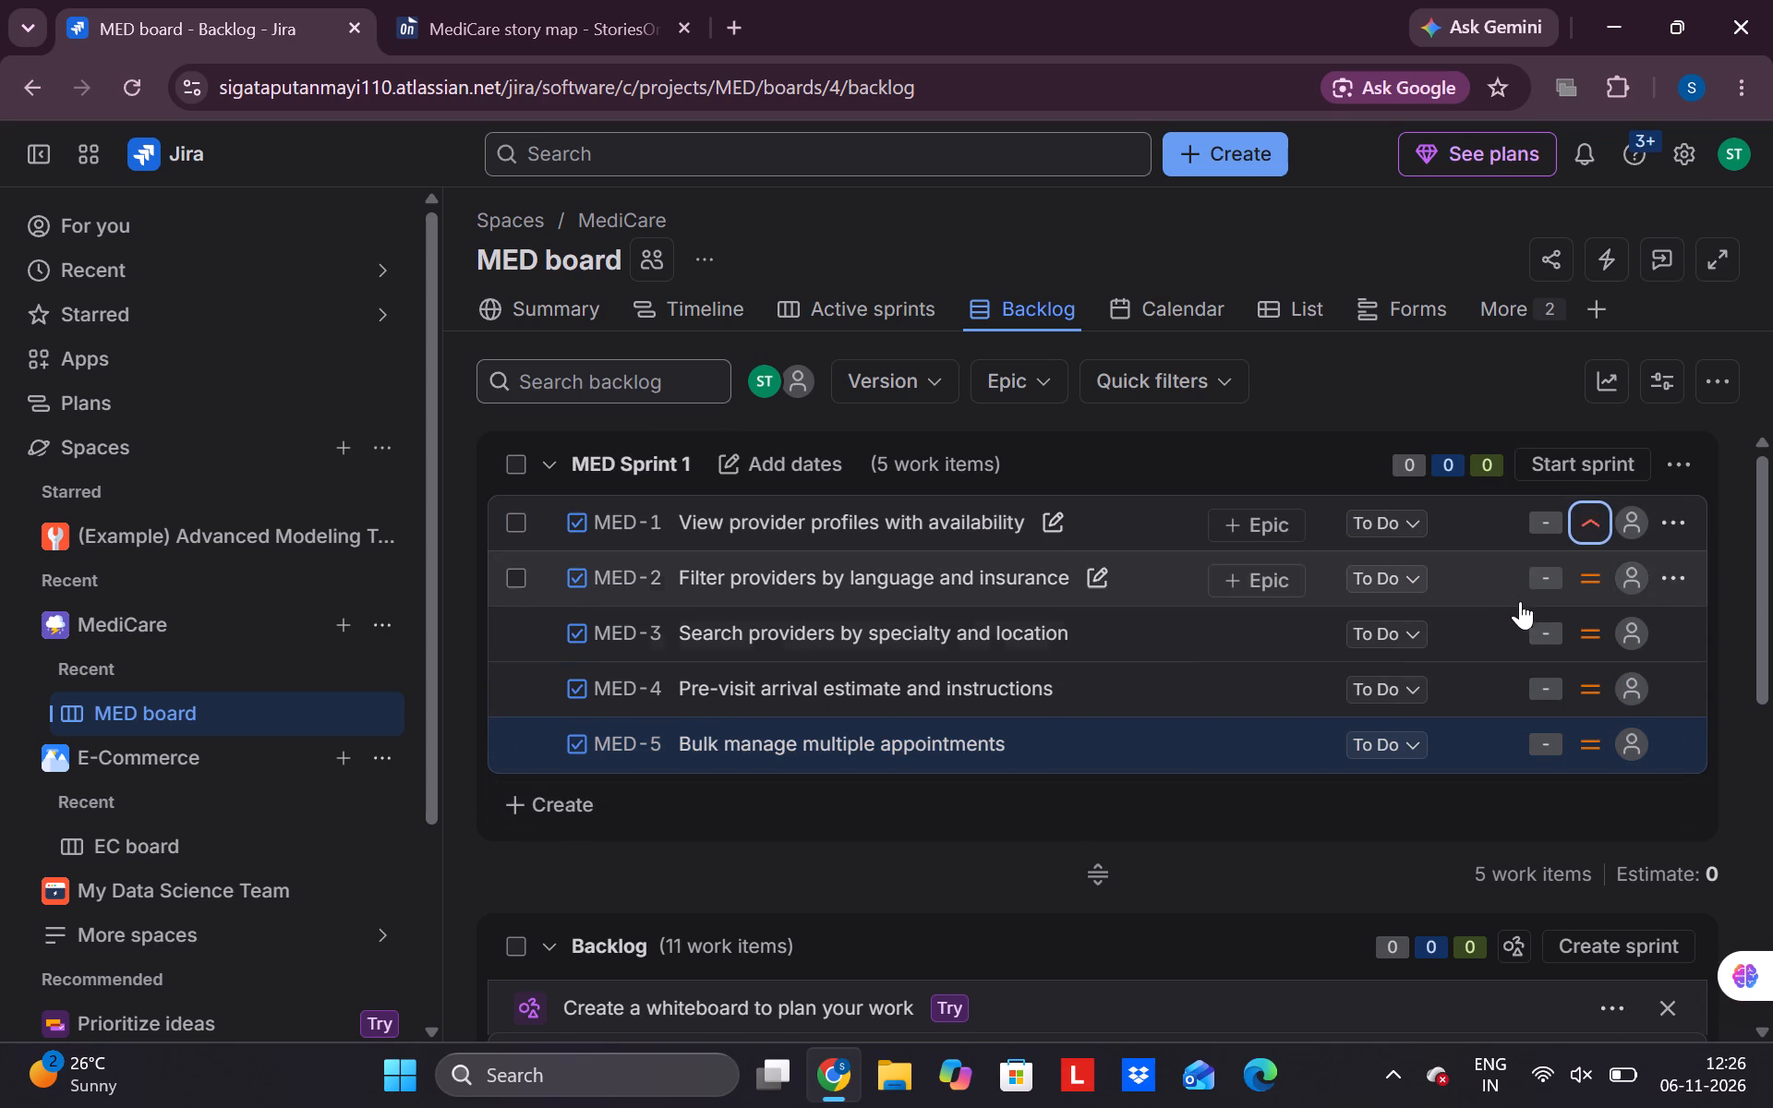
left_click(1597, 579)
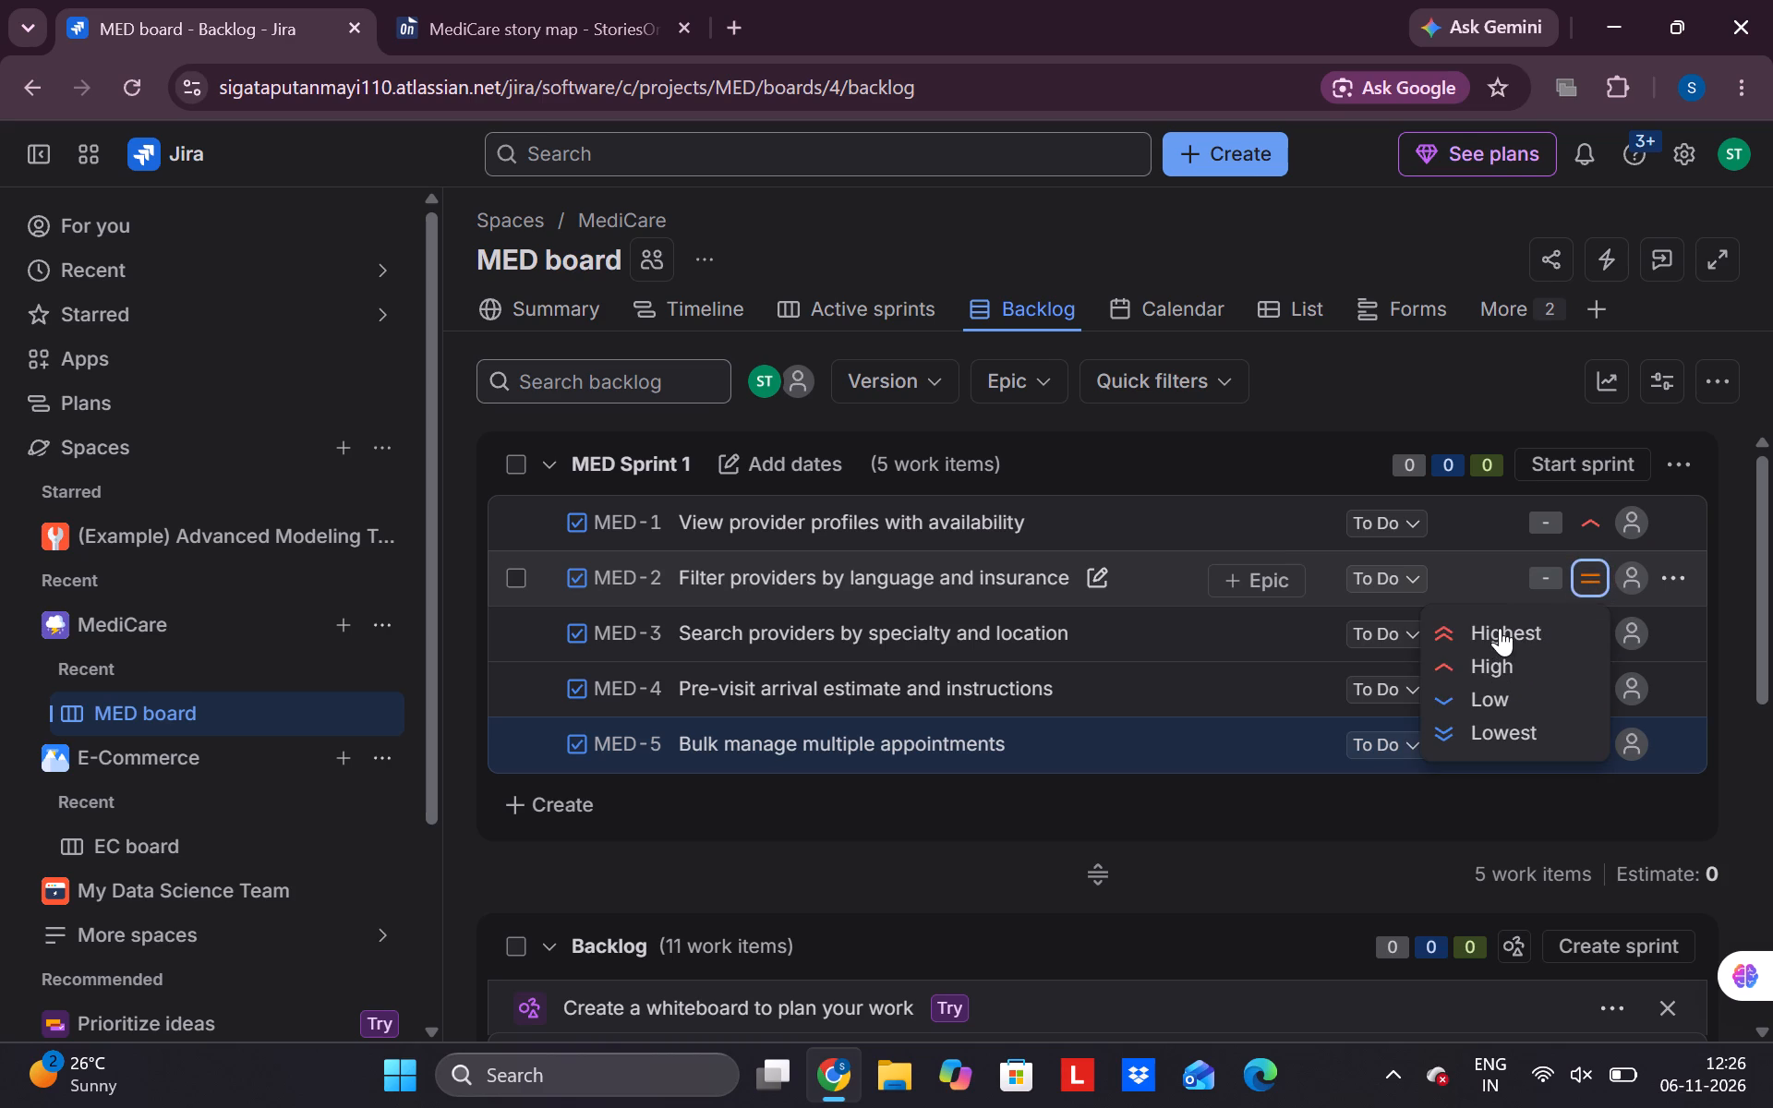
left_click(1500, 625)
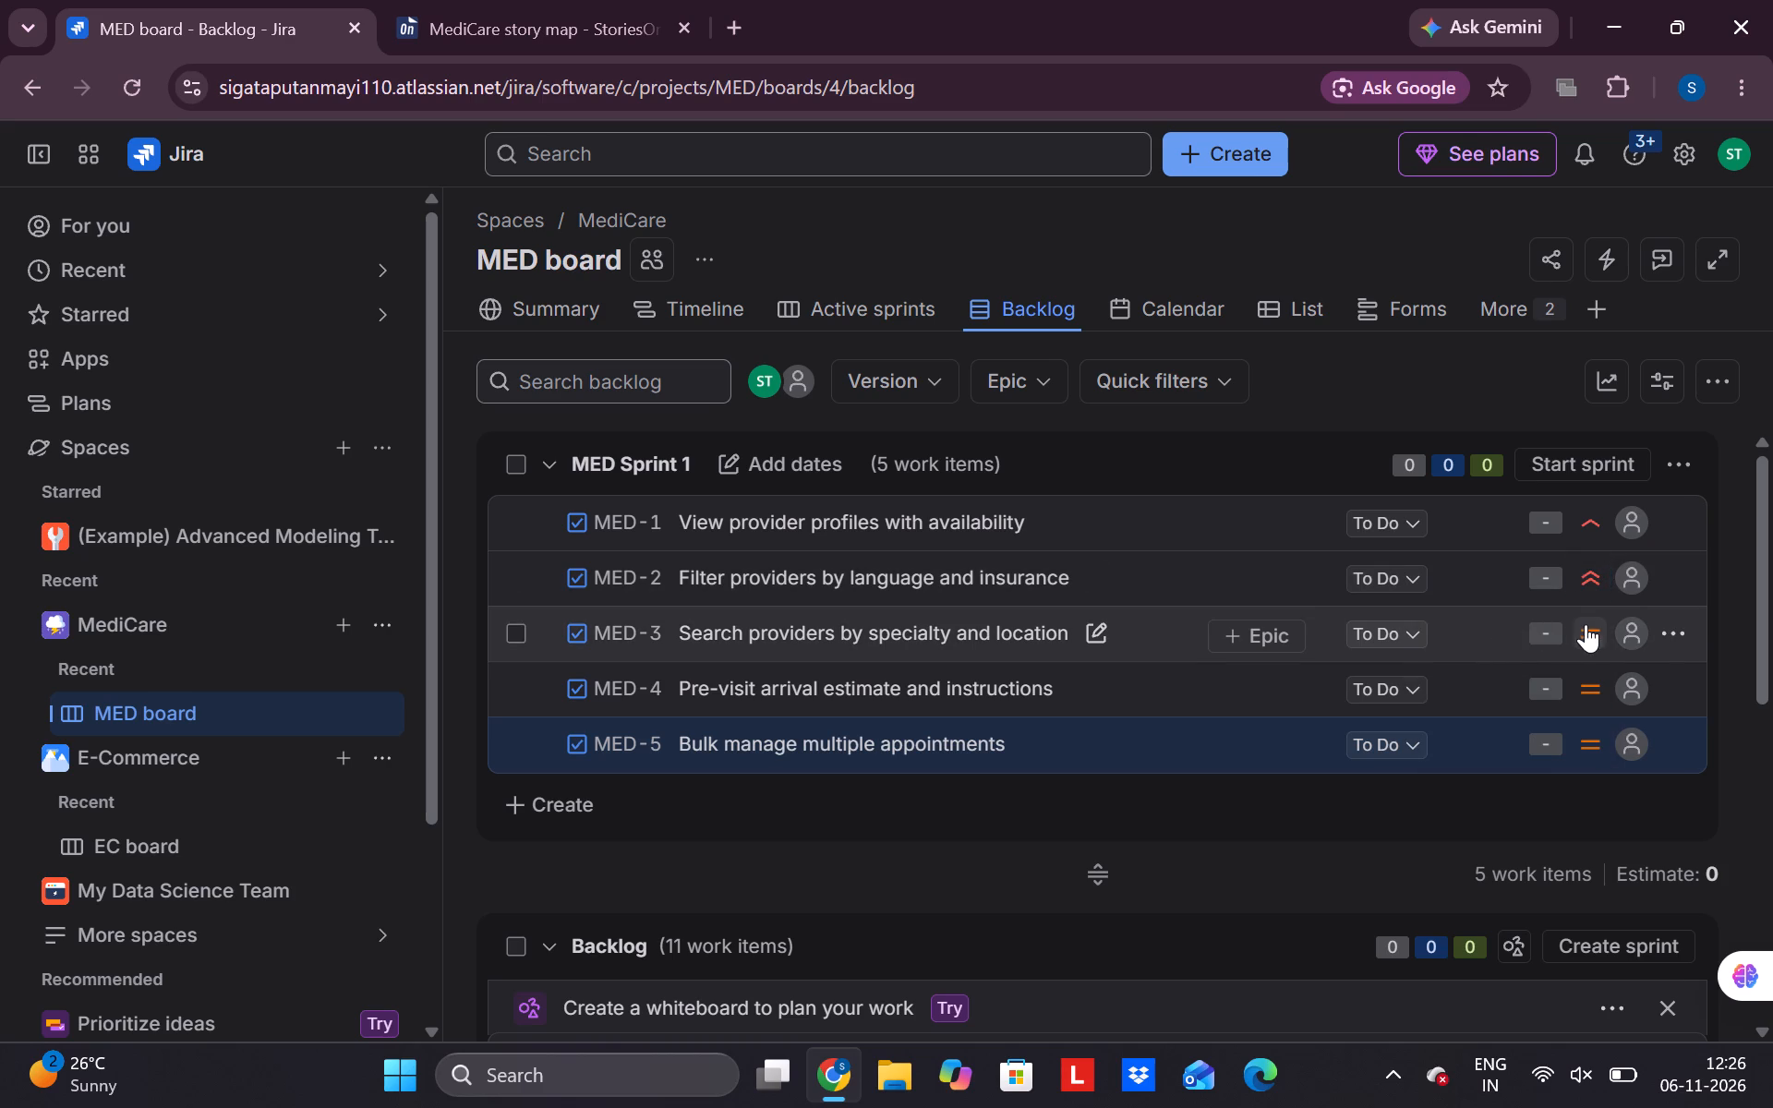
left_click(1587, 628)
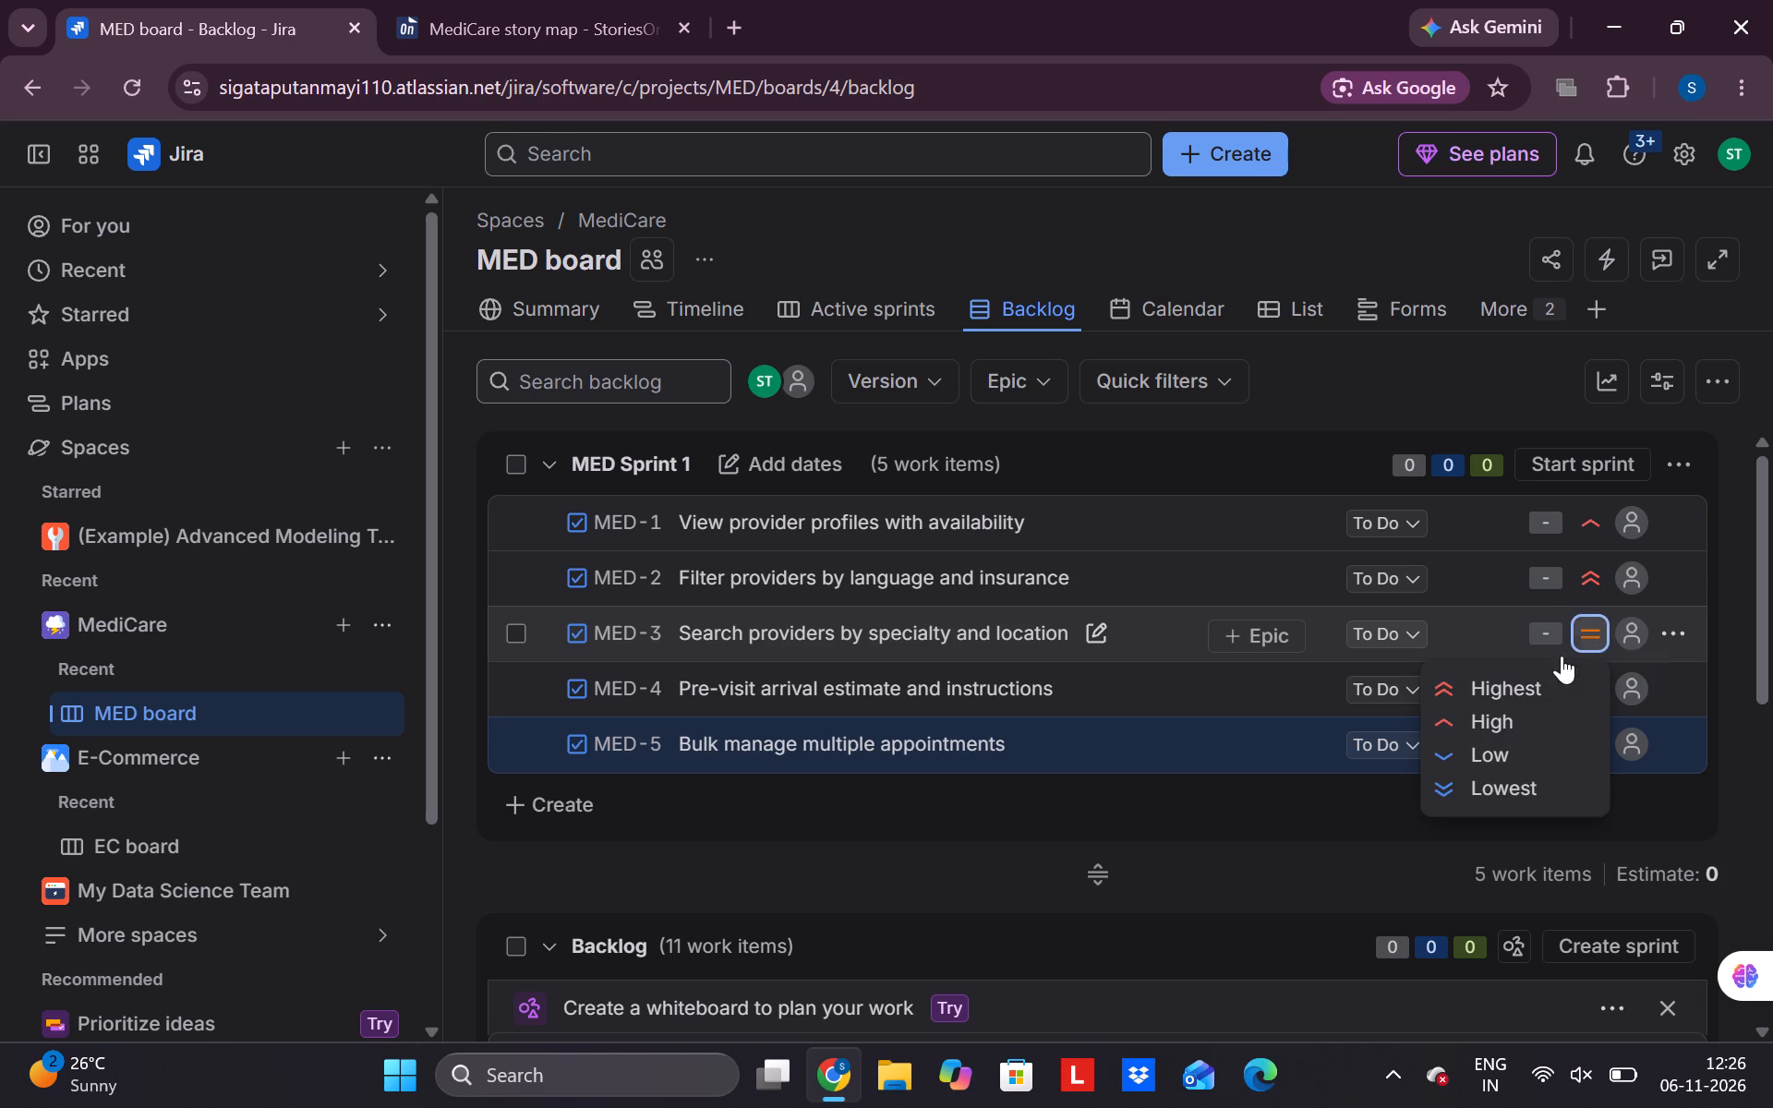
left_click(1536, 680)
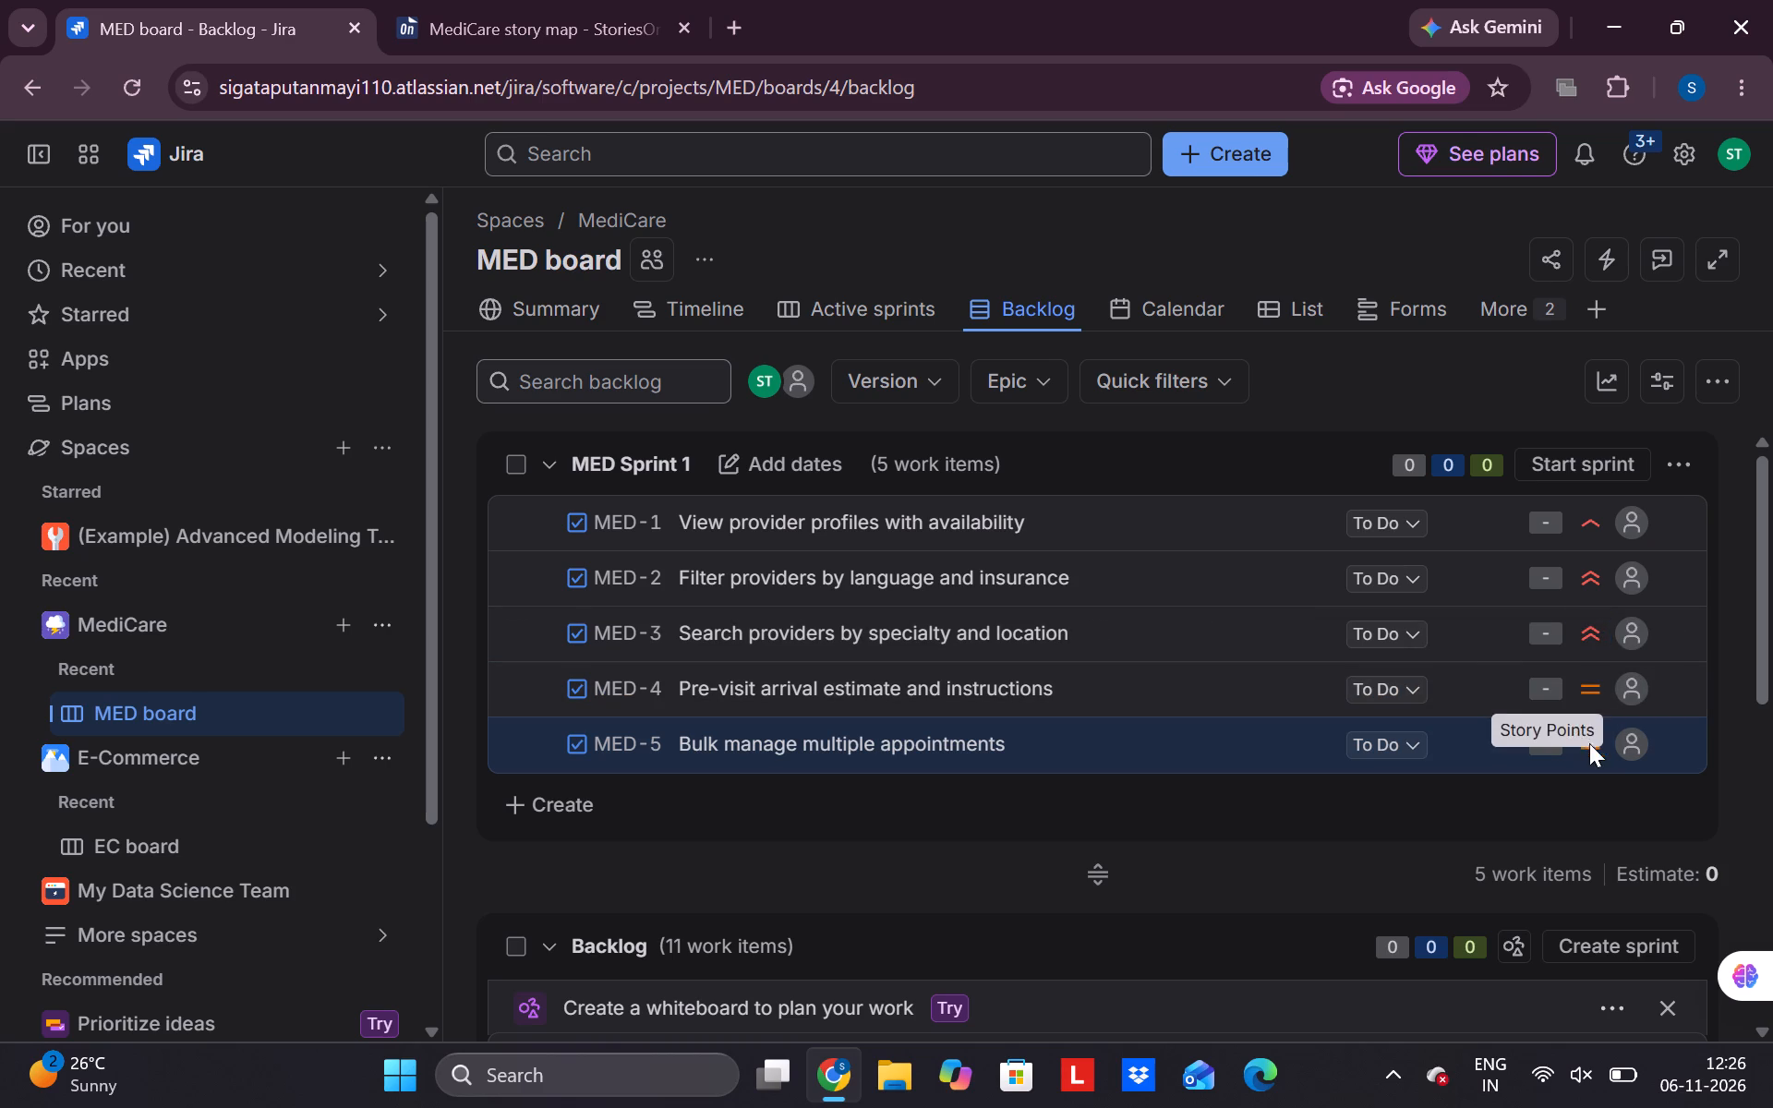
Set the priority of MED-5 "Bulk manage multiple appointments" in MED Sprint 1 to High.
left_click(1594, 753)
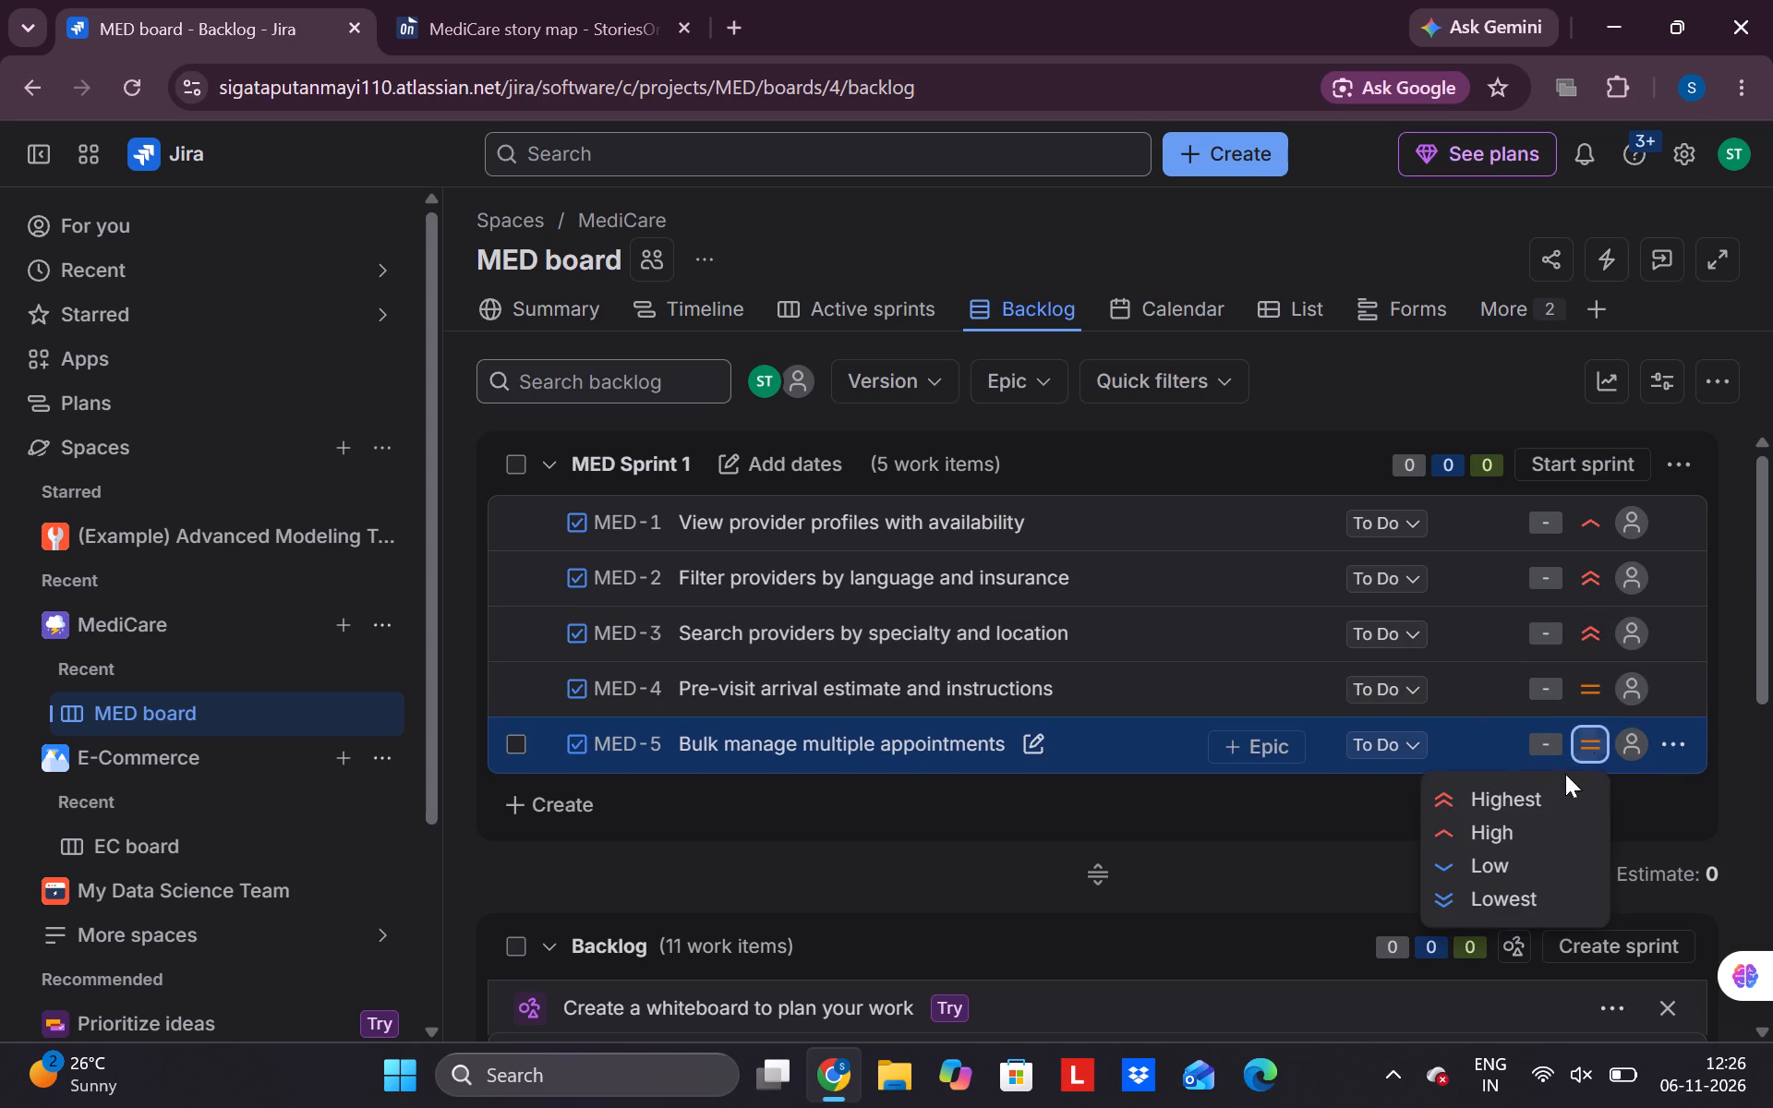
left_click(1500, 829)
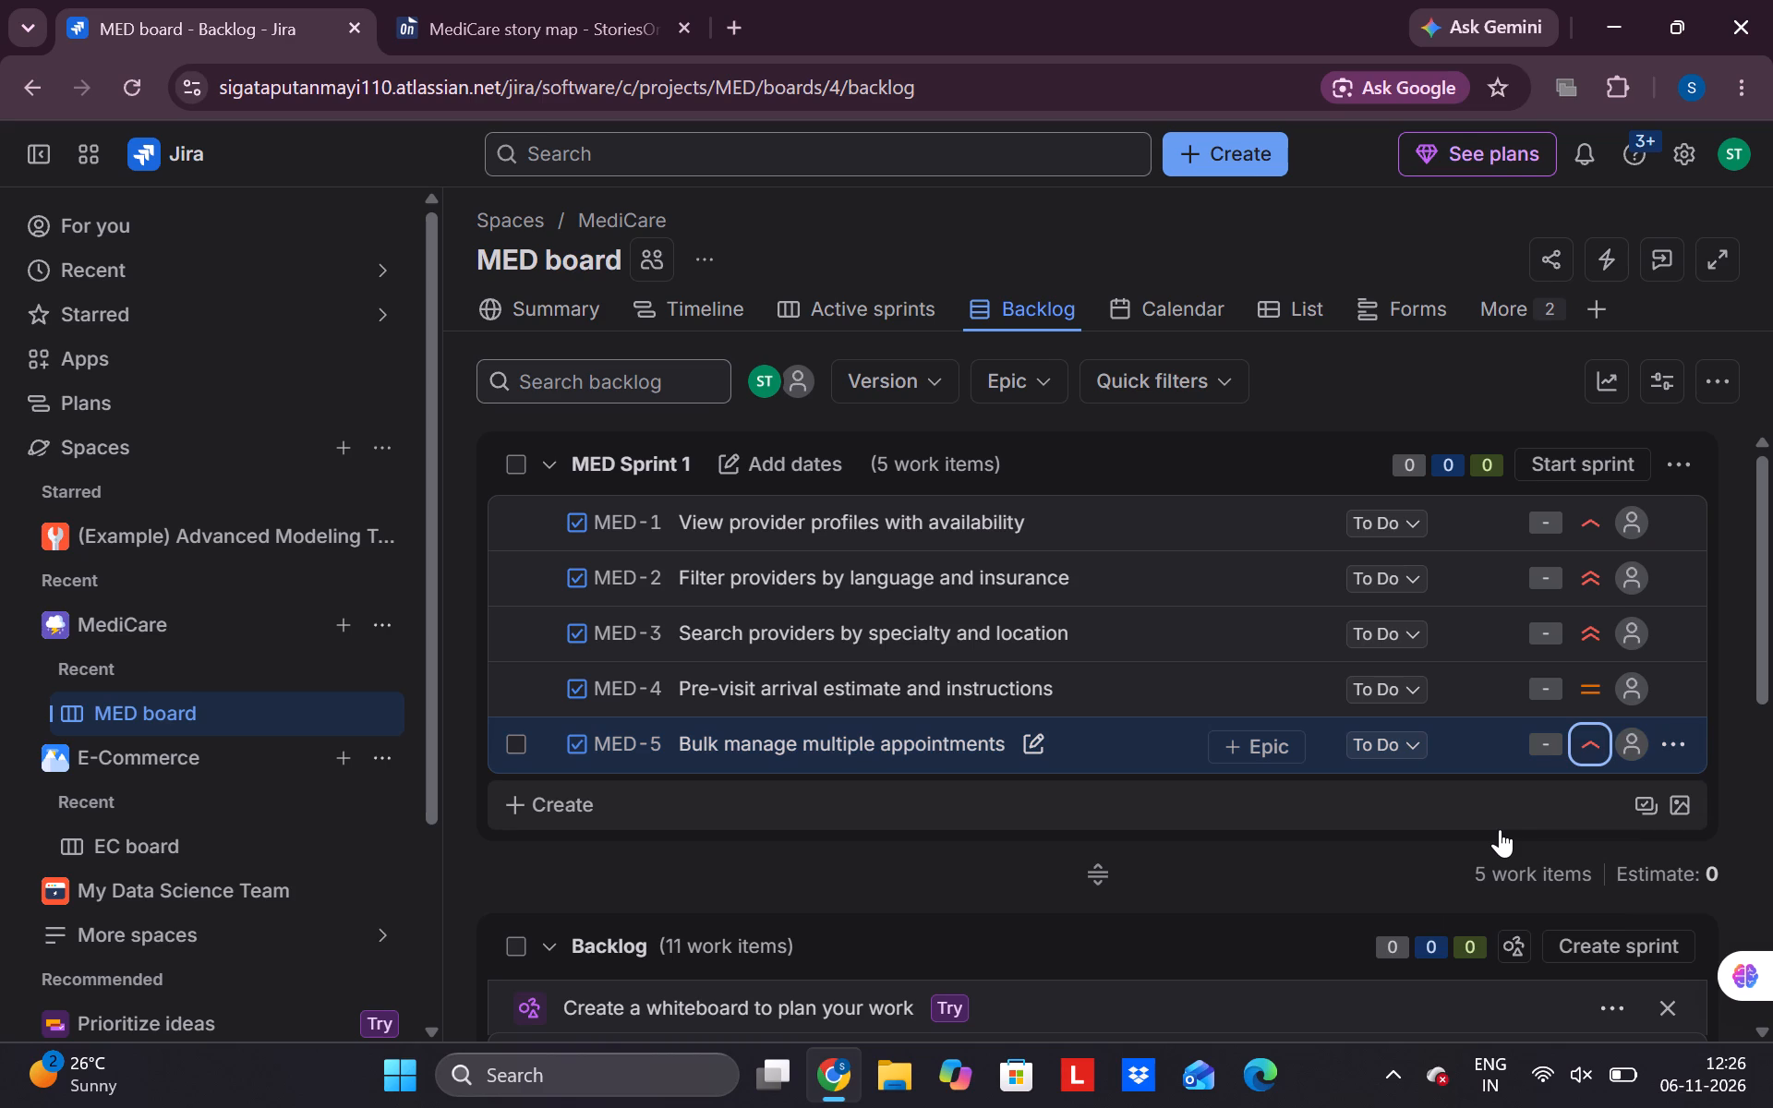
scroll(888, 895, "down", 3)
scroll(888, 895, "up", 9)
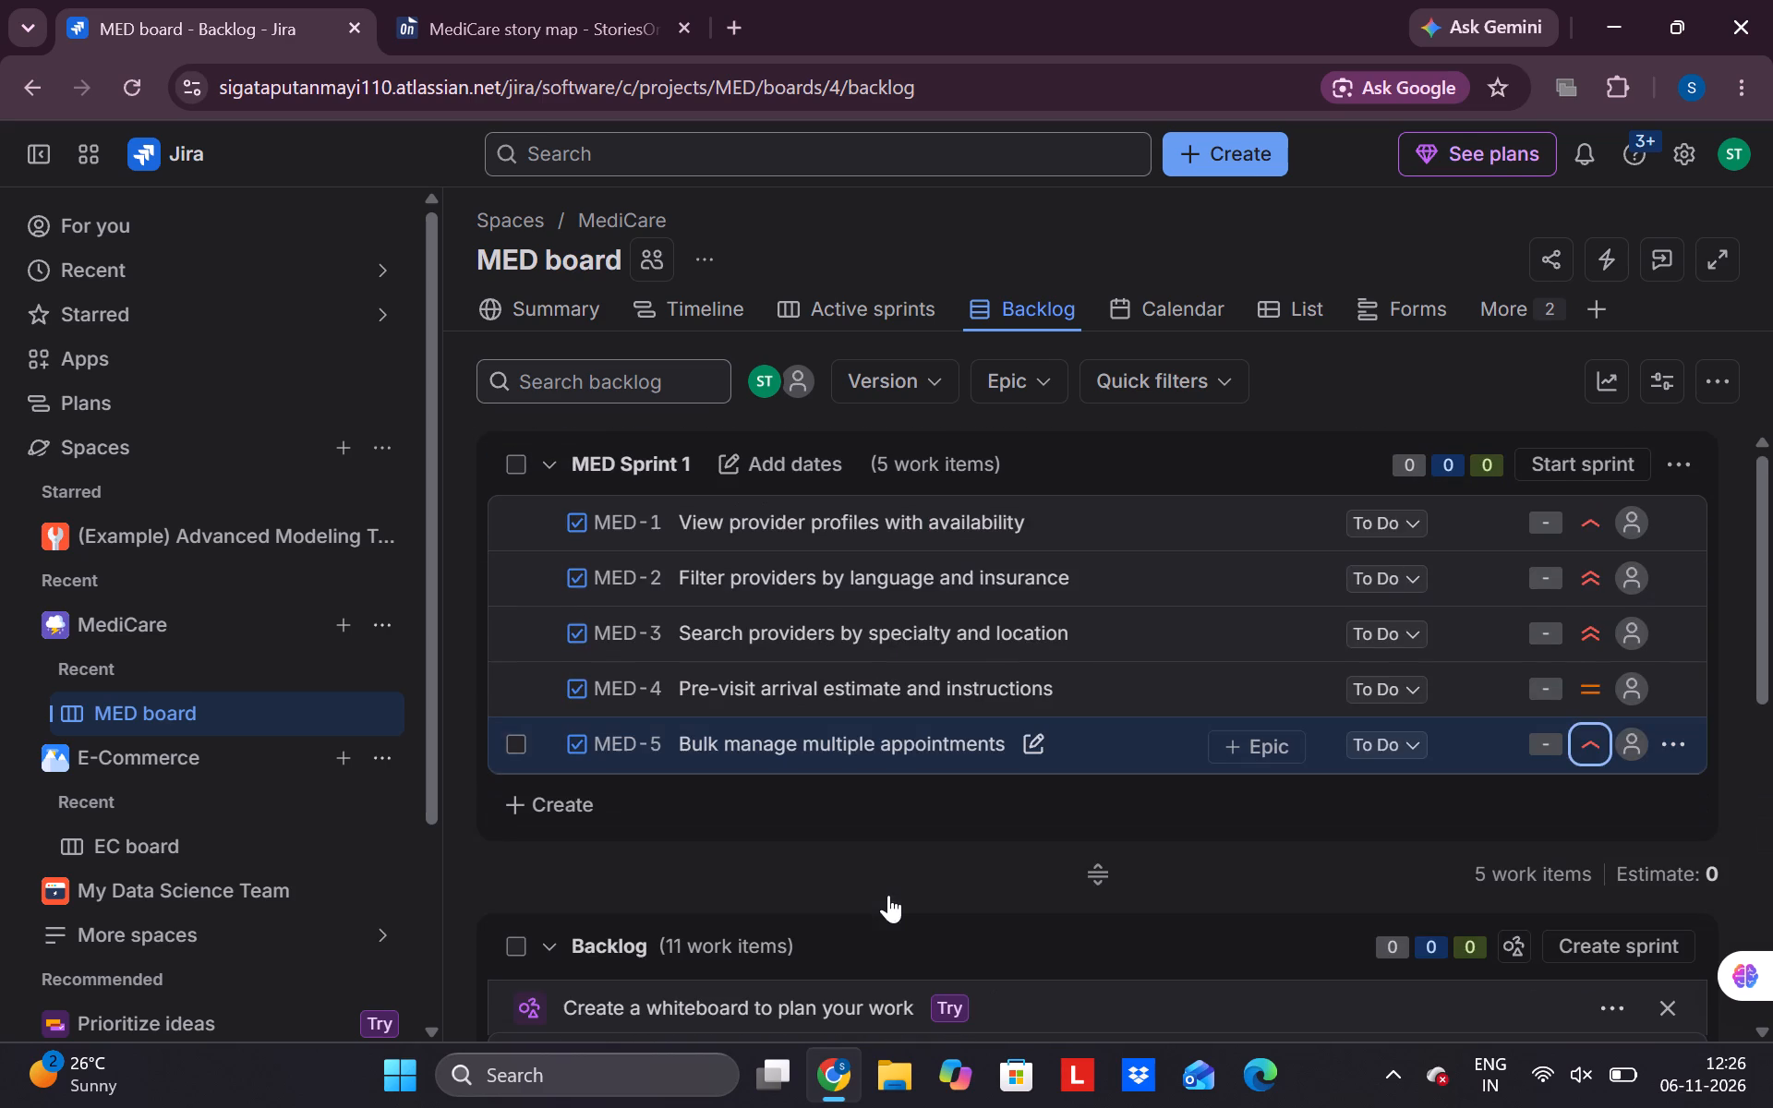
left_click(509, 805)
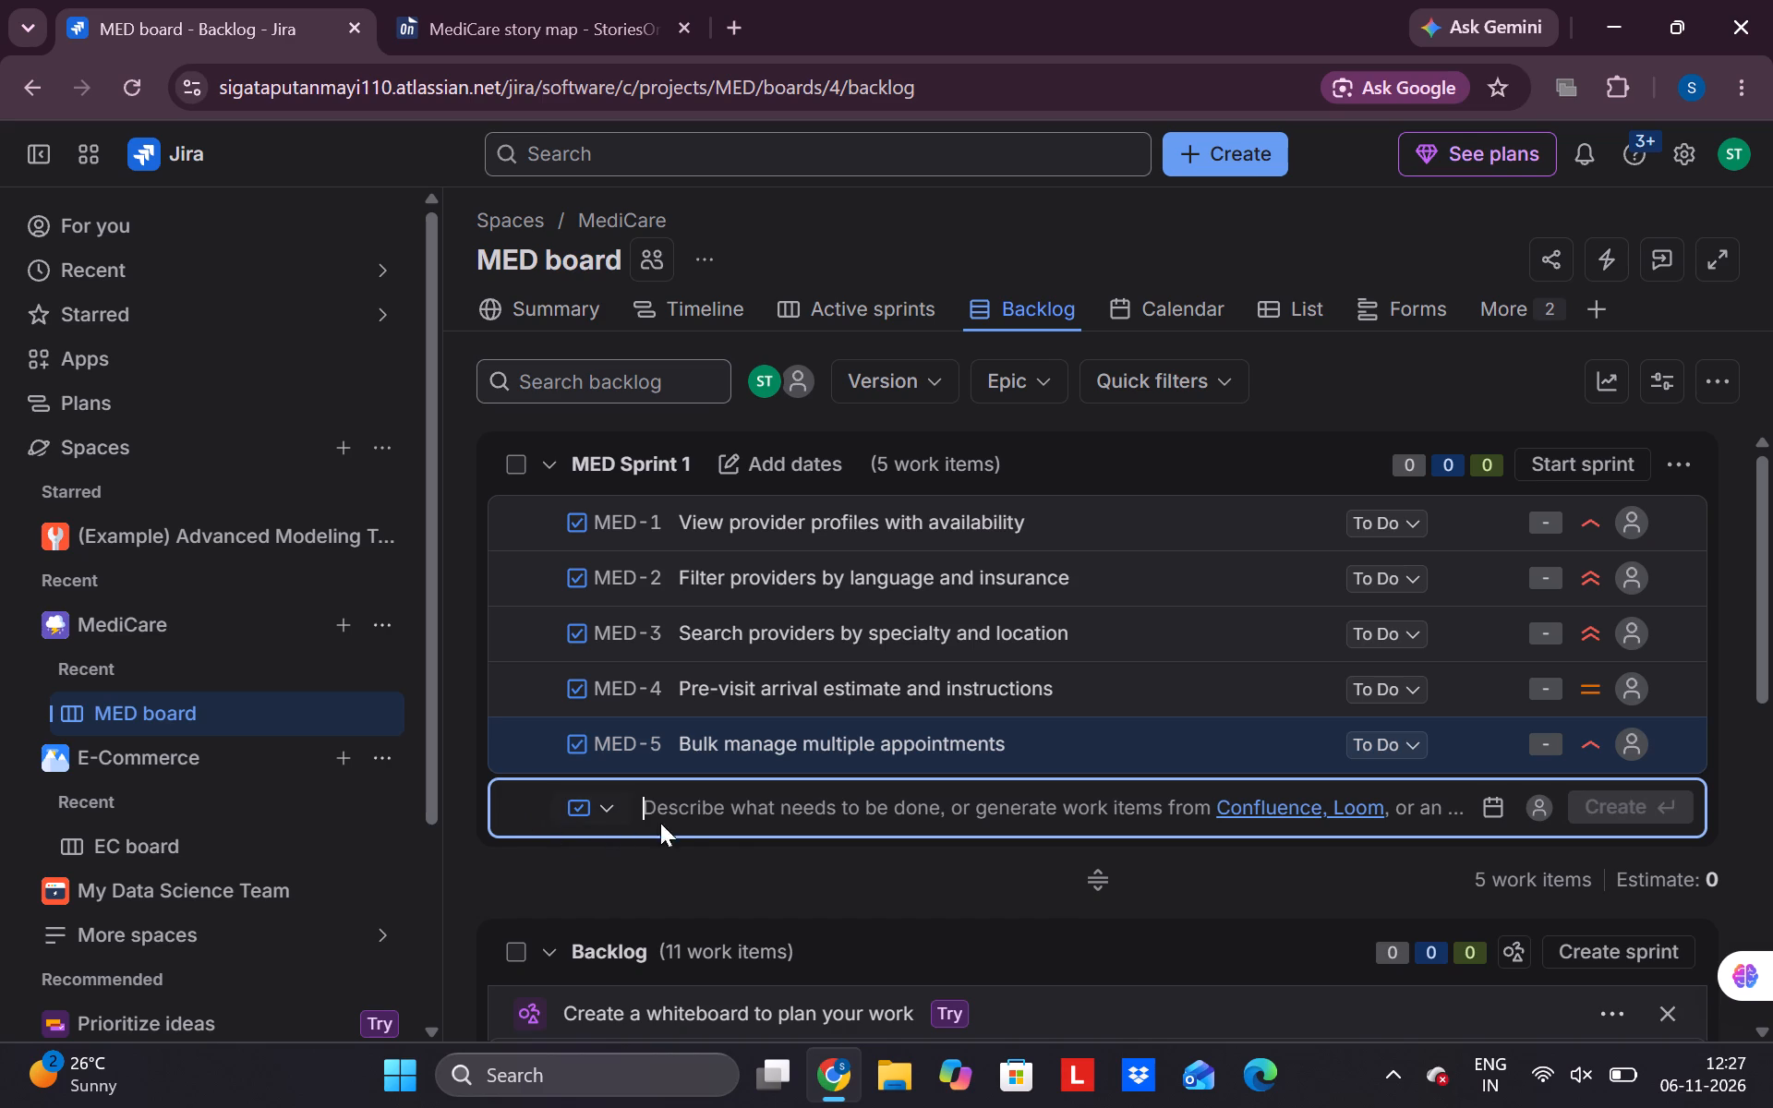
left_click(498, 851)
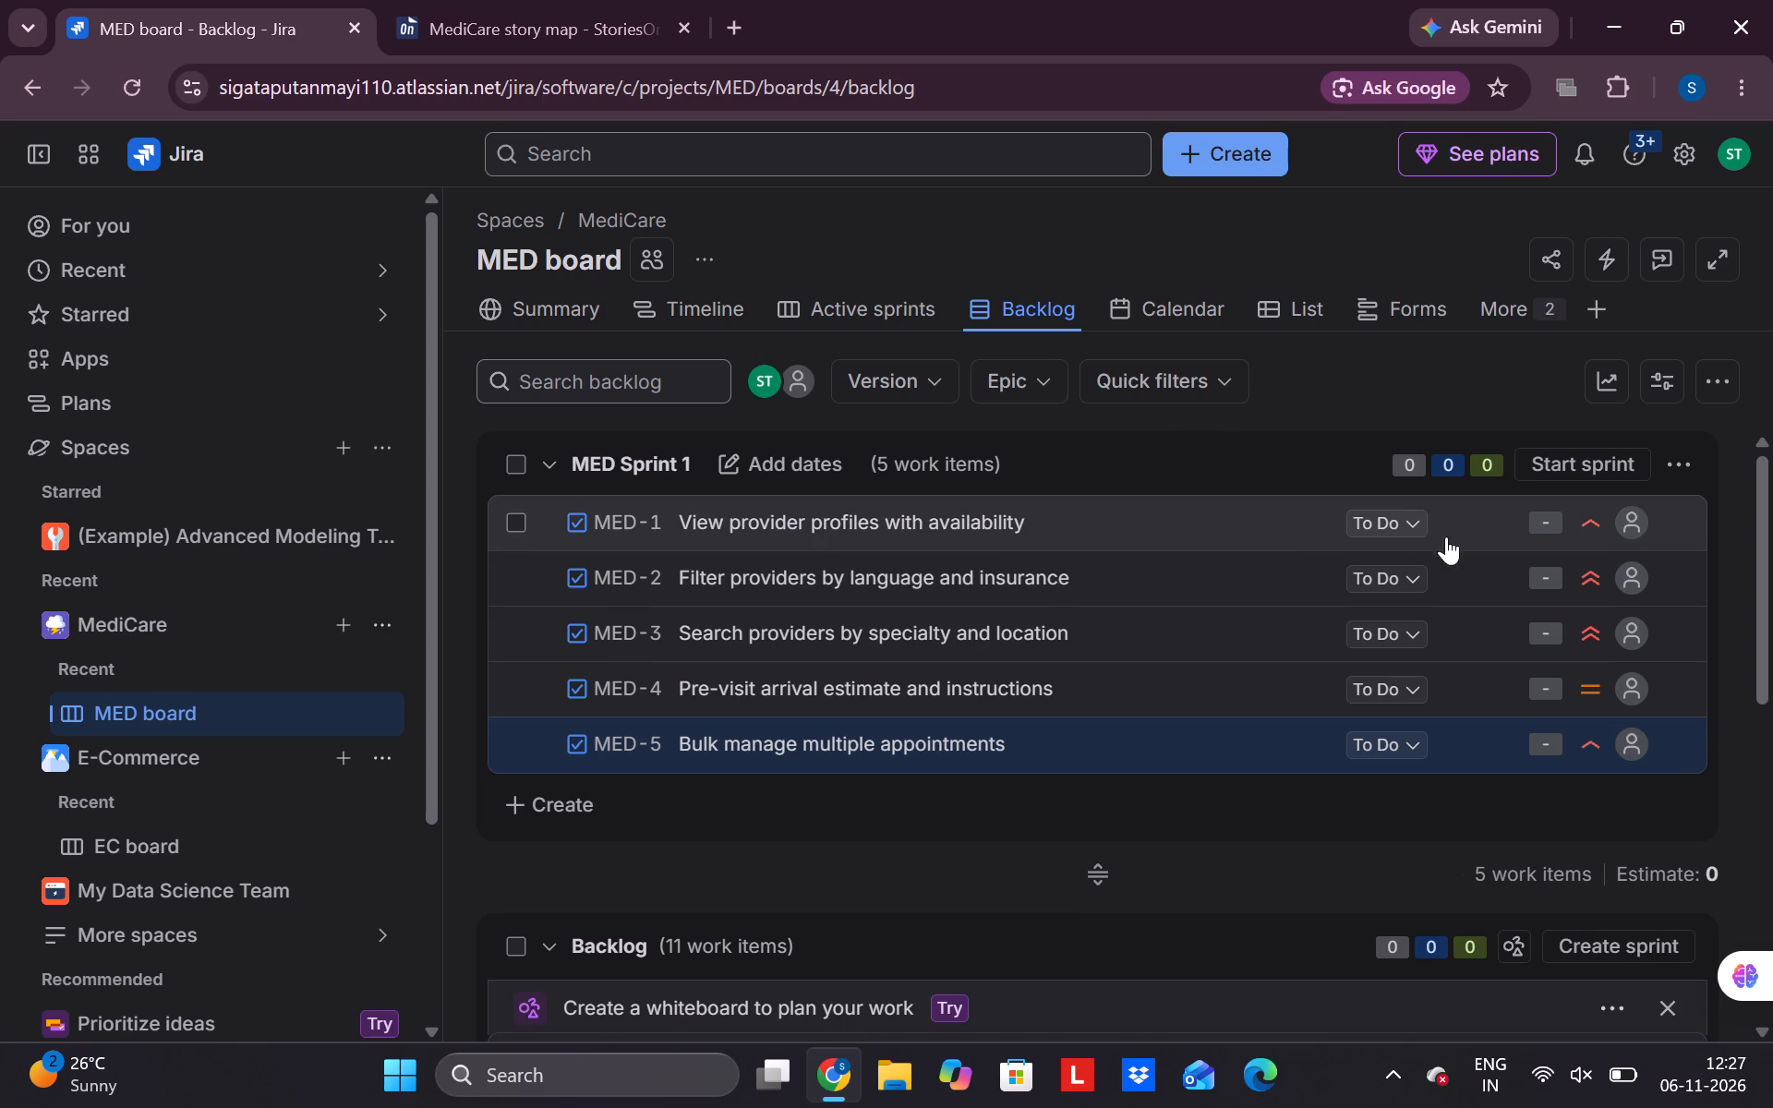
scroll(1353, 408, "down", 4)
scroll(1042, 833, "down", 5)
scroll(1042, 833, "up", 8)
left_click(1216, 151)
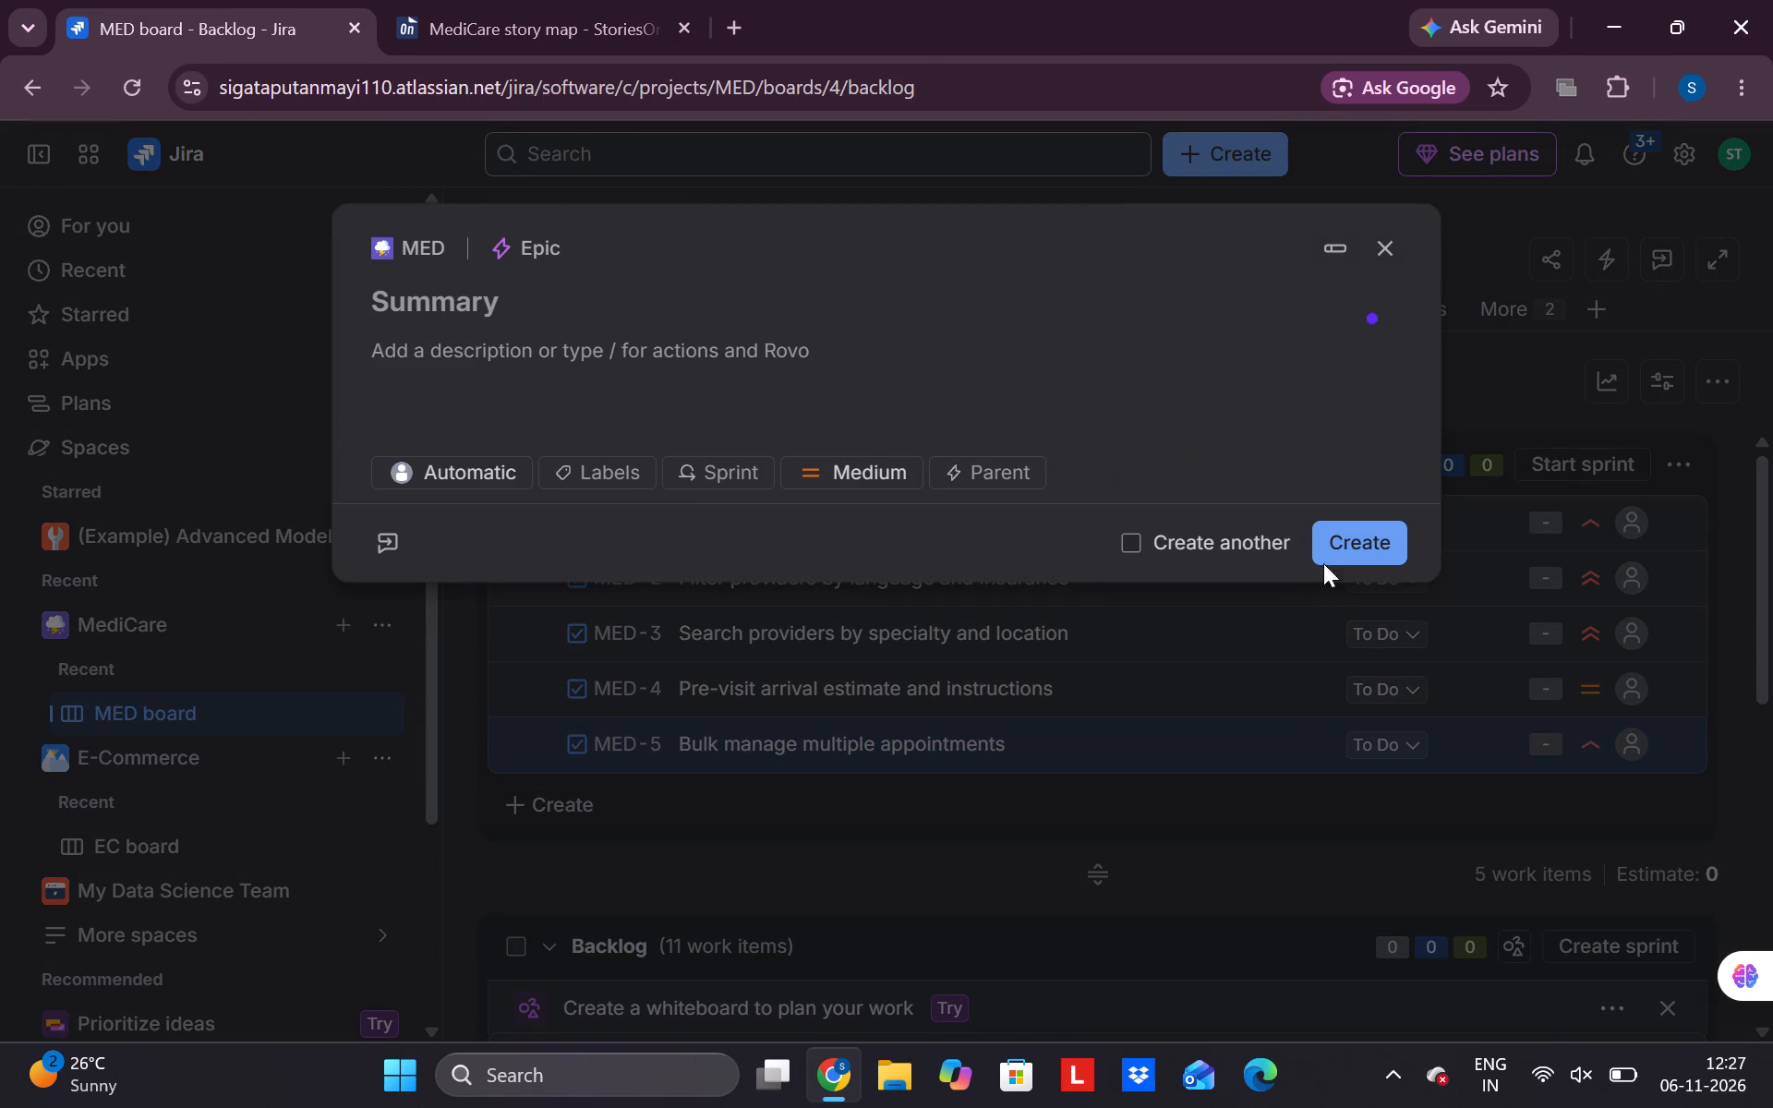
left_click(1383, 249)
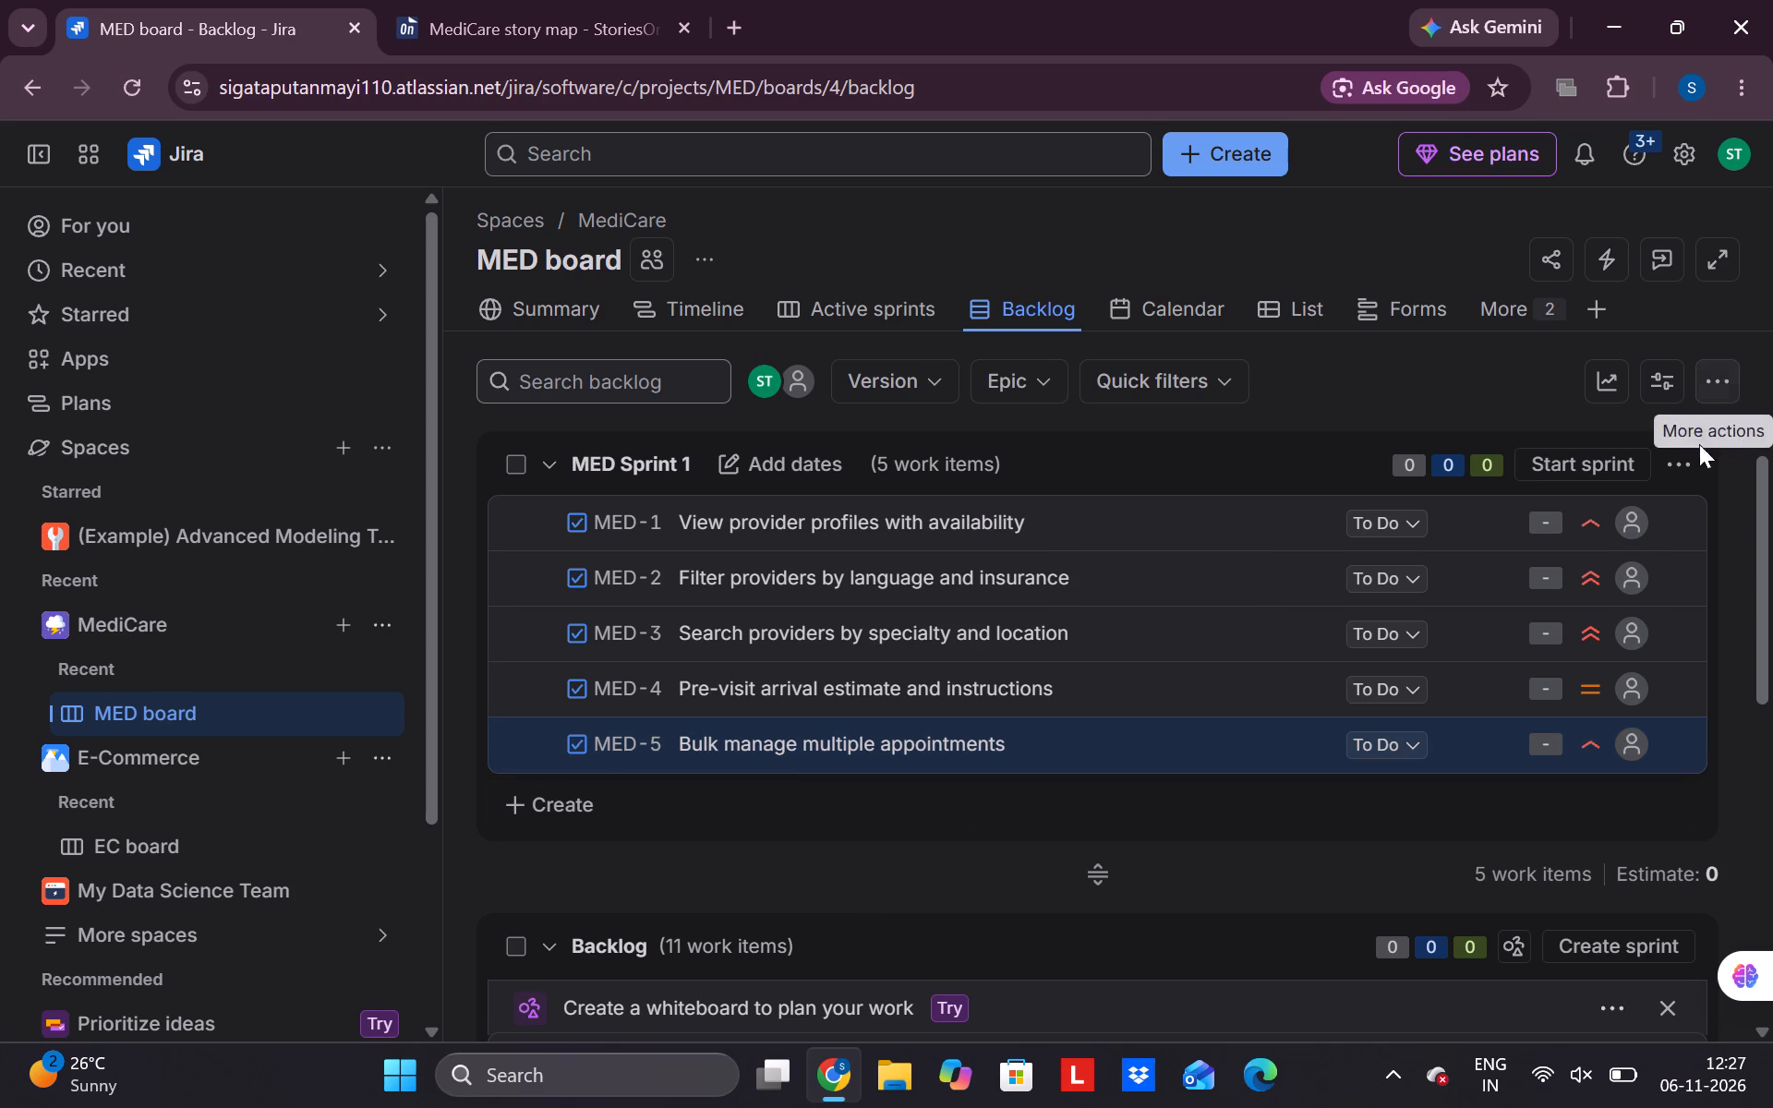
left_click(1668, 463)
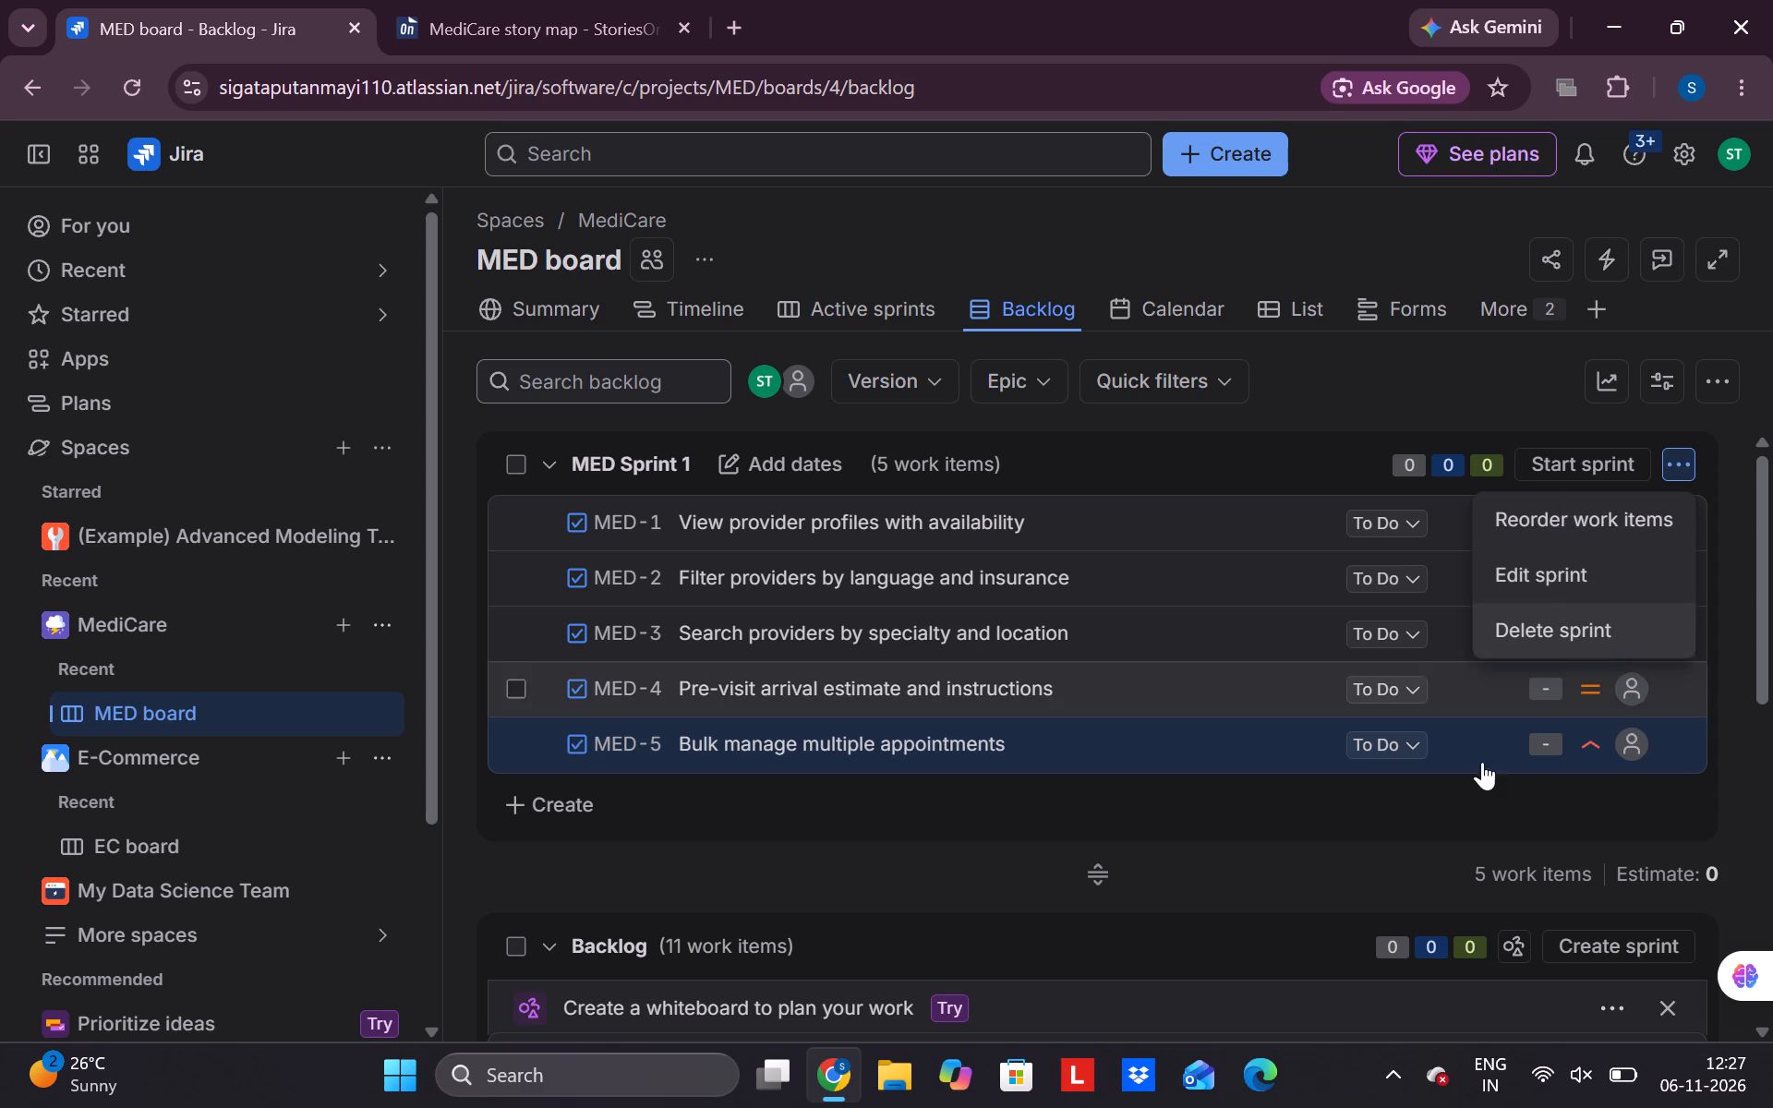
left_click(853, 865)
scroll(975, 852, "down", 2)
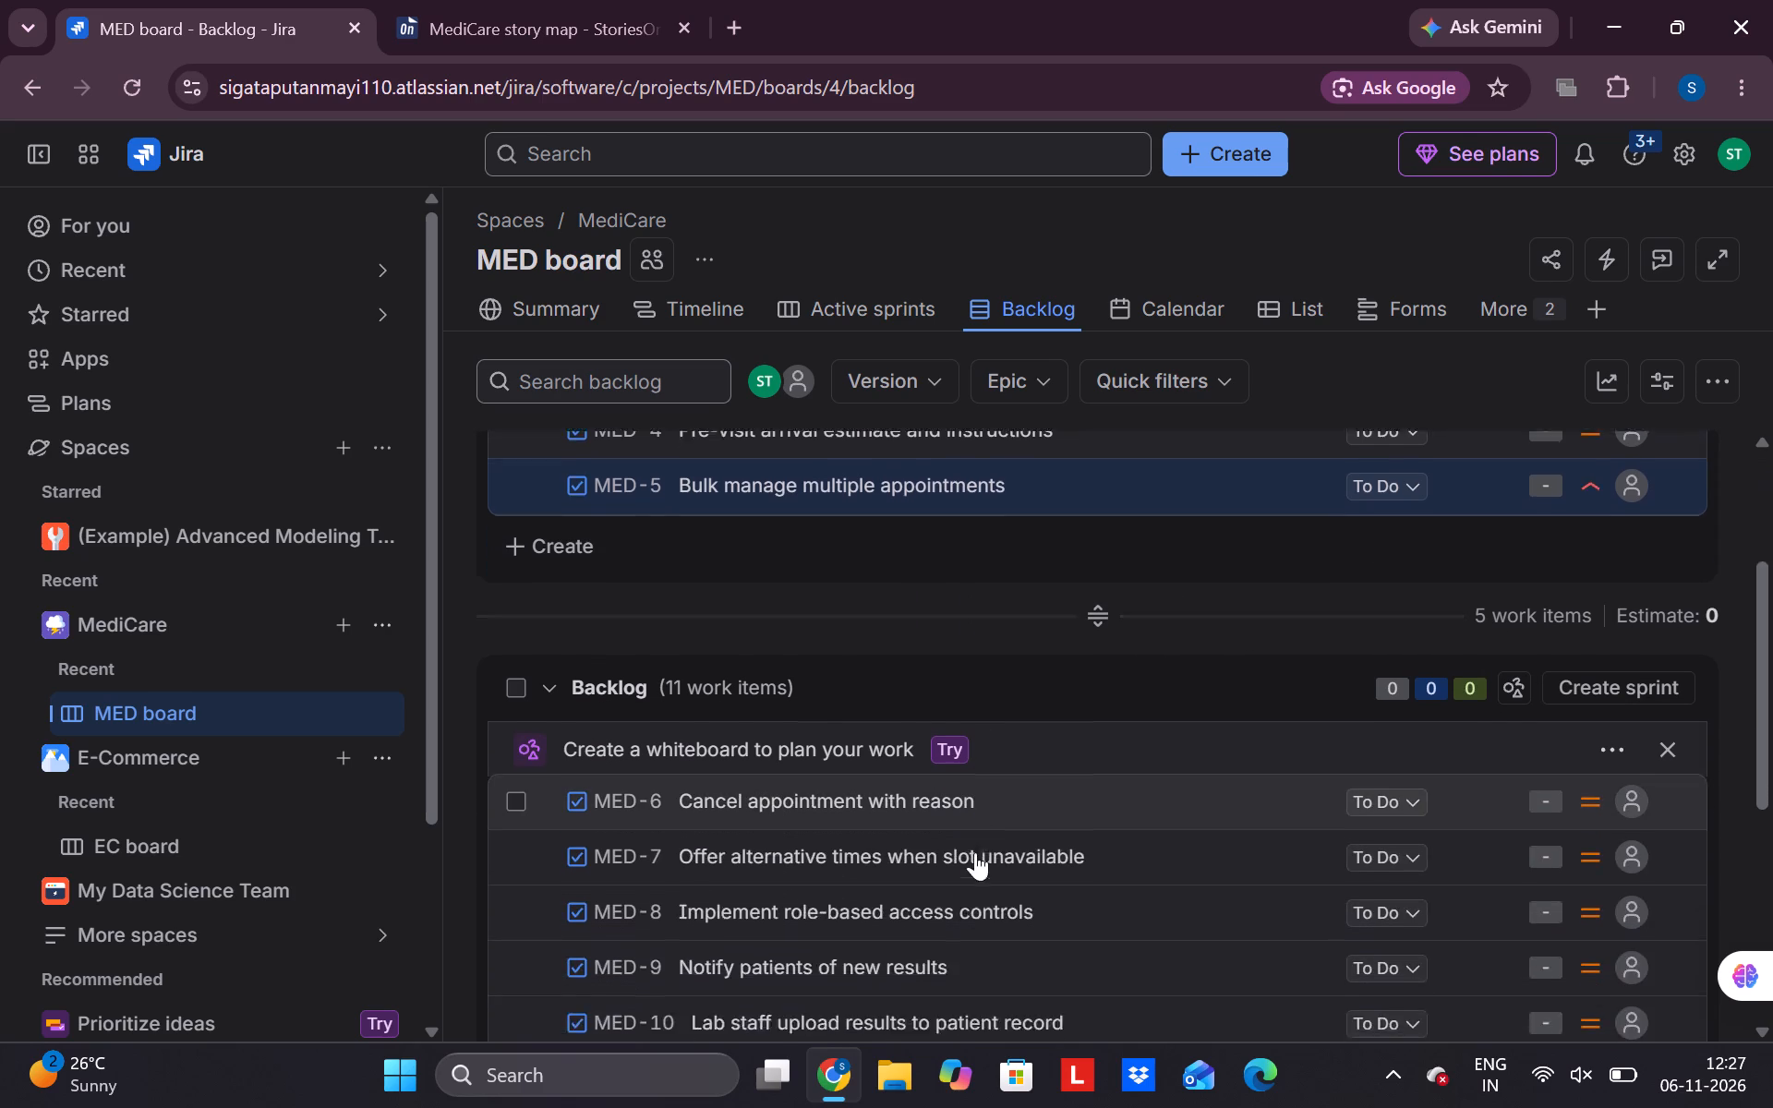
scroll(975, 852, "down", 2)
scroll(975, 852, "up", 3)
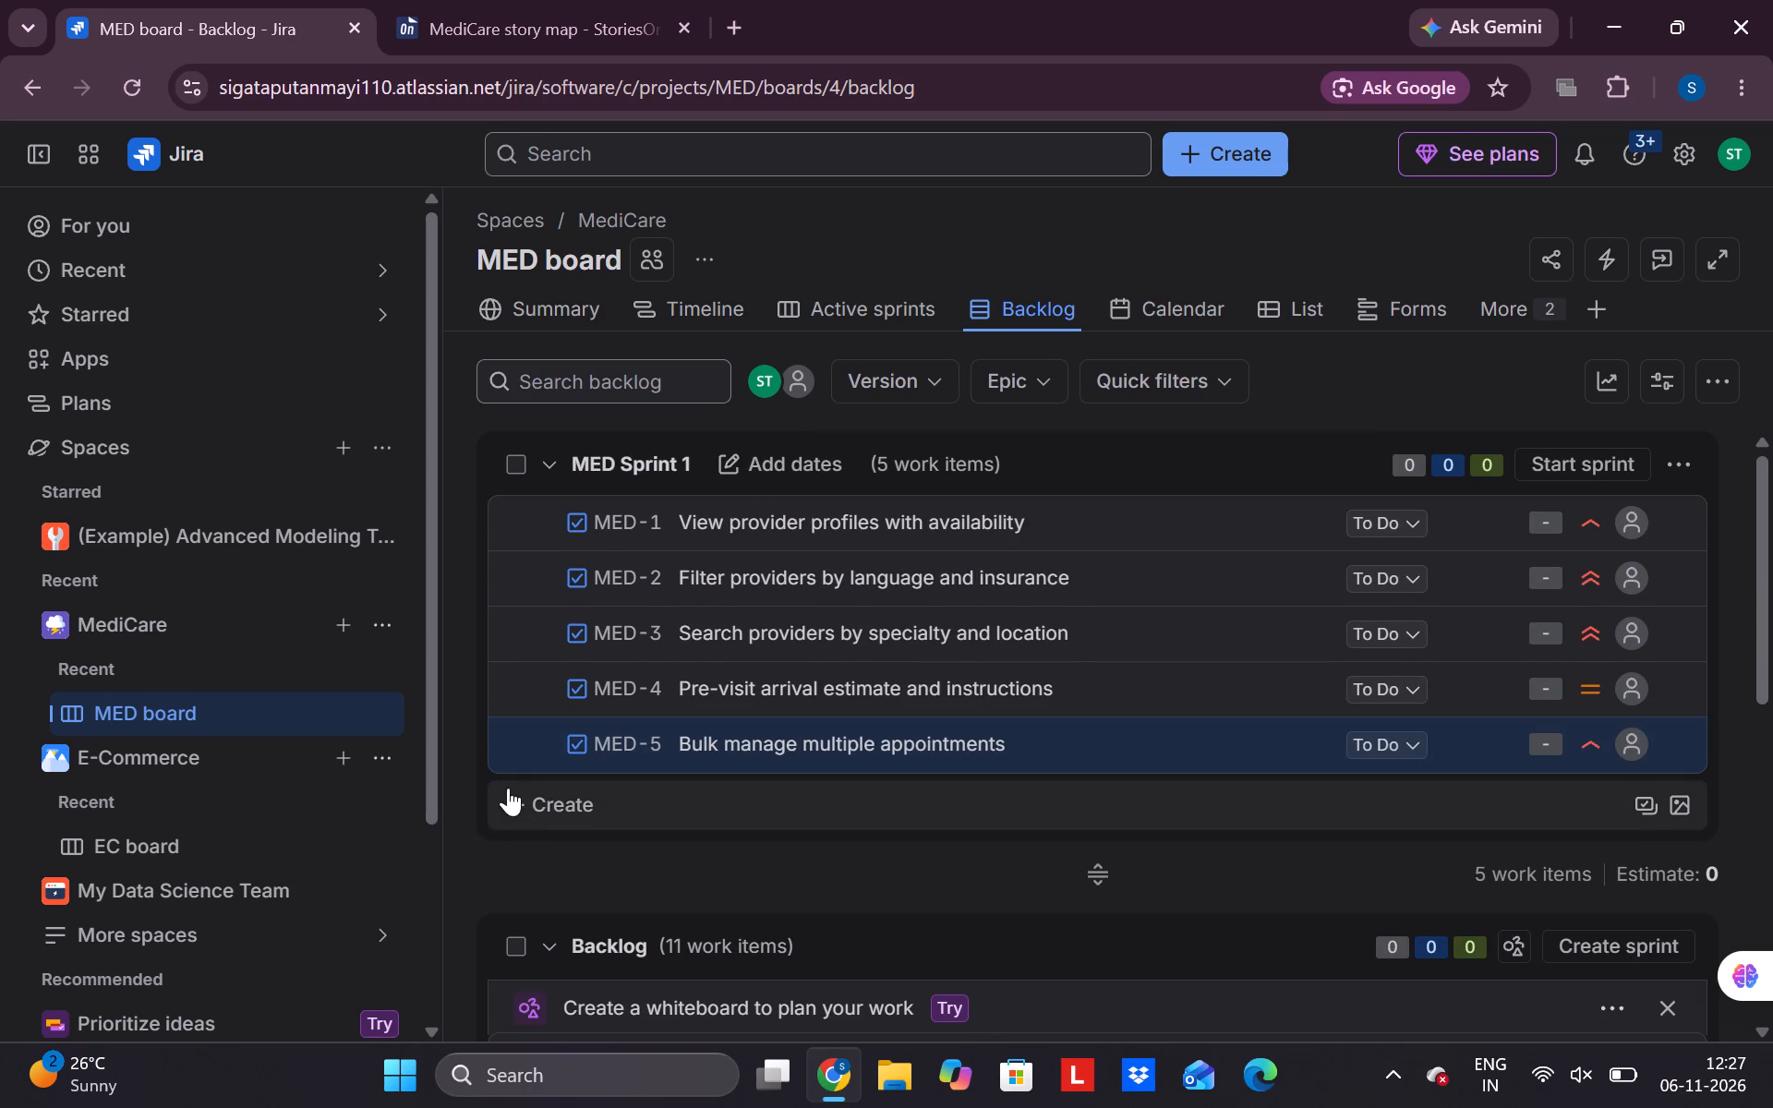
Create a work item titled "MED Sprint 2" inside MED Sprint 1.
left_click(510, 810)
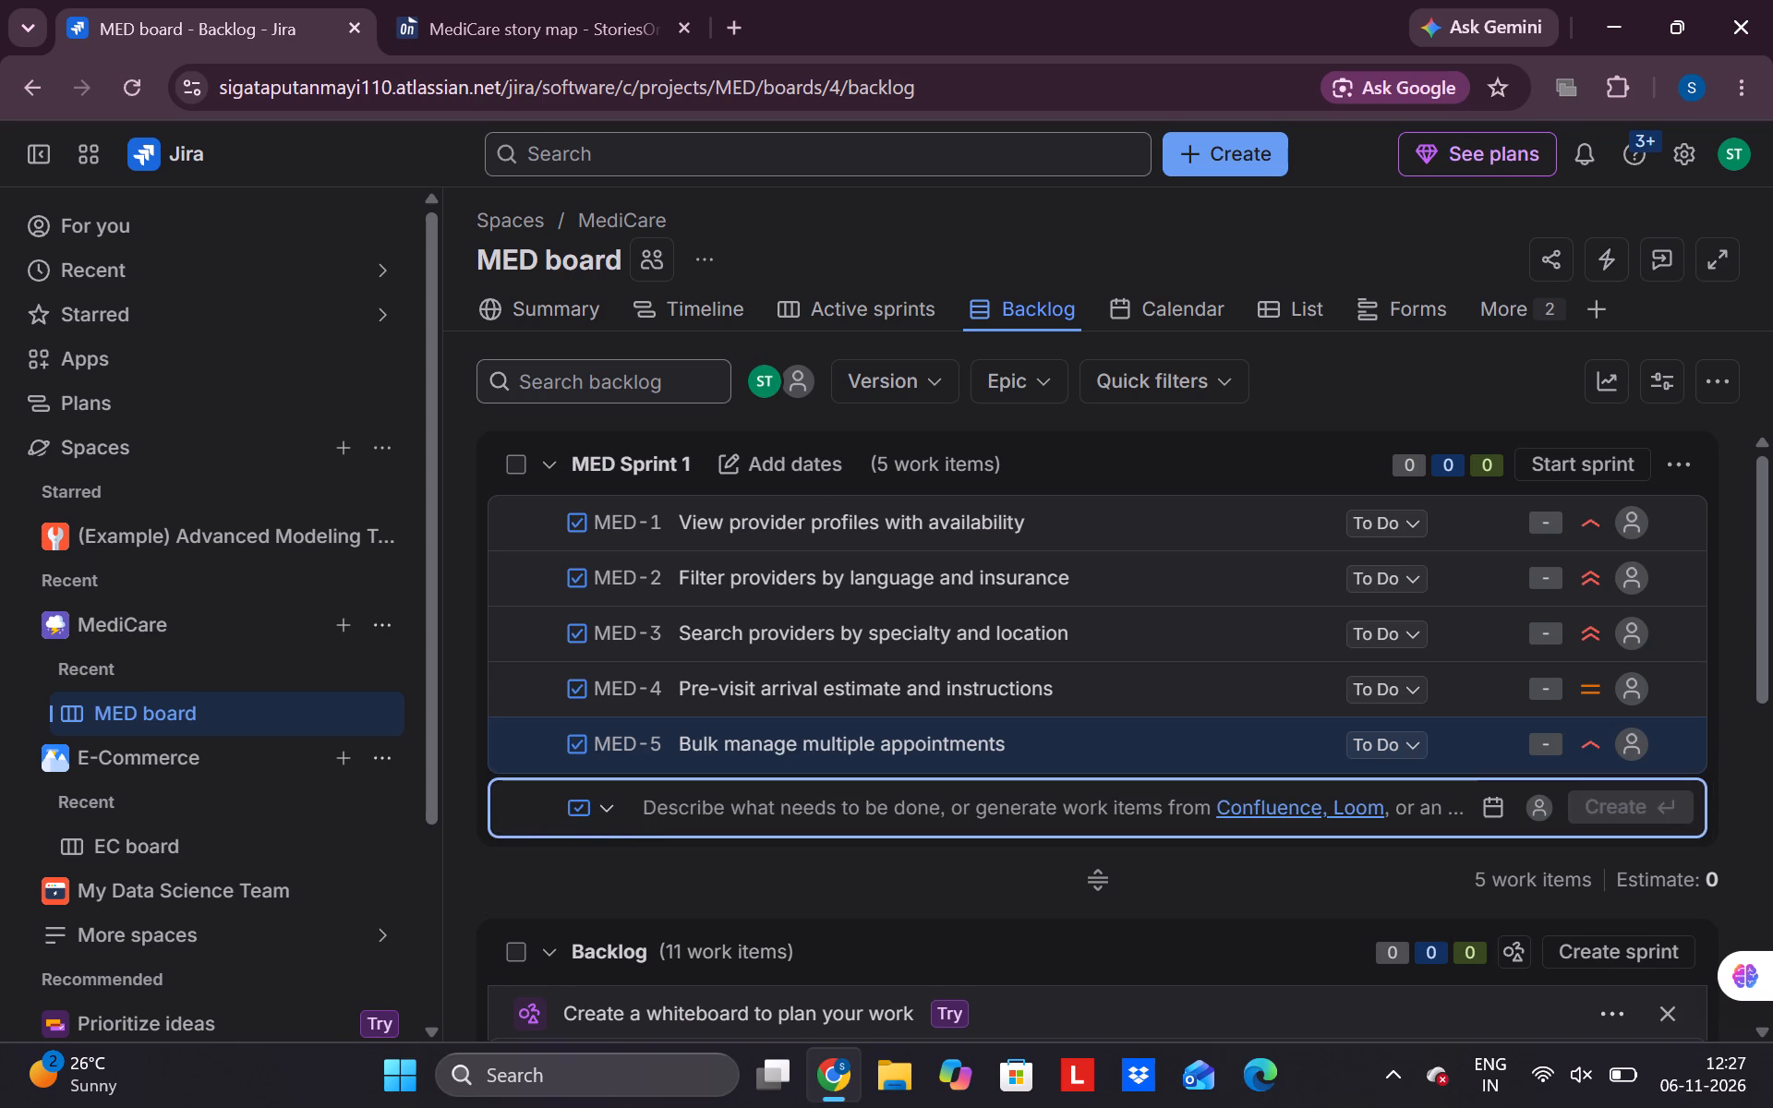
key("m")
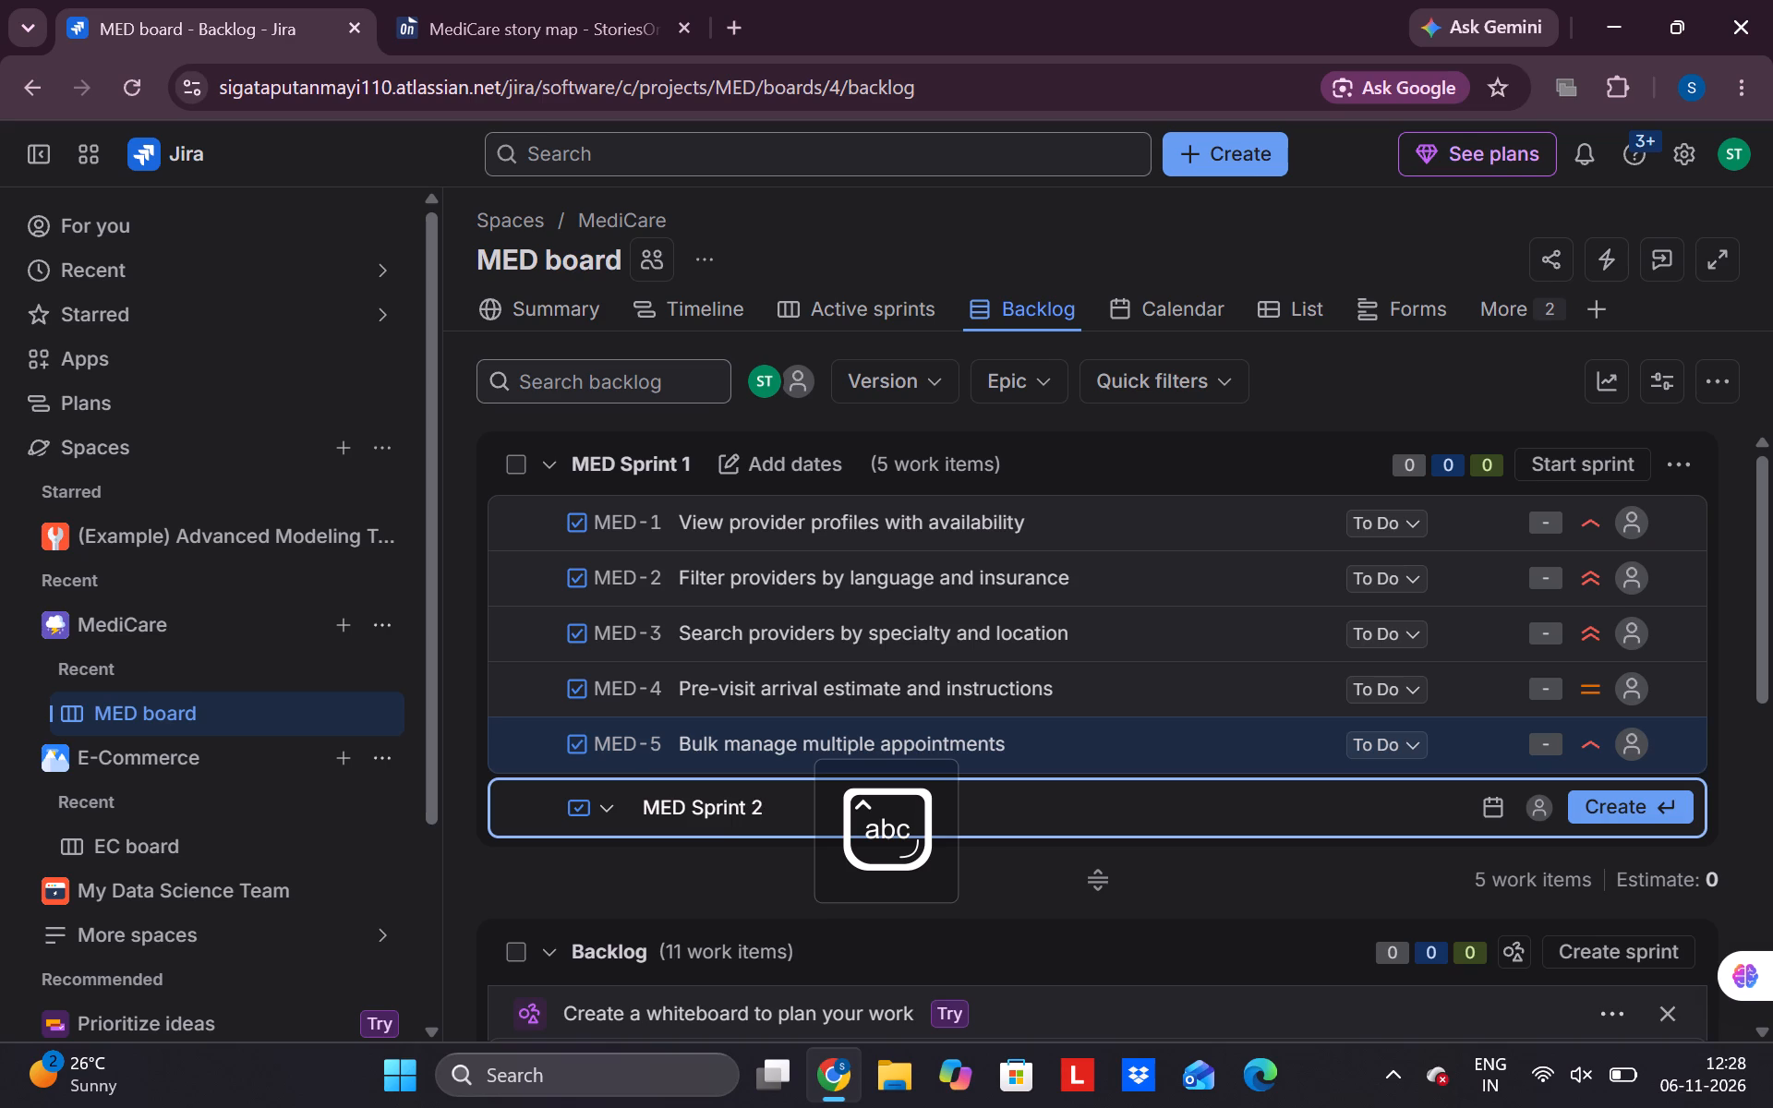
left_click(1617, 806)
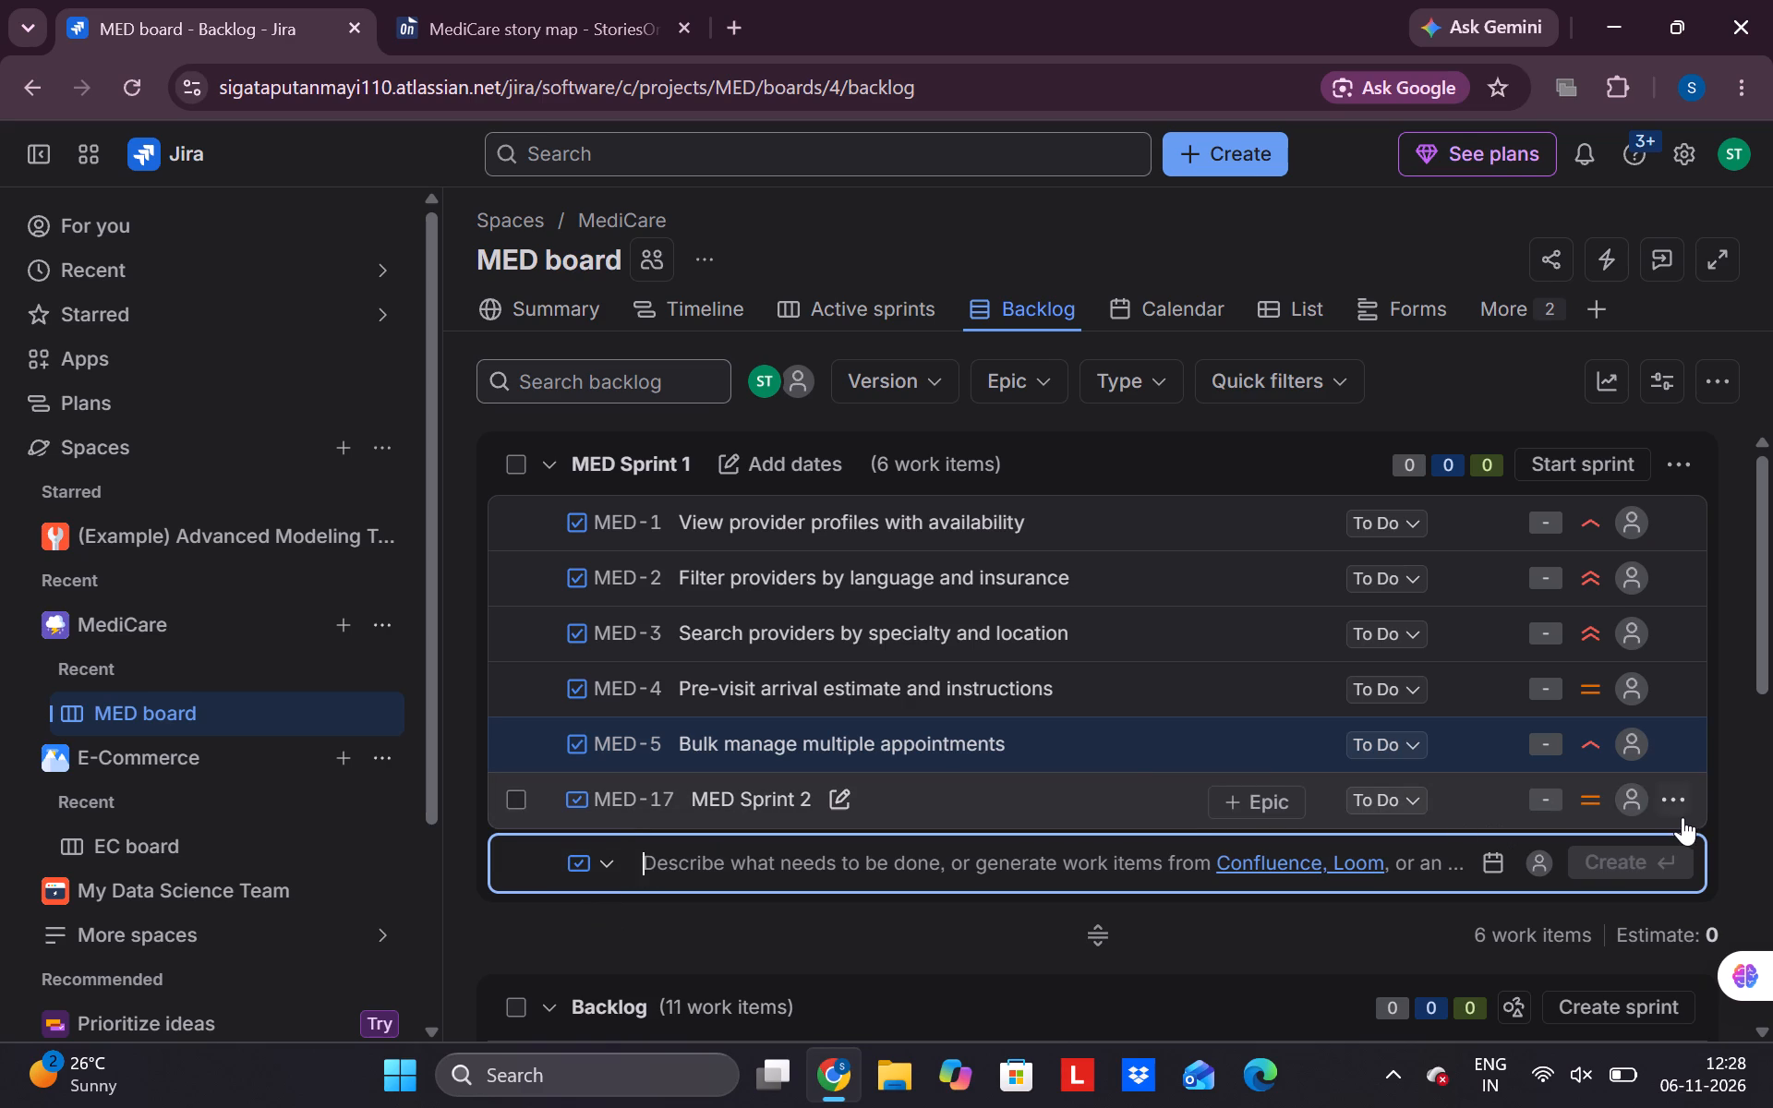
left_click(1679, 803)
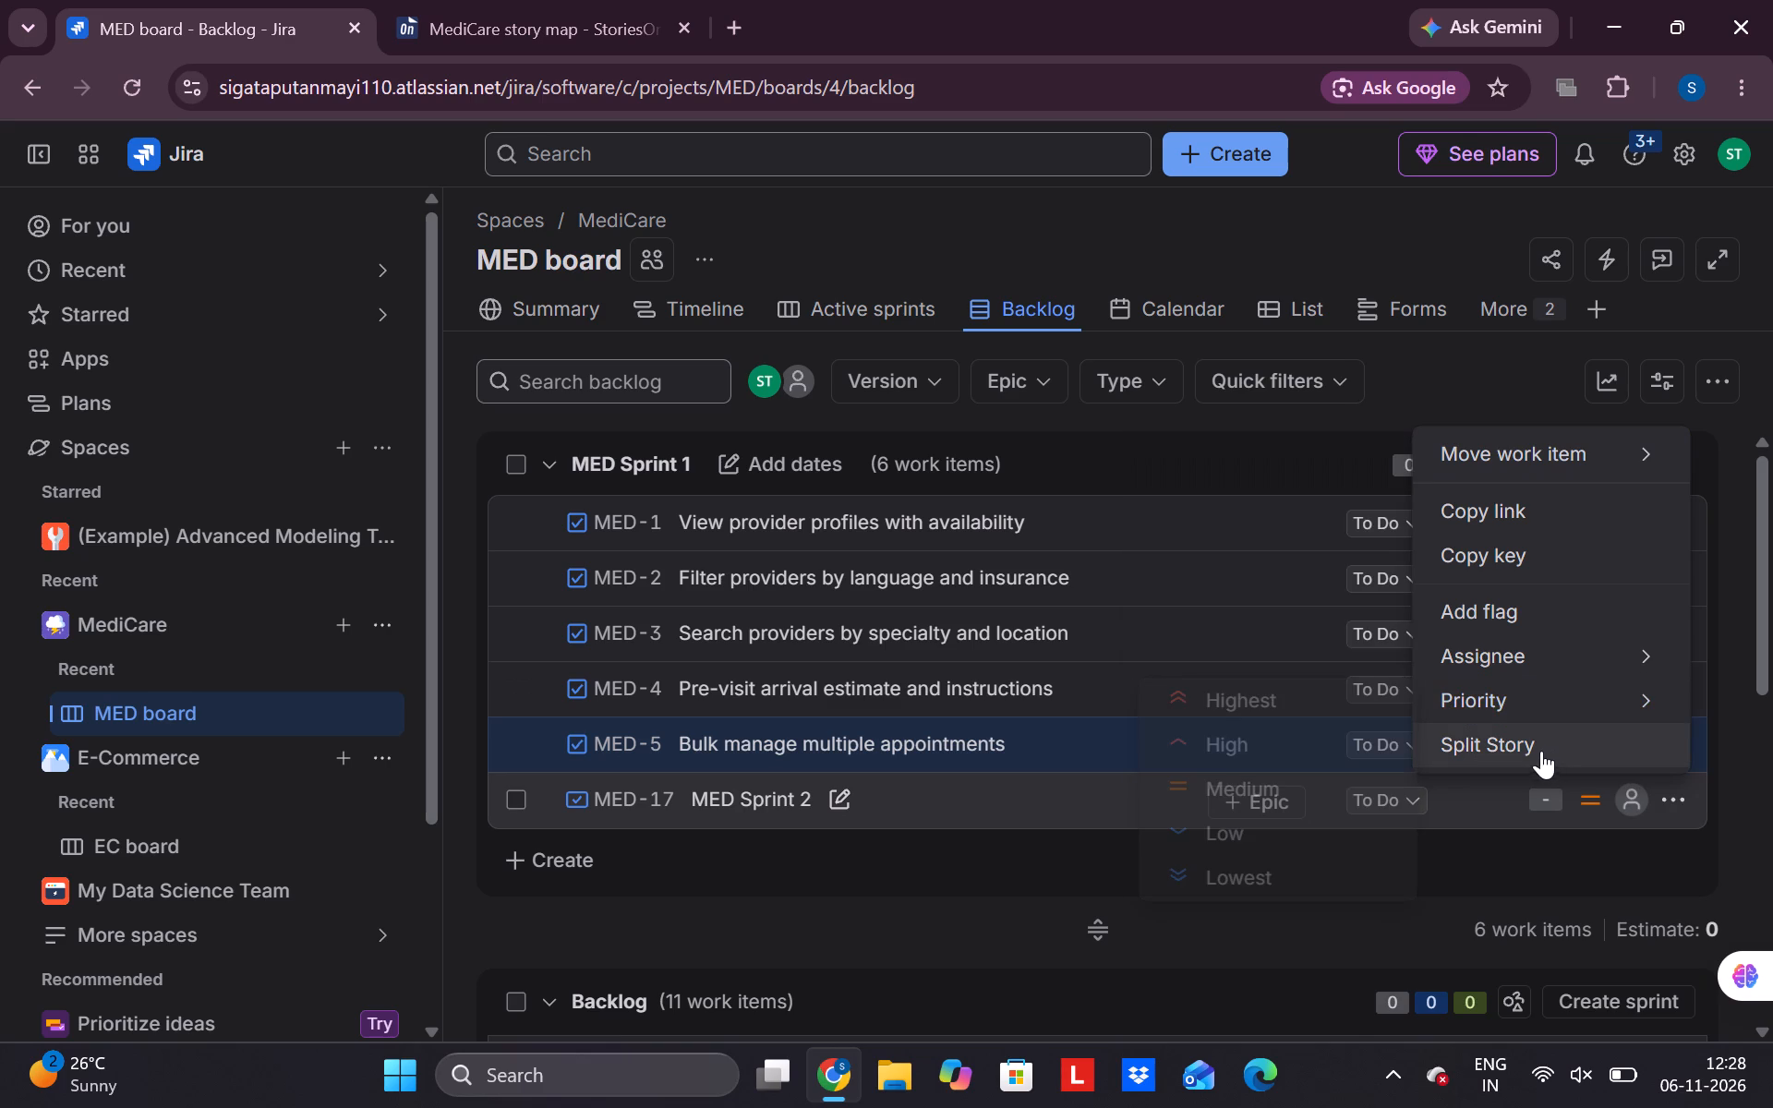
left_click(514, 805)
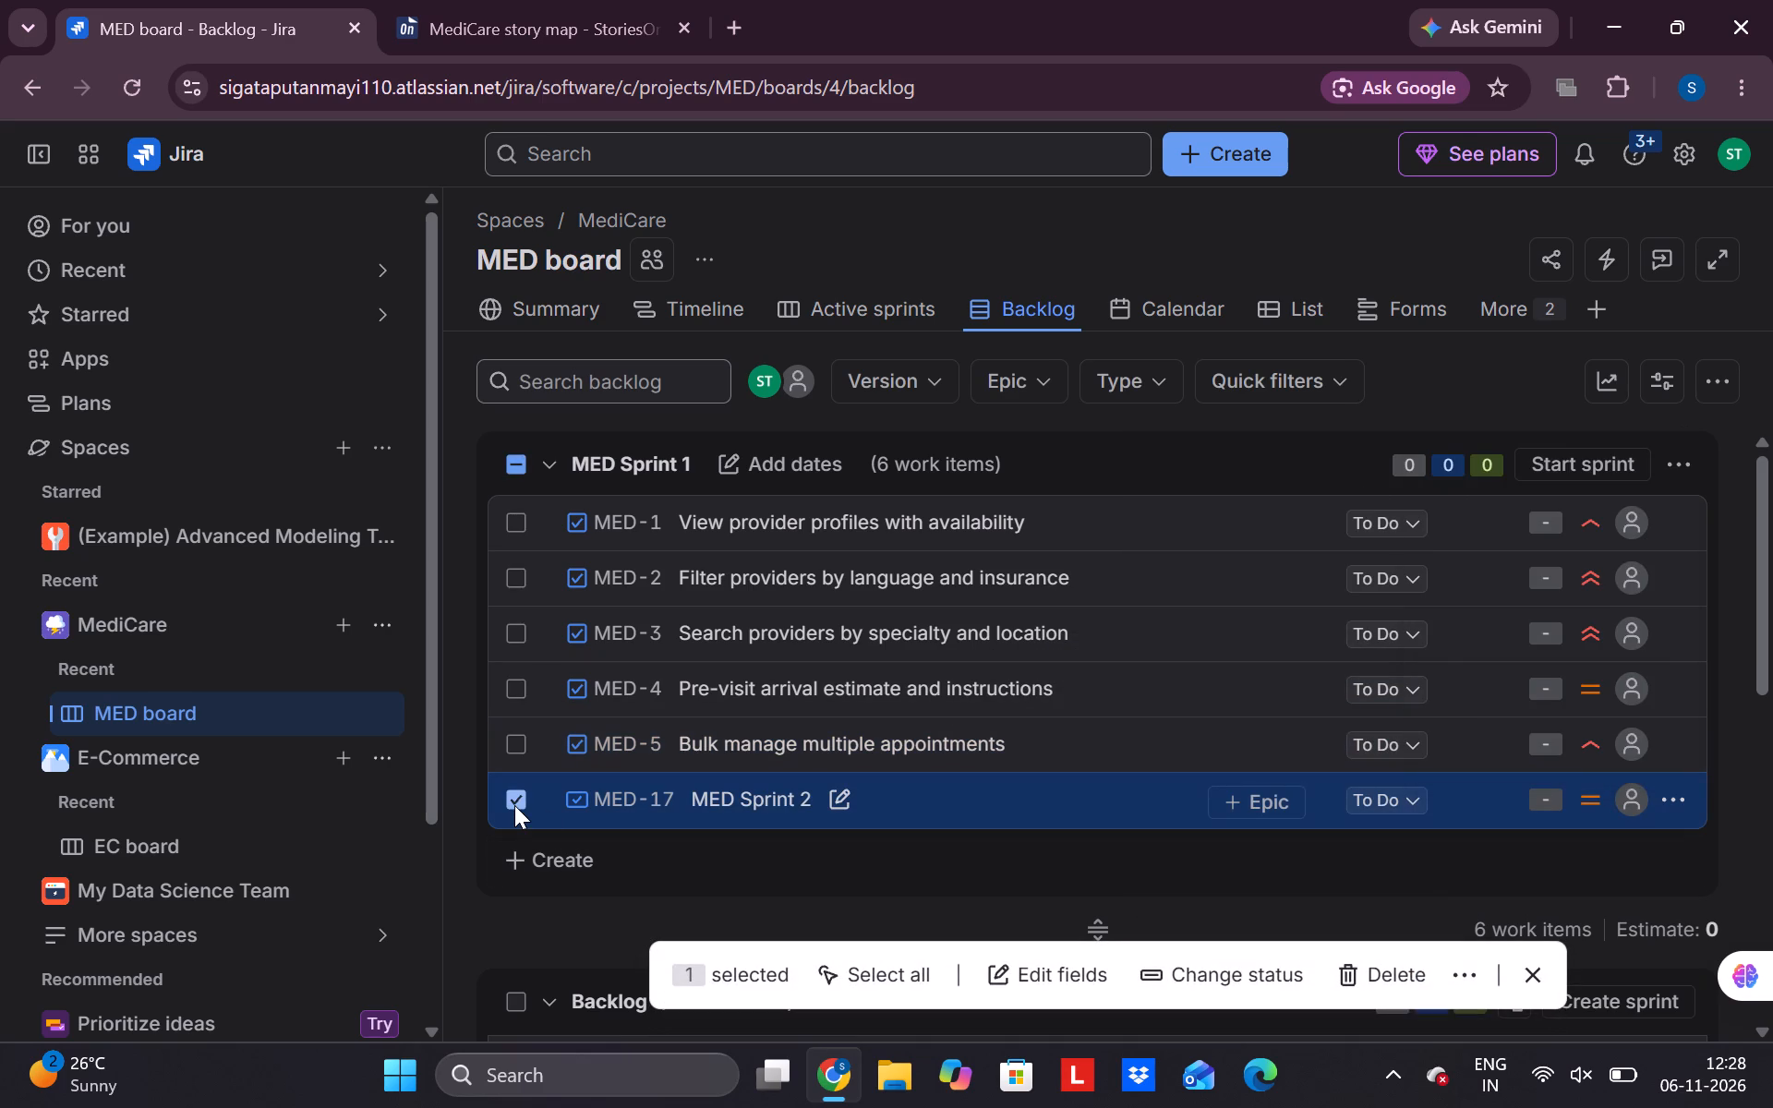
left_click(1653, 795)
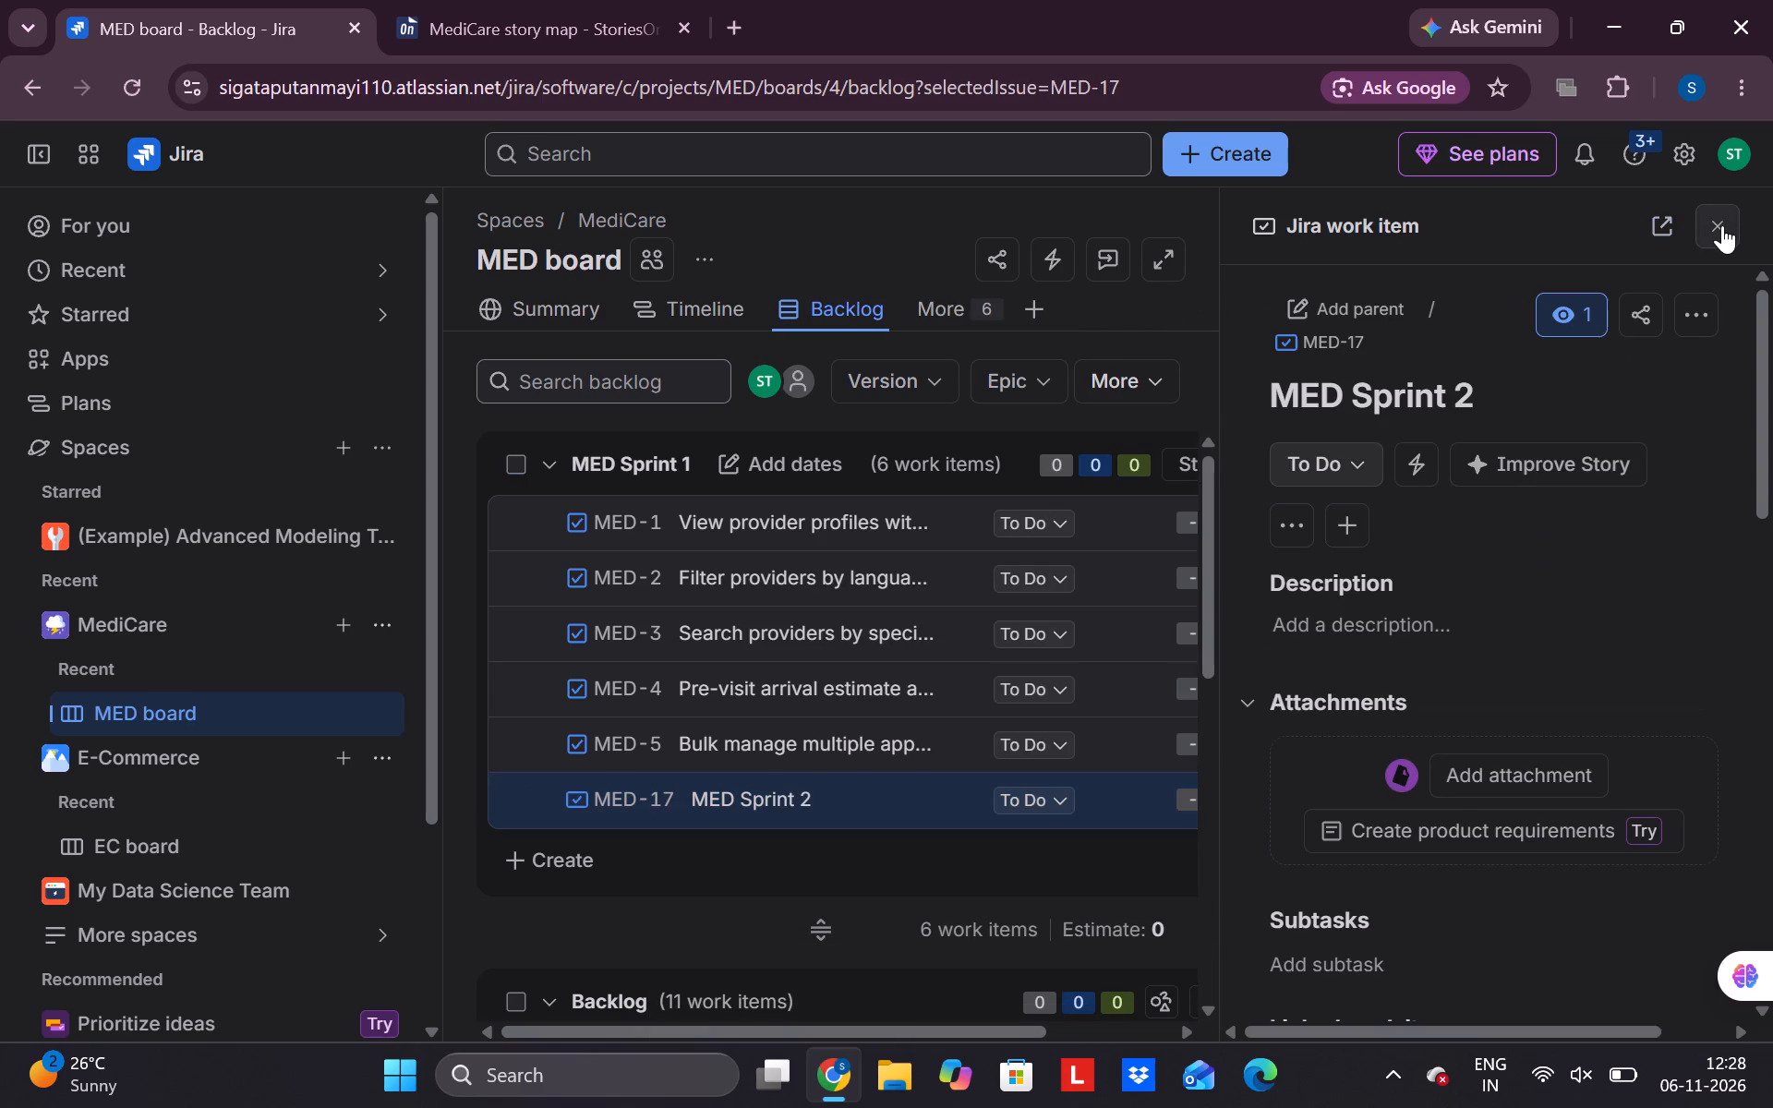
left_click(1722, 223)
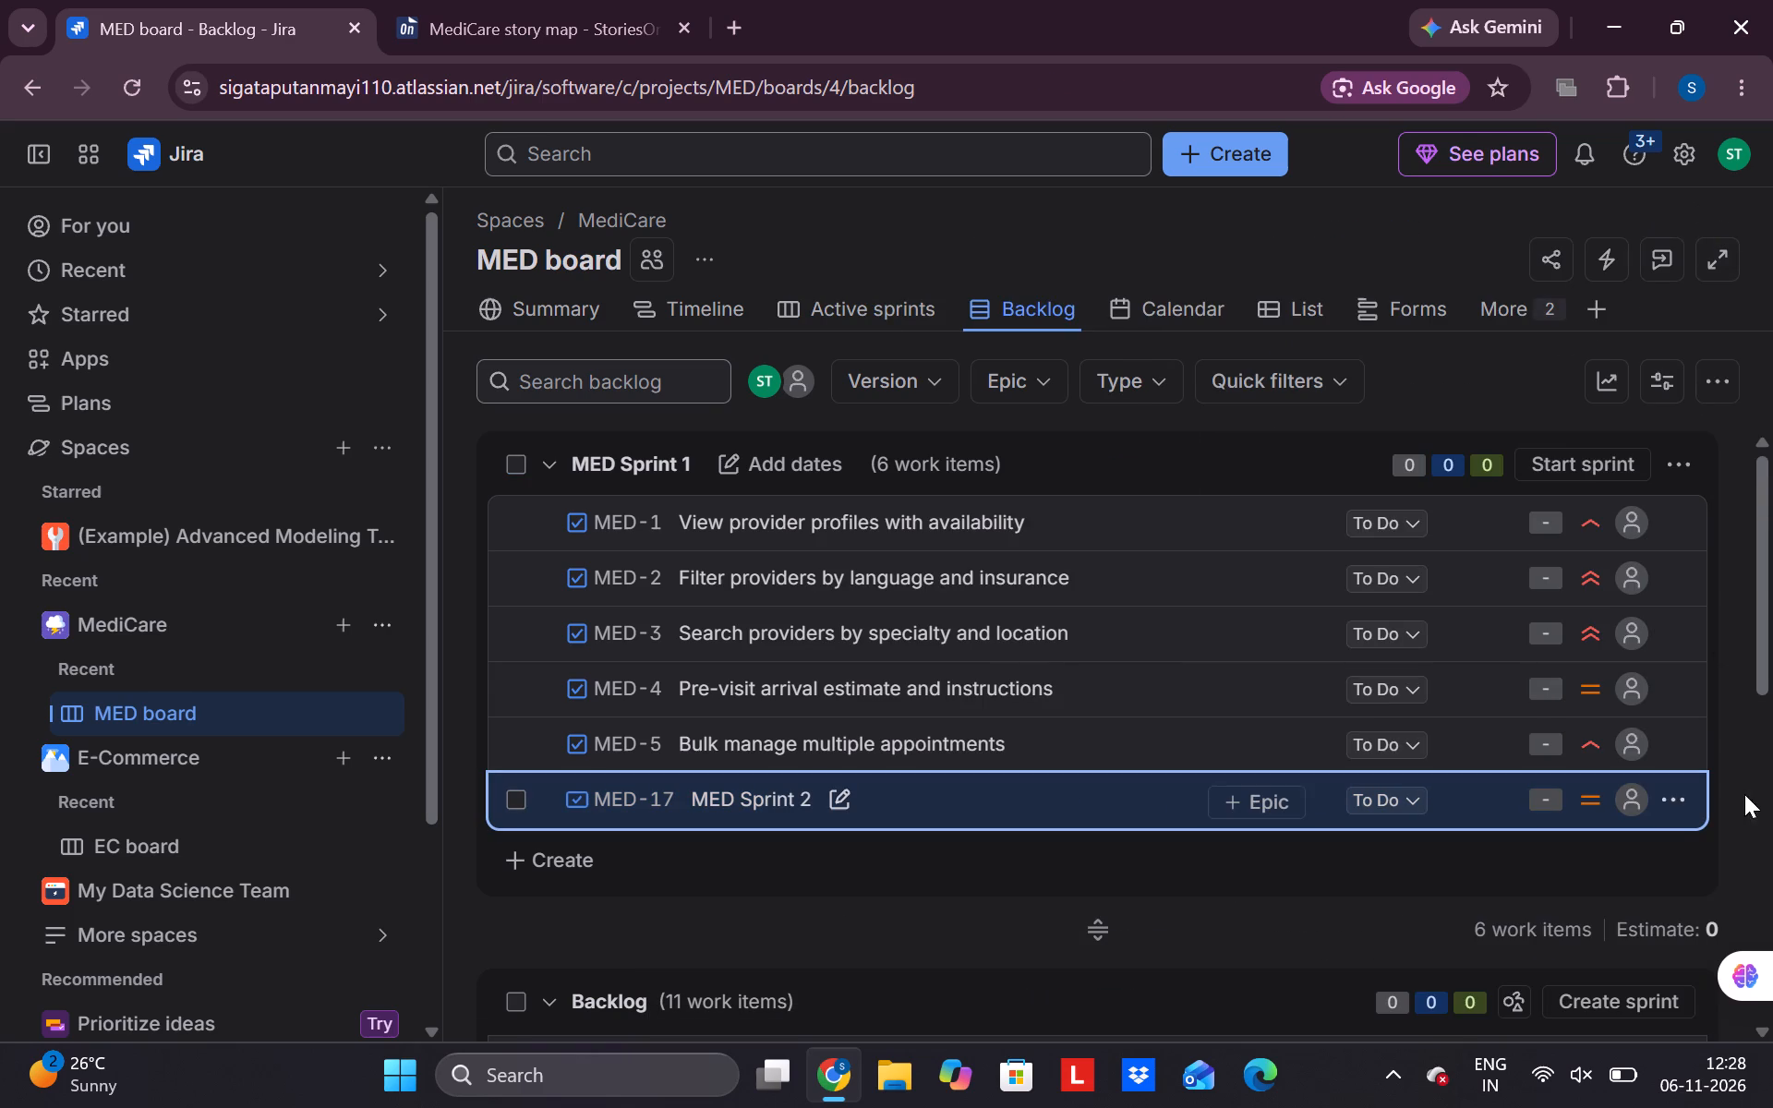
Move the "MED Sprint 2" work item (MED-17) out of MED Sprint 1 into the Backlog.
left_click(1679, 796)
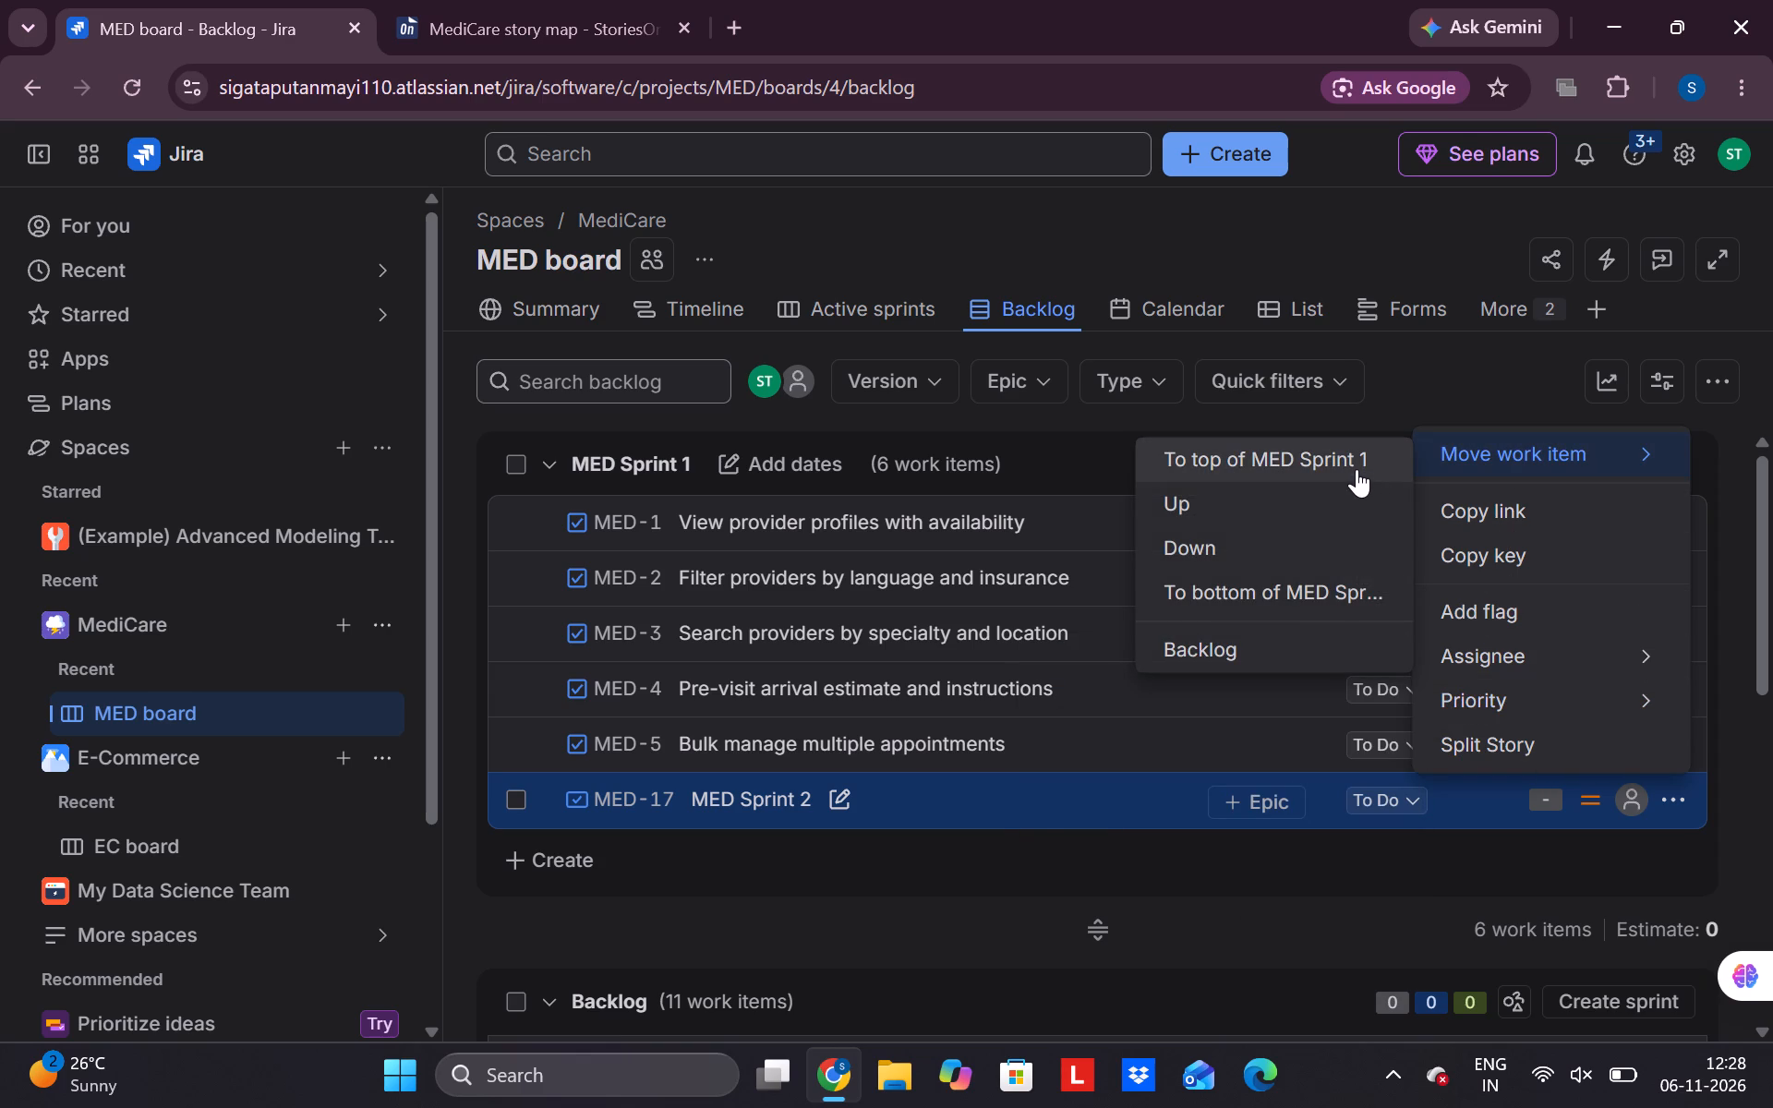
left_click(1235, 641)
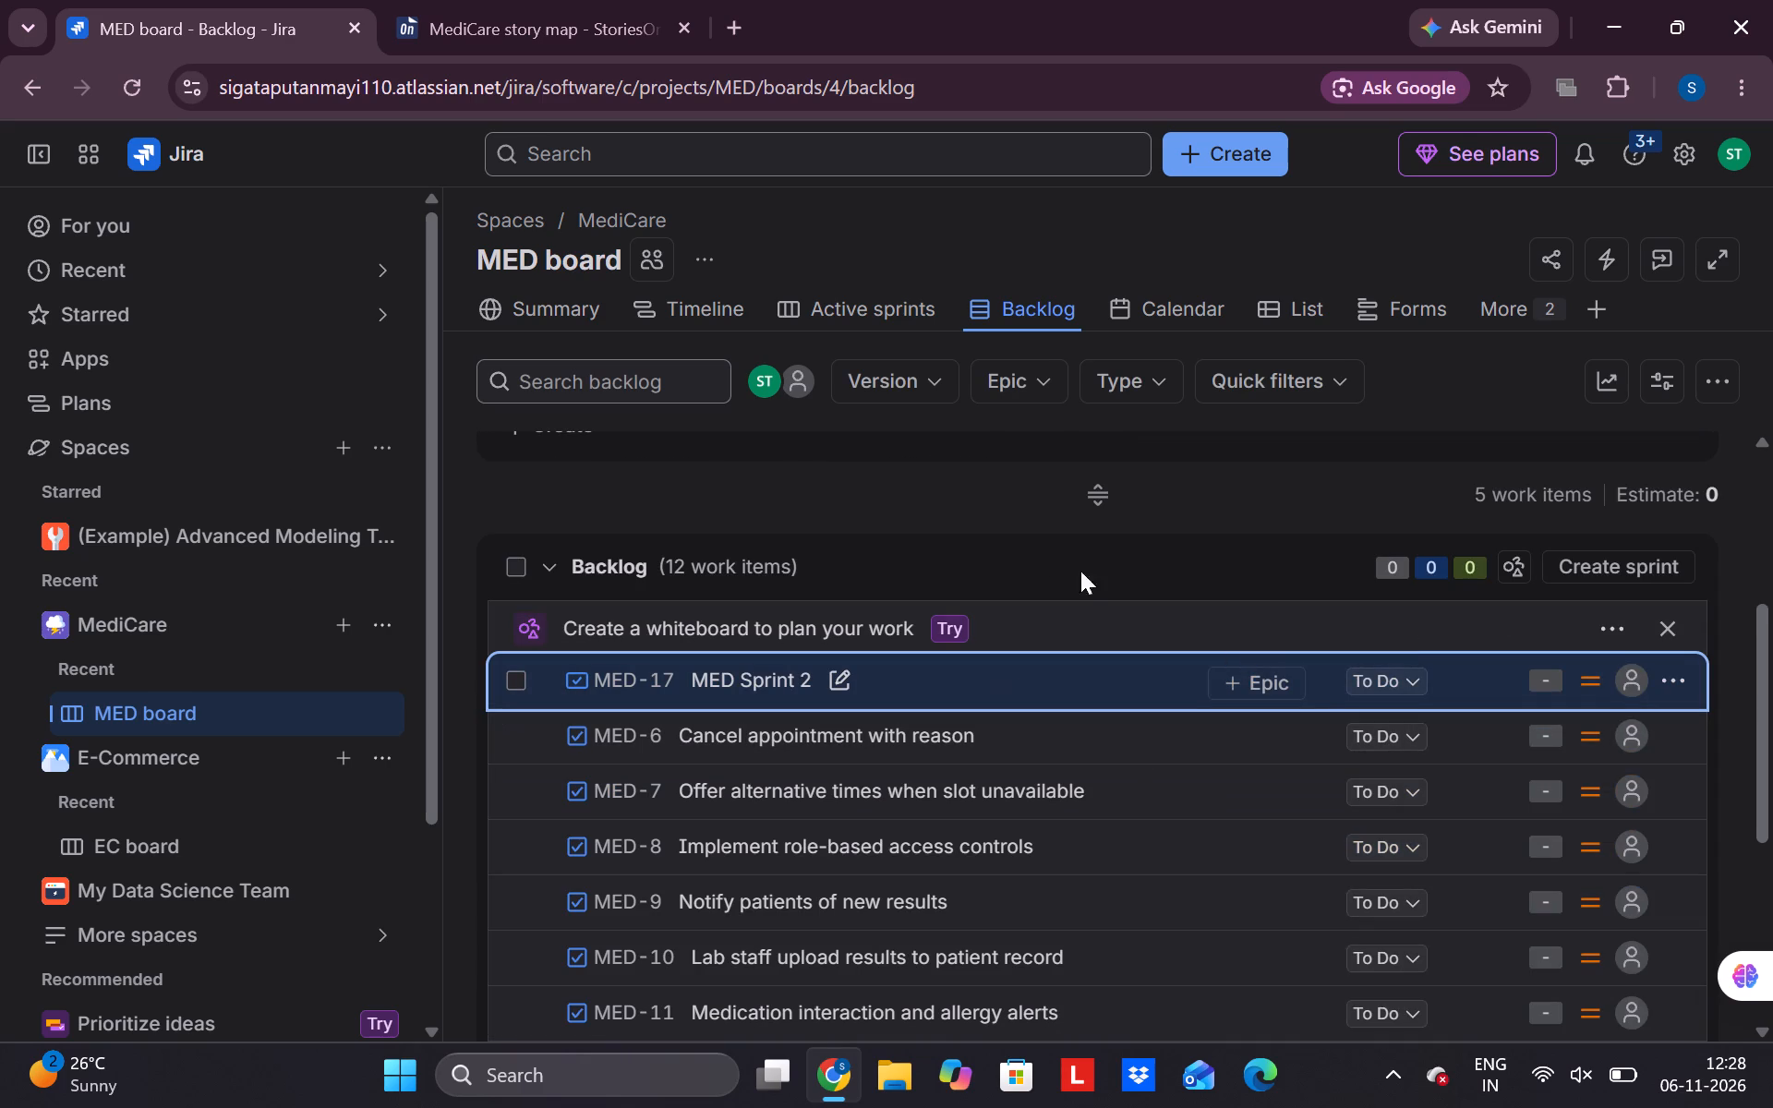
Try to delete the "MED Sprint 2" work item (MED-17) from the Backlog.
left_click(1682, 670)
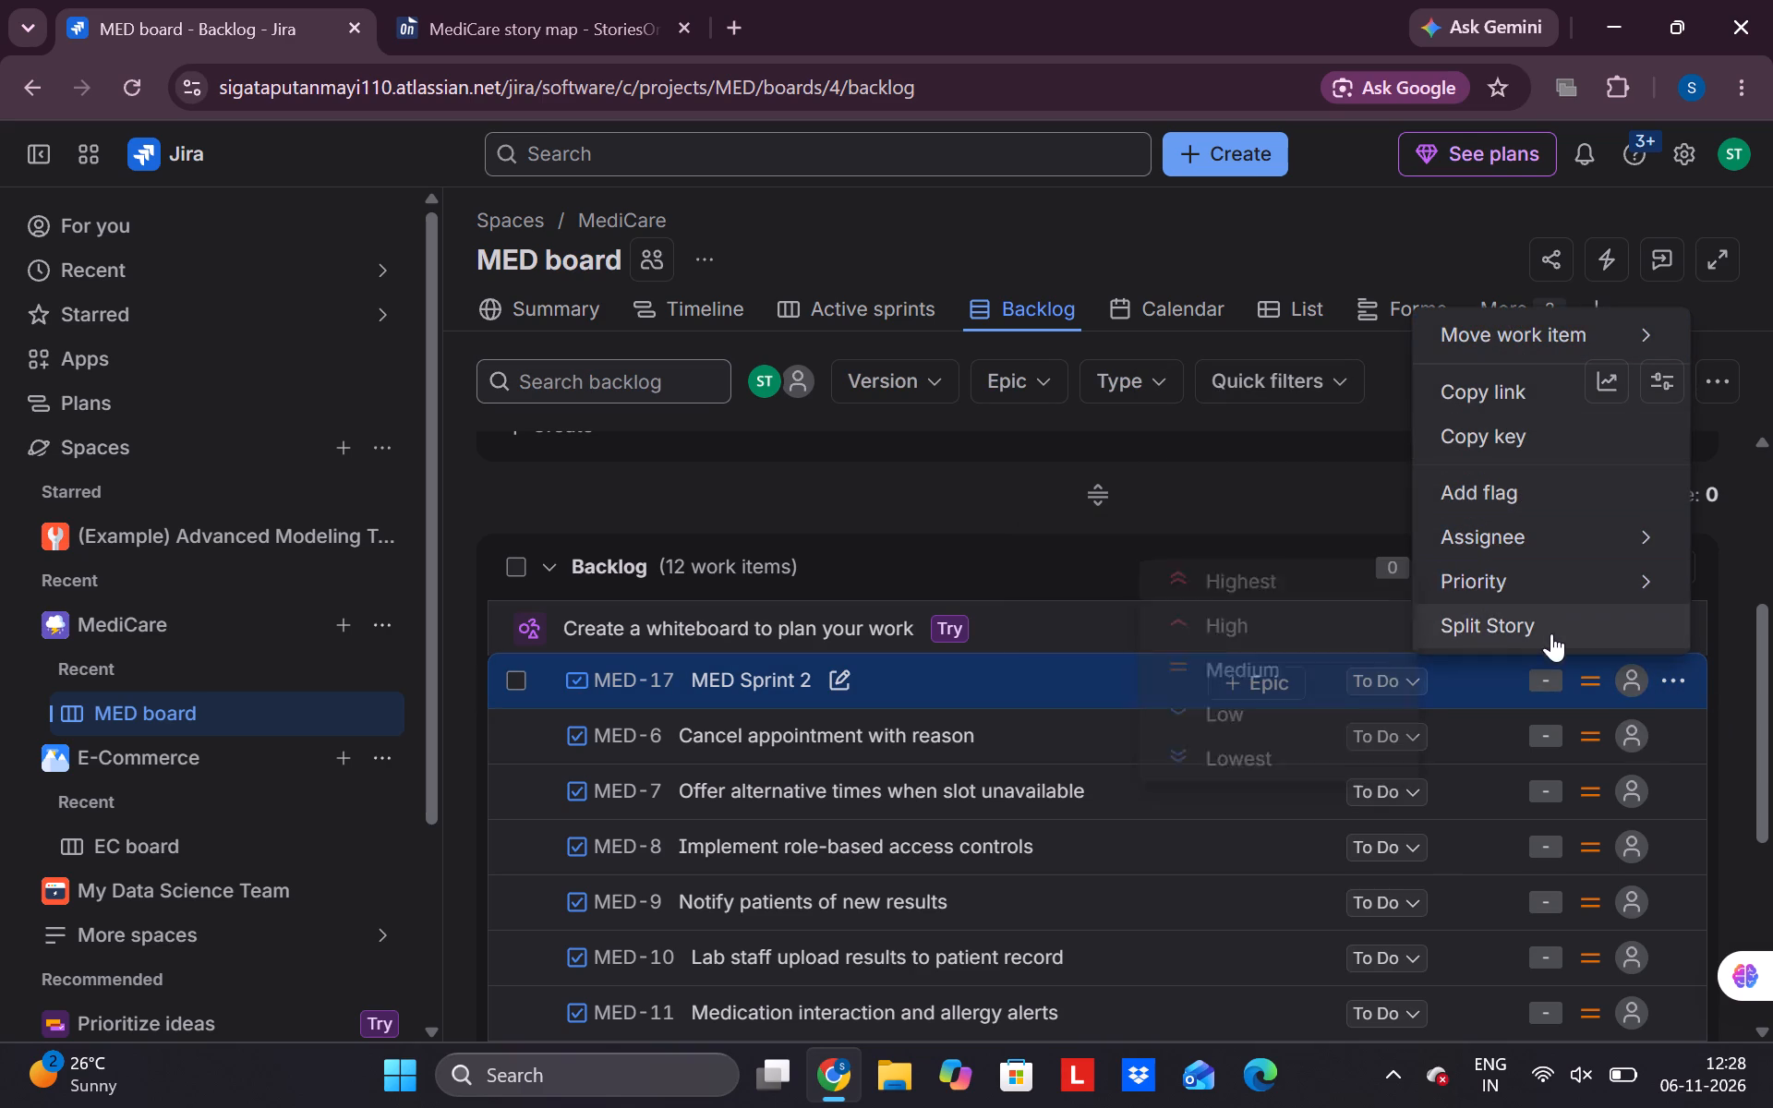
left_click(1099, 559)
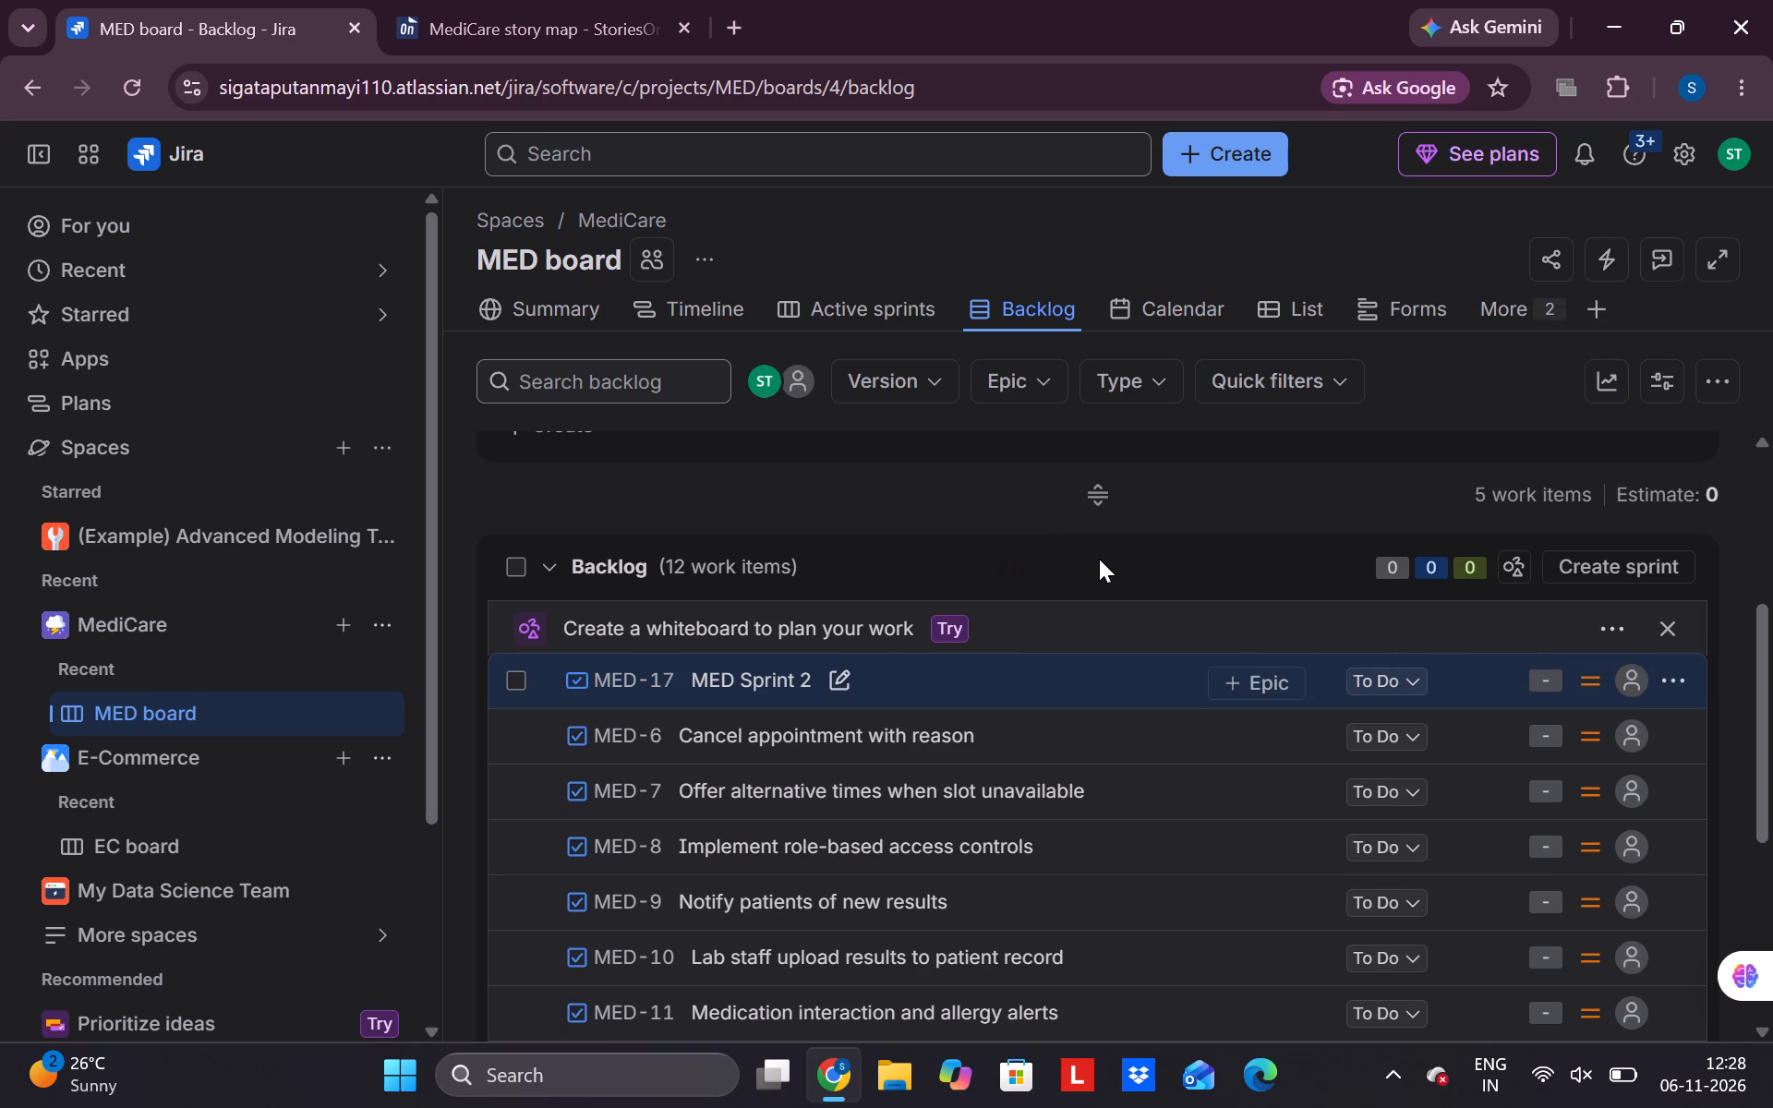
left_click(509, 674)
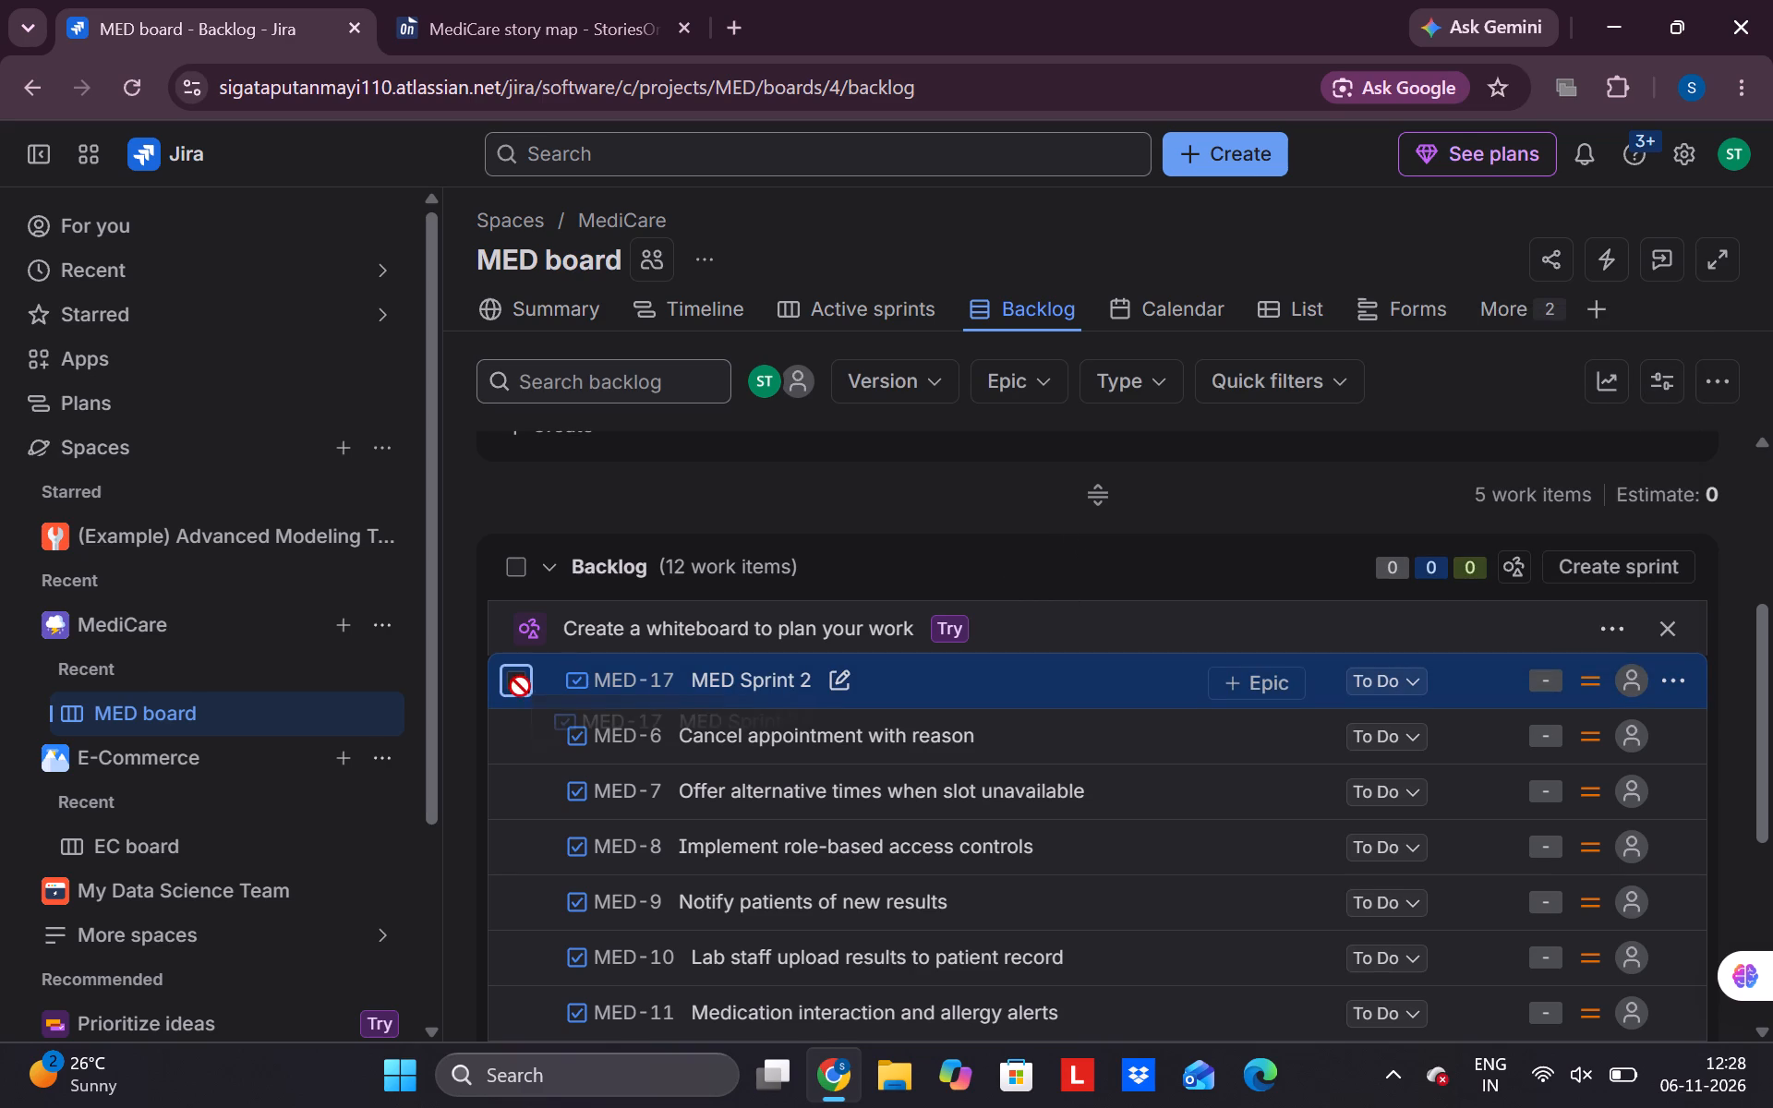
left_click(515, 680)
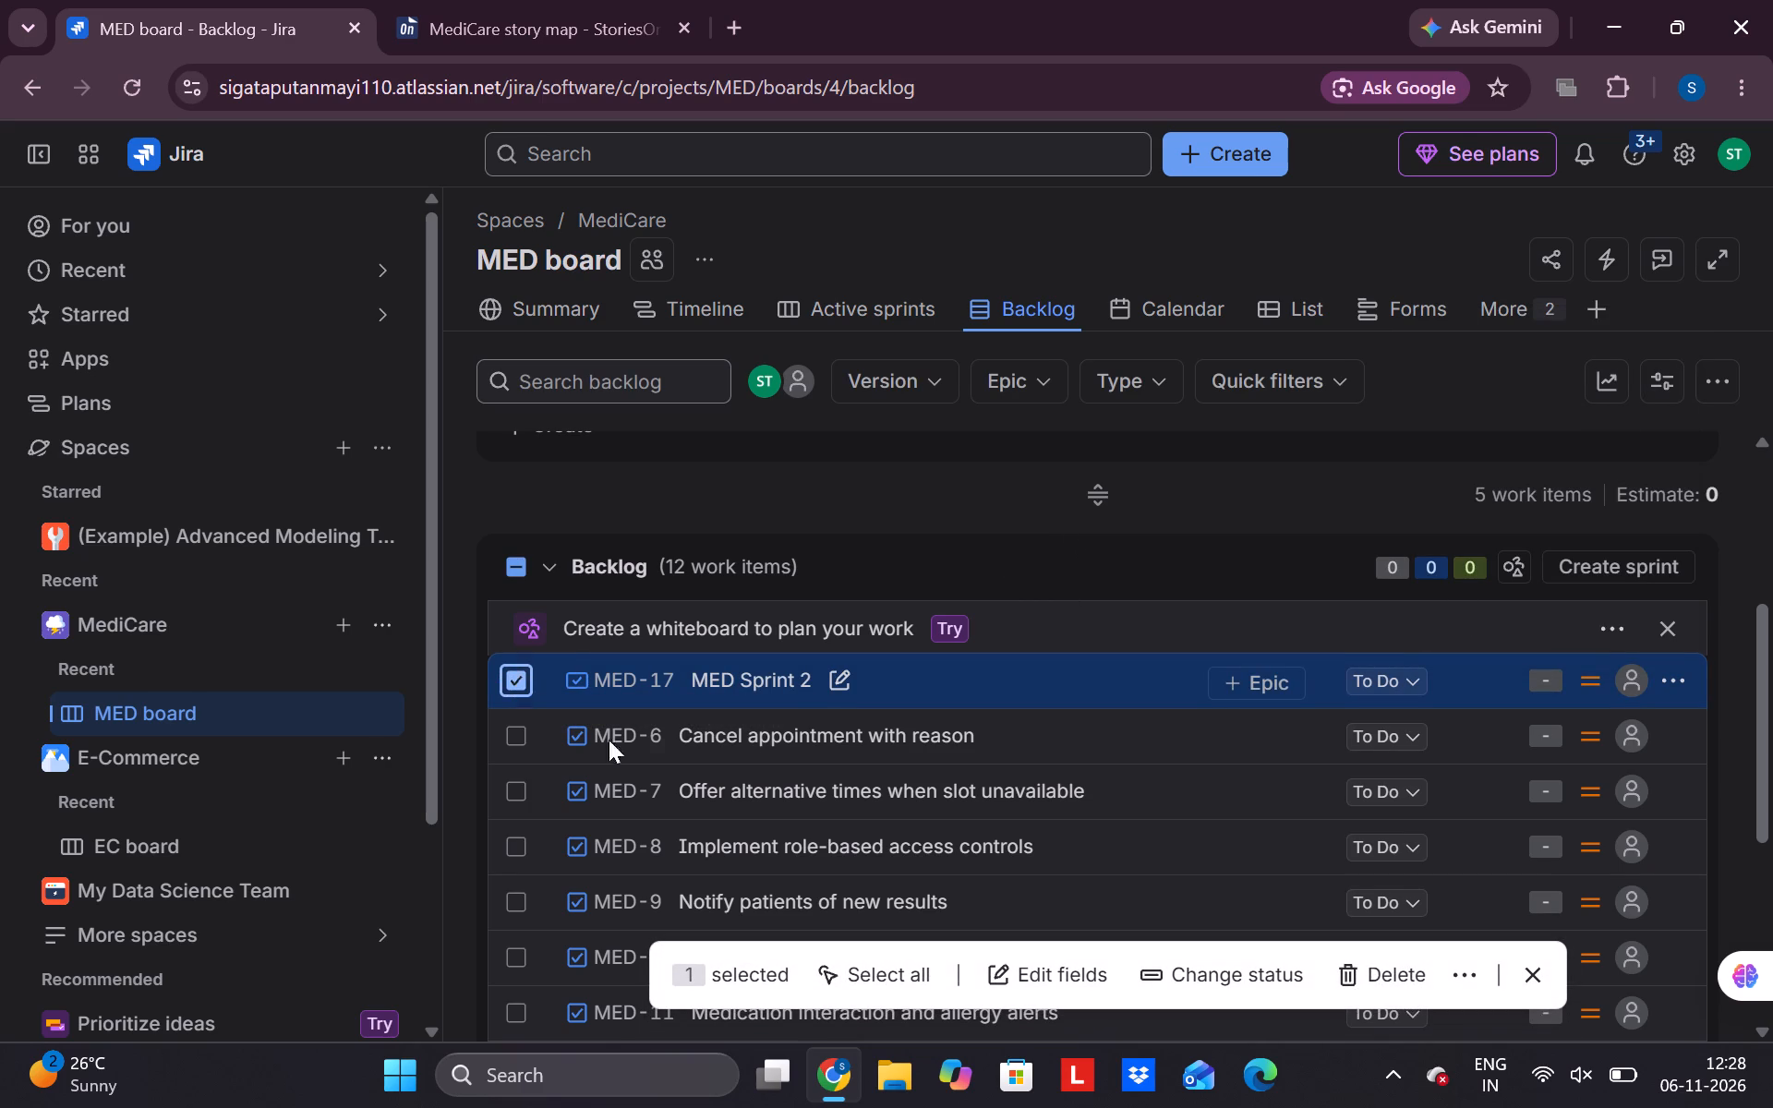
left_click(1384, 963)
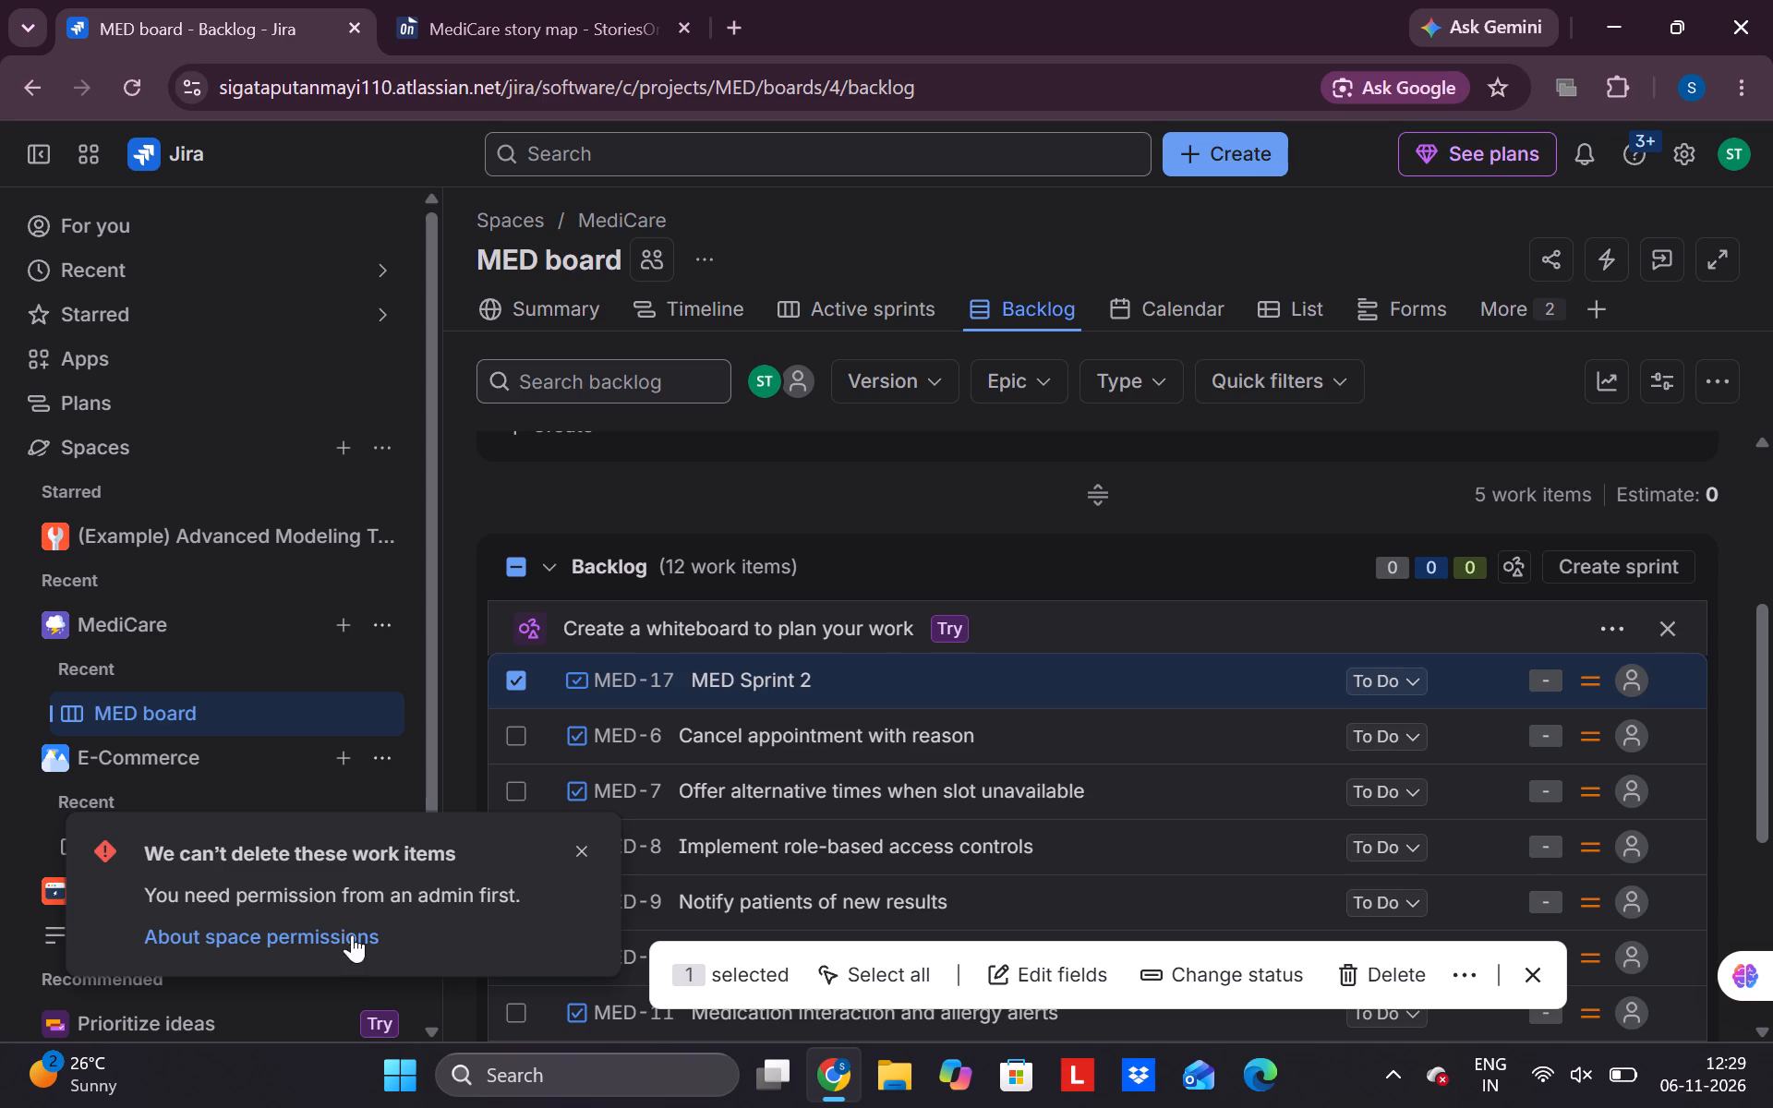
Look through the linked Atlassian Support article about space permissions and go back to the MED board backlog.
left_click(329, 932)
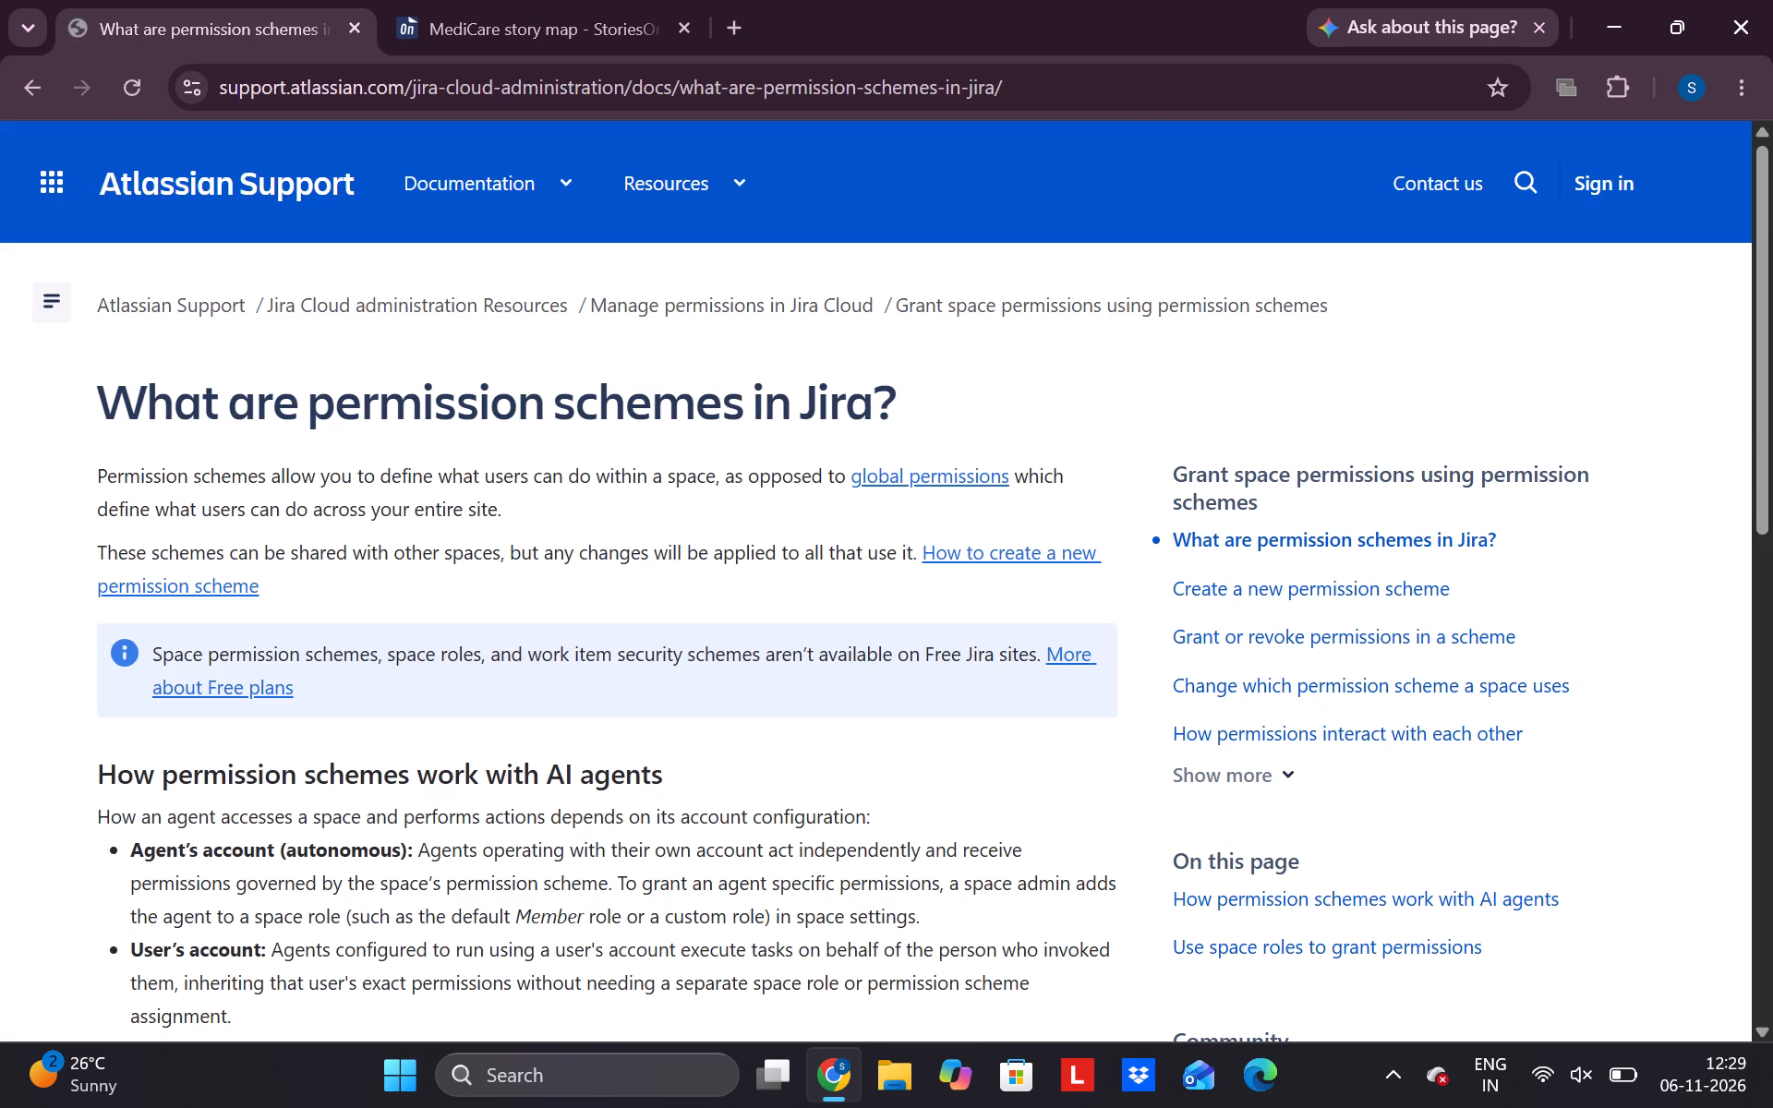
scroll(0, 143, "down", 5)
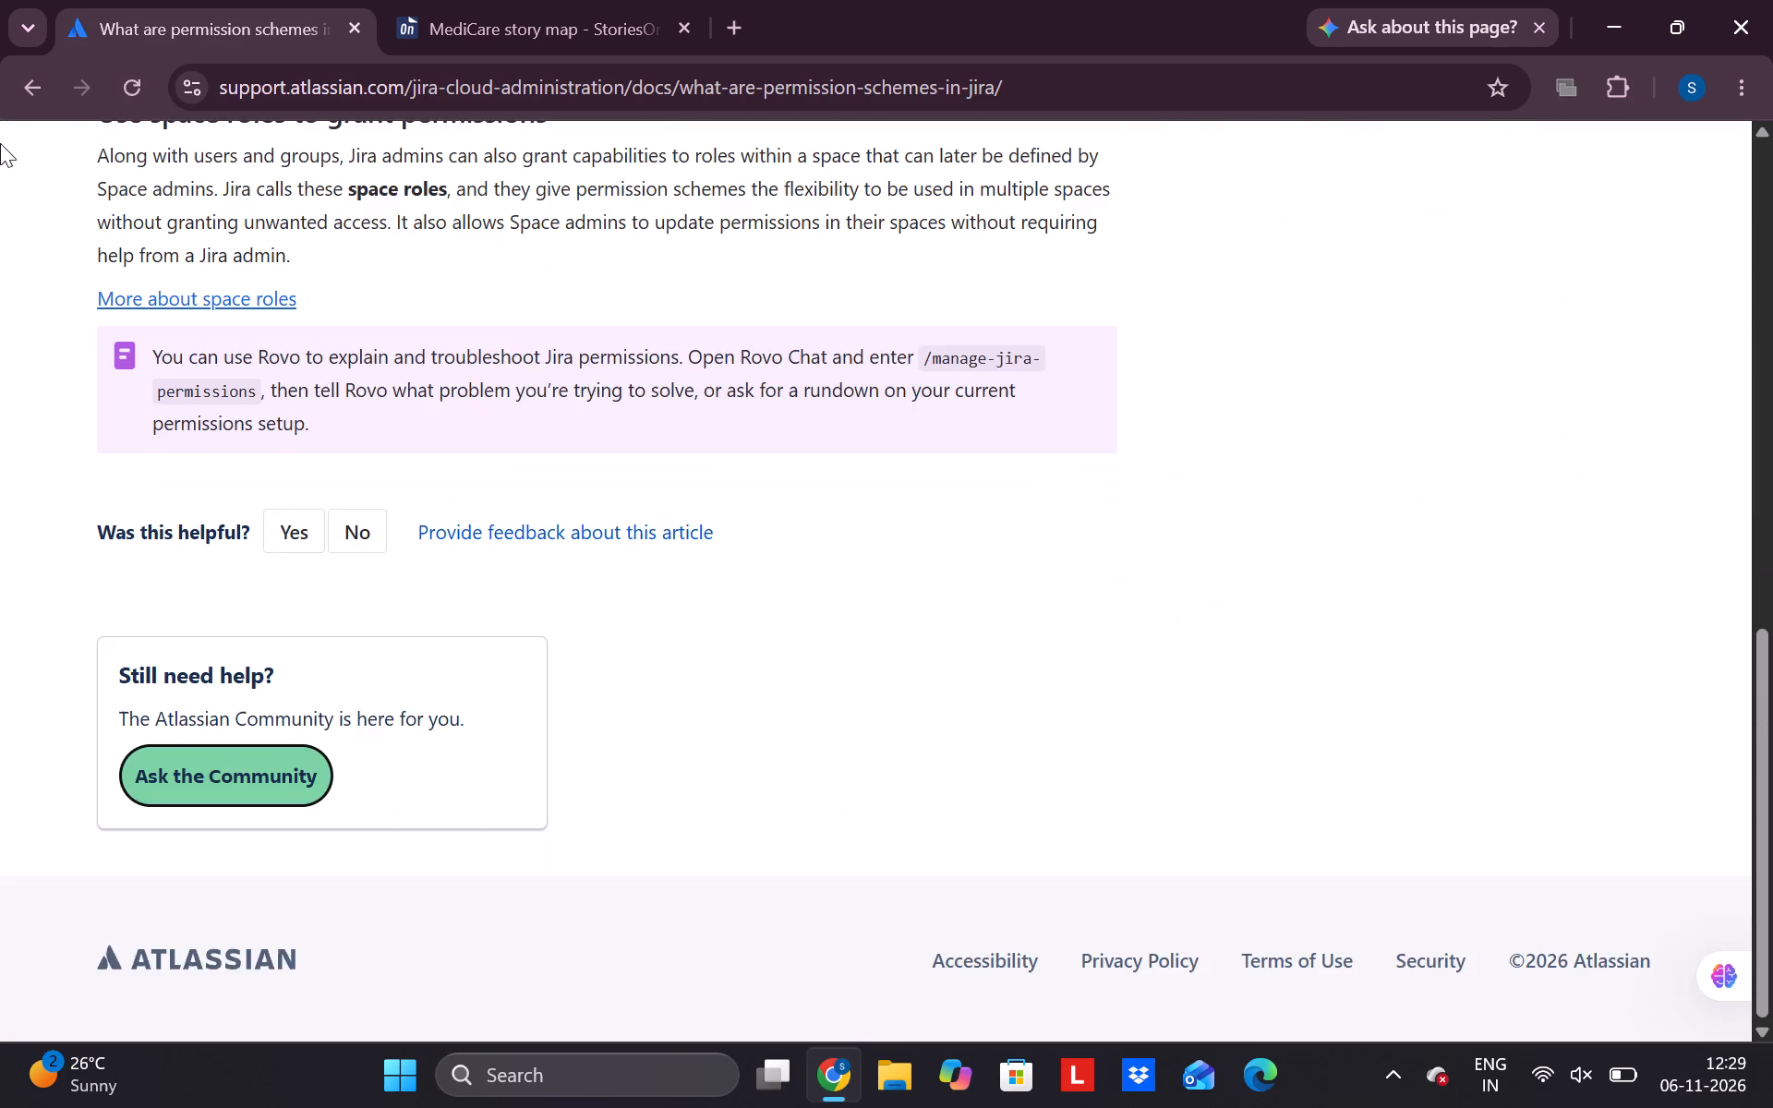
scroll(0, 143, "up", 8)
left_click(24, 79)
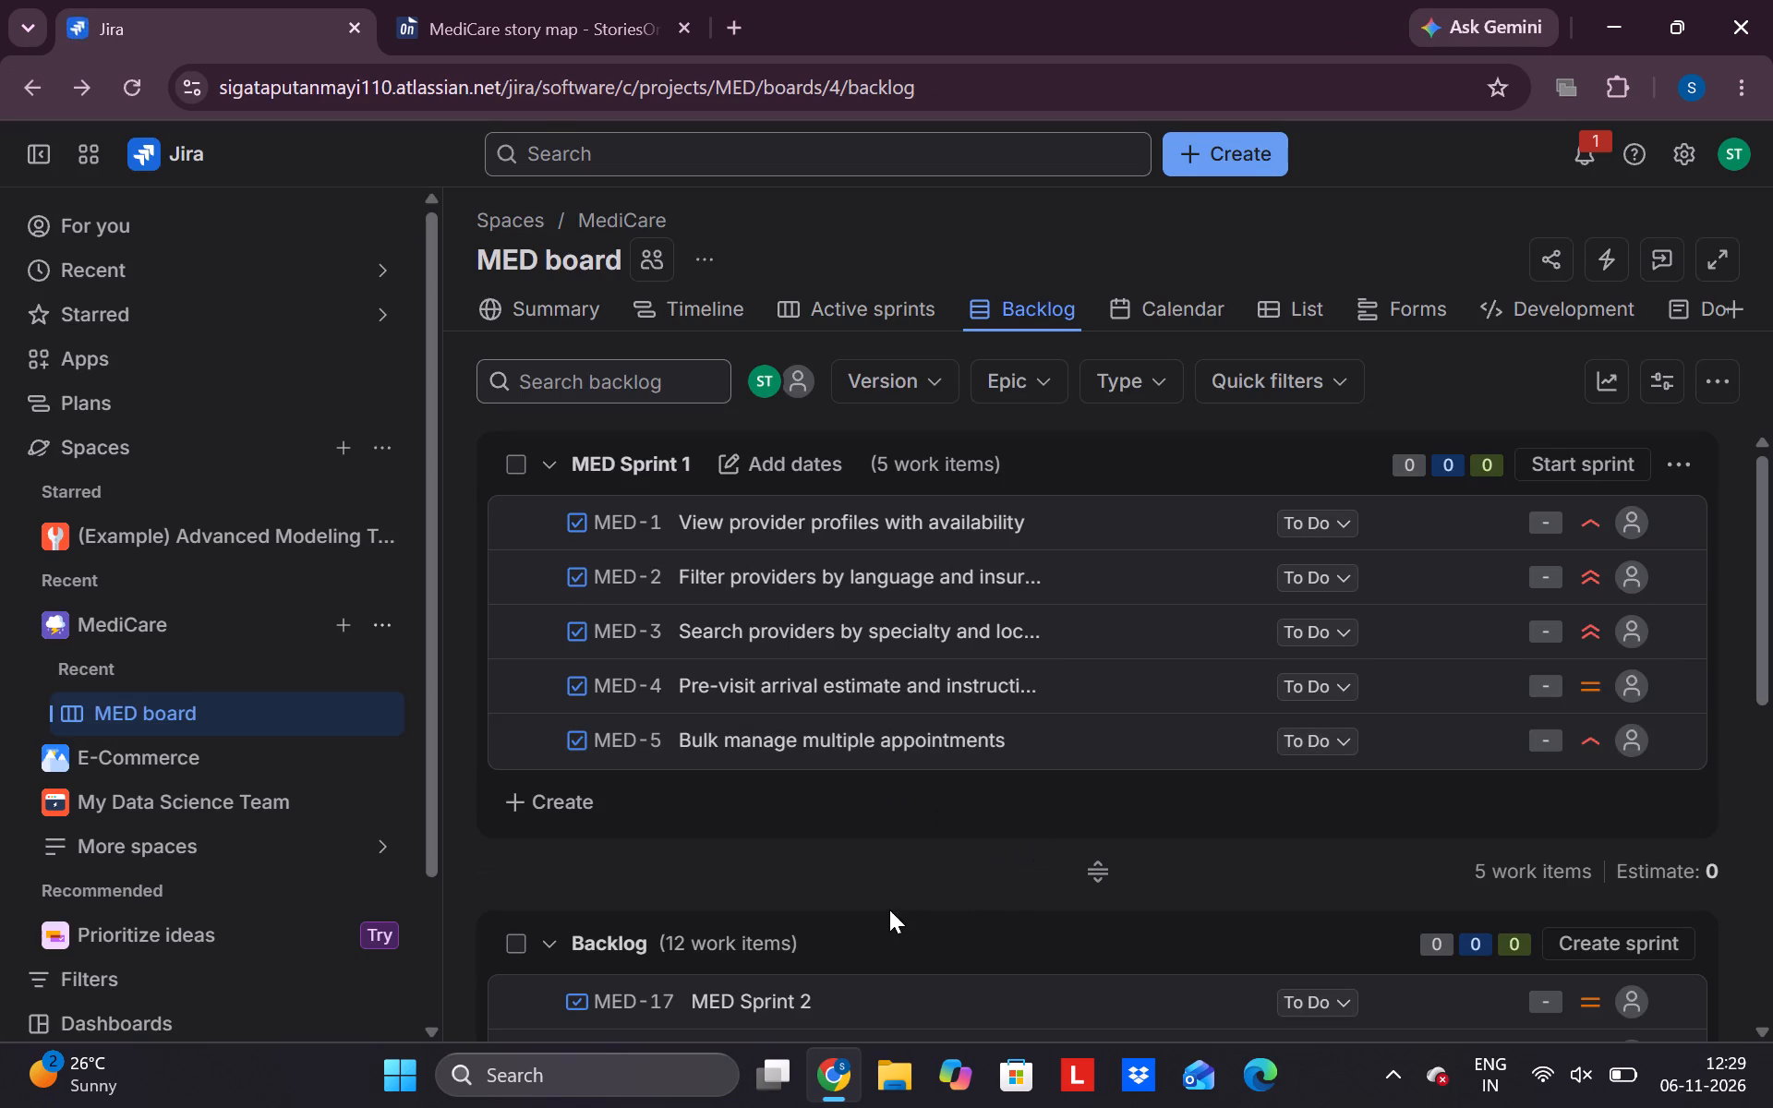
Create a second, empty sprint between MED Sprint 1 and the Backlog on the MED board.
scroll(889, 909, "down", 8)
scroll(889, 909, "up", 6)
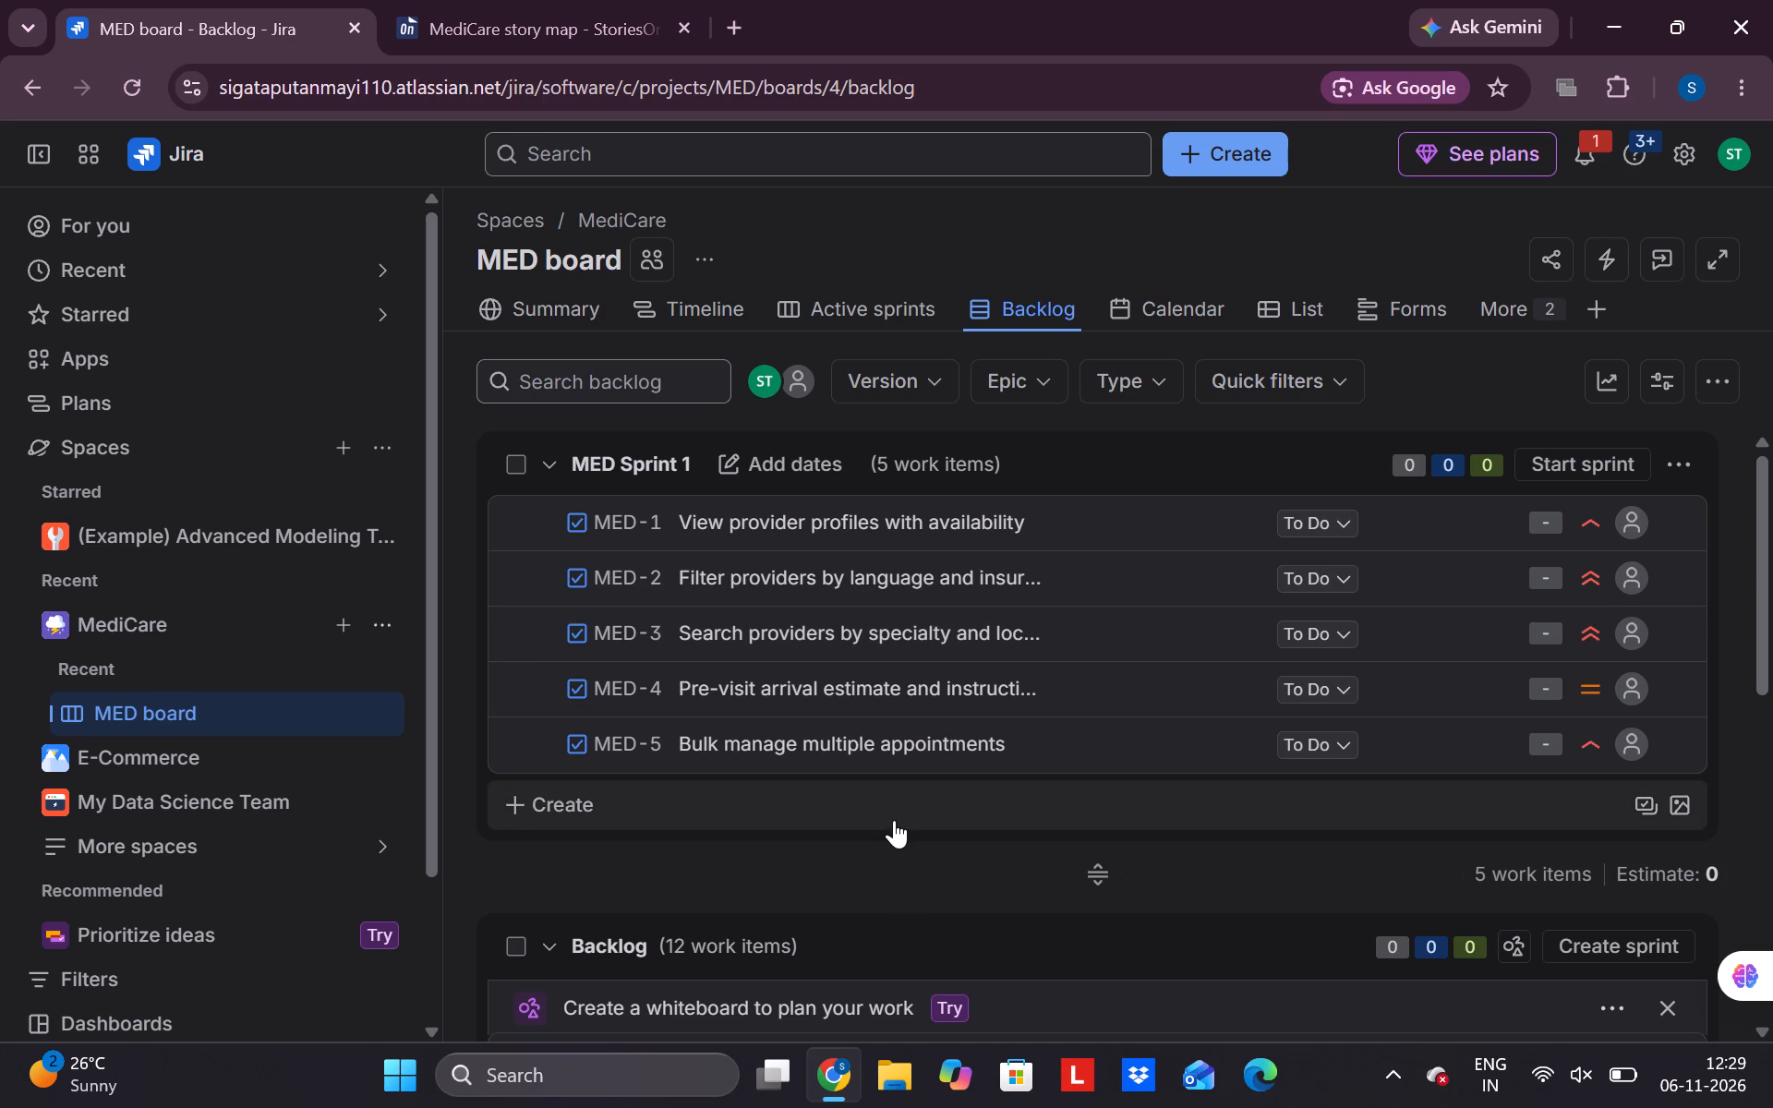
scroll(907, 873, "down", 5)
scroll(907, 873, "up", 2)
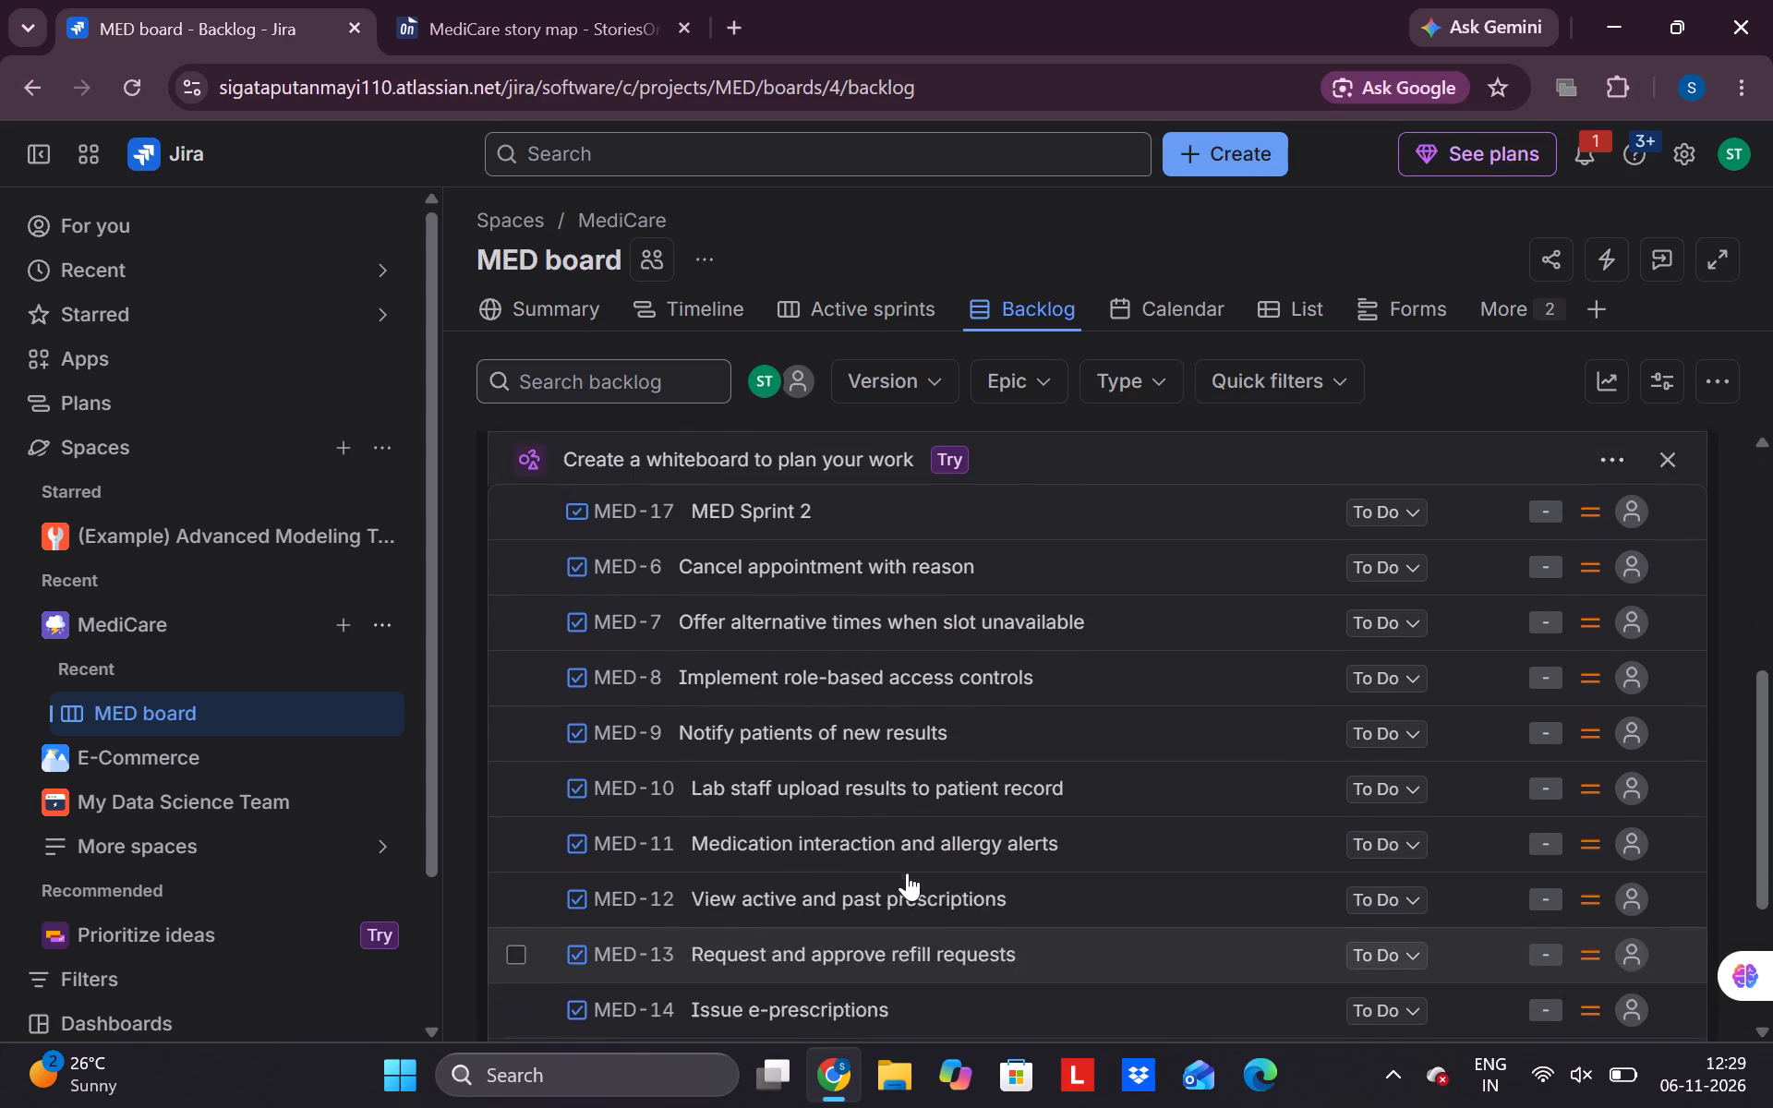
scroll(907, 873, "up", 2)
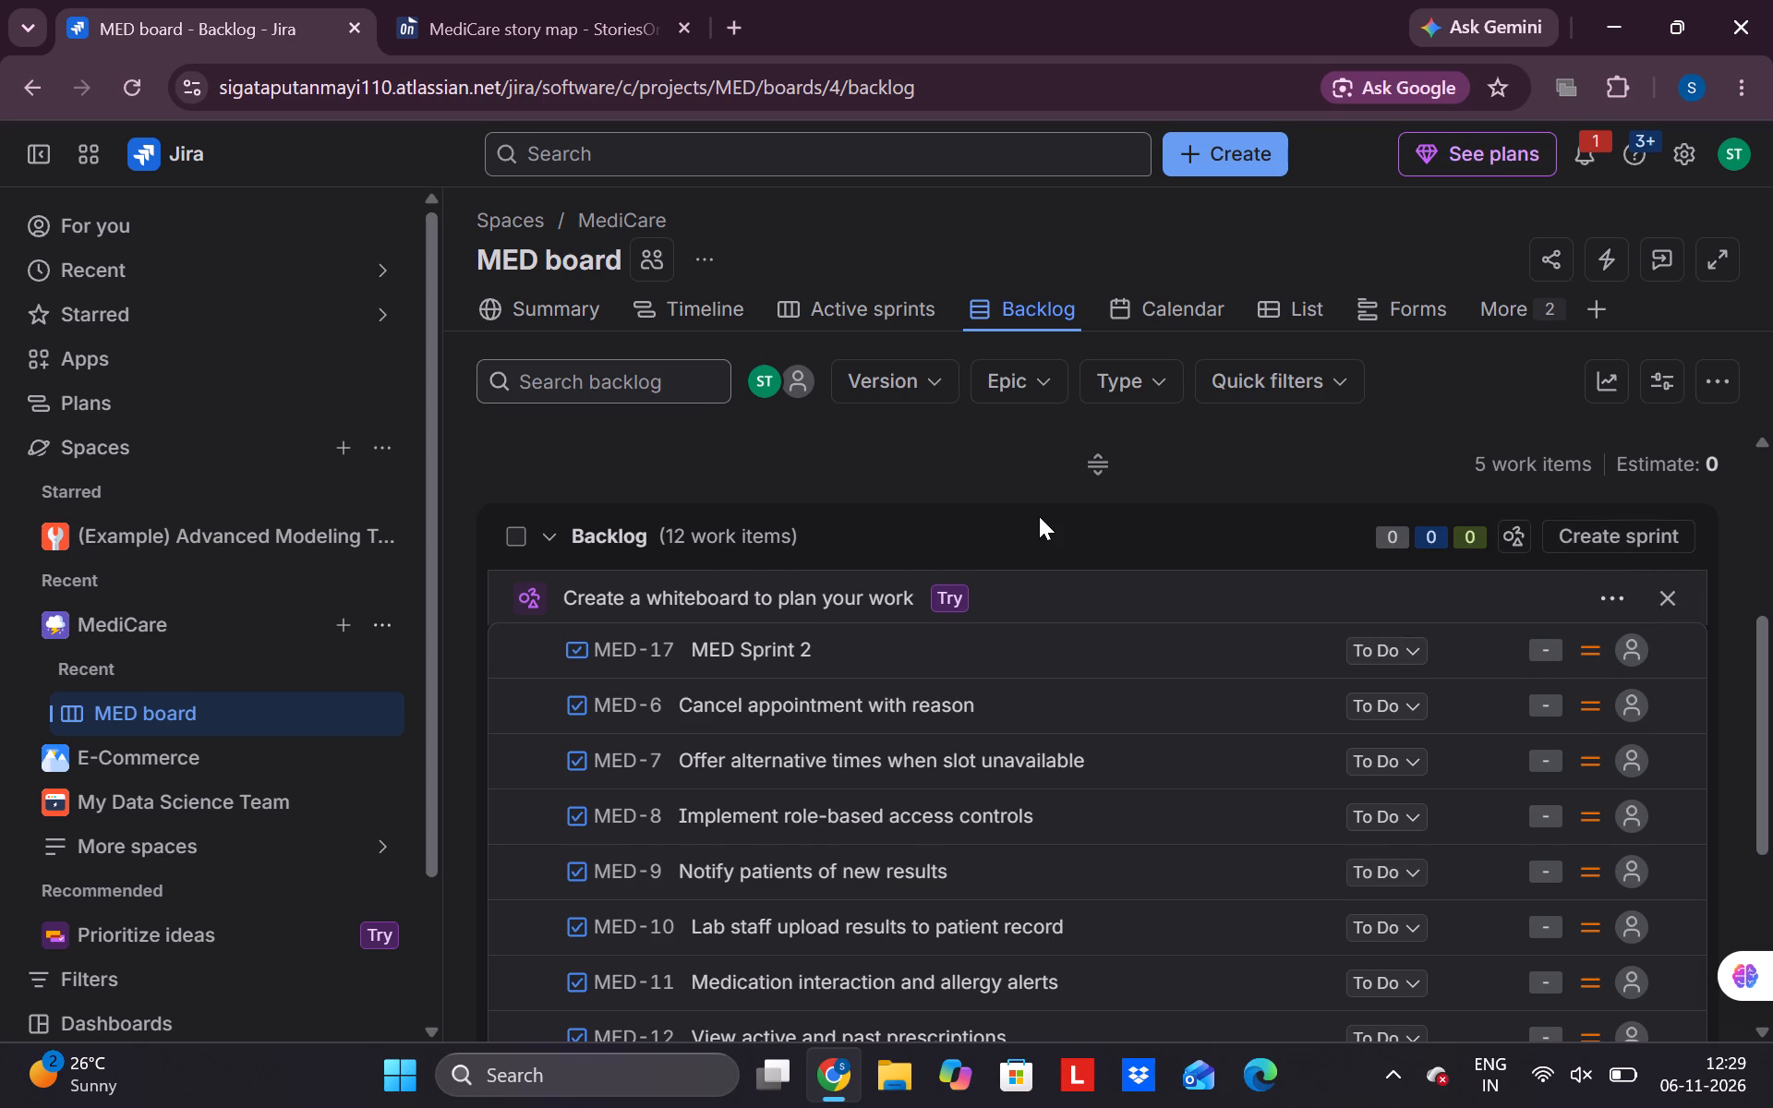
scroll(1039, 516, "up", 6)
scroll(1039, 516, "down", 2)
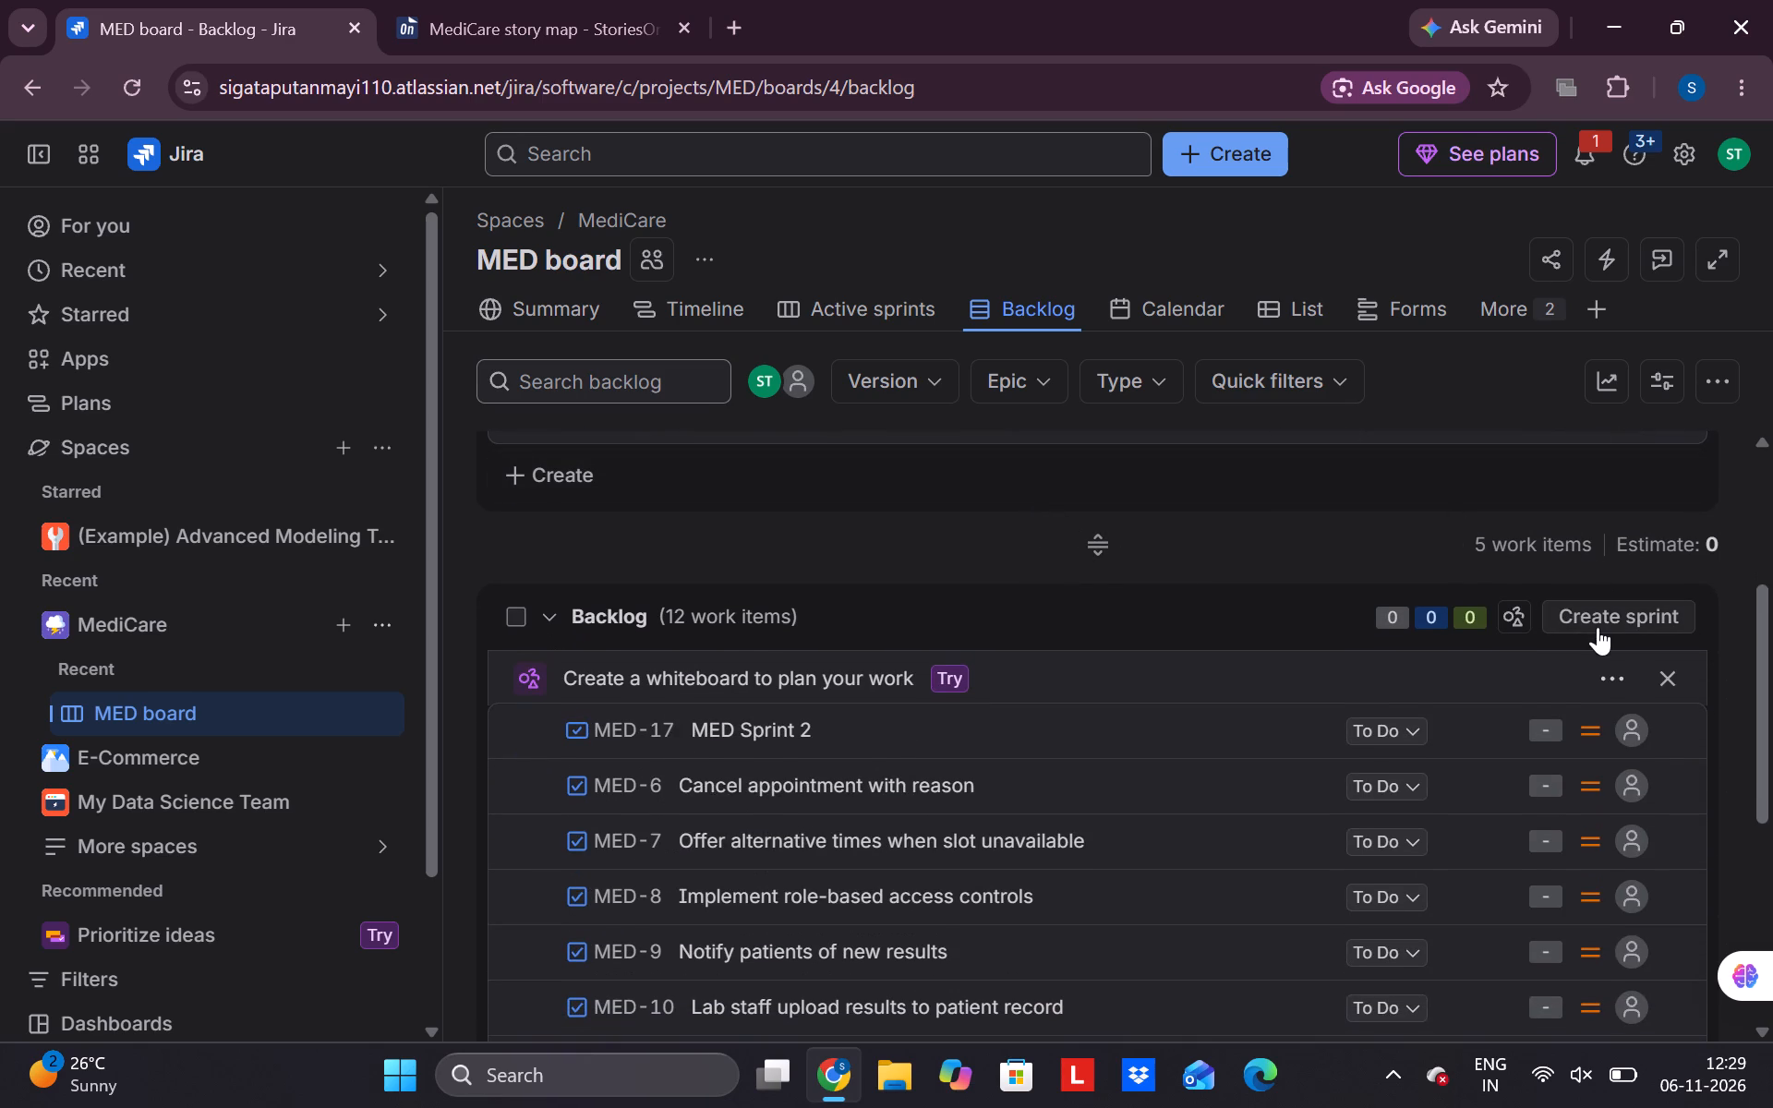
left_click(1600, 621)
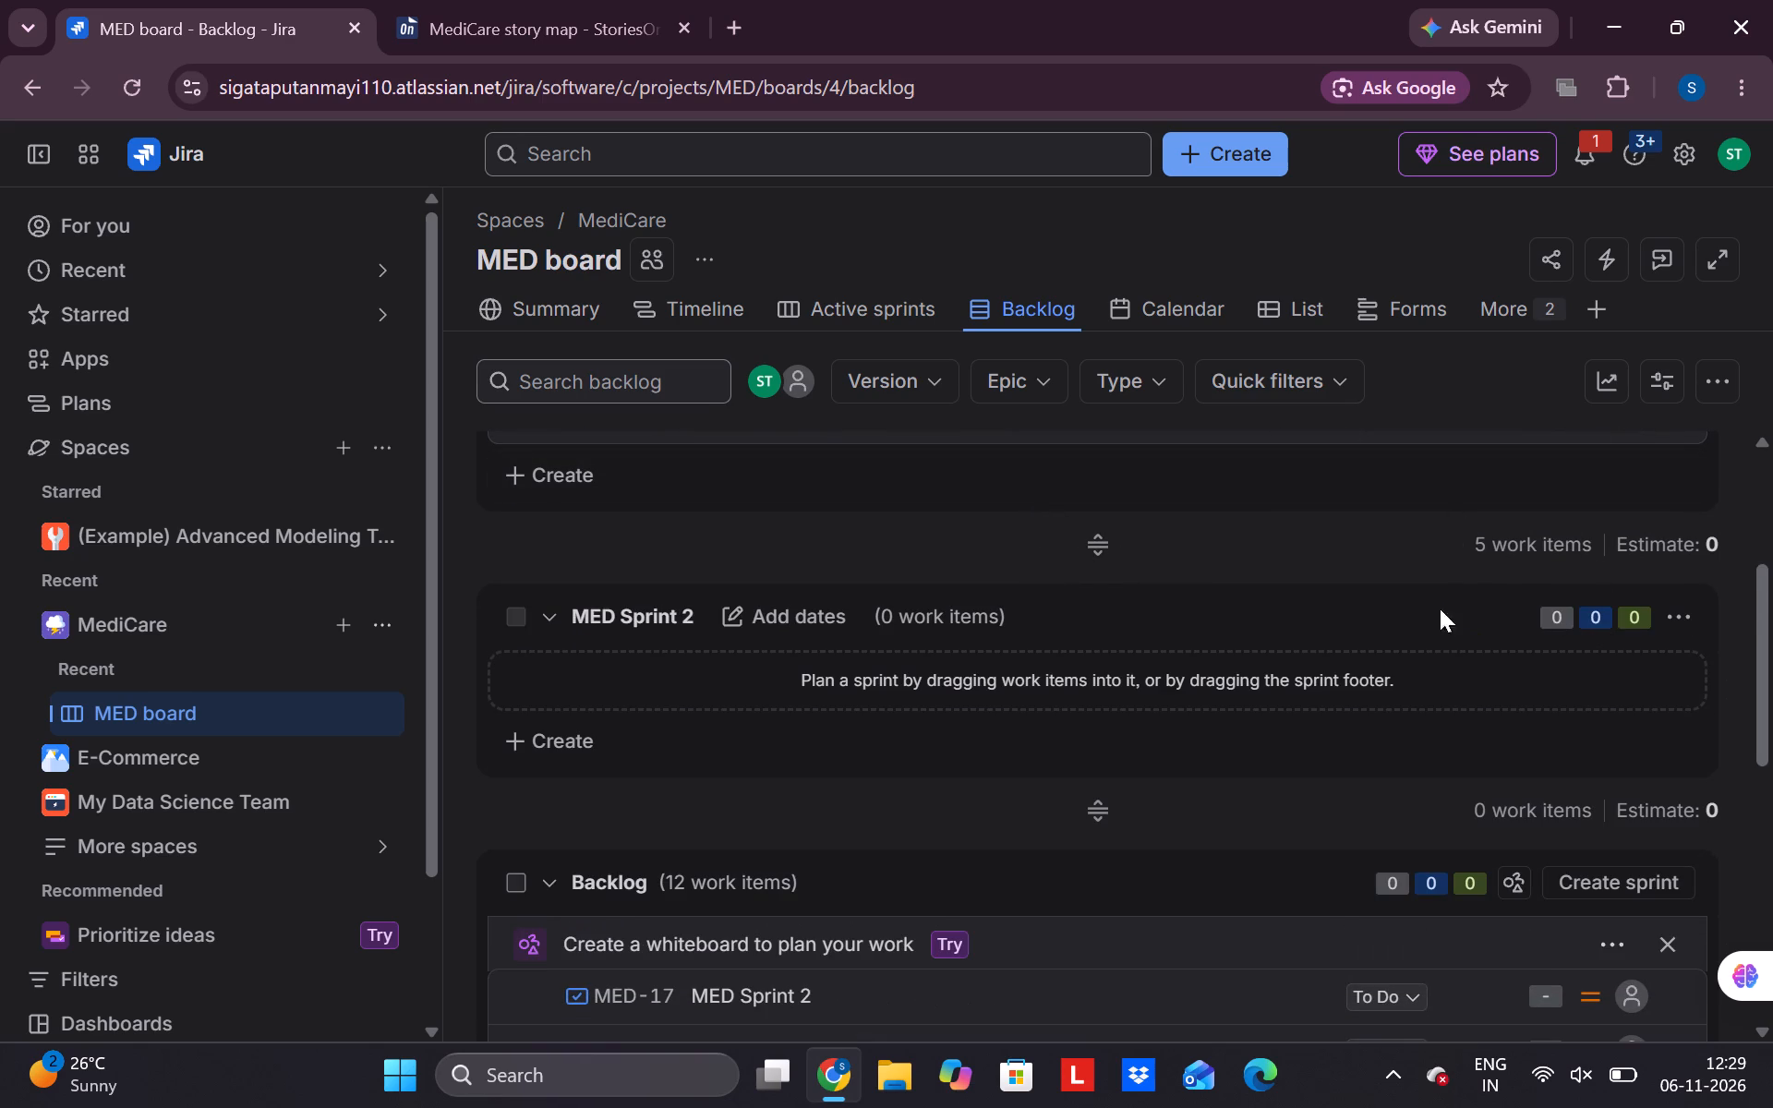
scroll(781, 795, "down", 1)
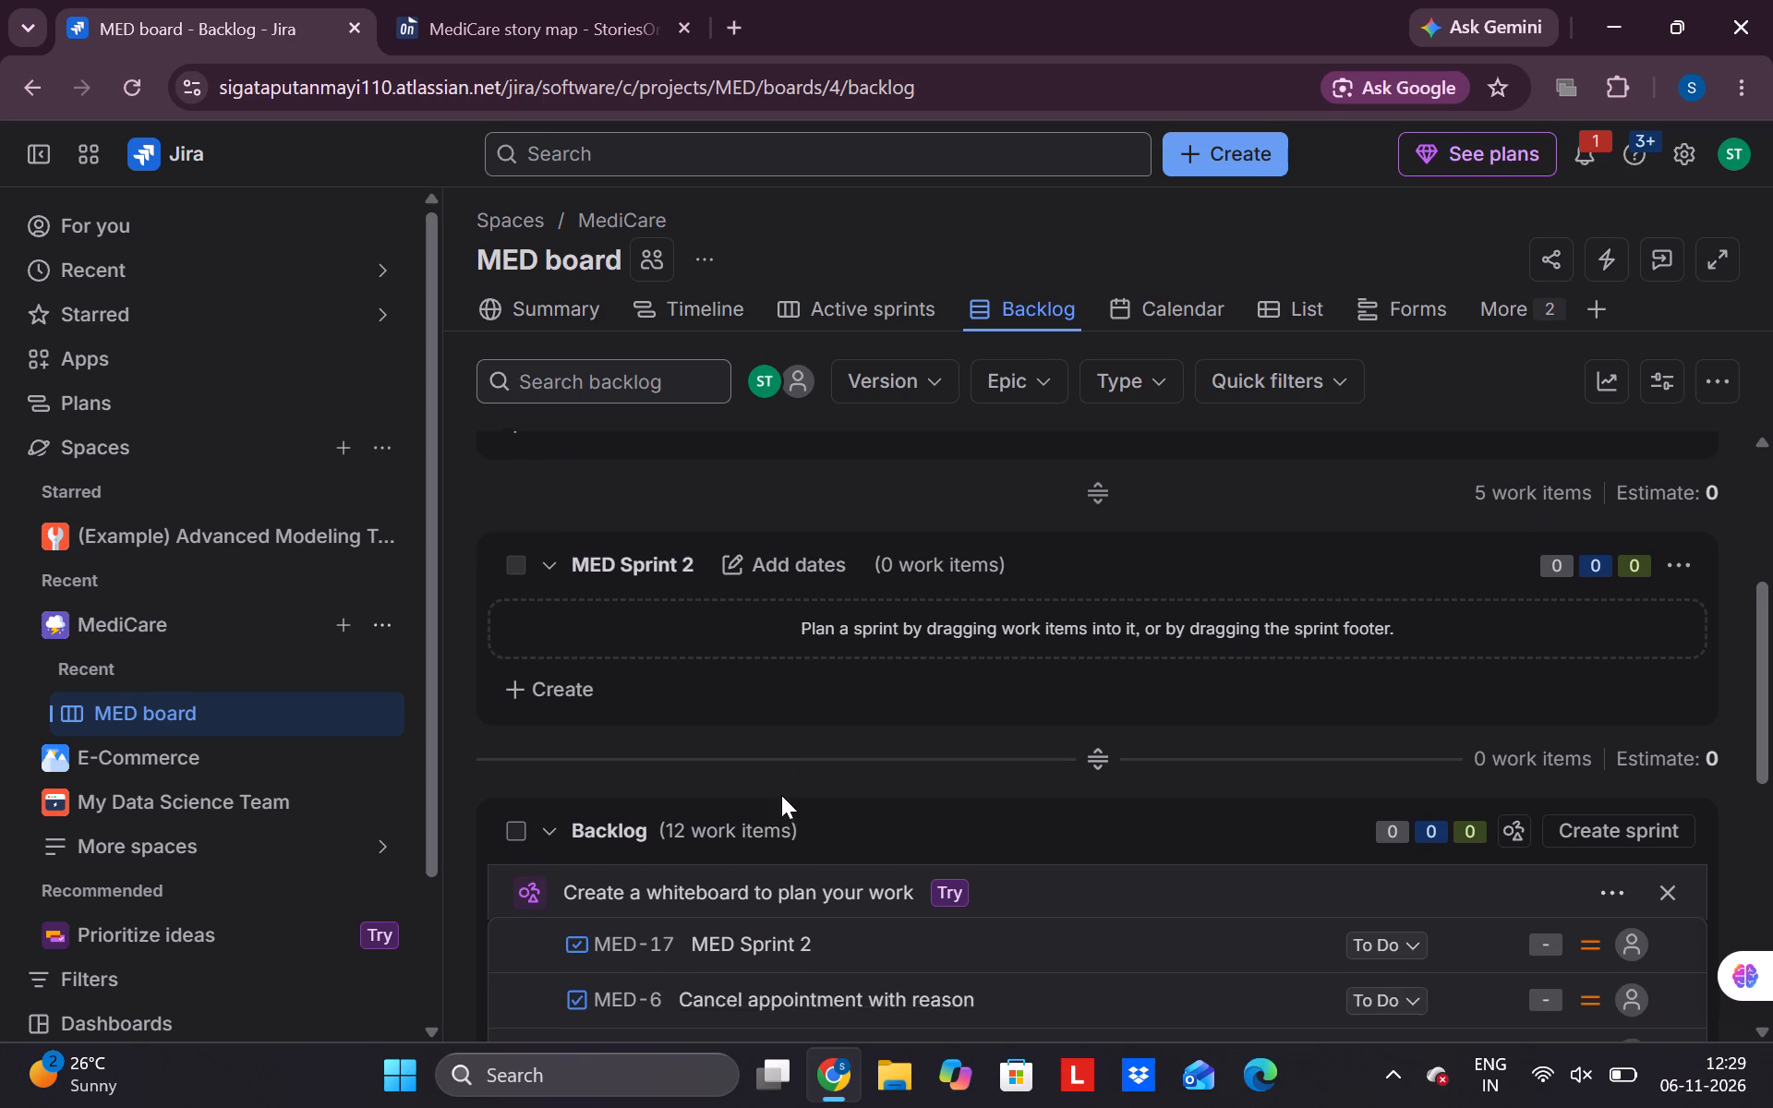
Move work items MED-6, MED-7, MED-8, MED-9 and MED-10 from the Backlog into MED Sprint 2, keeping numerical order.
scroll(781, 795, "down", 1)
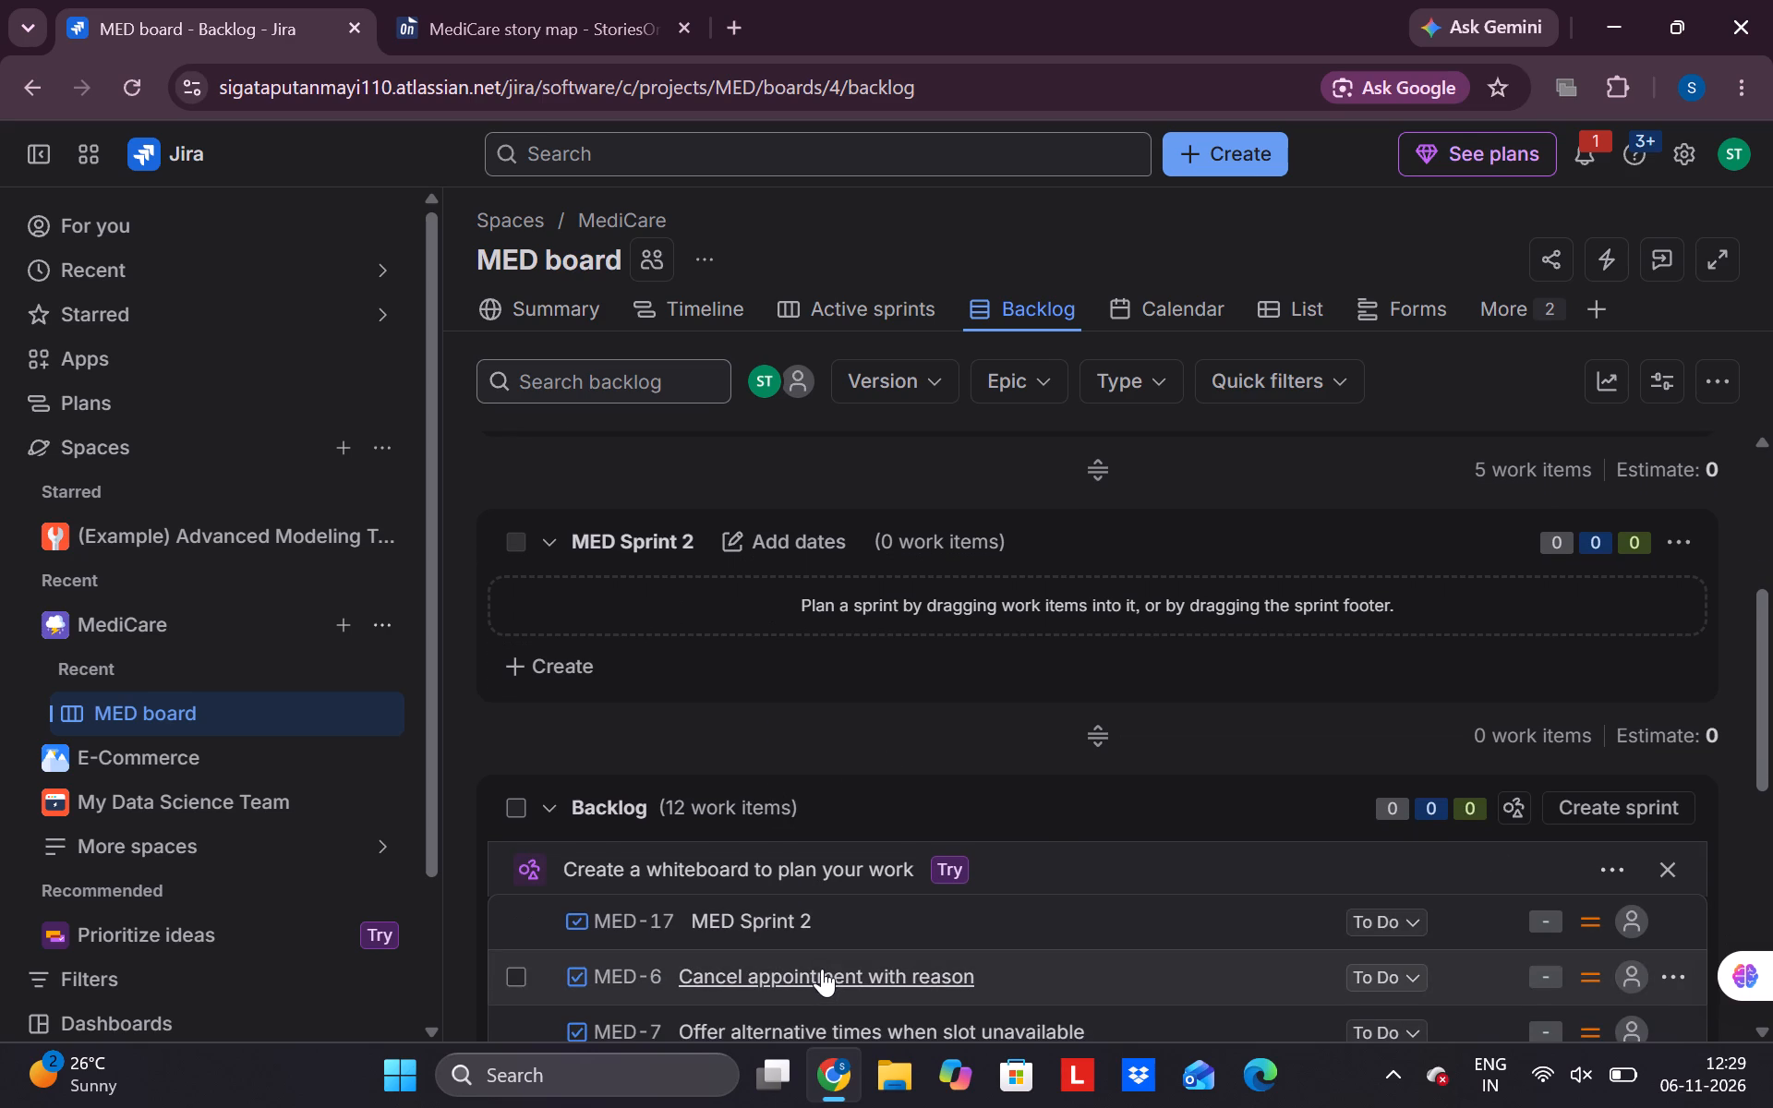
left_click_drag(822, 969, 794, 592)
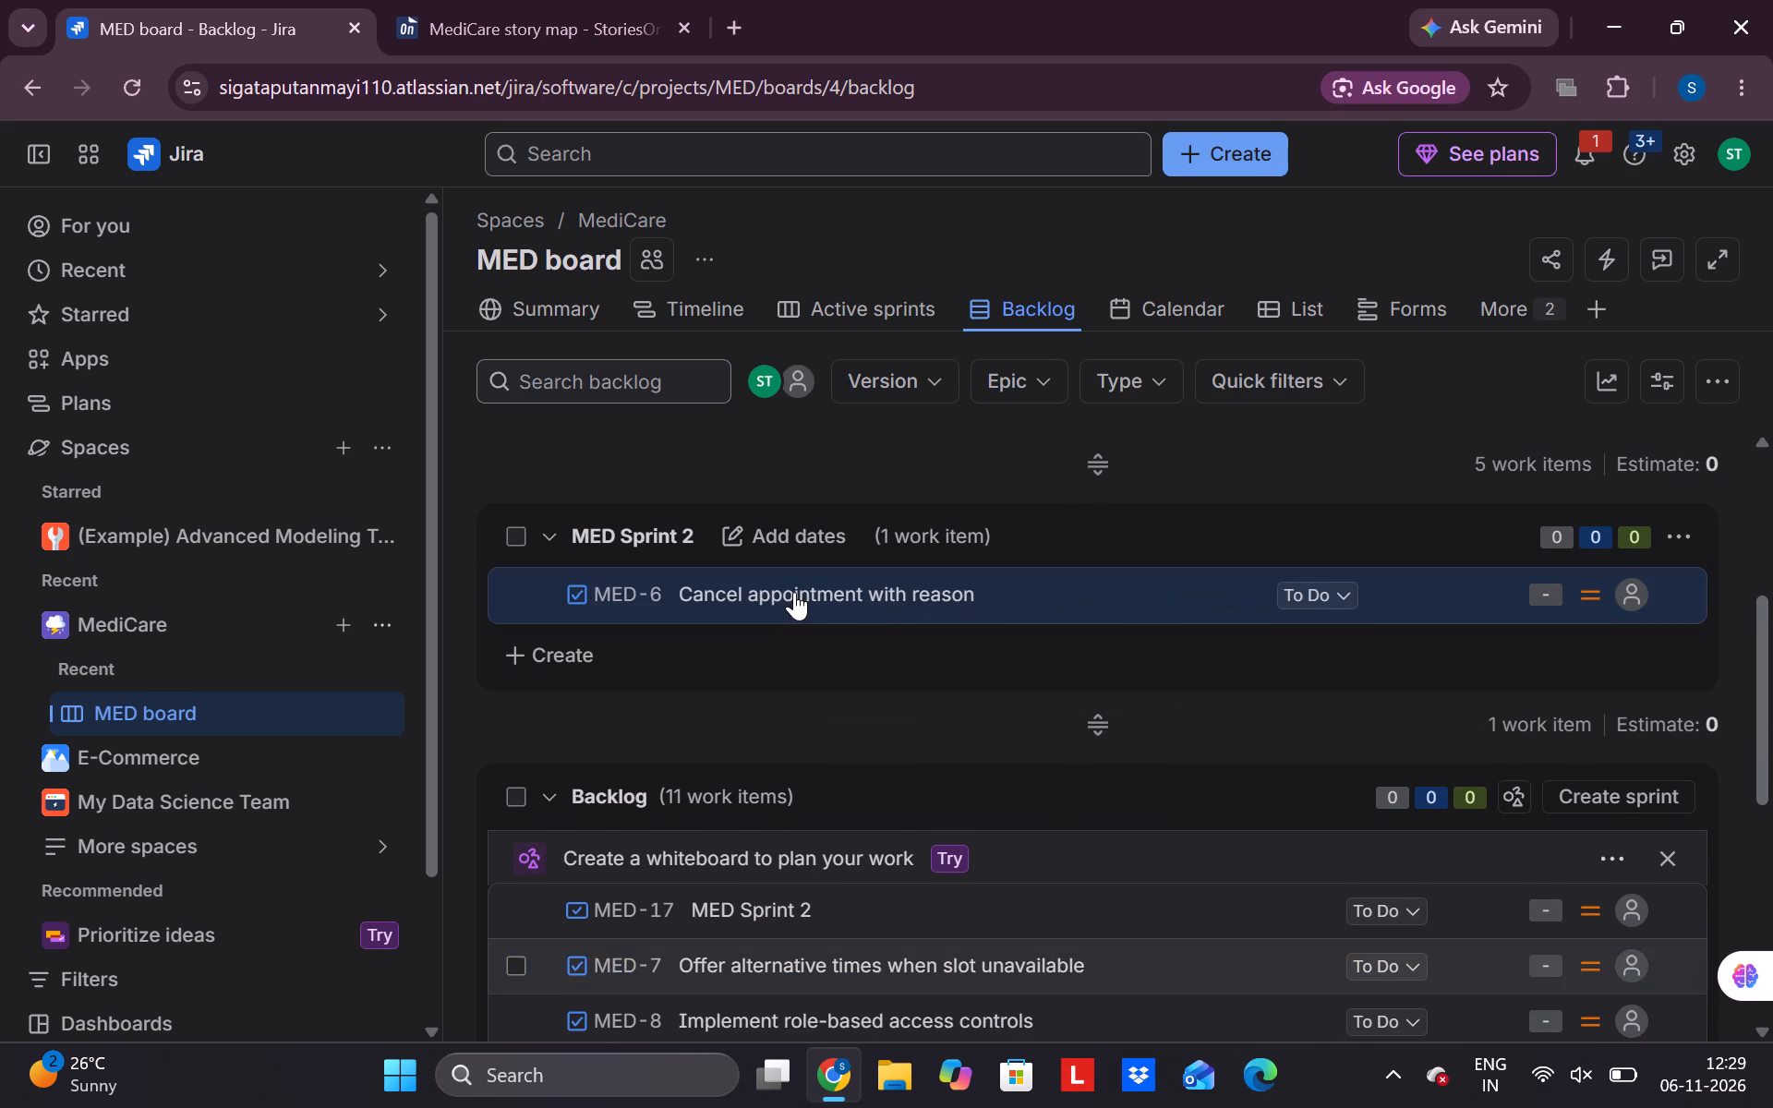
scroll(833, 839, "down", 1)
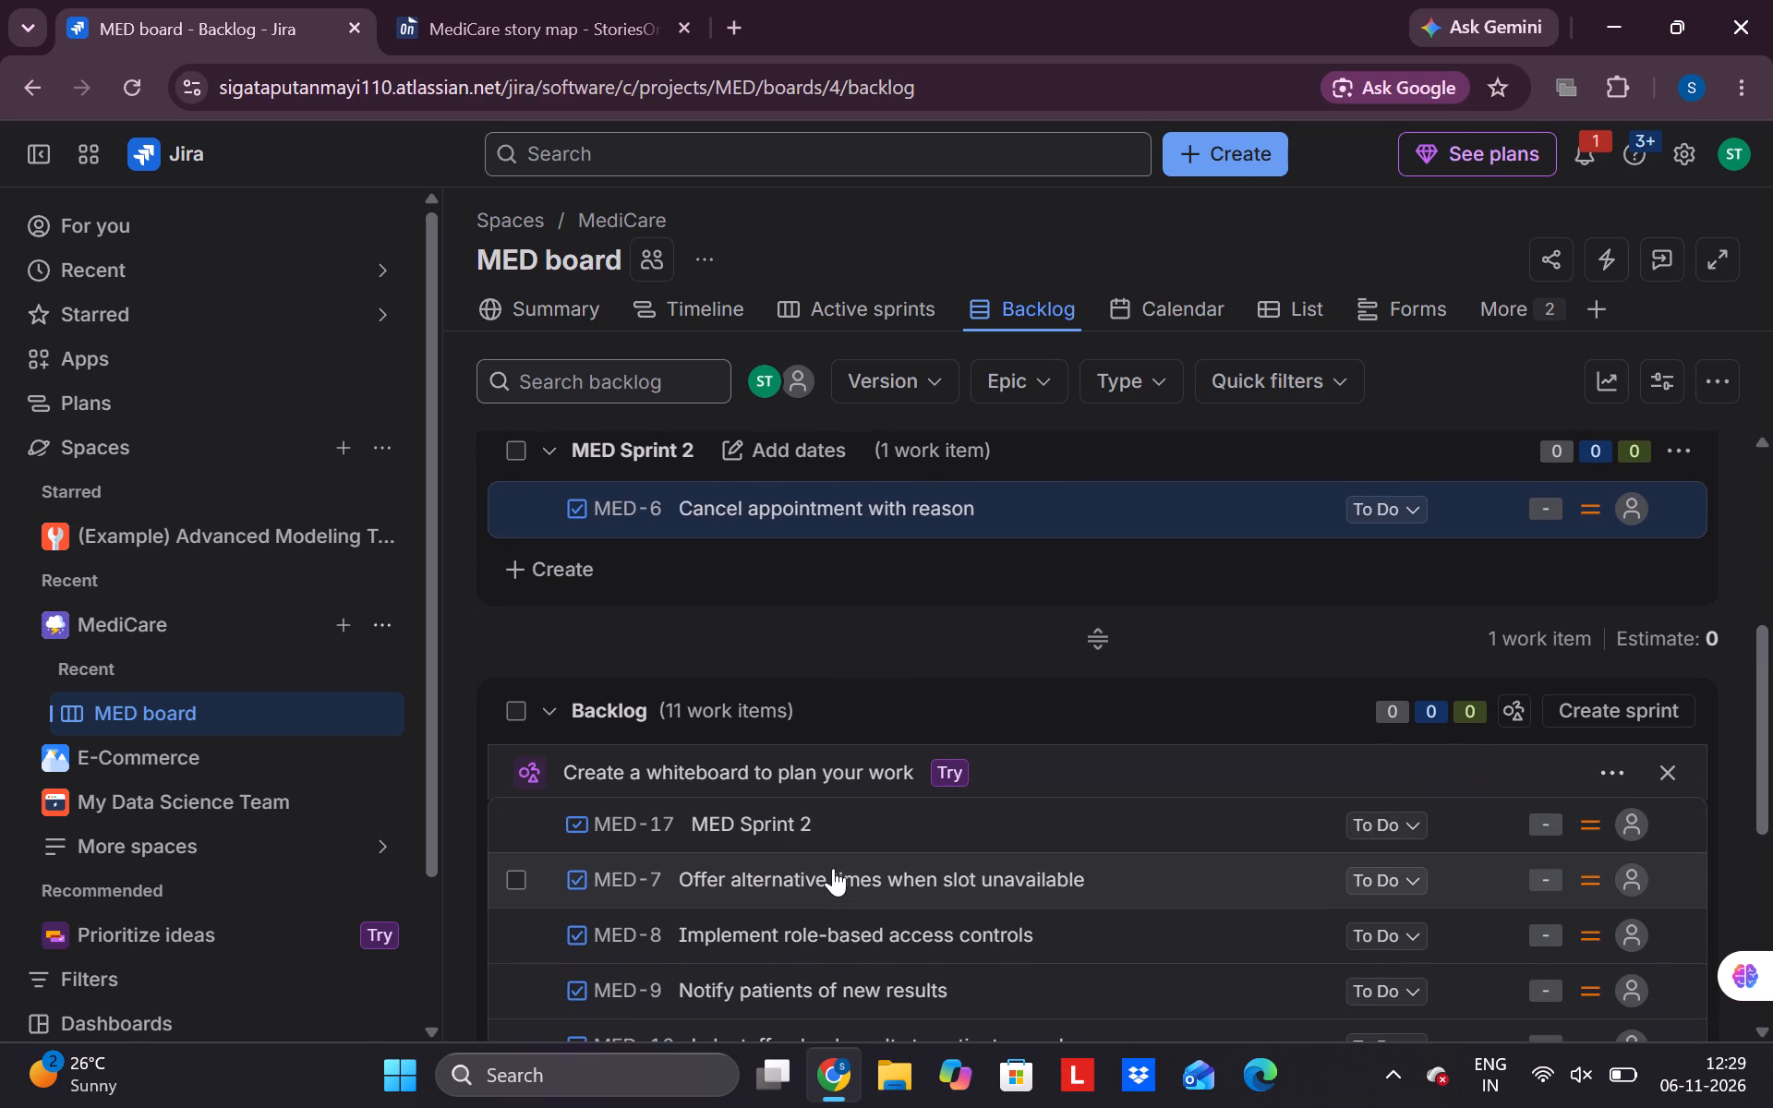
left_click_drag(833, 868, 741, 662)
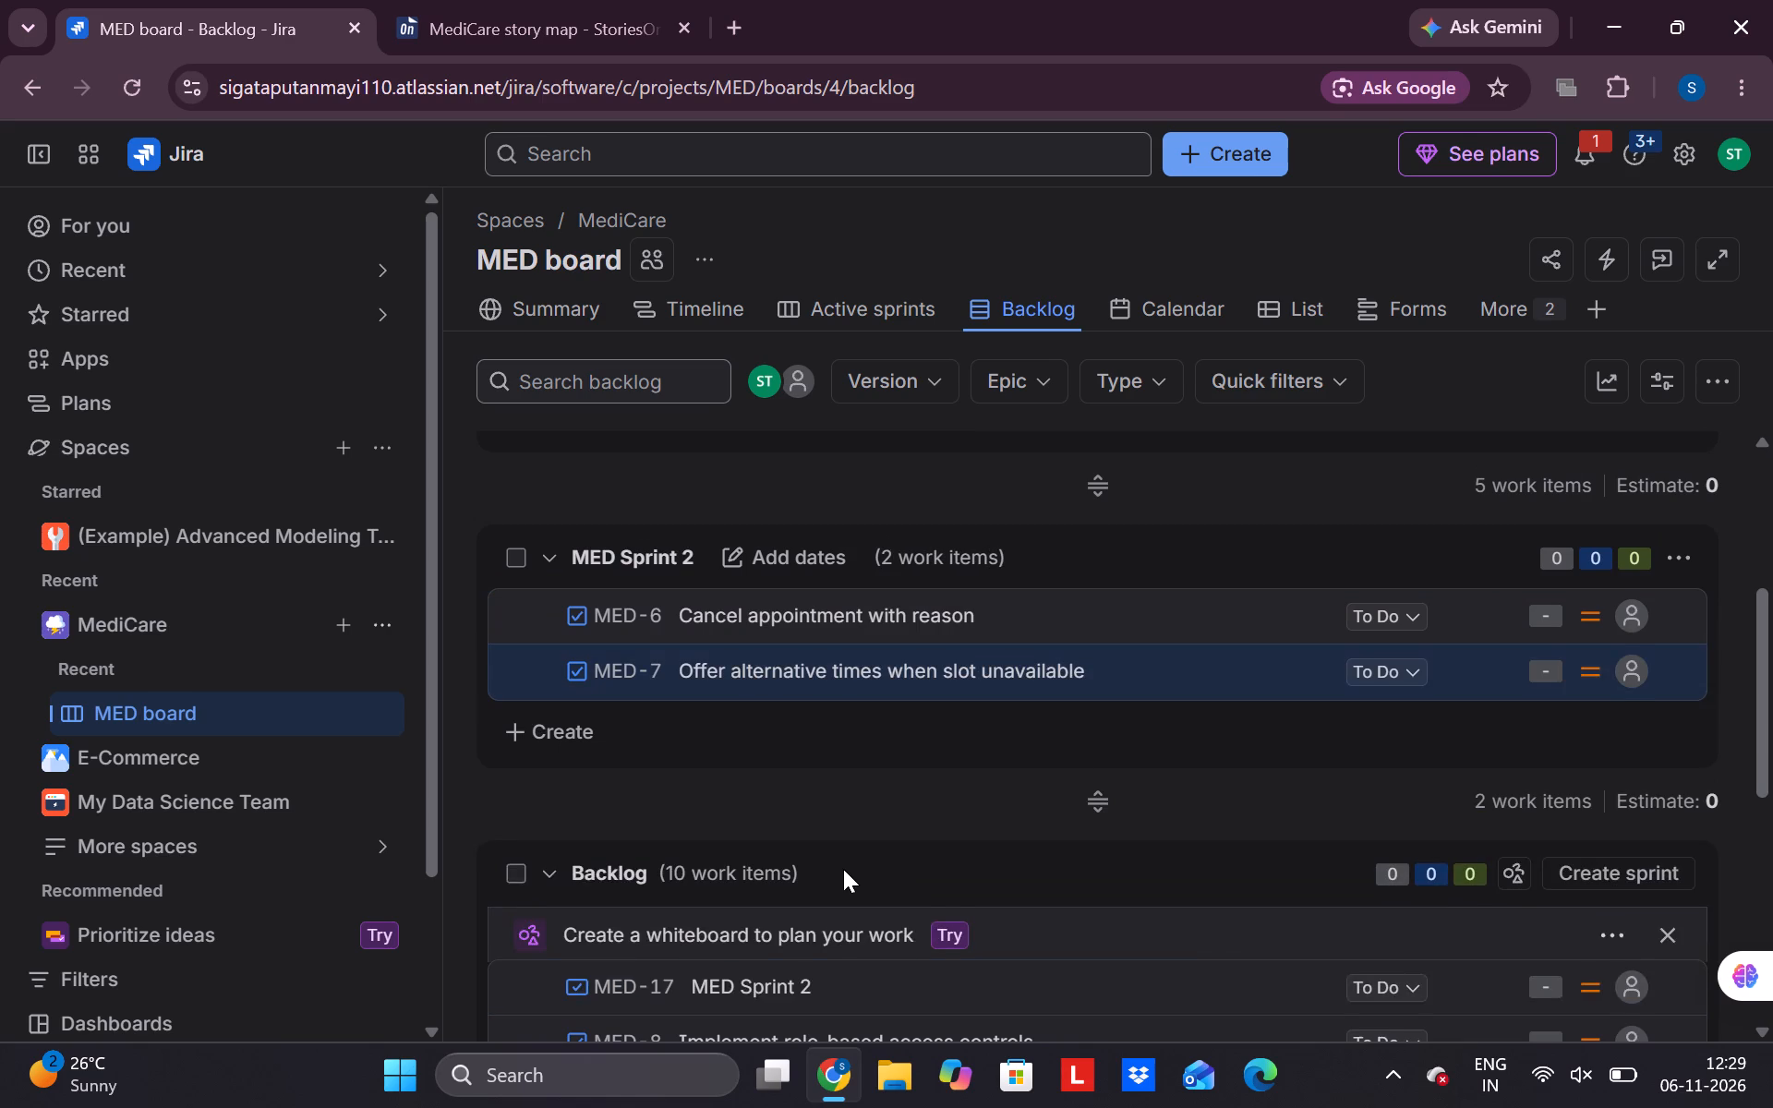
scroll(843, 869, "down", 1)
left_click_drag(862, 837, 766, 729)
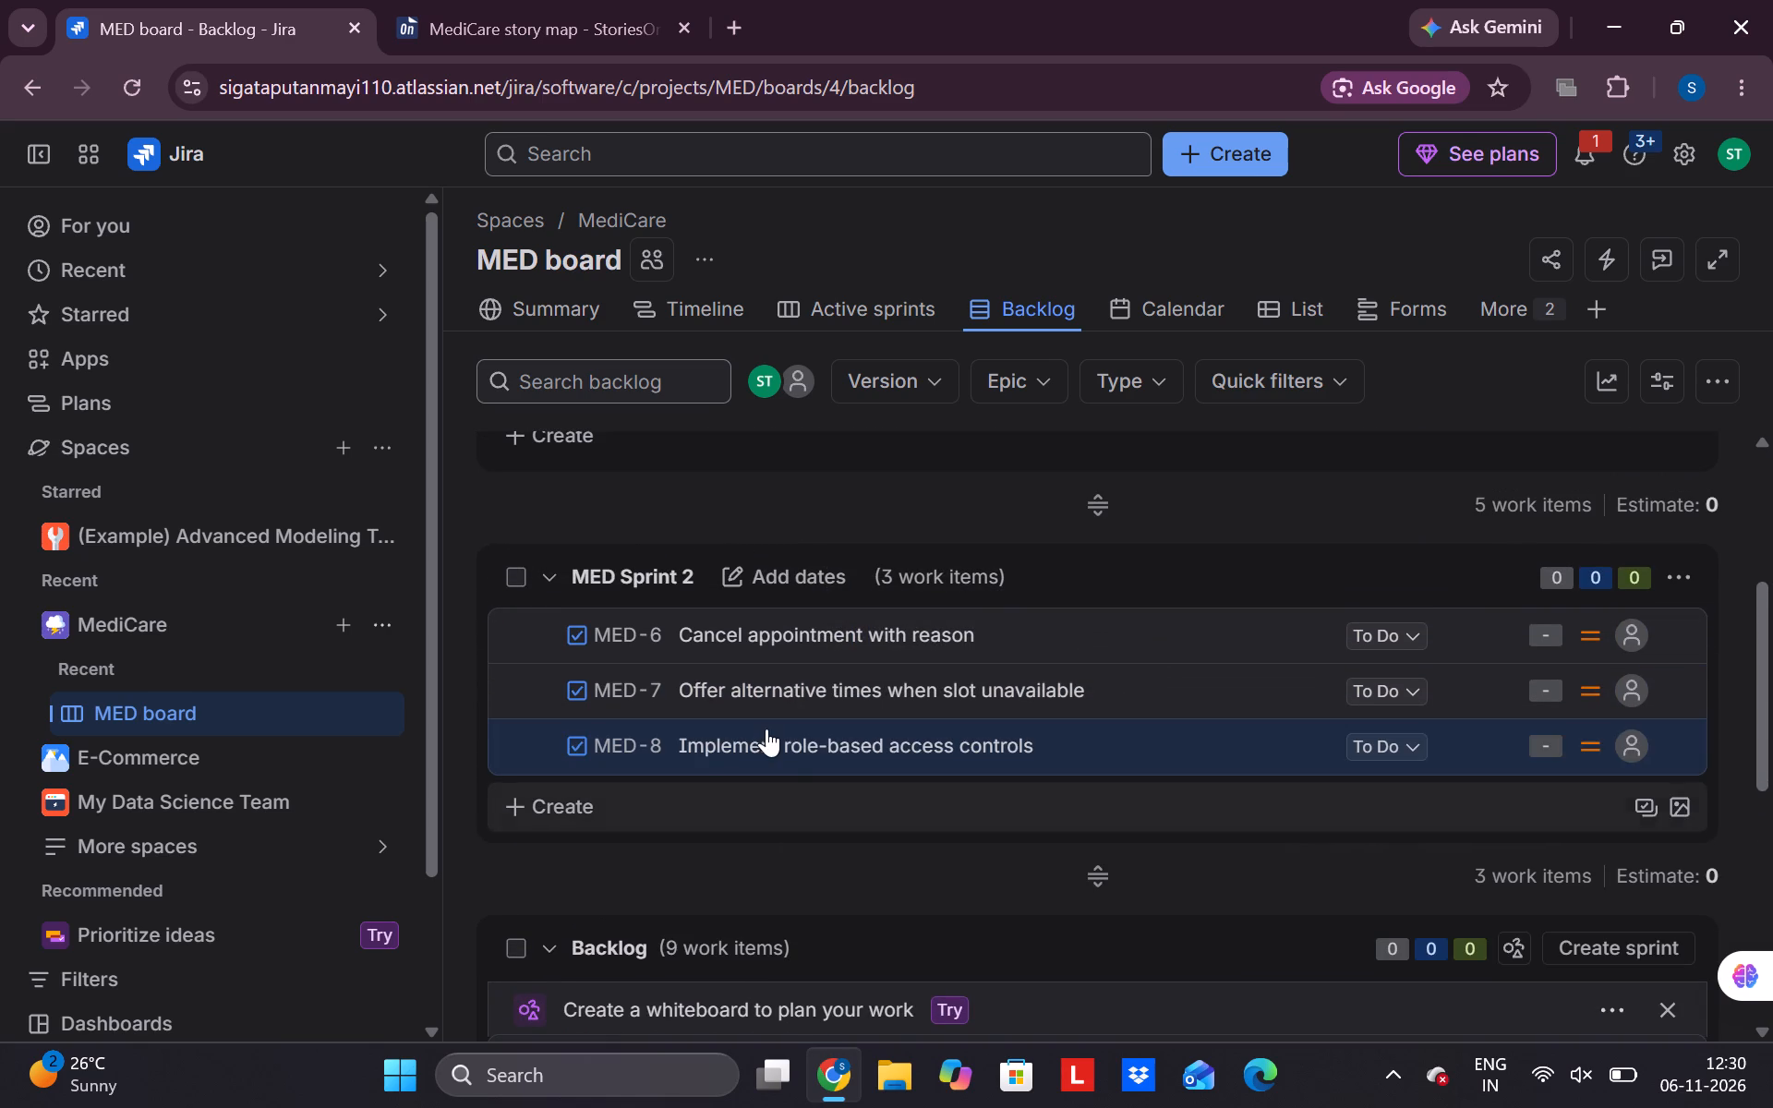
scroll(802, 885, "down", 2)
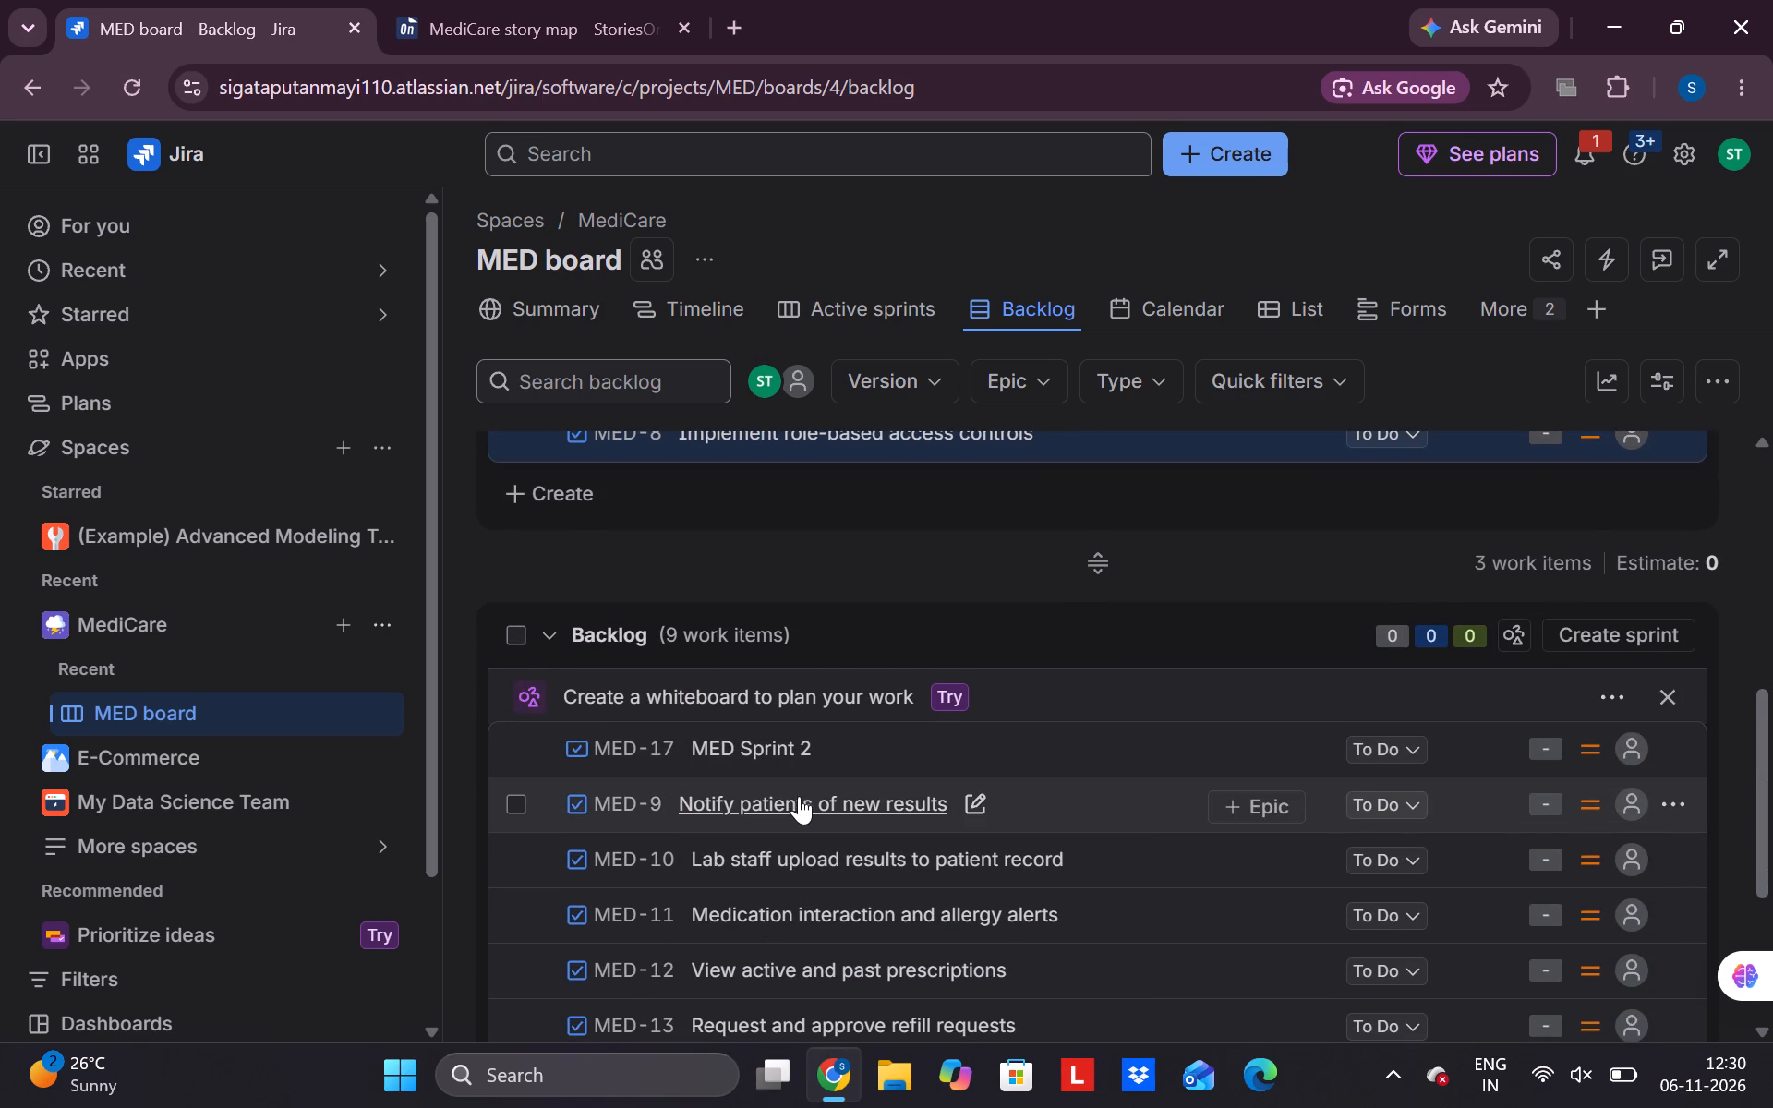
left_click_drag(801, 800, 711, 542)
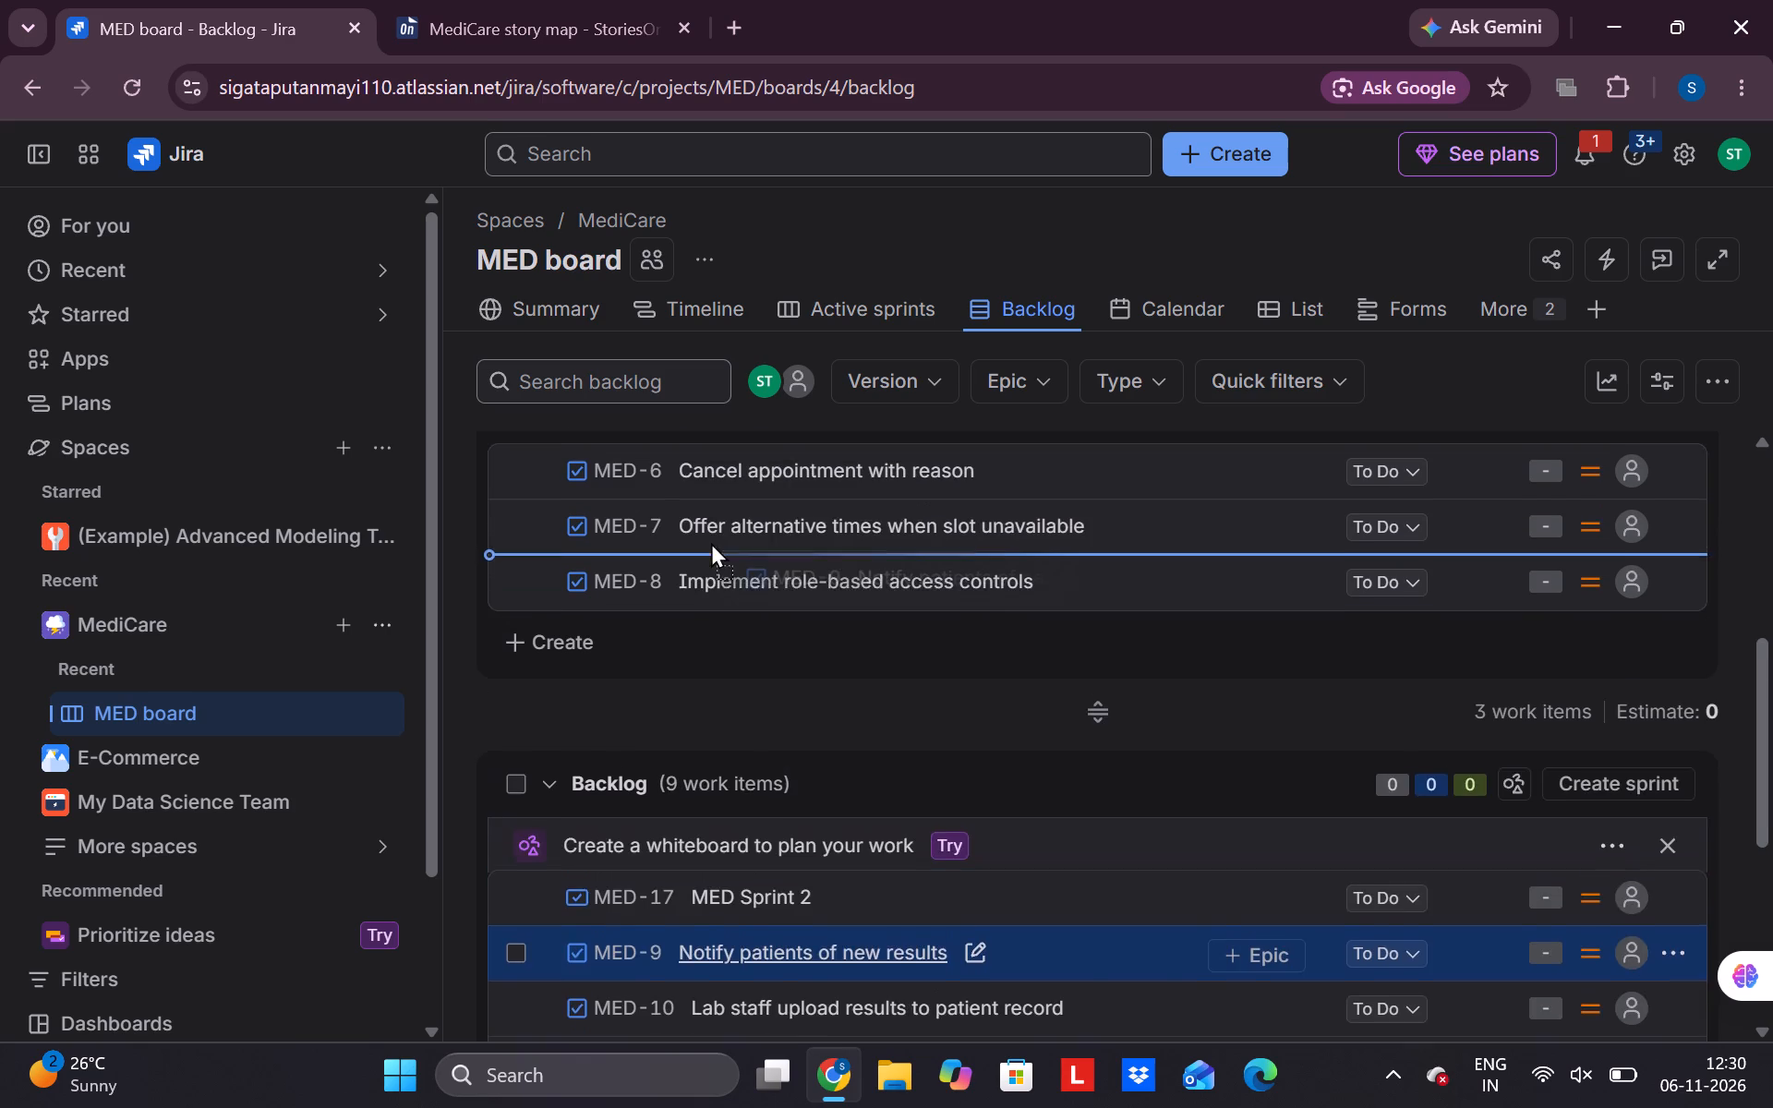
left_click_drag(711, 542, 708, 640)
scroll(709, 832, "down", 2)
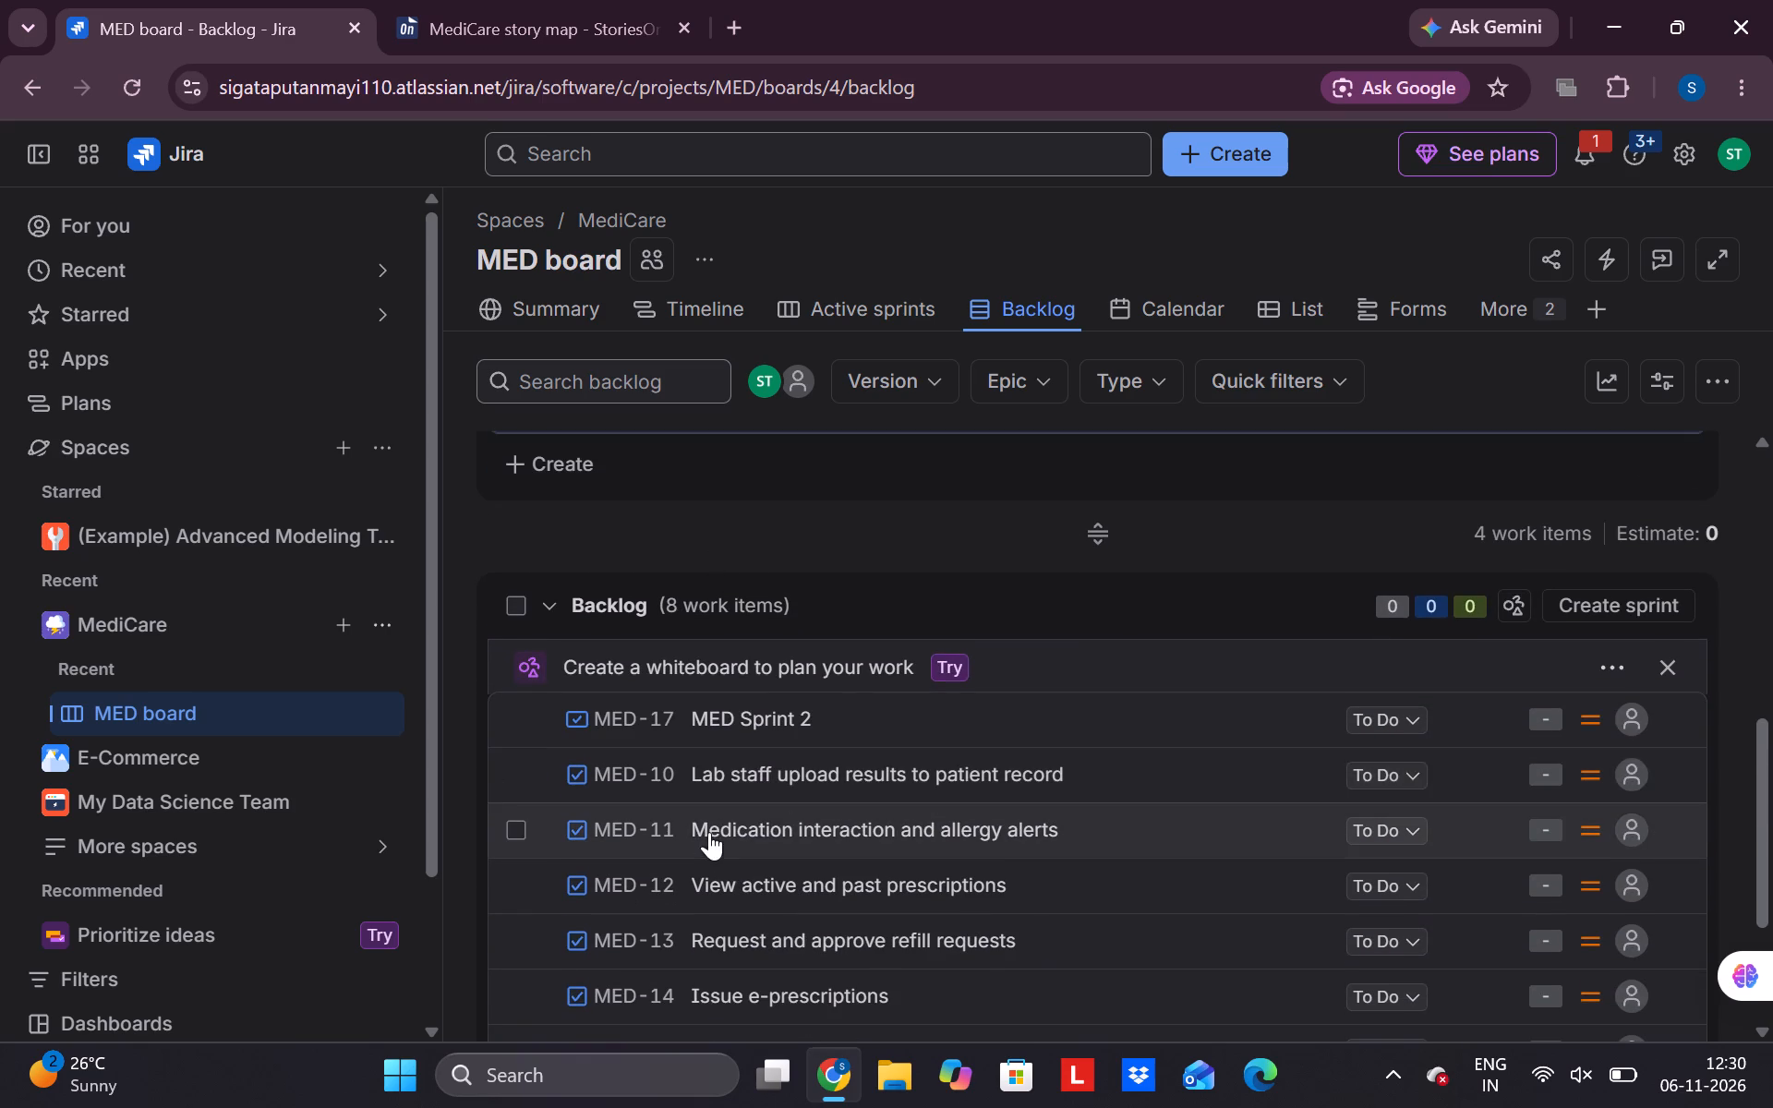
left_click_drag(793, 776, 773, 563)
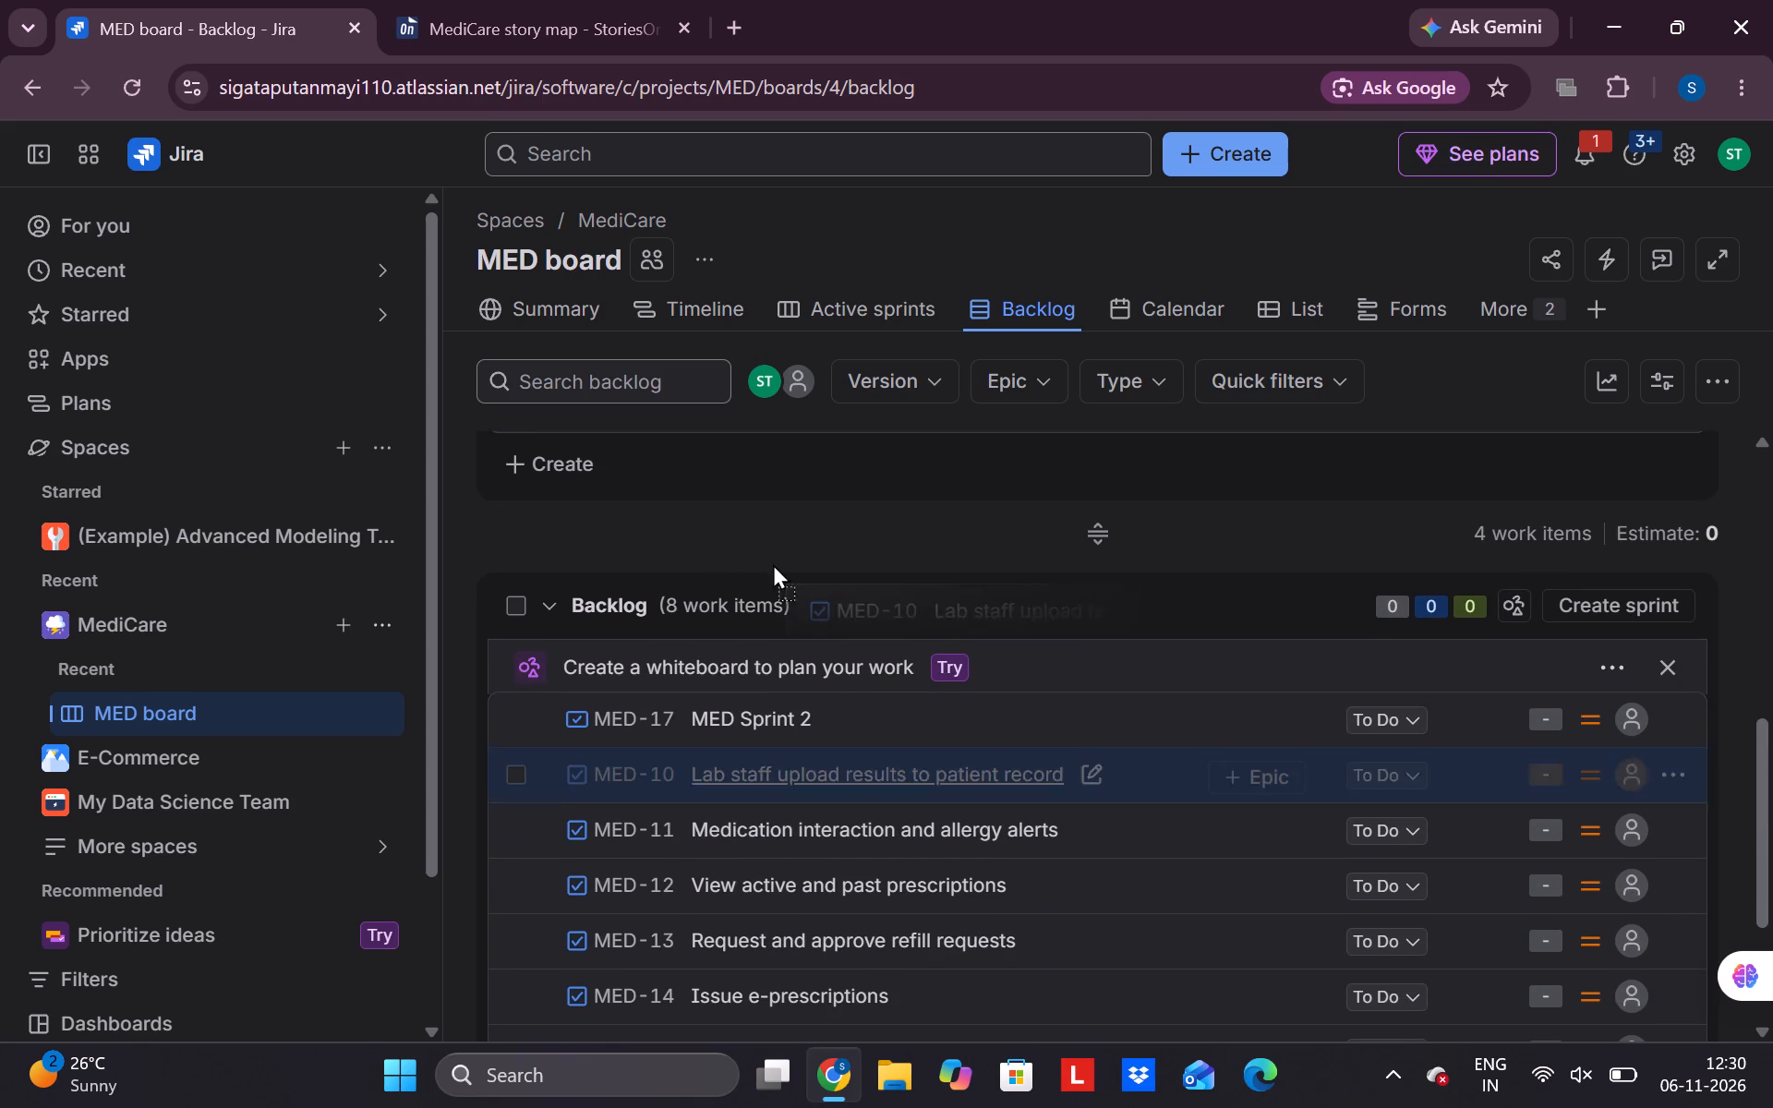
left_click_drag(773, 563, 679, 692)
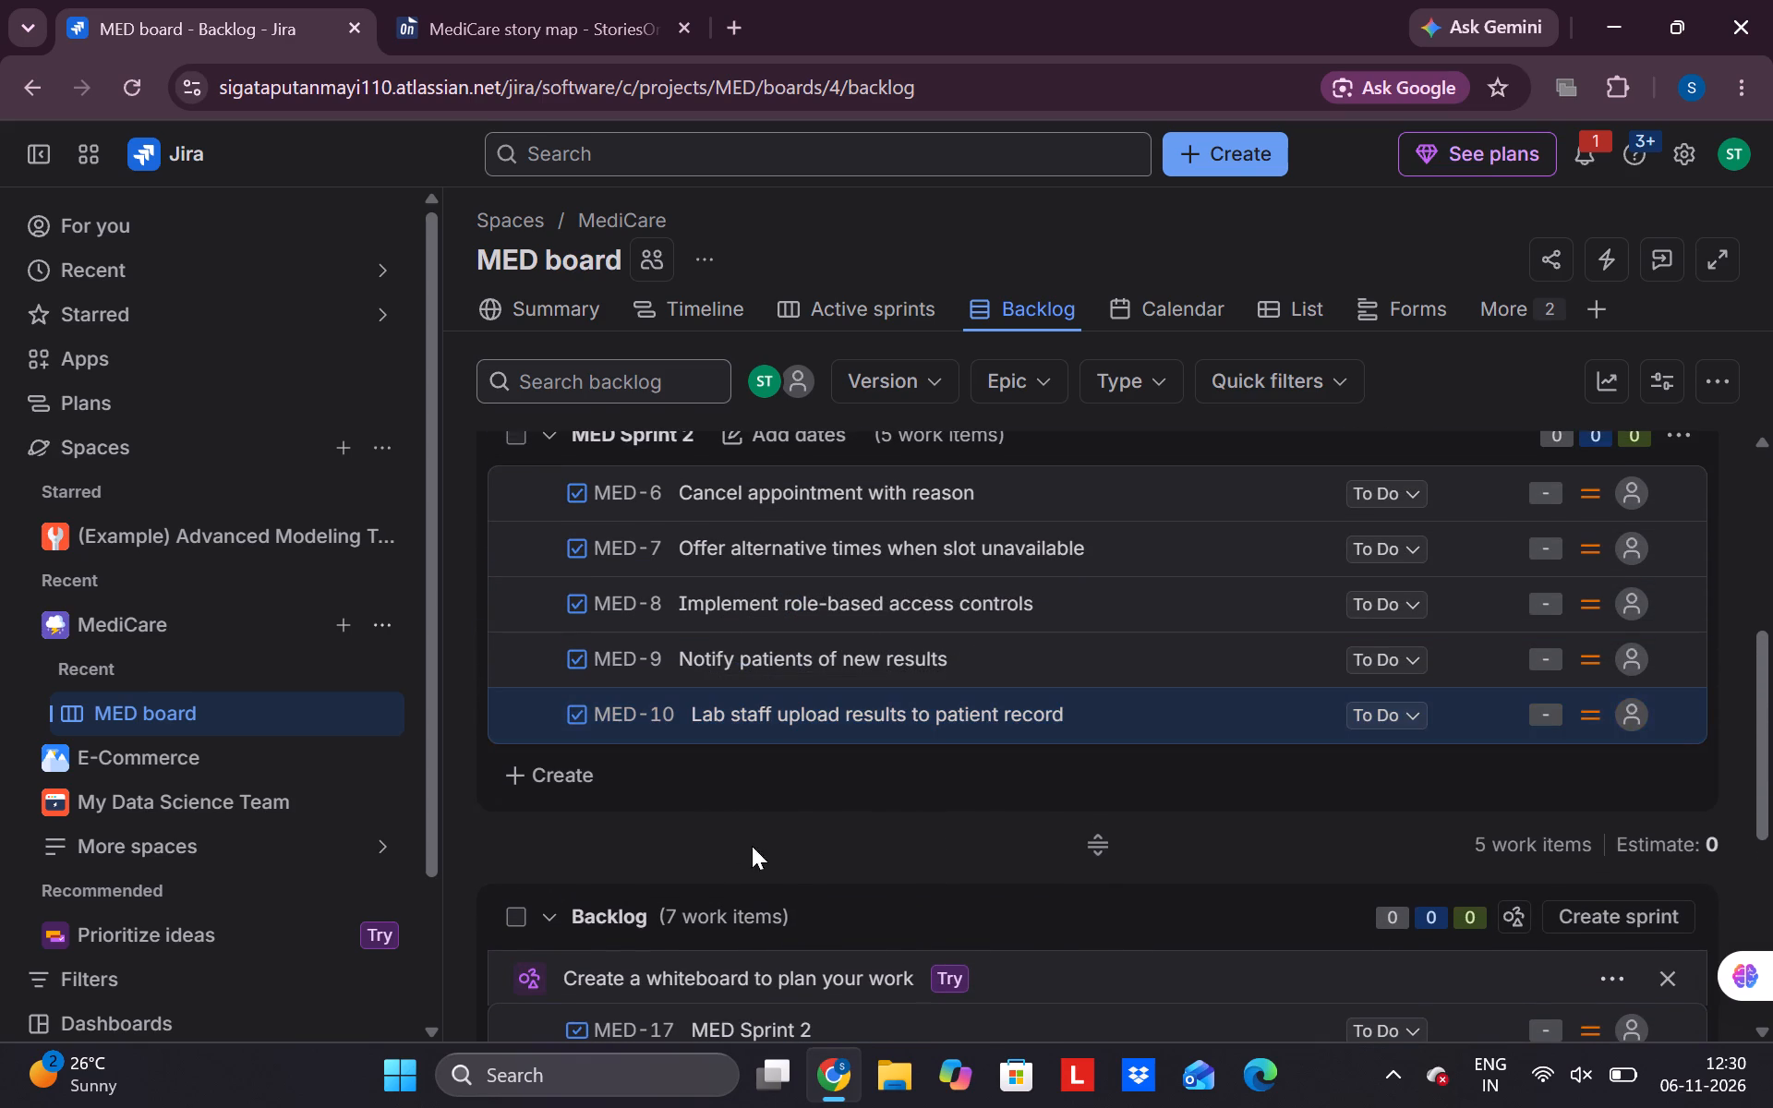
In MED Sprint 2, set the priority of MED-6 and MED-9 to Highest and of MED-8 to High.
scroll(802, 811, "up", 3)
scroll(802, 811, "down", 3)
scroll(802, 811, "up", 1)
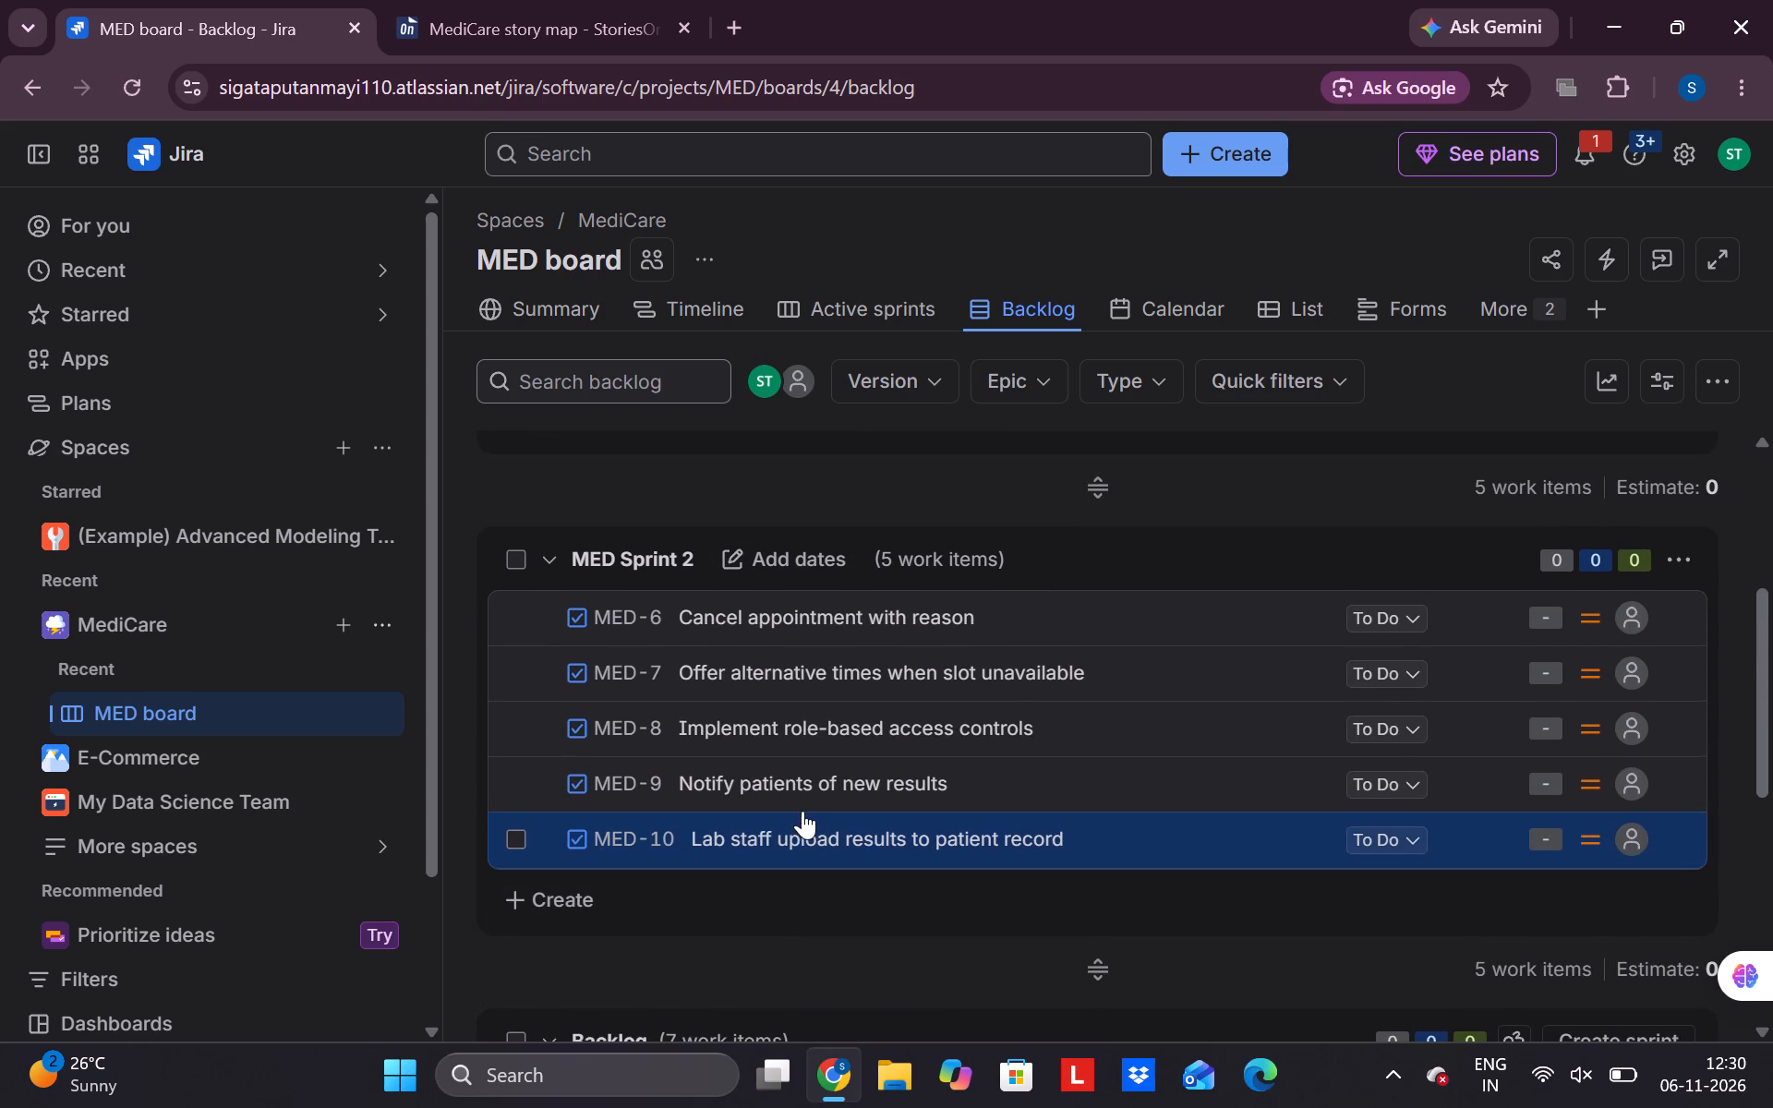
left_click(1597, 617)
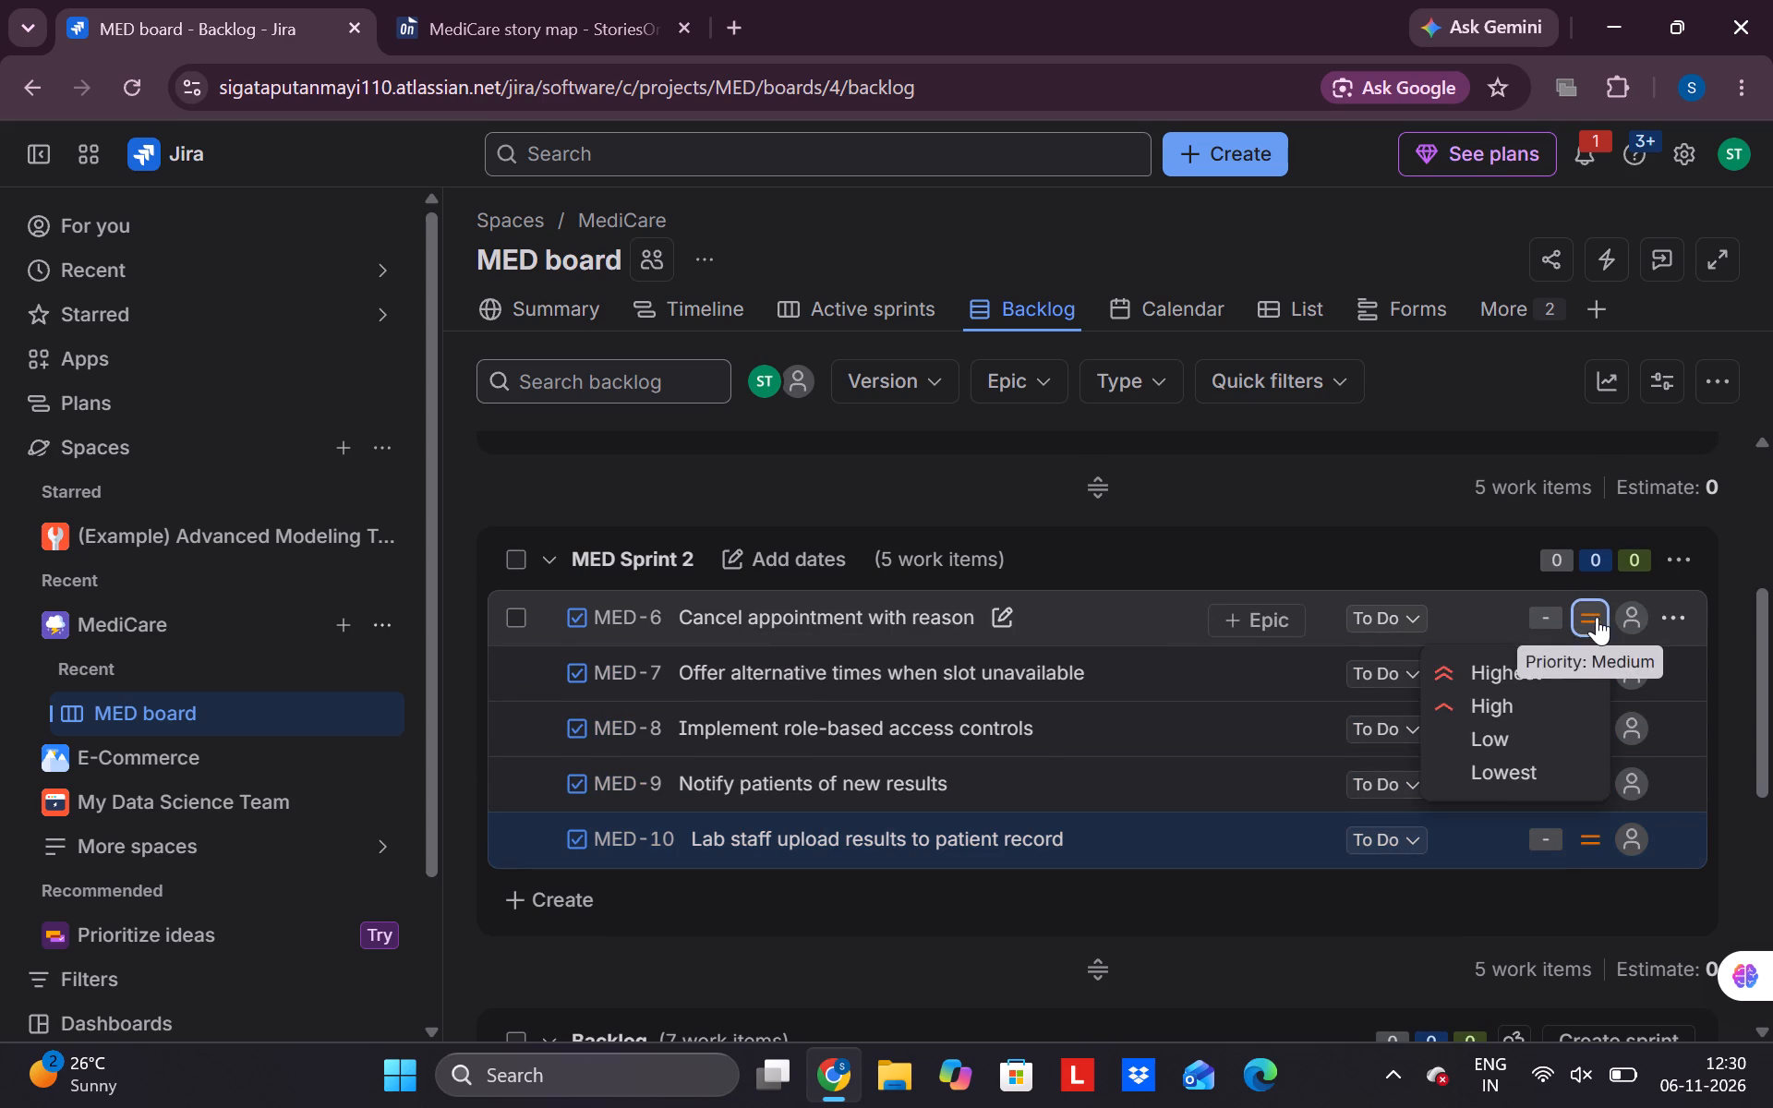
left_click(1489, 674)
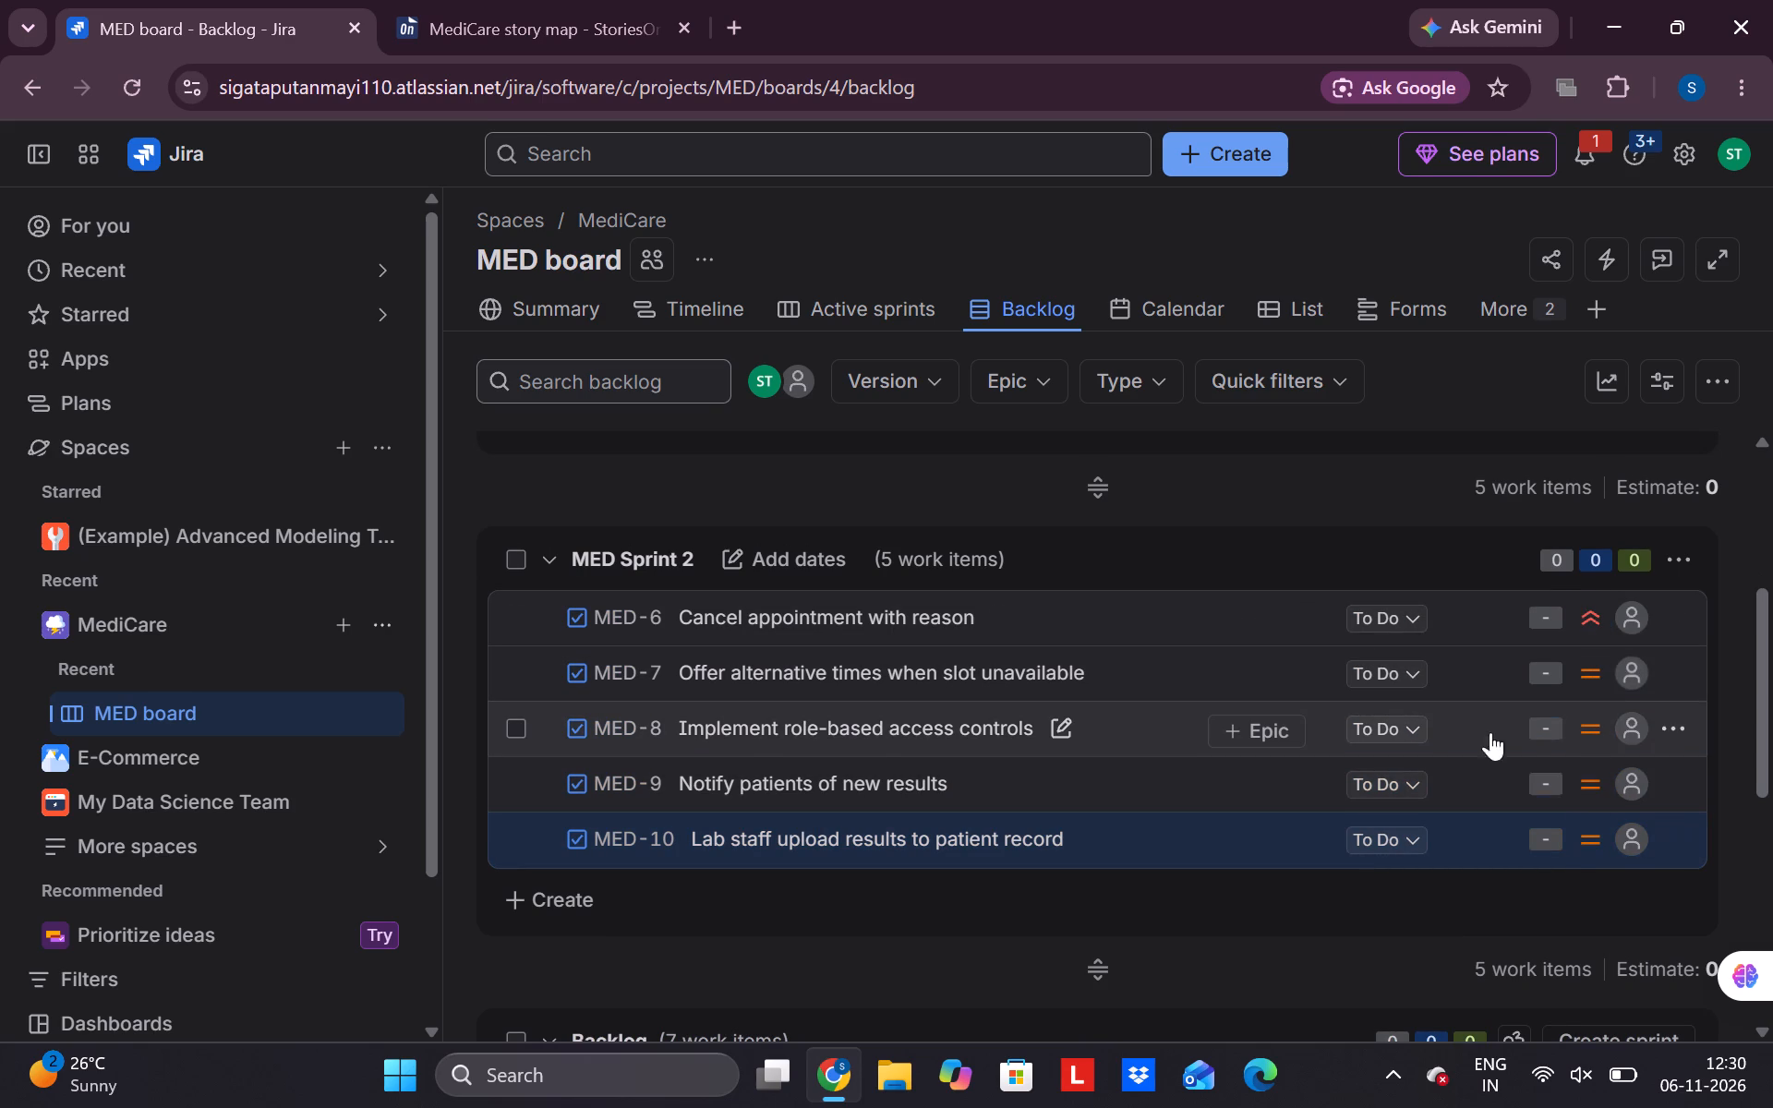
left_click(1598, 724)
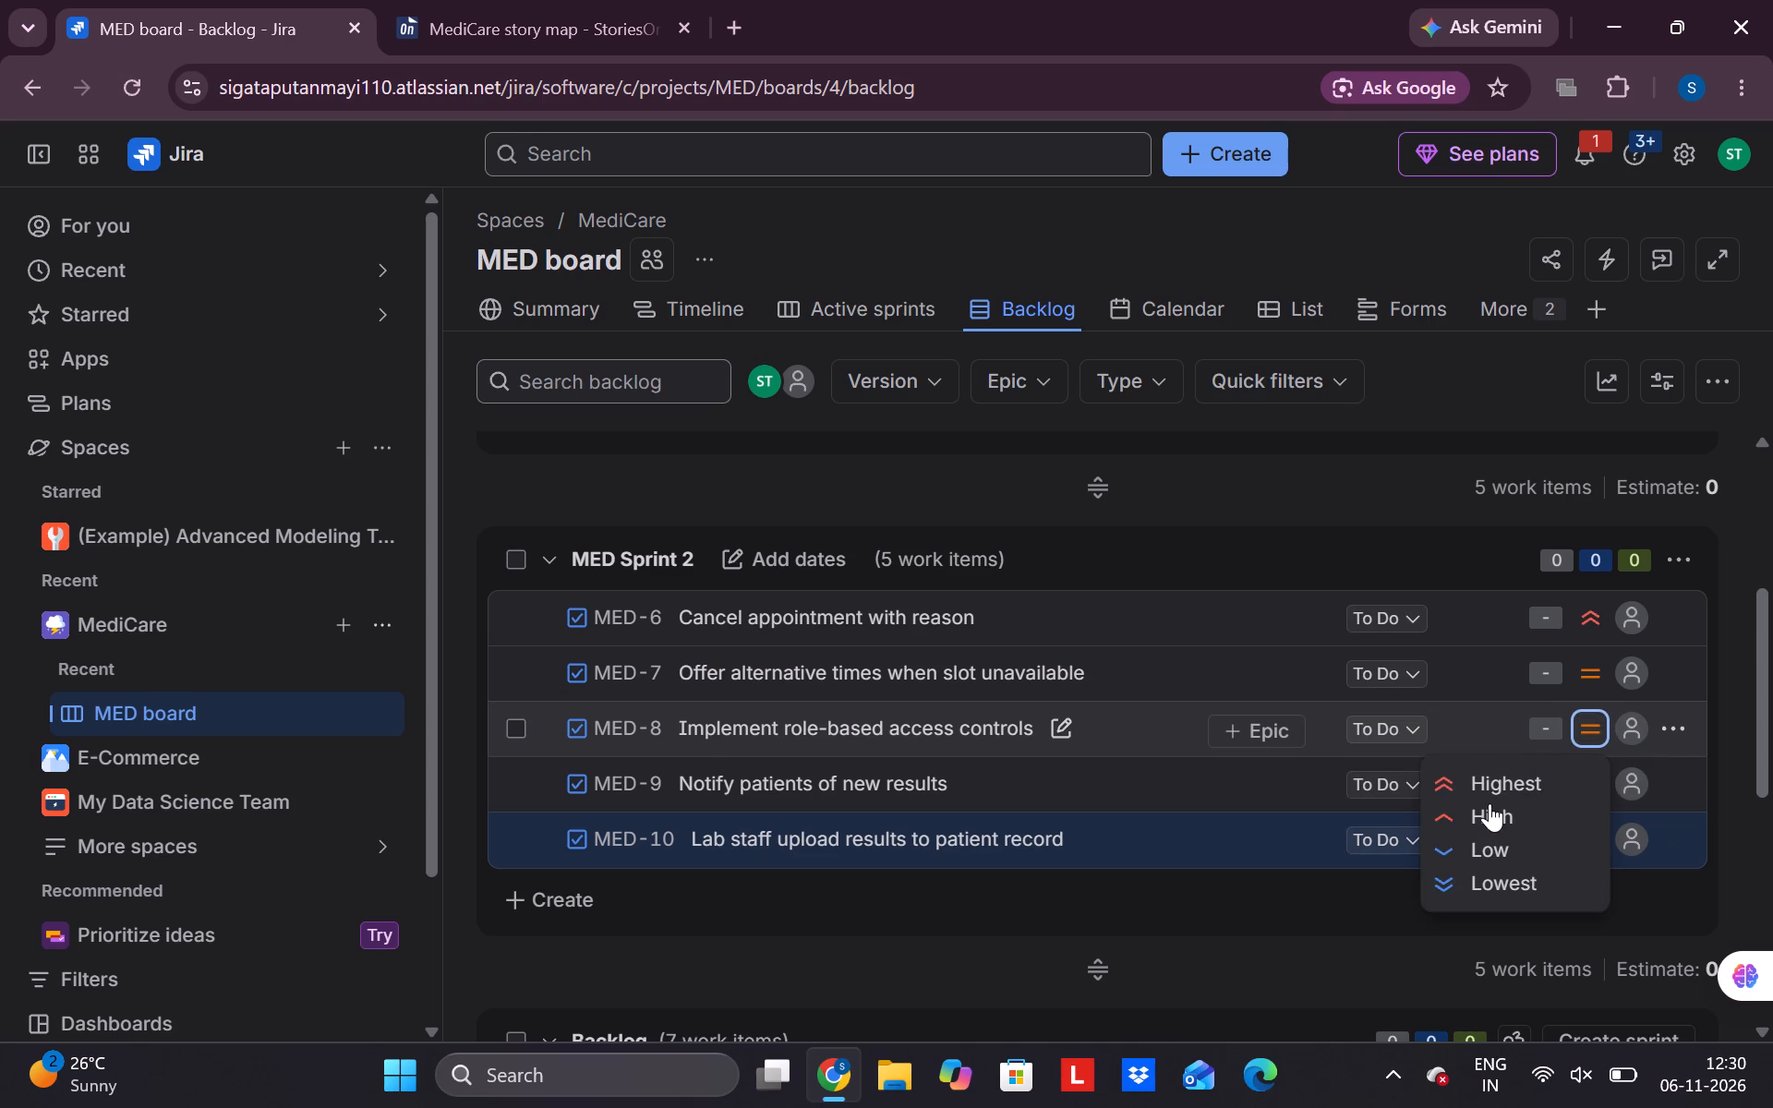
left_click(1490, 803)
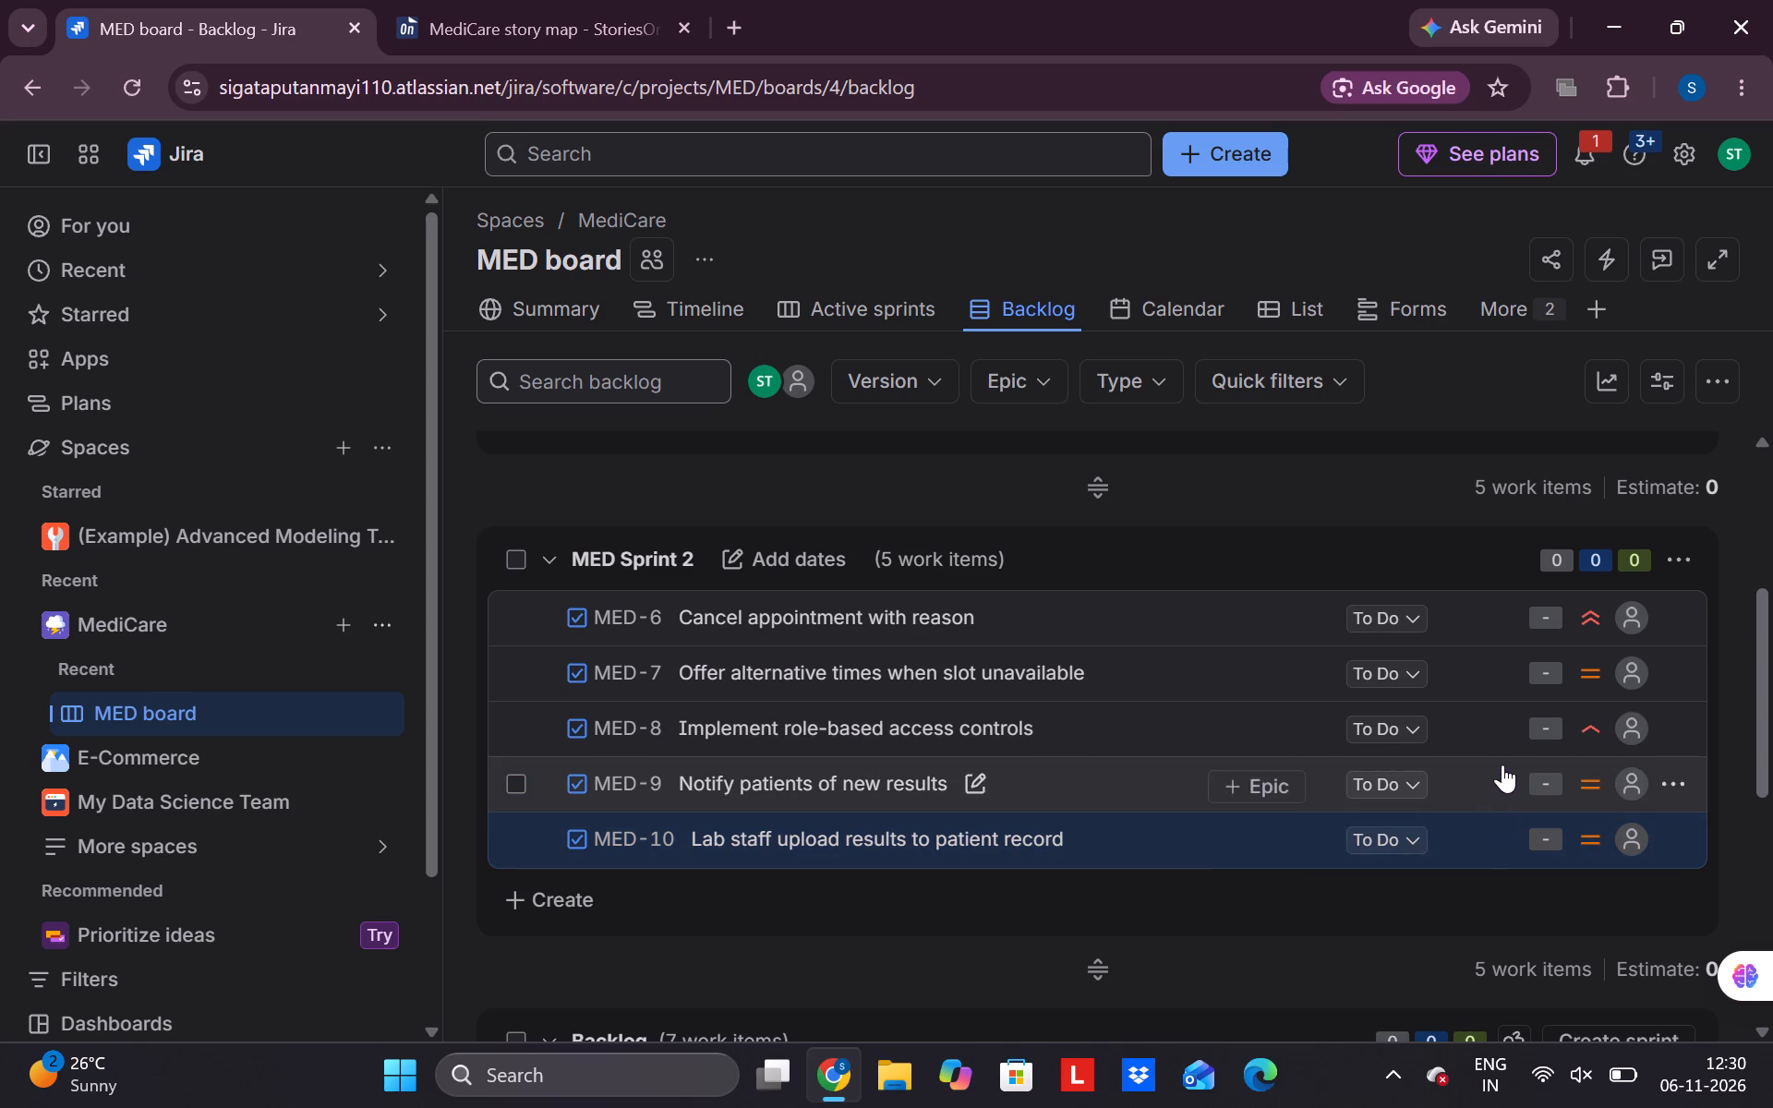
left_click(1598, 779)
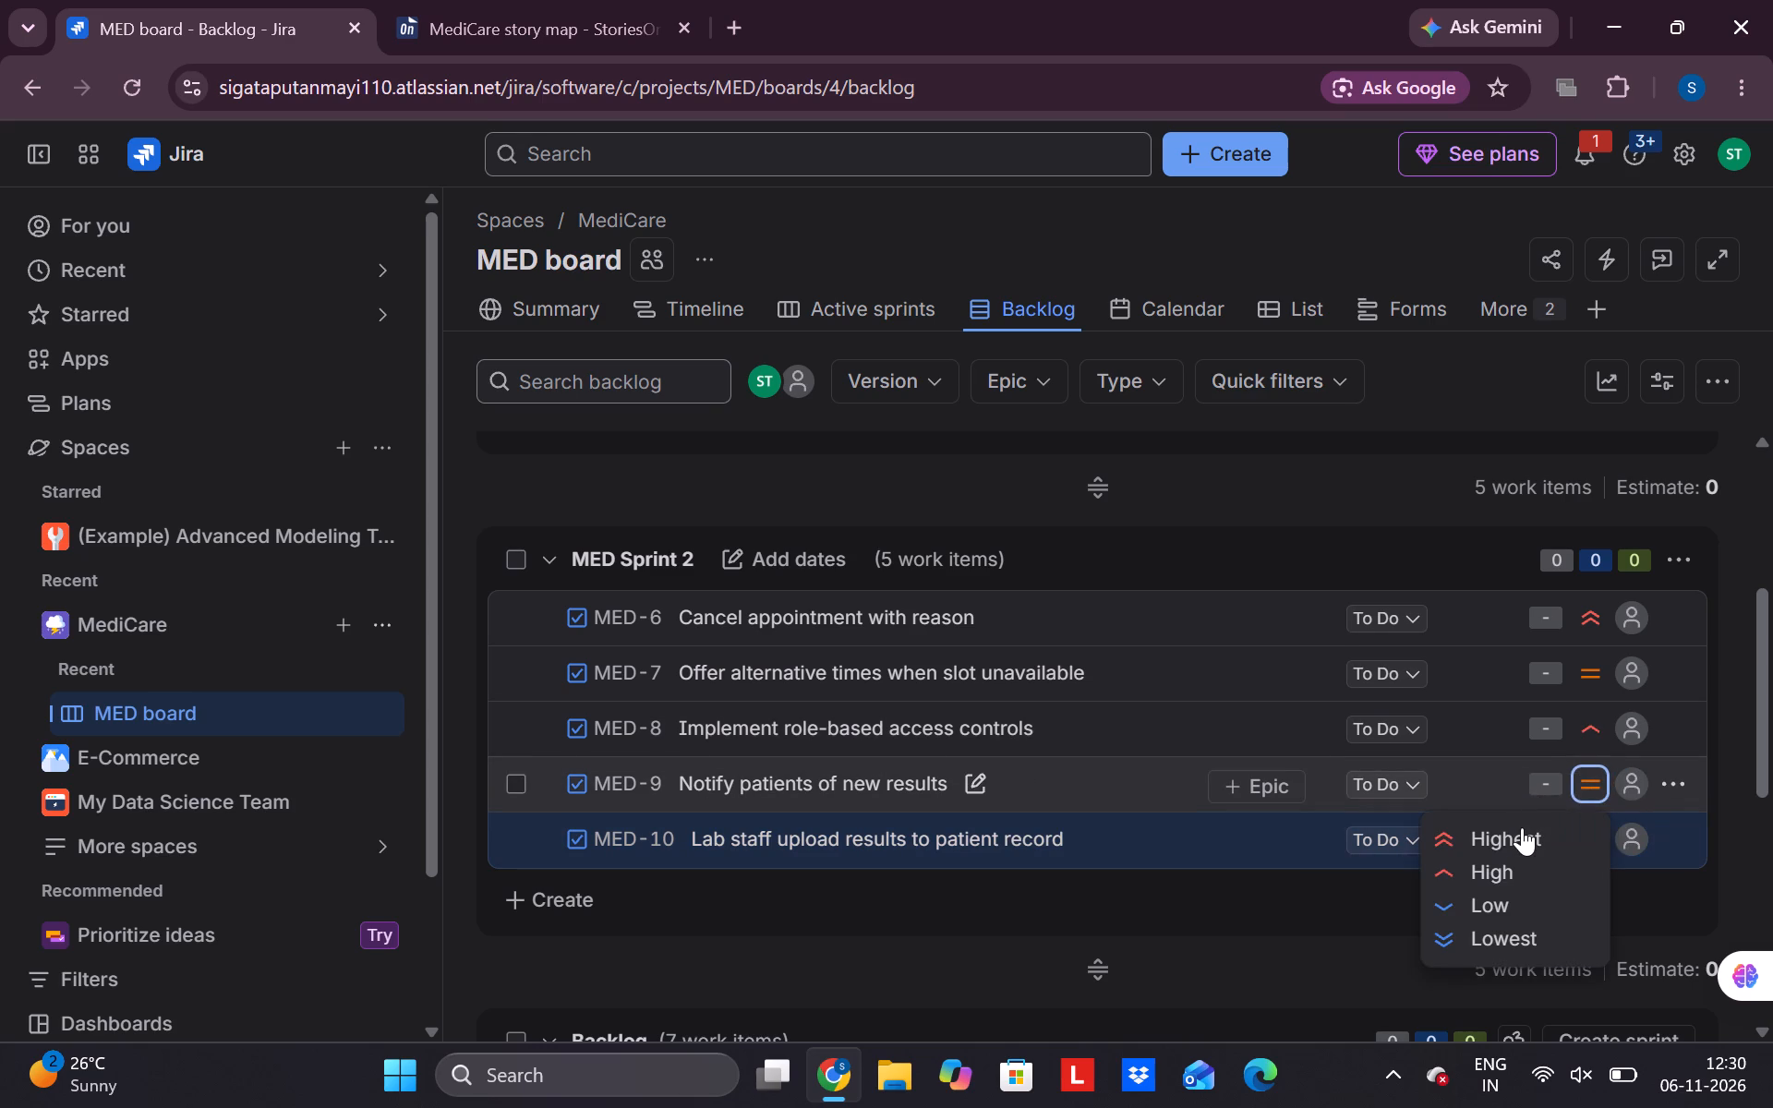
left_click(1521, 829)
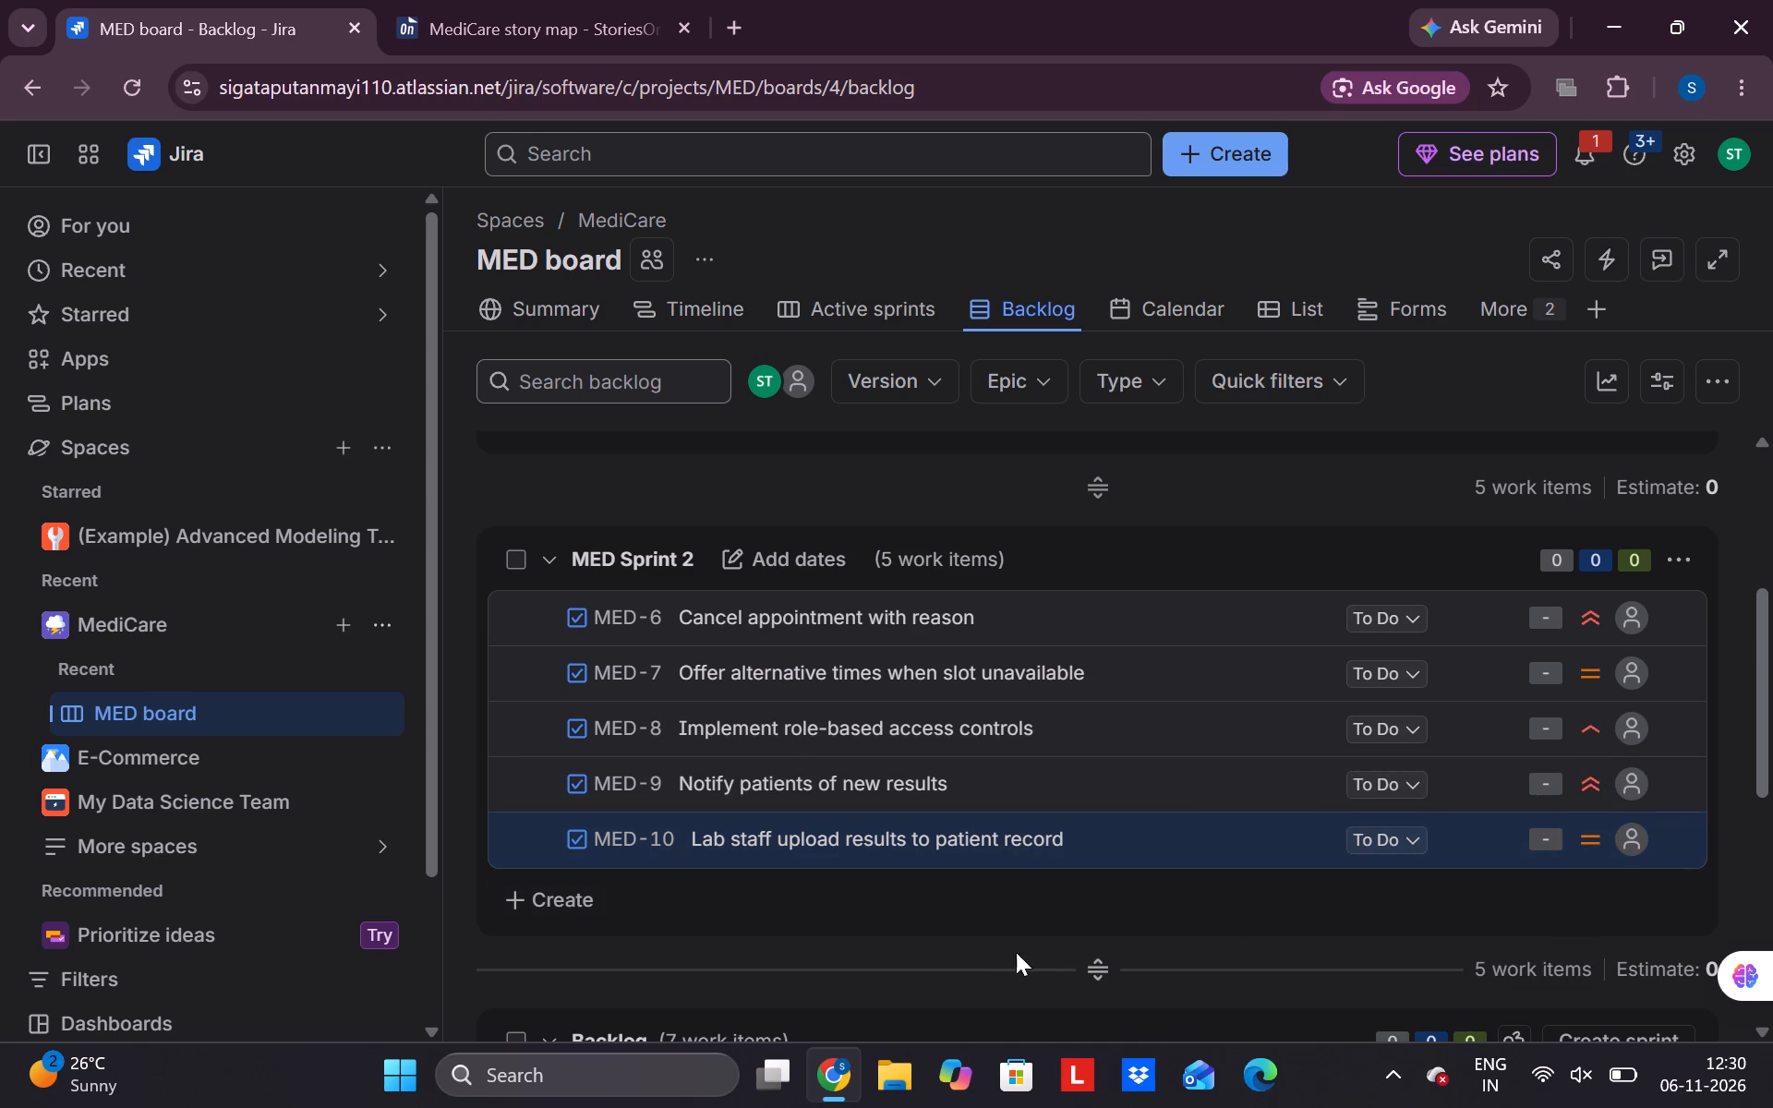
Create a third, empty sprint between MED Sprint 2 and the Backlog.
scroll(982, 966, "down", 3)
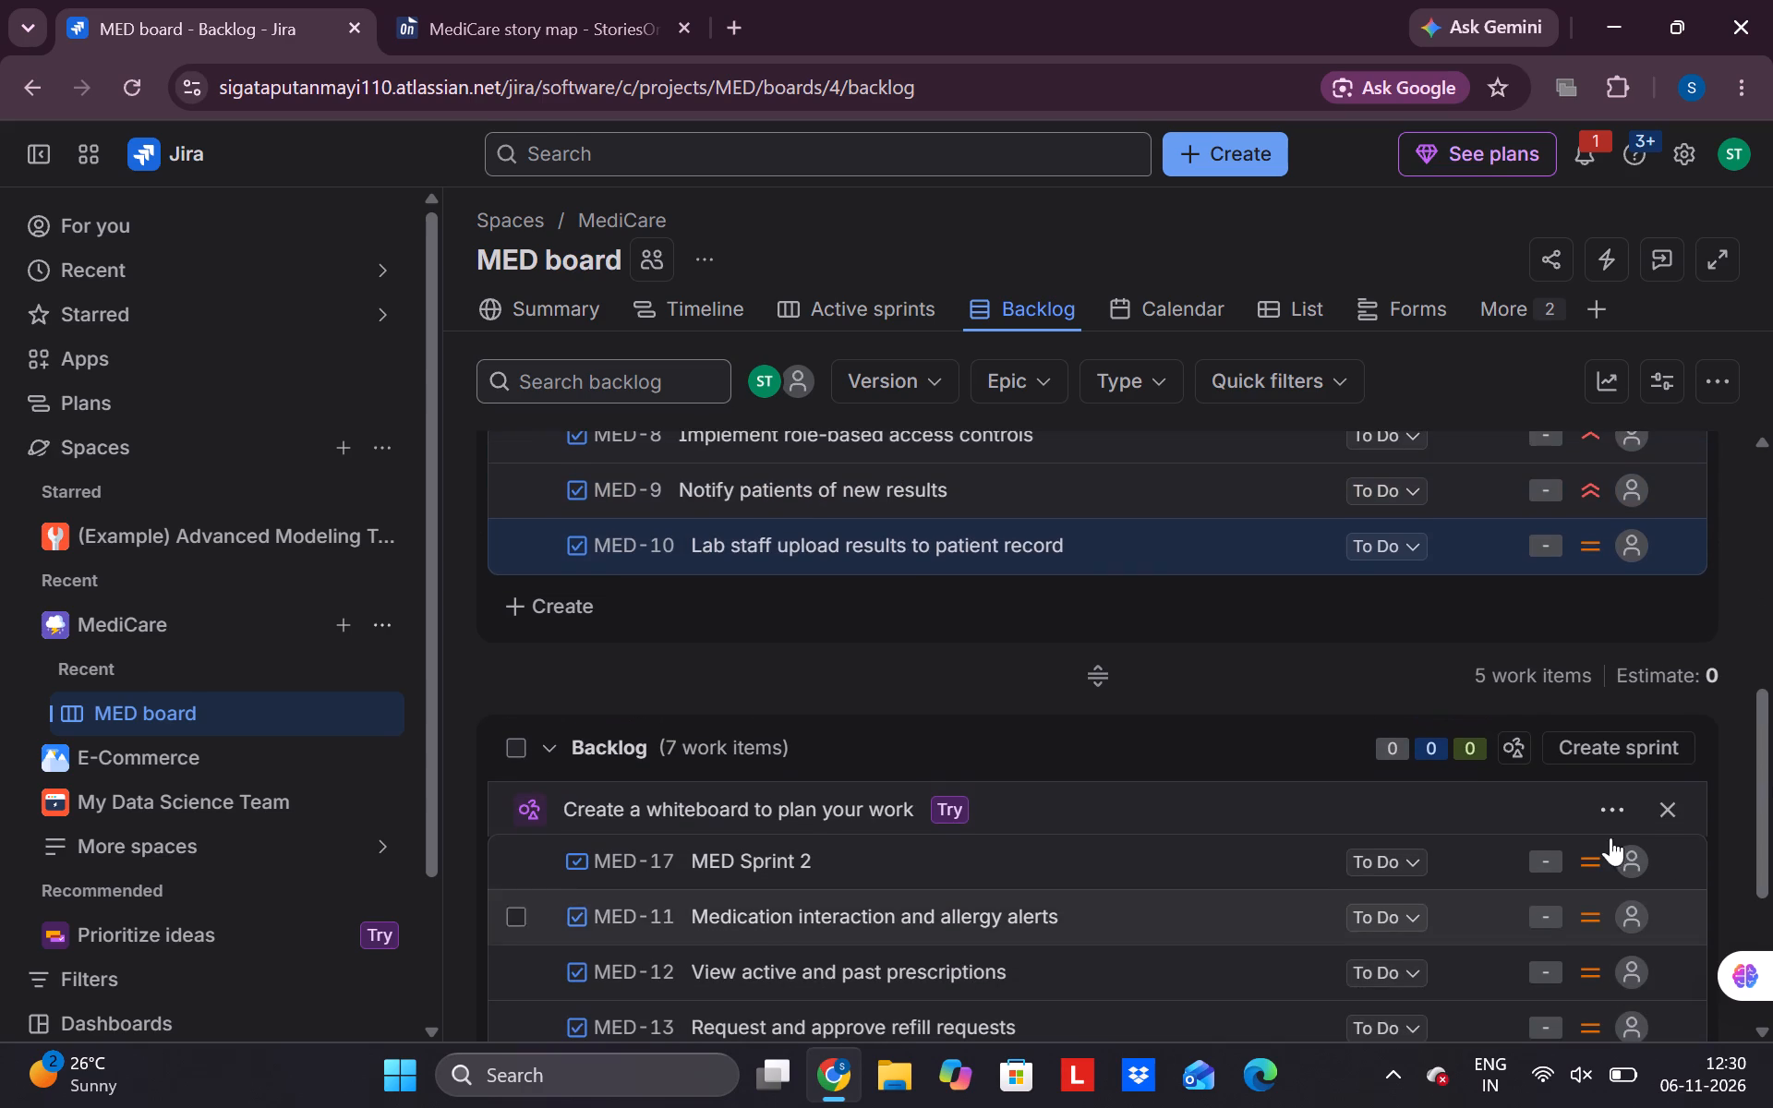
left_click(1611, 741)
Move work items MED-11, MED-12 and MED-13 from the Backlog into MED Sprint 3, arranged in numerical order.
scroll(946, 767, "down", 4)
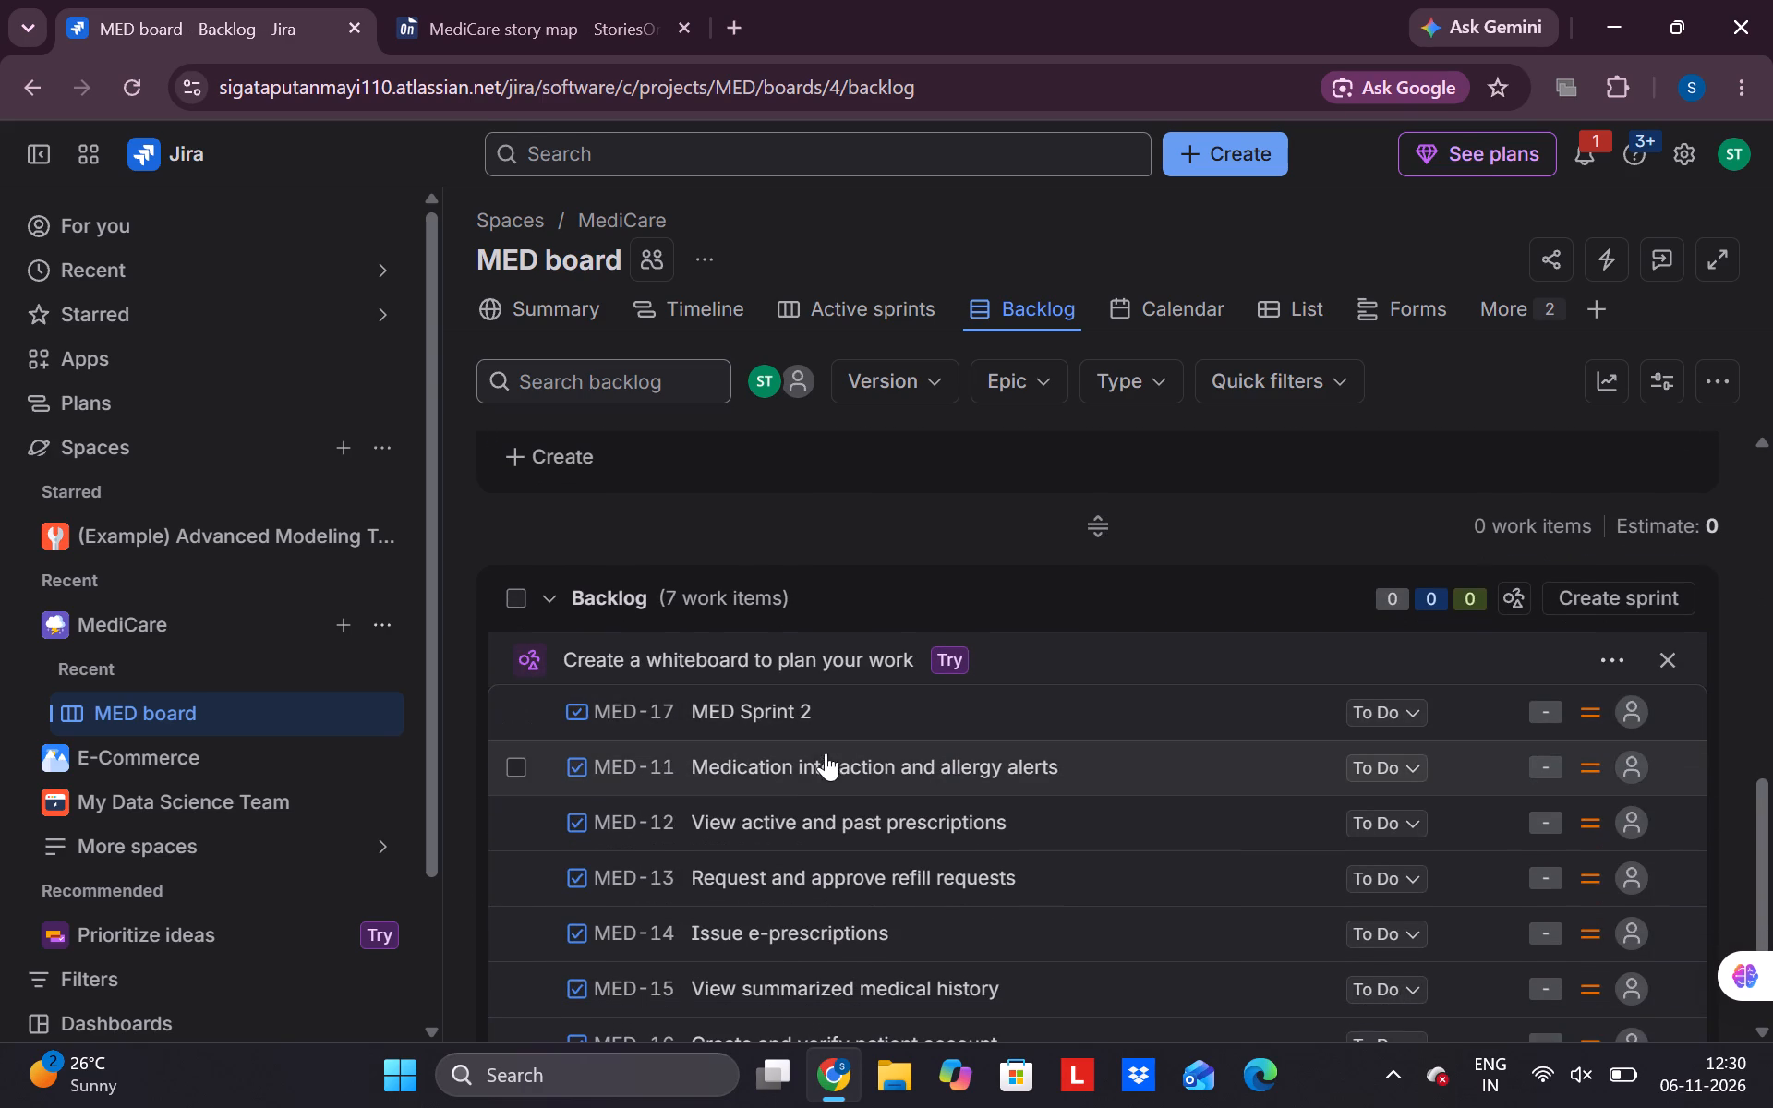
scroll(825, 765, "up", 1)
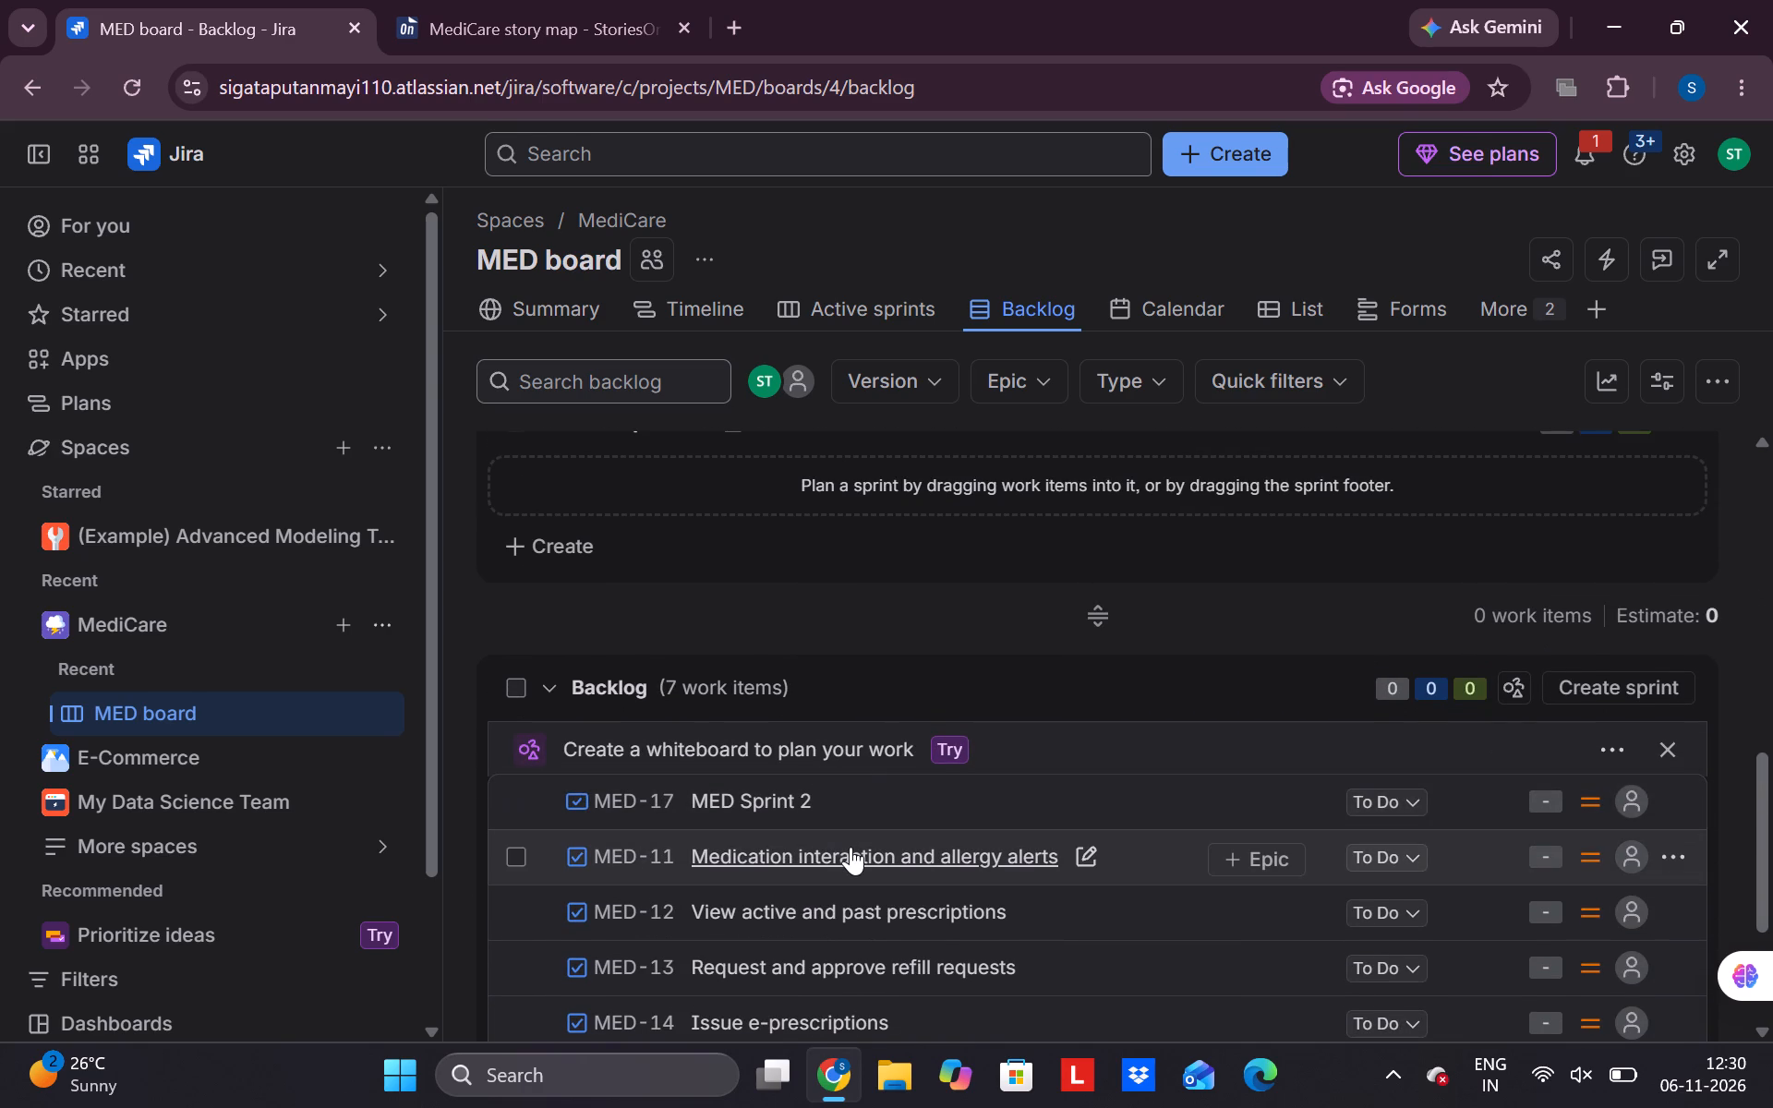
left_click_drag(850, 847, 790, 677)
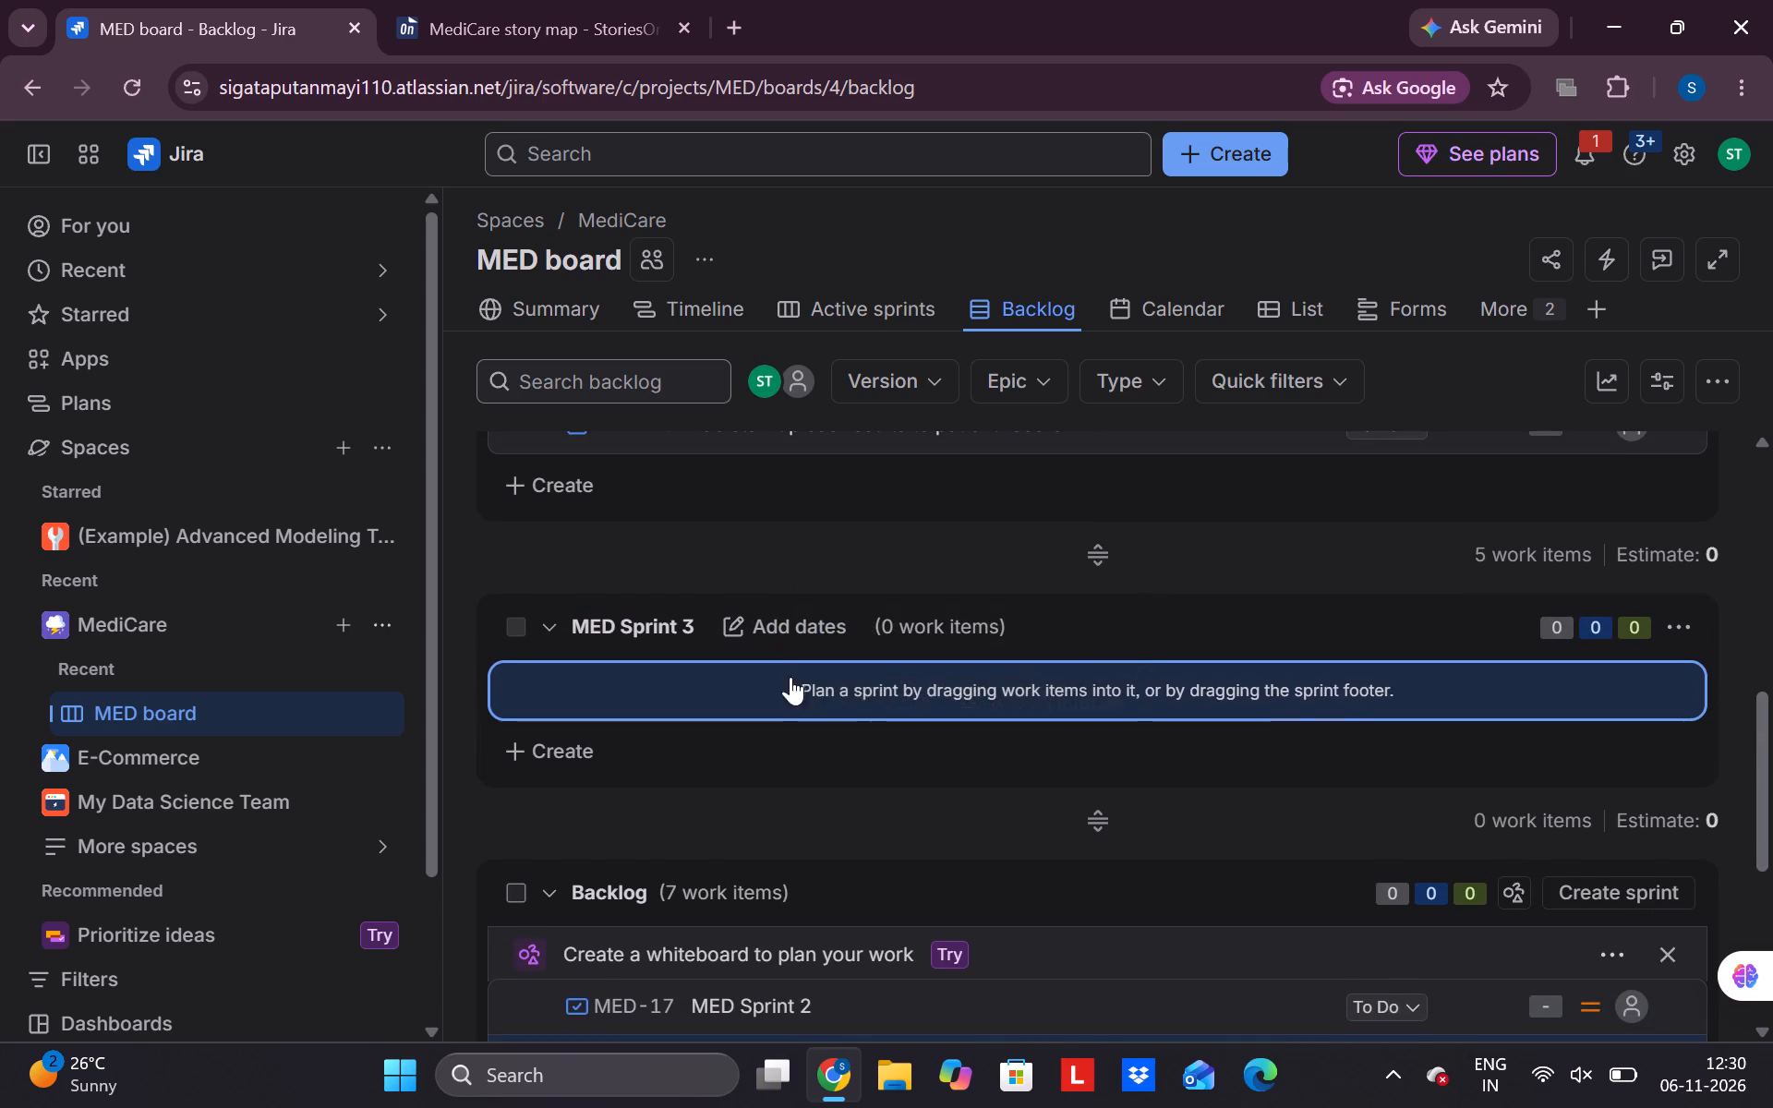
scroll(789, 825, "down", 1)
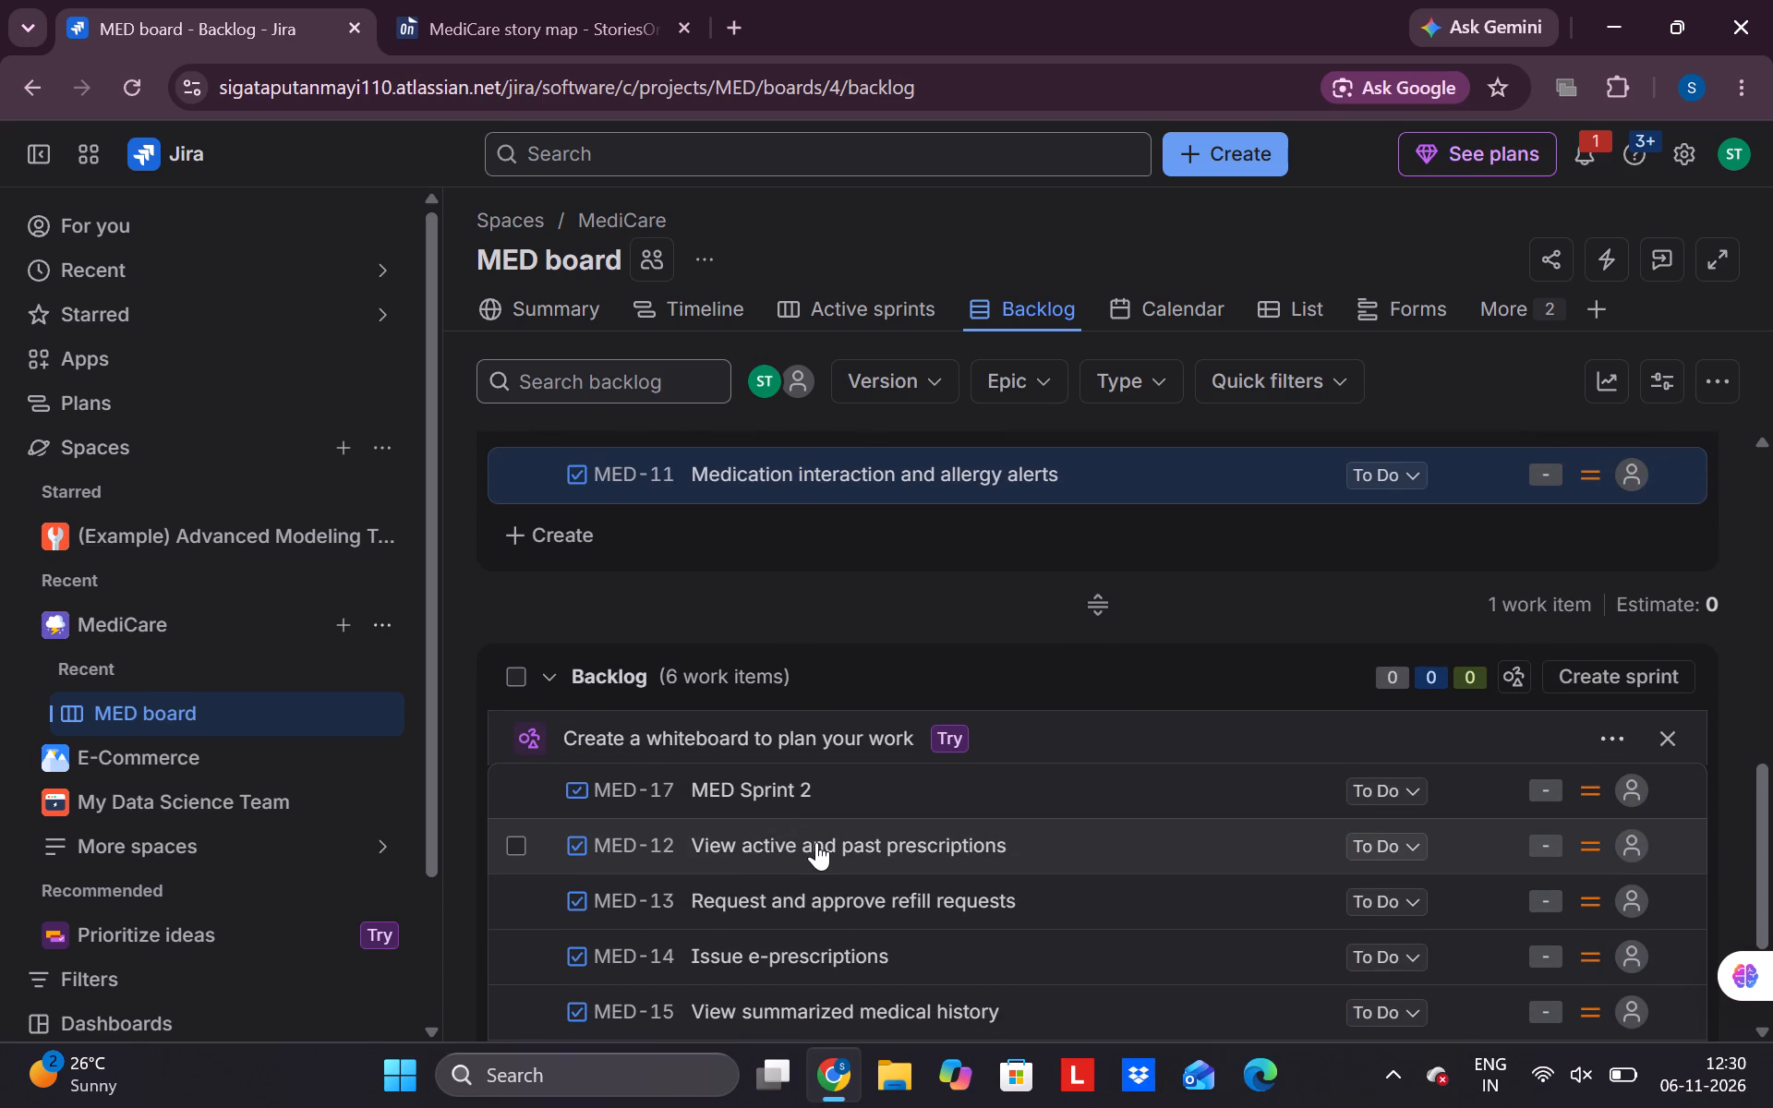
left_click_drag(816, 842, 749, 602)
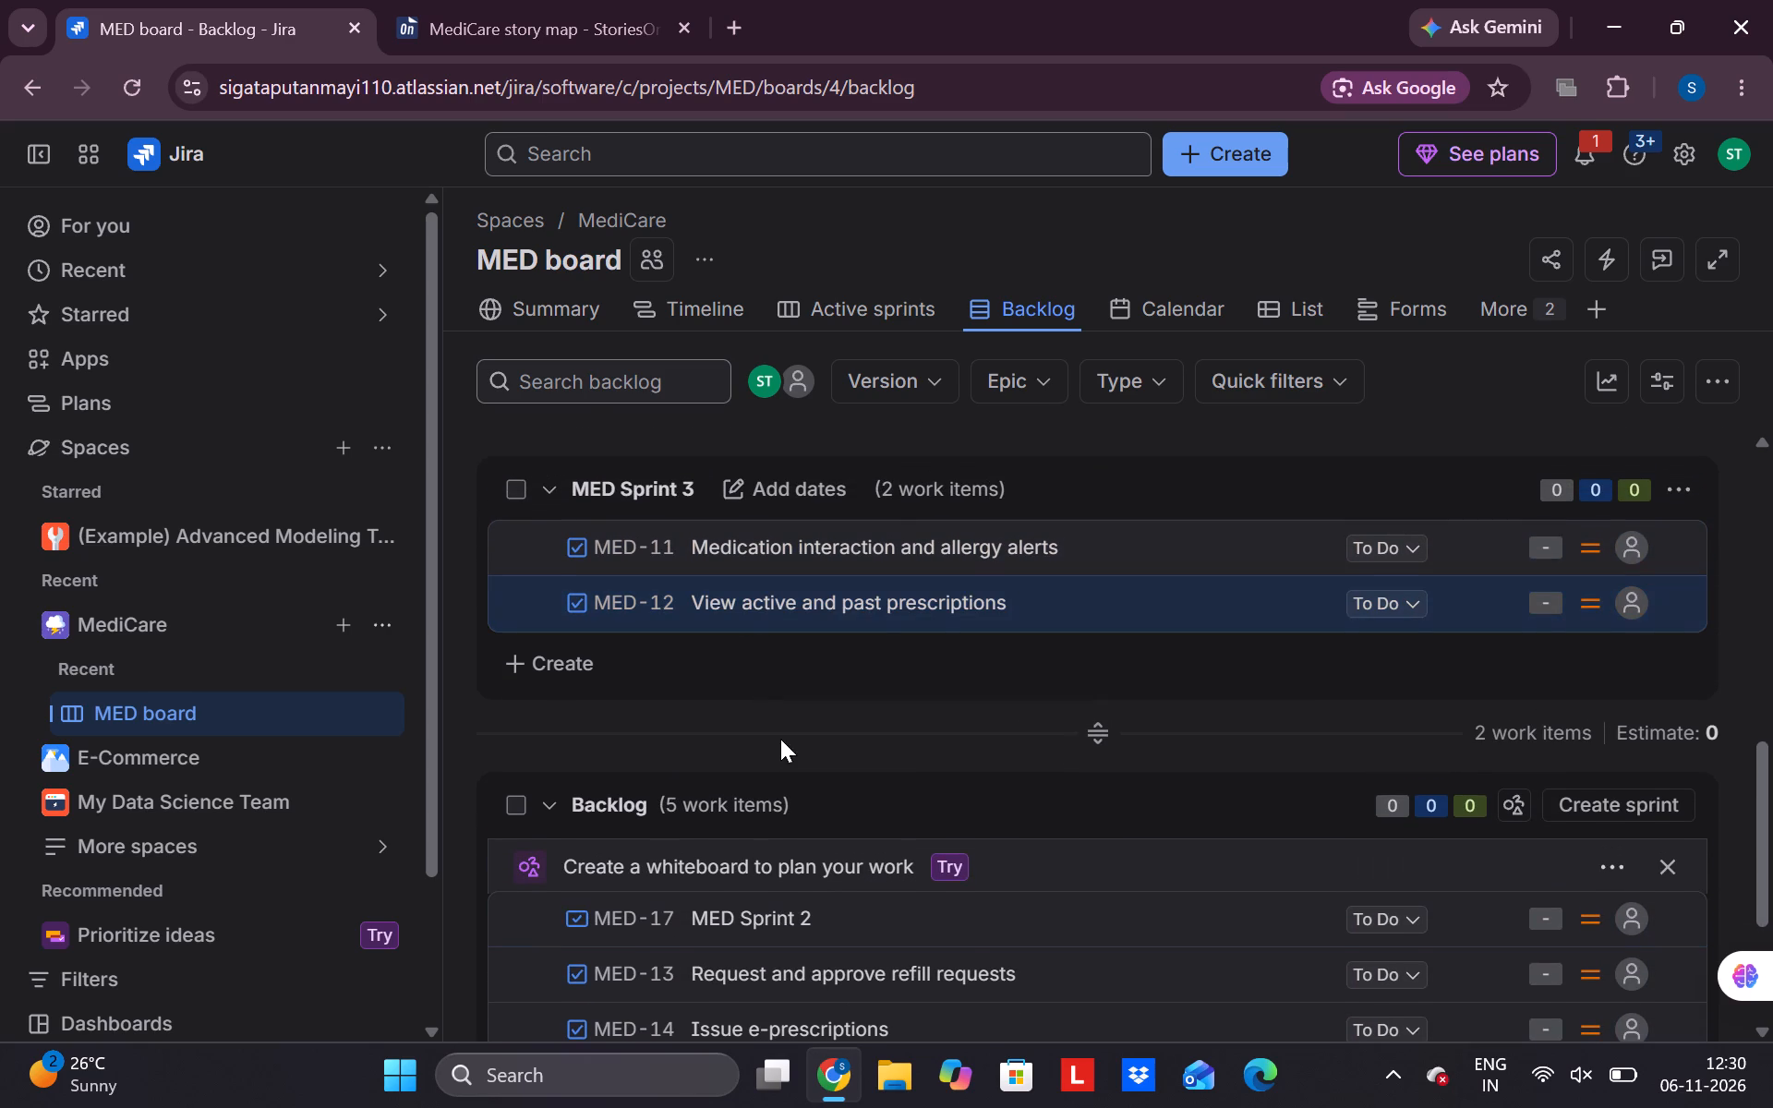
scroll(780, 739, "down", 1)
left_click_drag(808, 829, 800, 560)
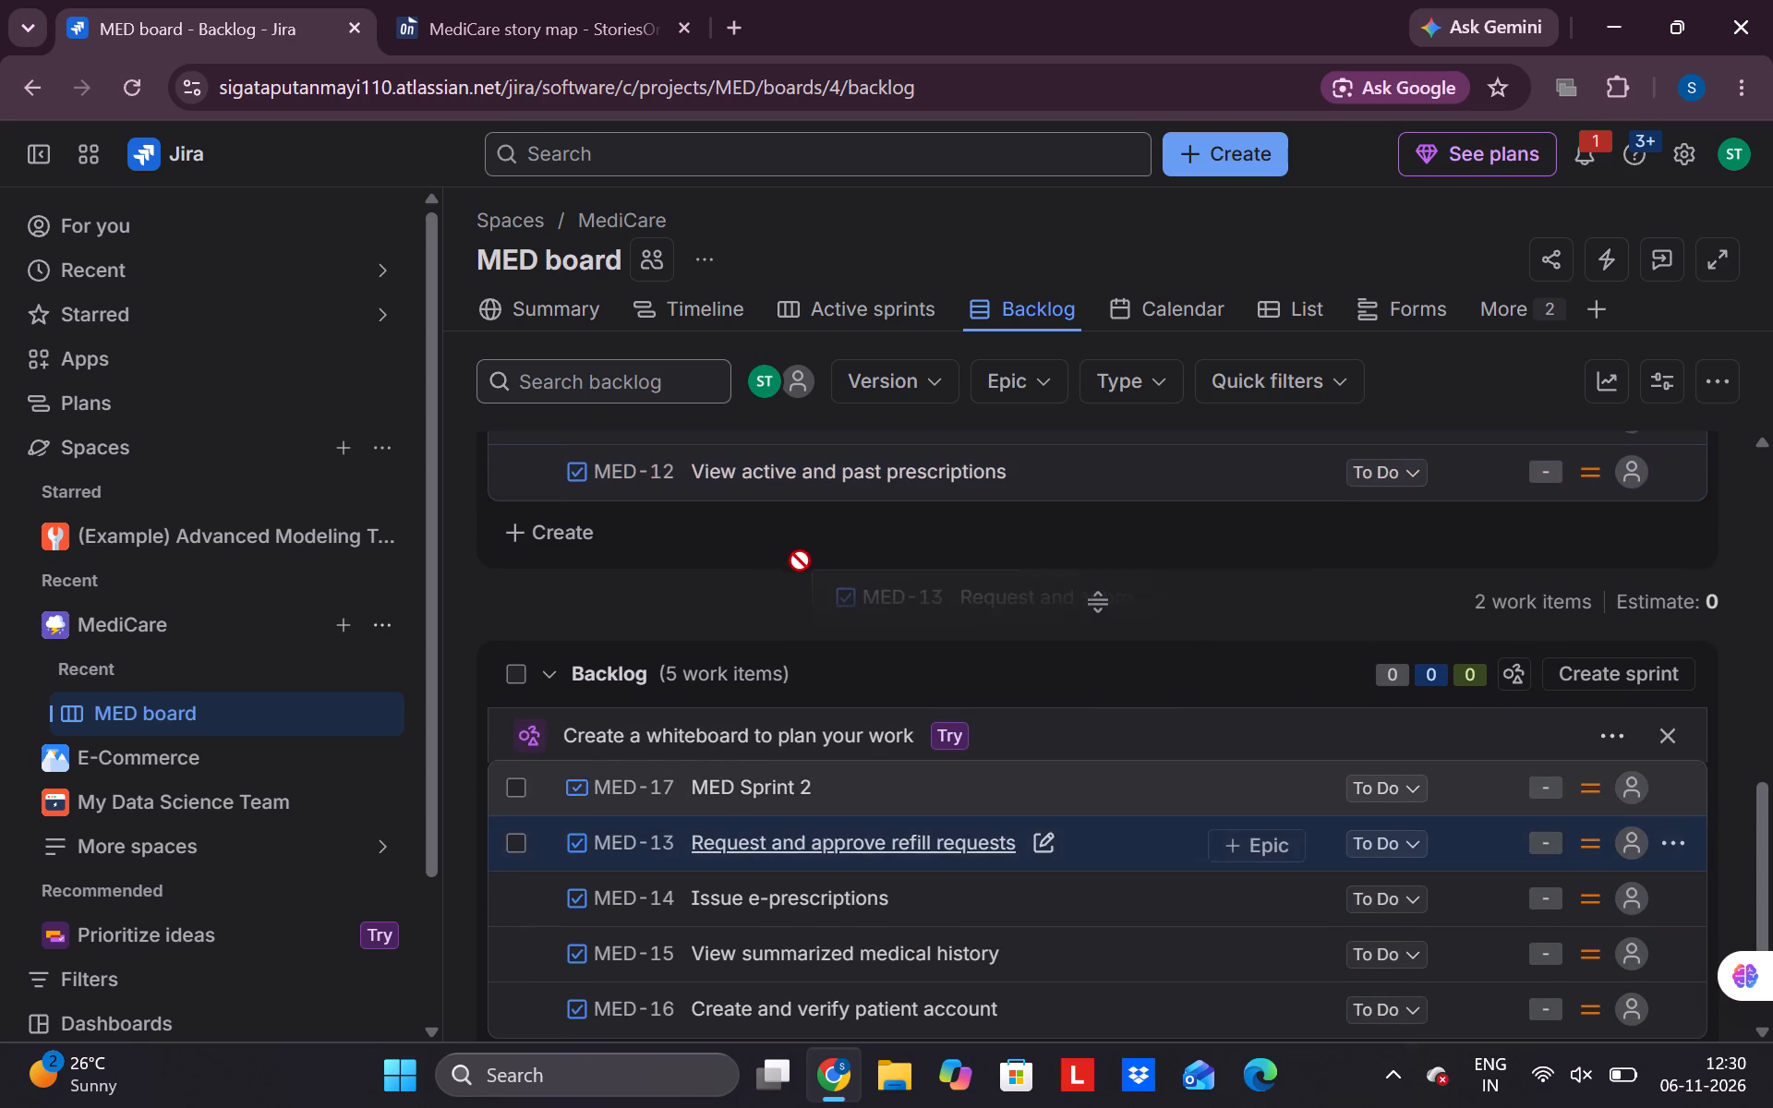
left_click_drag(800, 560, 771, 553)
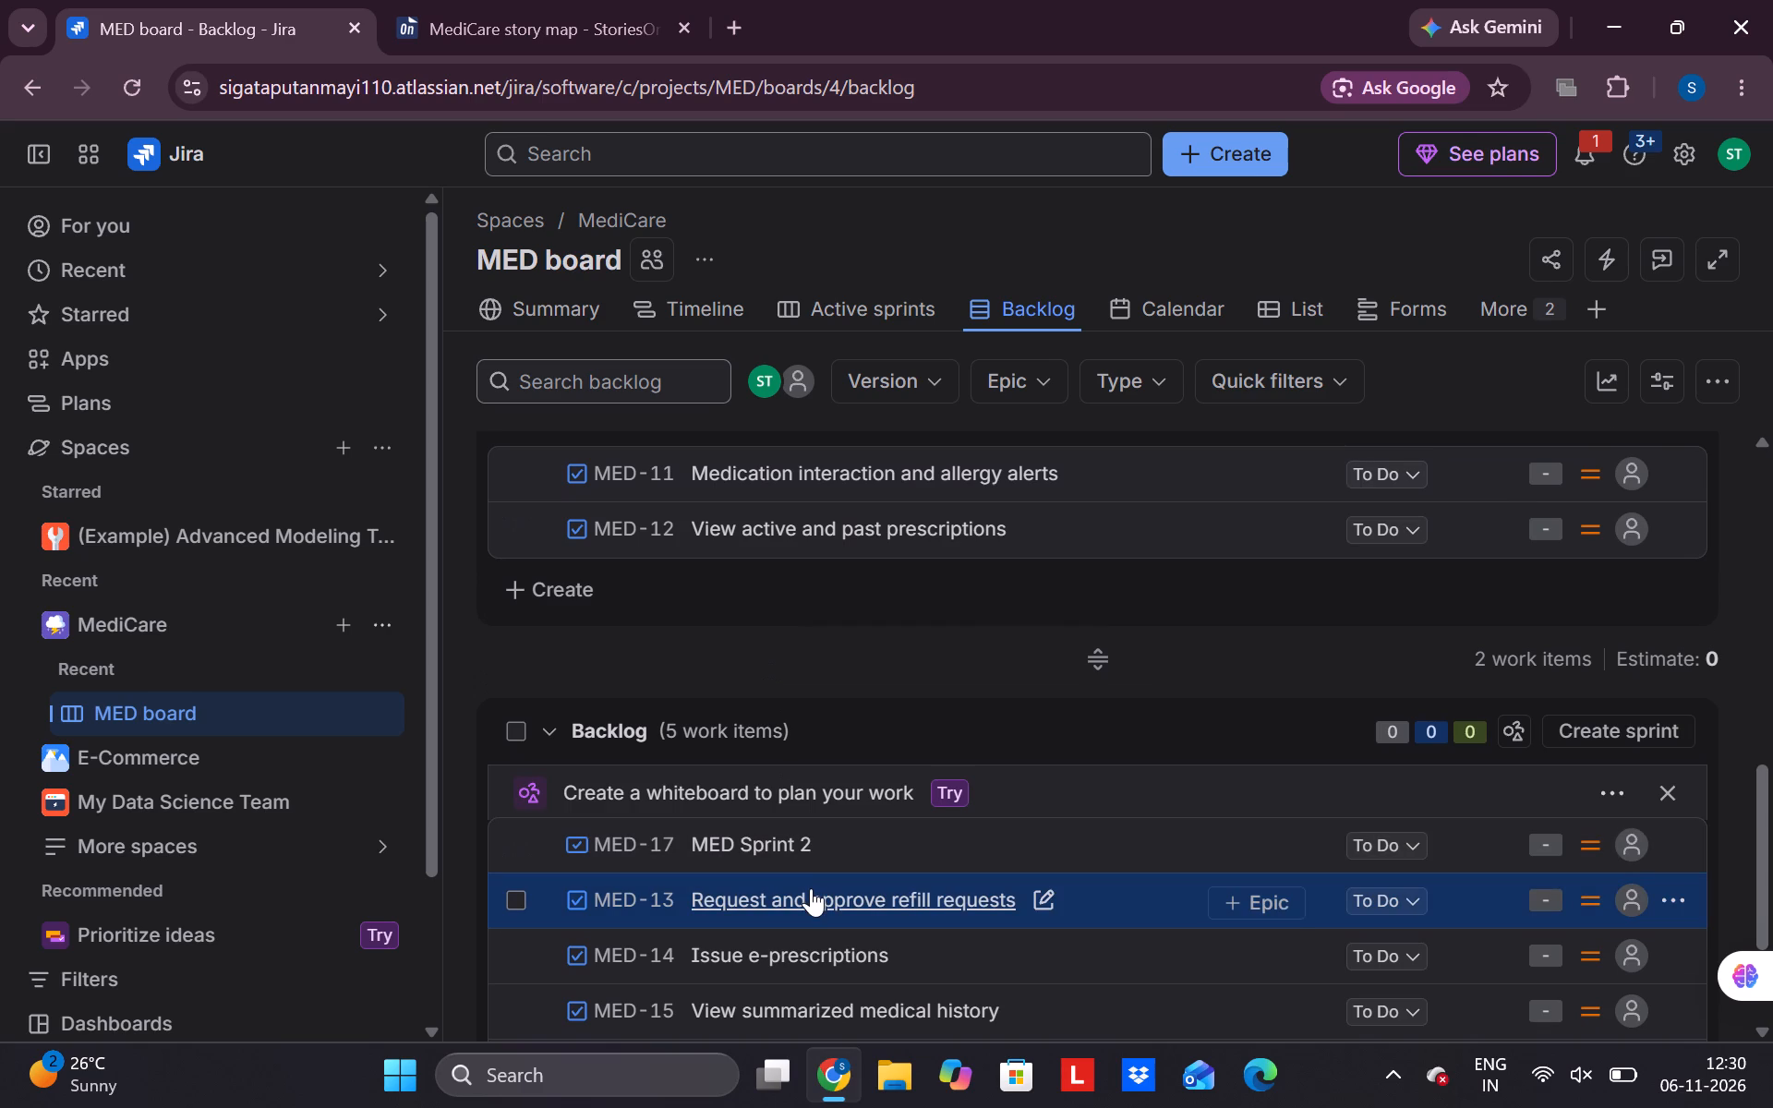
left_click_drag(811, 888, 678, 555)
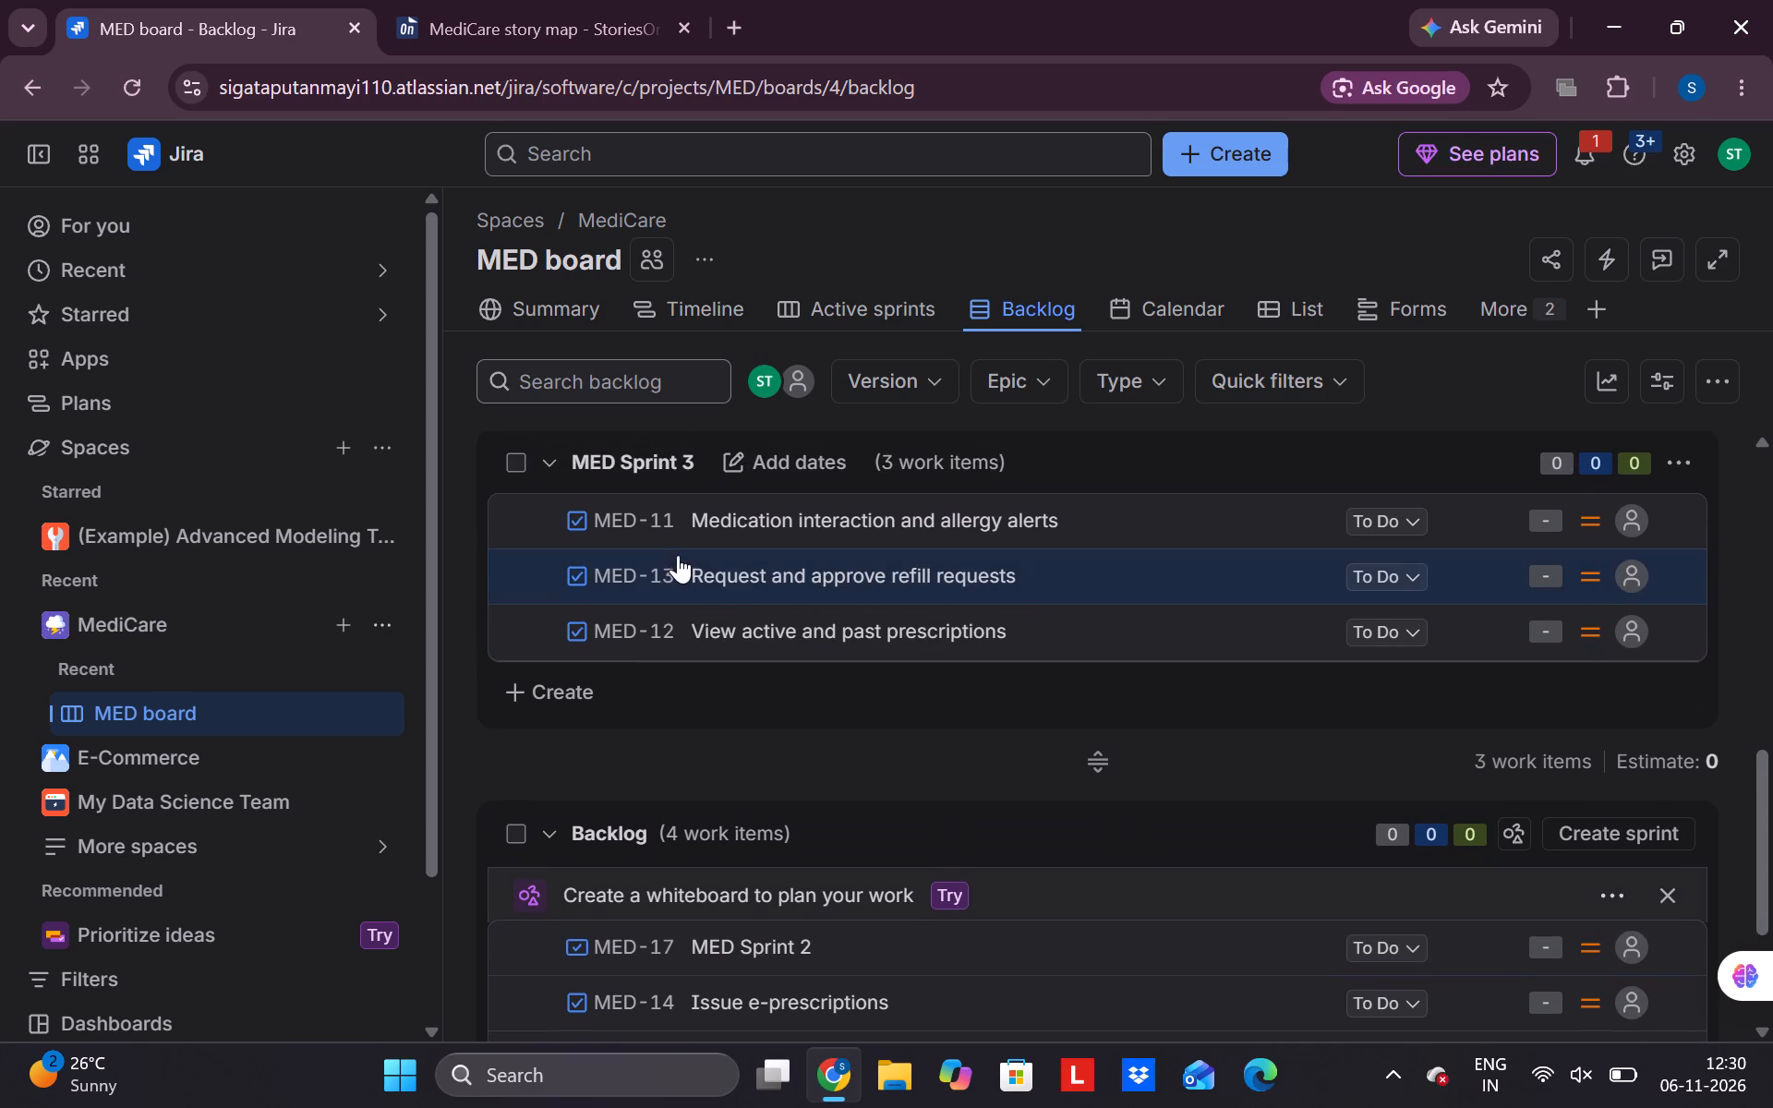
left_click_drag(754, 572, 762, 638)
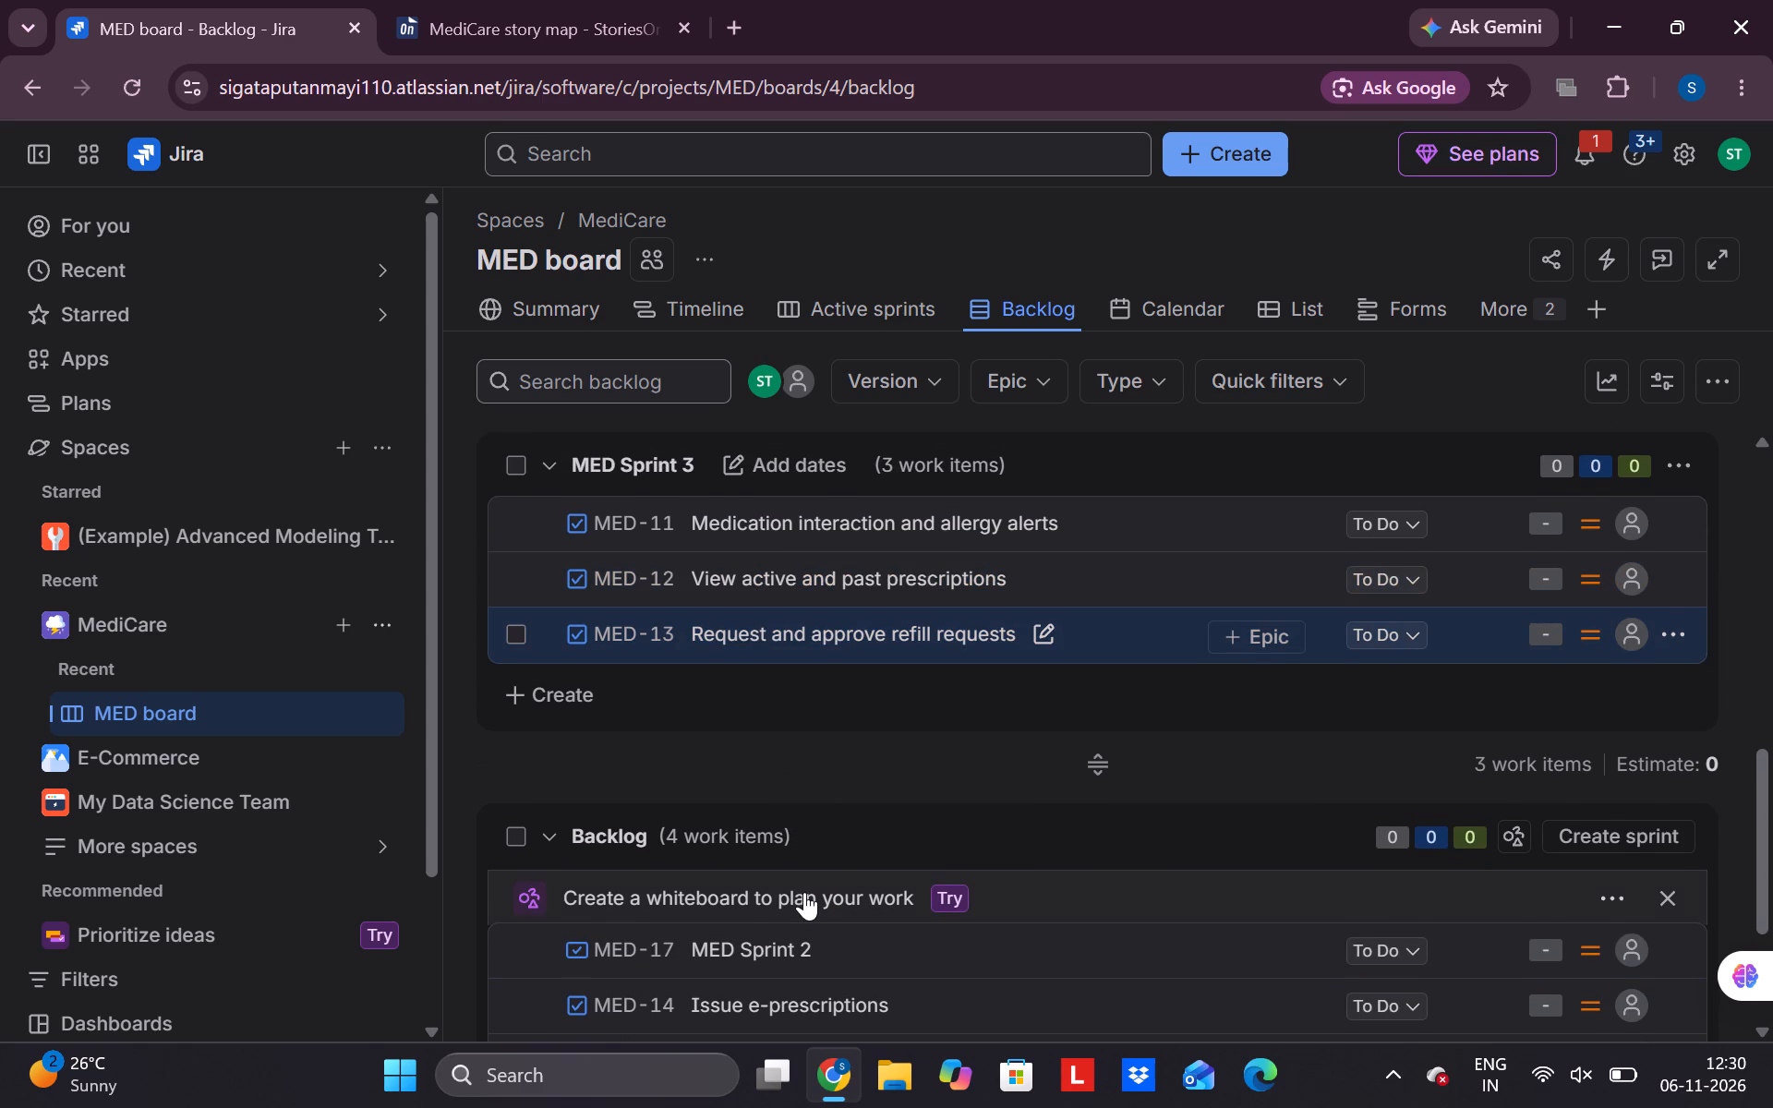
Move work items MED-14, MED-15 and MED-16 from the Backlog to the end of MED Sprint 3.
scroll(804, 892, "down", 2)
scroll(804, 892, "up", 1)
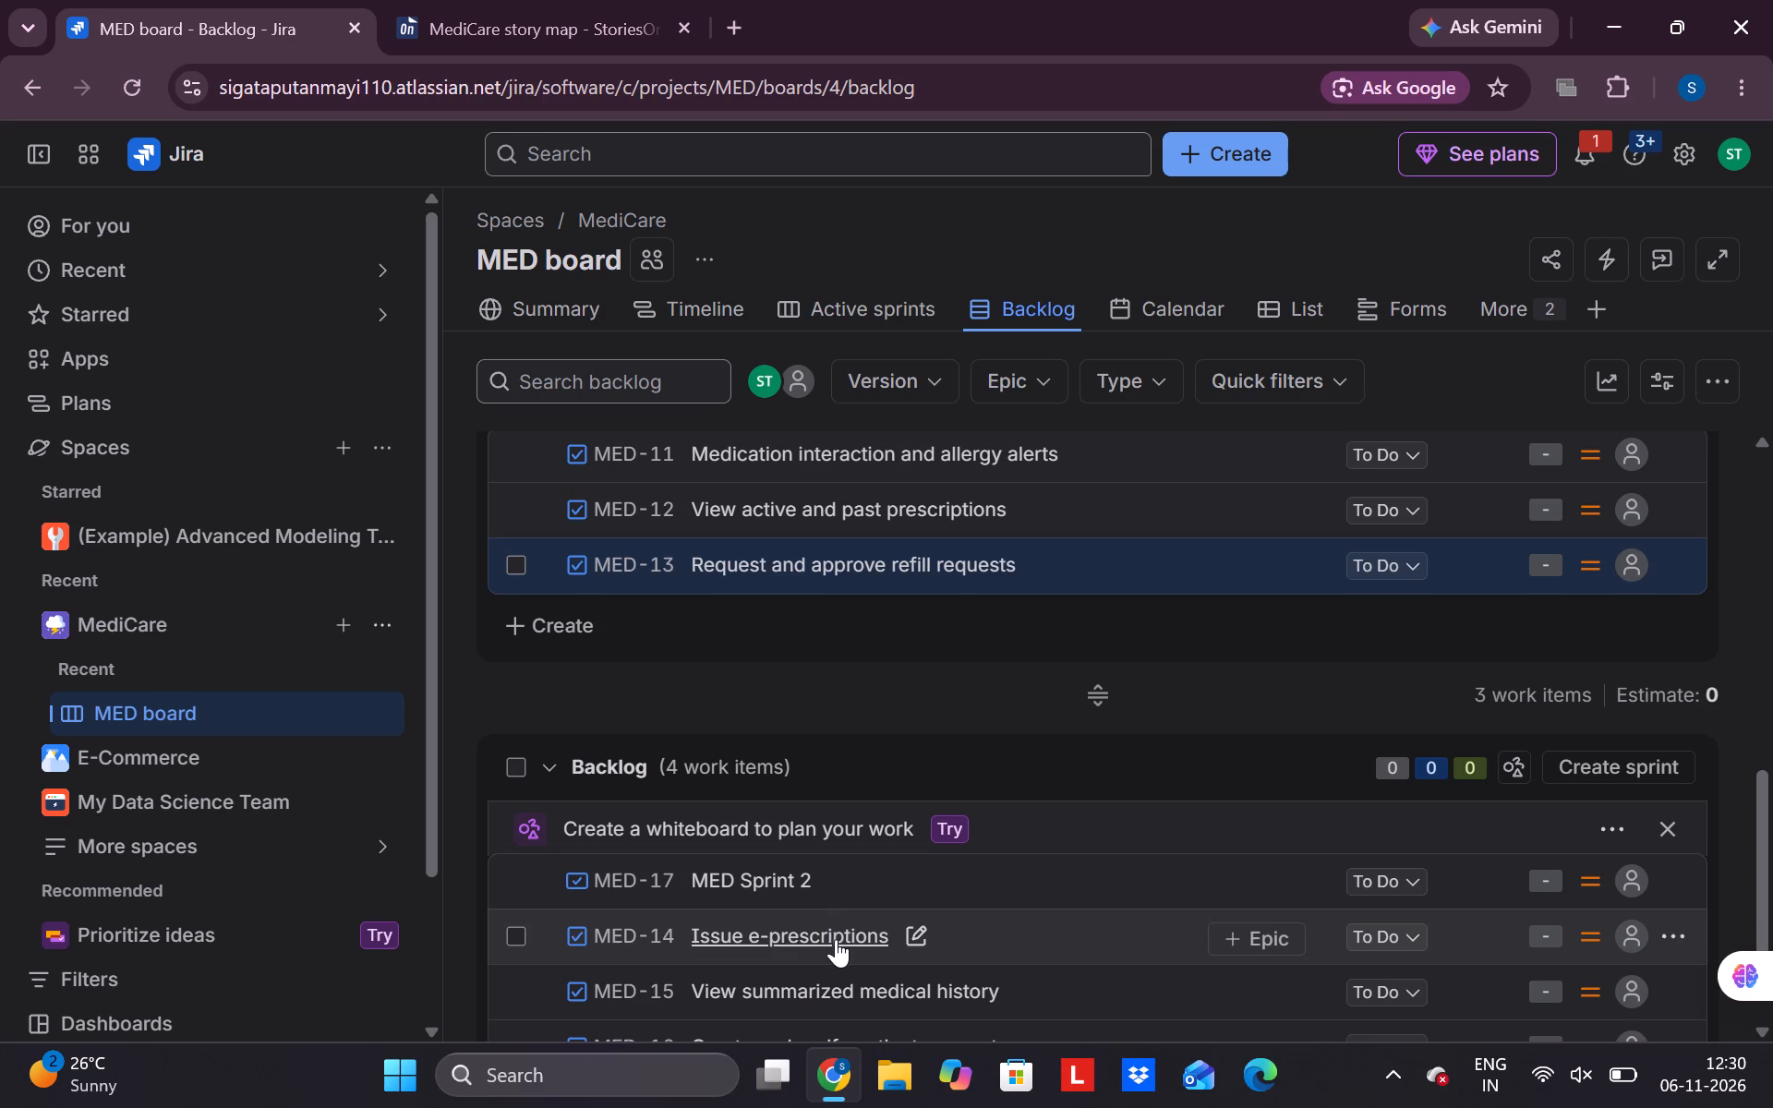
left_click_drag(825, 934, 766, 598)
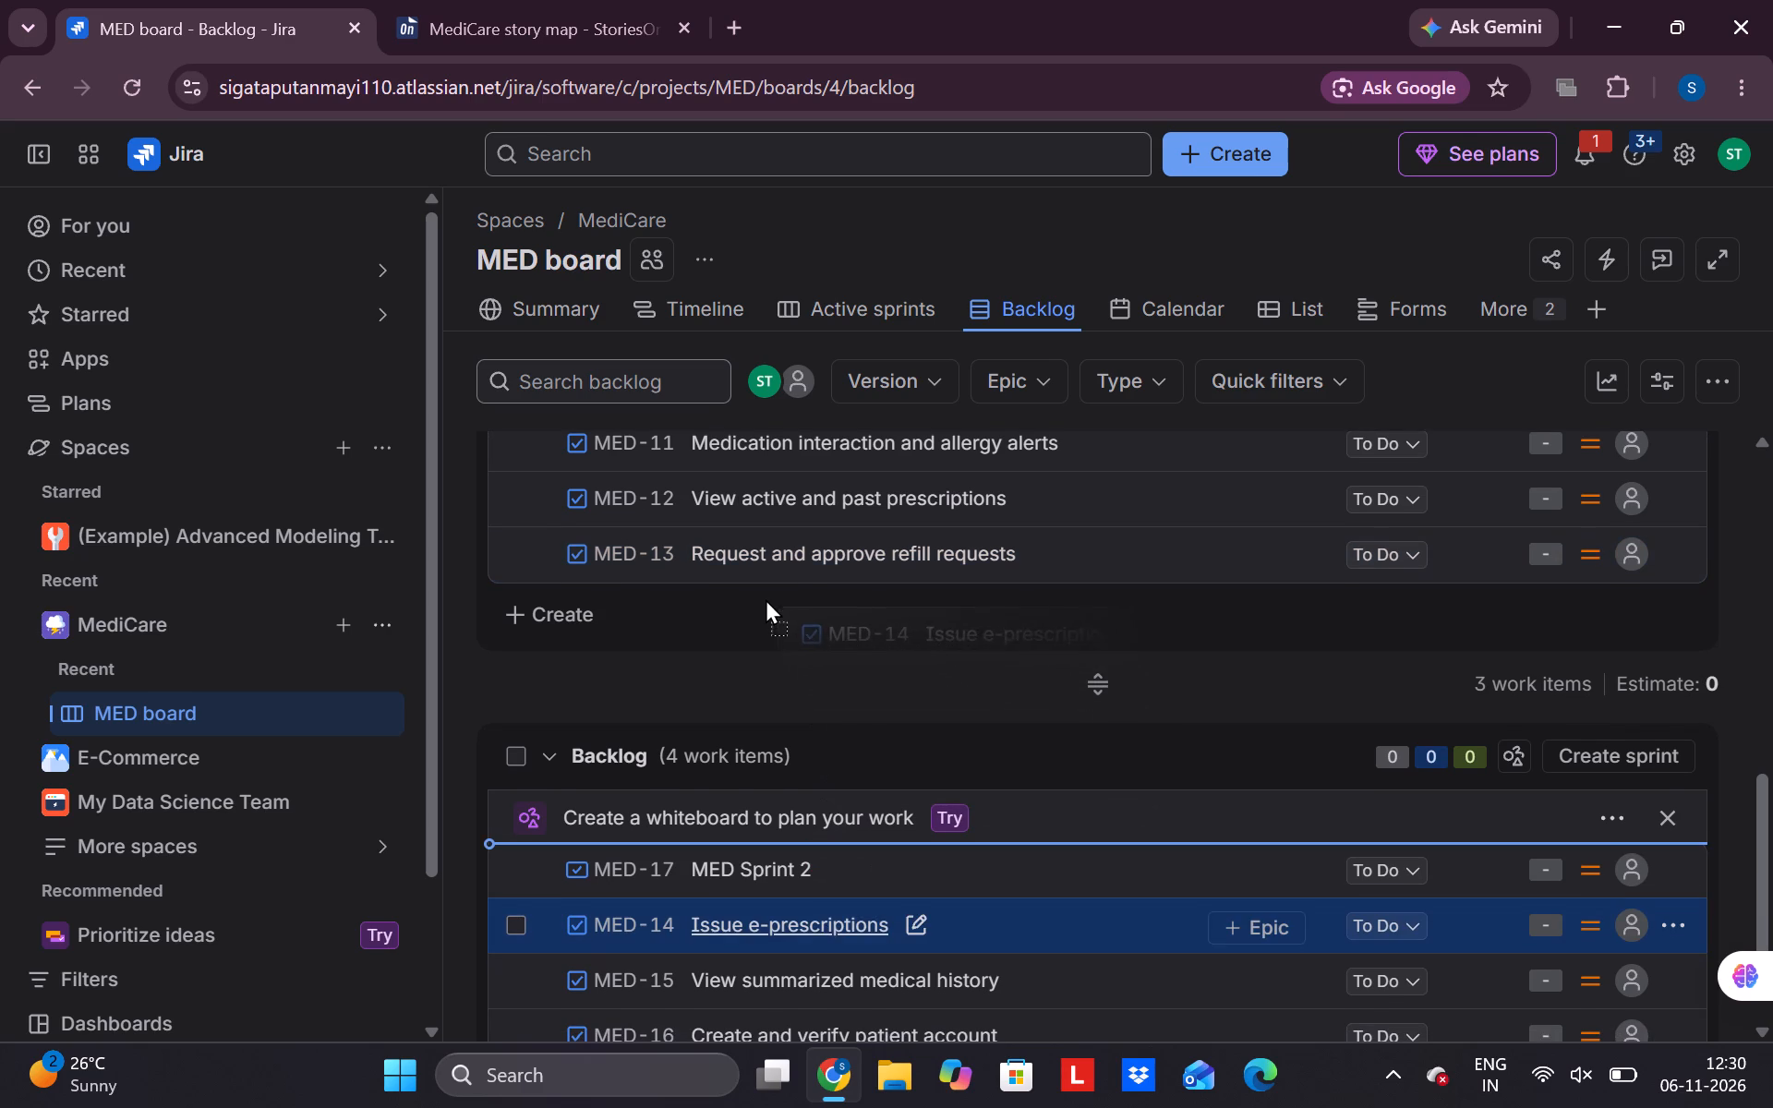
left_click_drag(766, 598, 753, 581)
scroll(798, 801, "down", 1)
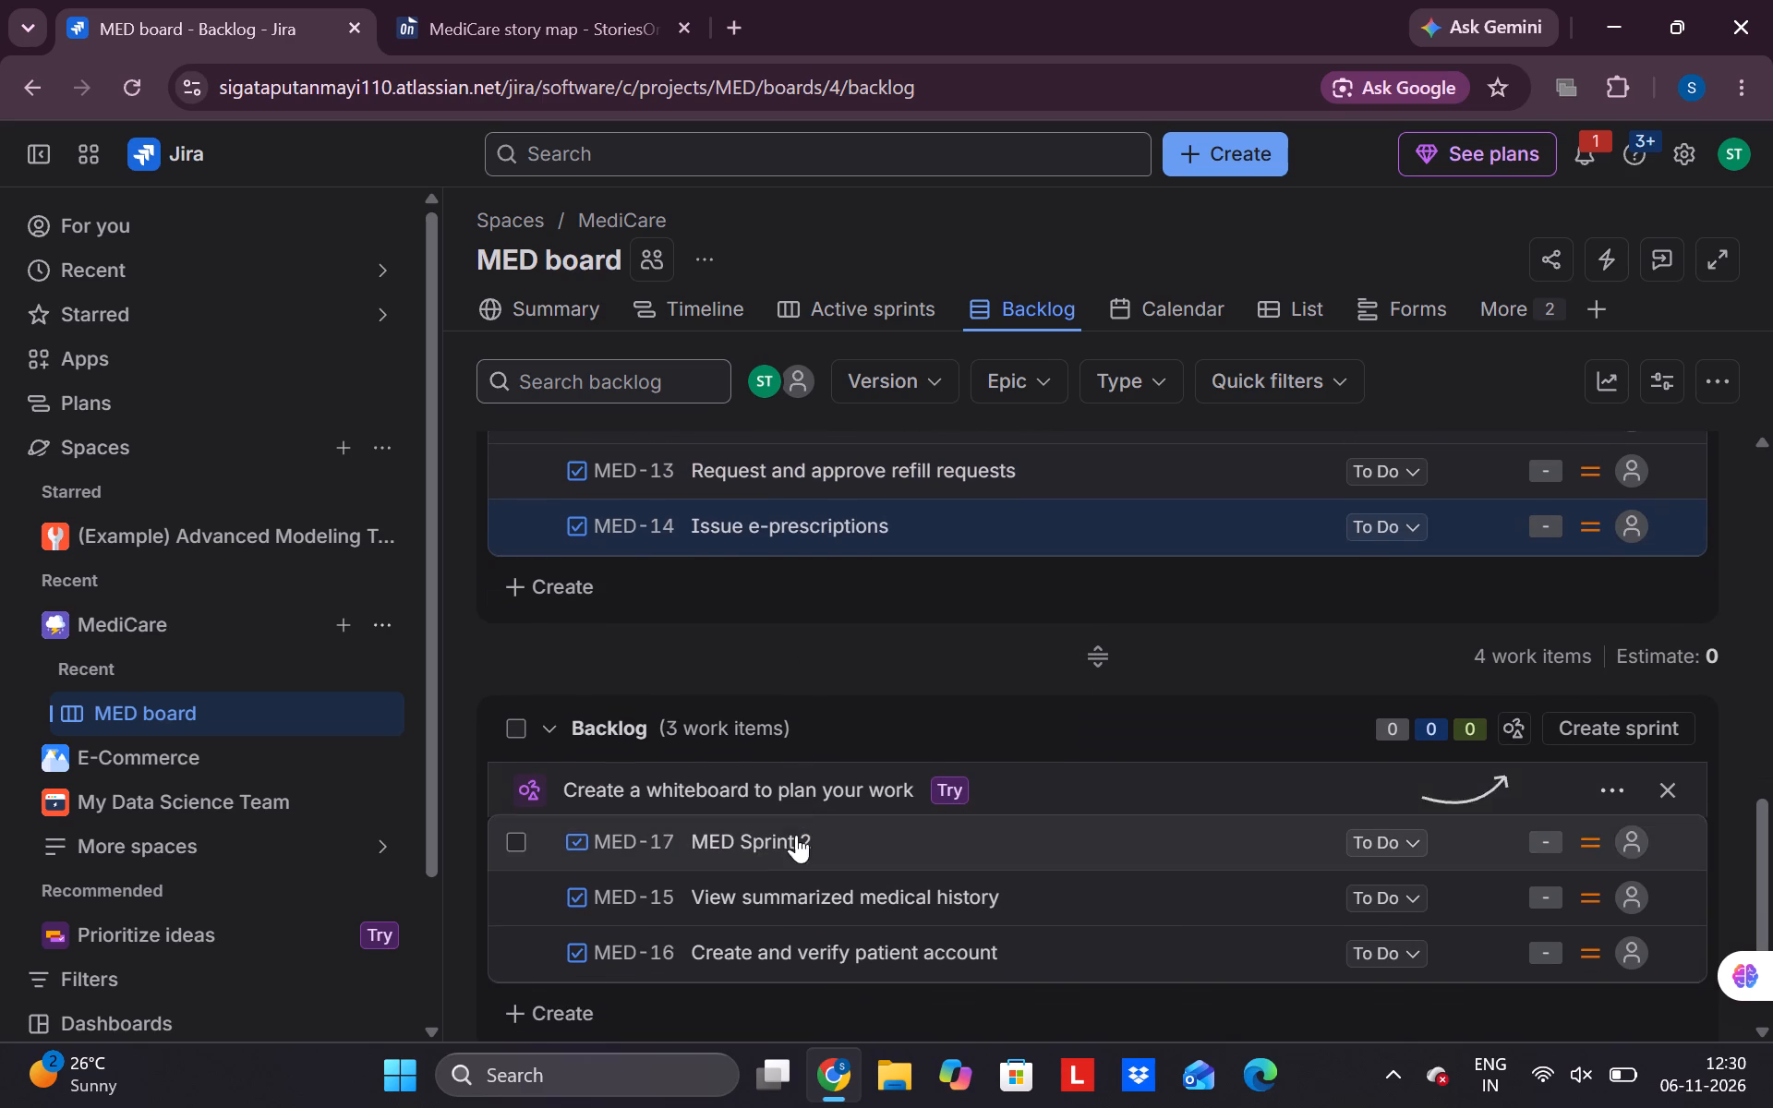
left_click_drag(804, 891, 776, 577)
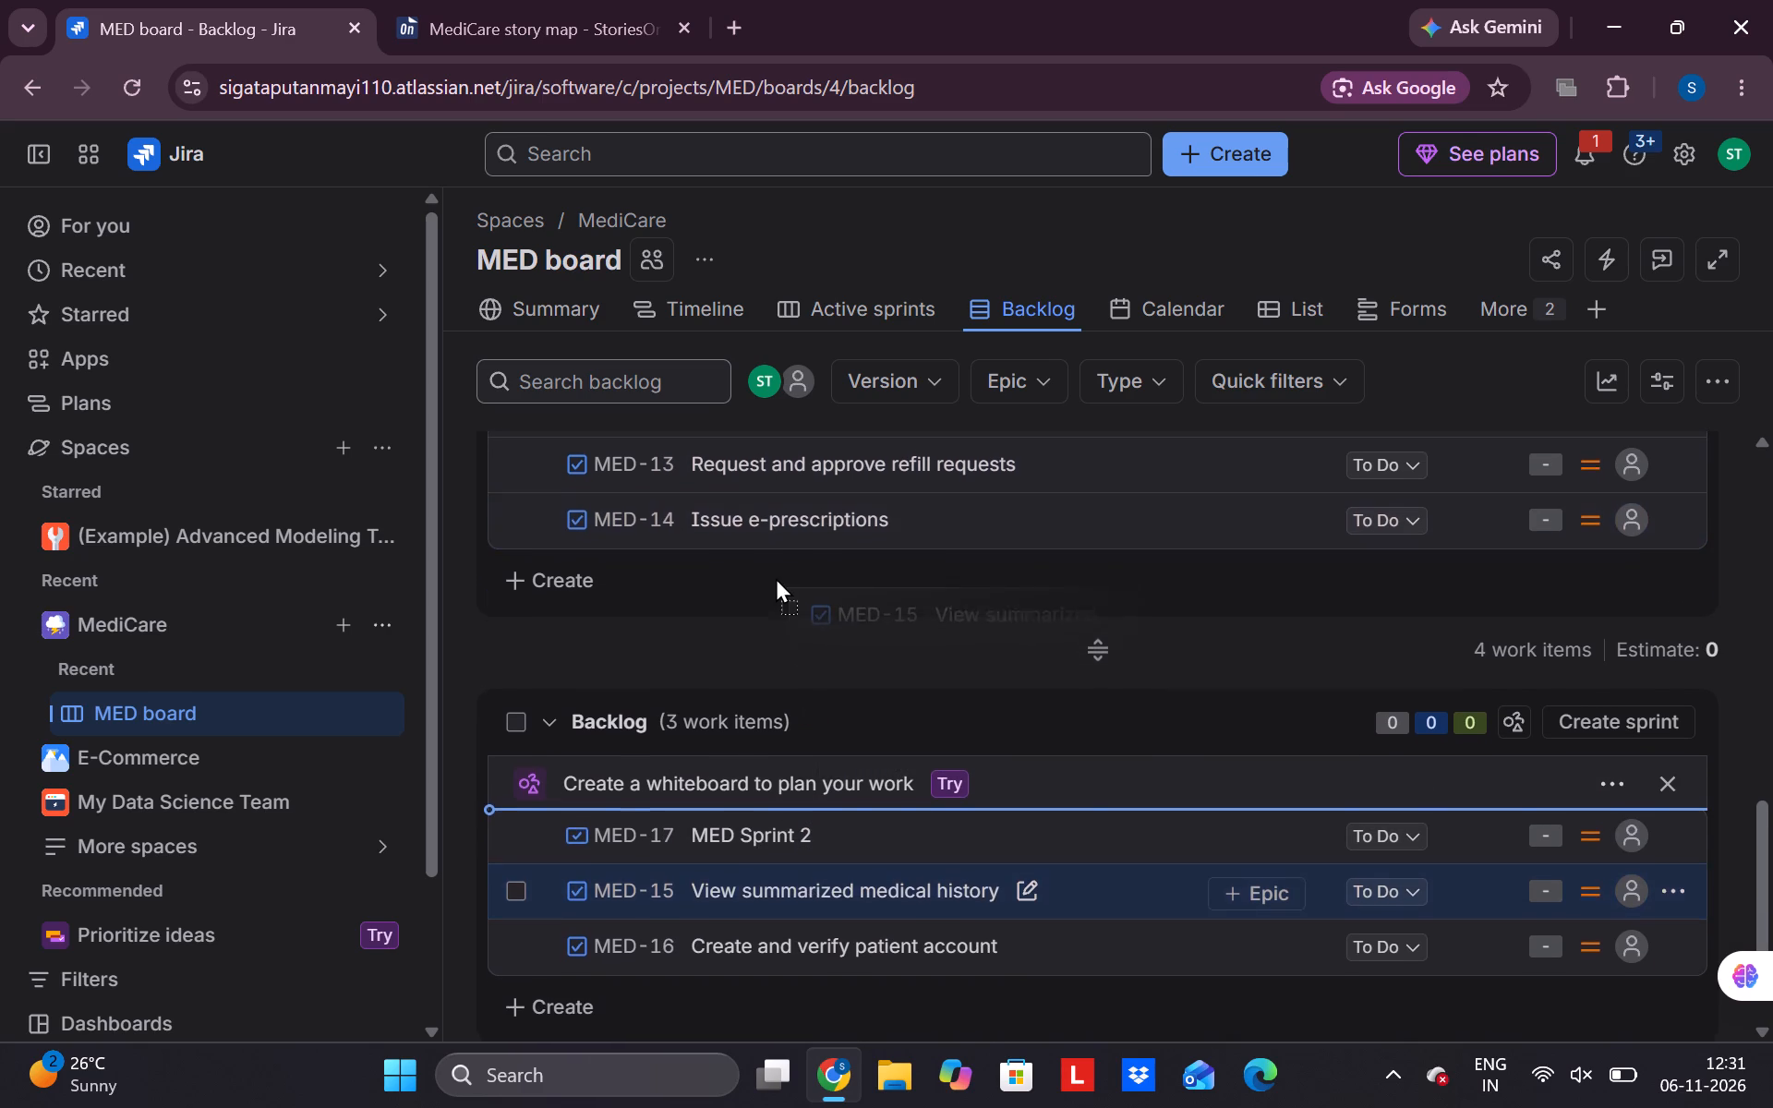
left_click_drag(776, 577, 763, 568)
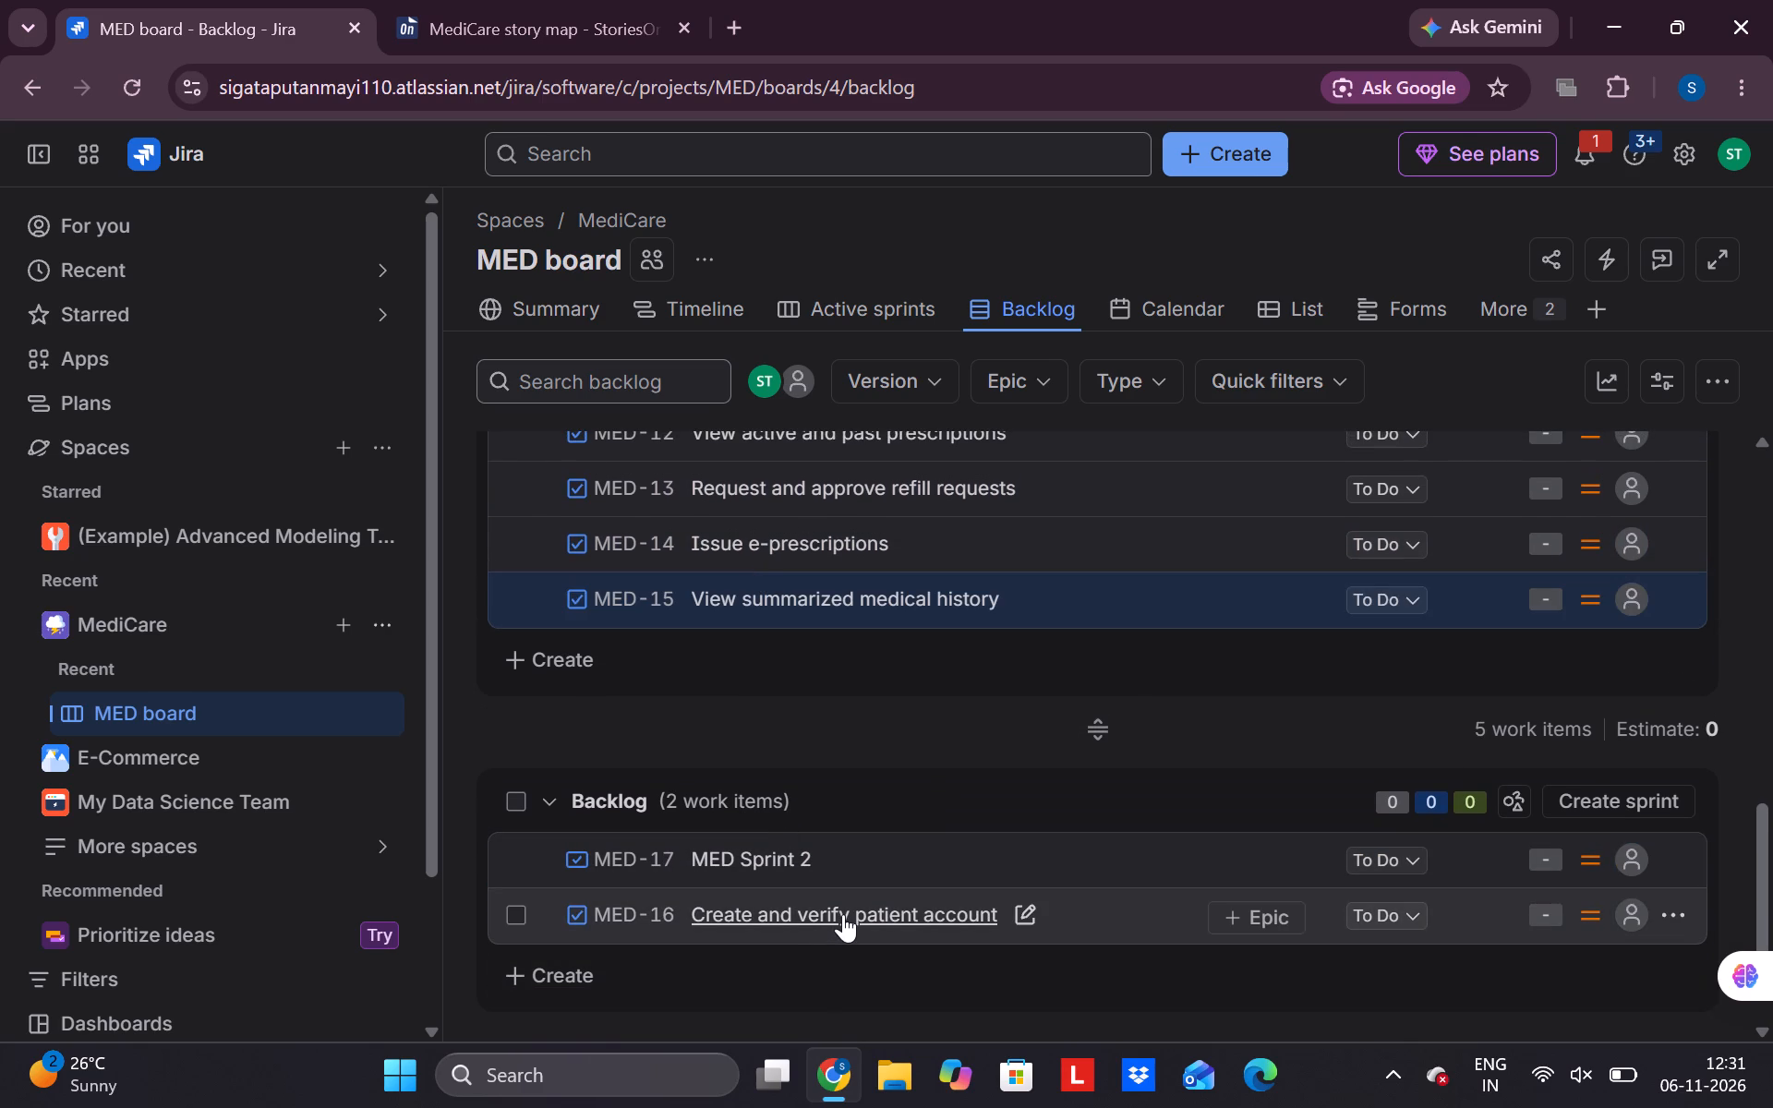
left_click_drag(843, 914, 769, 620)
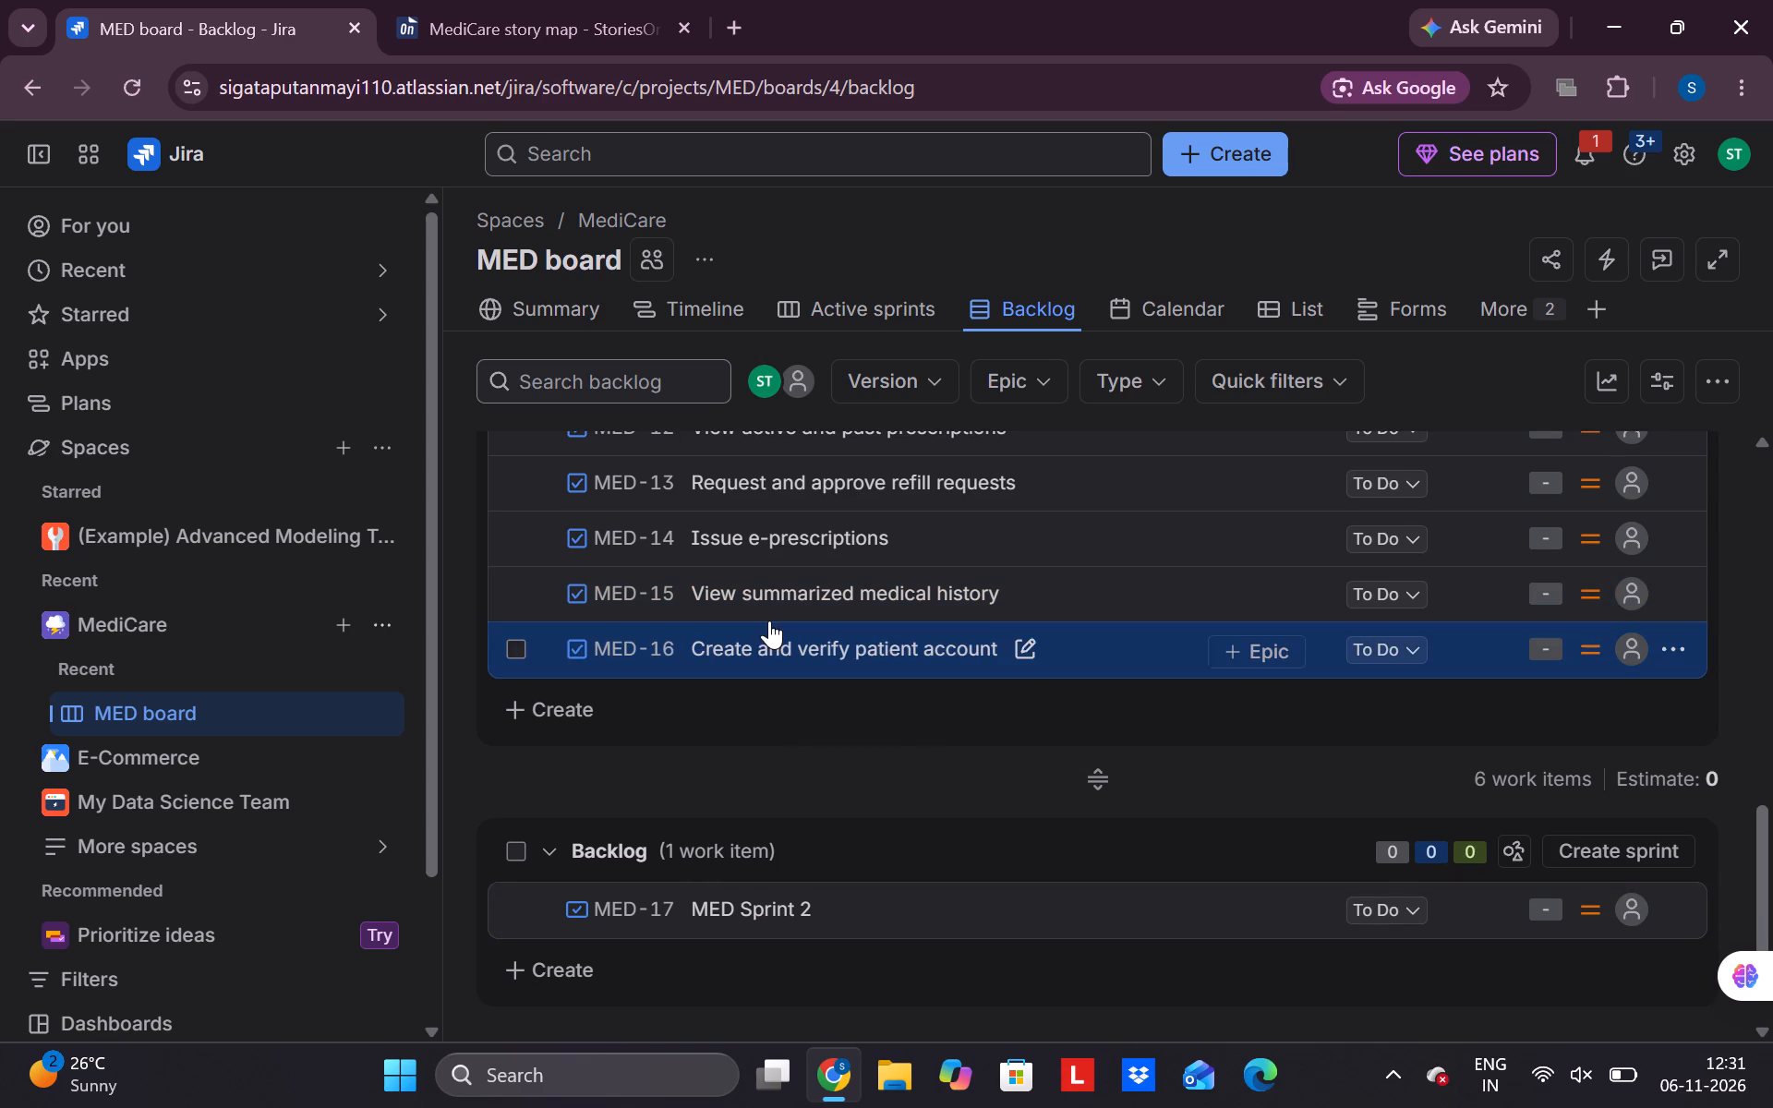
scroll(928, 753, "up", 1)
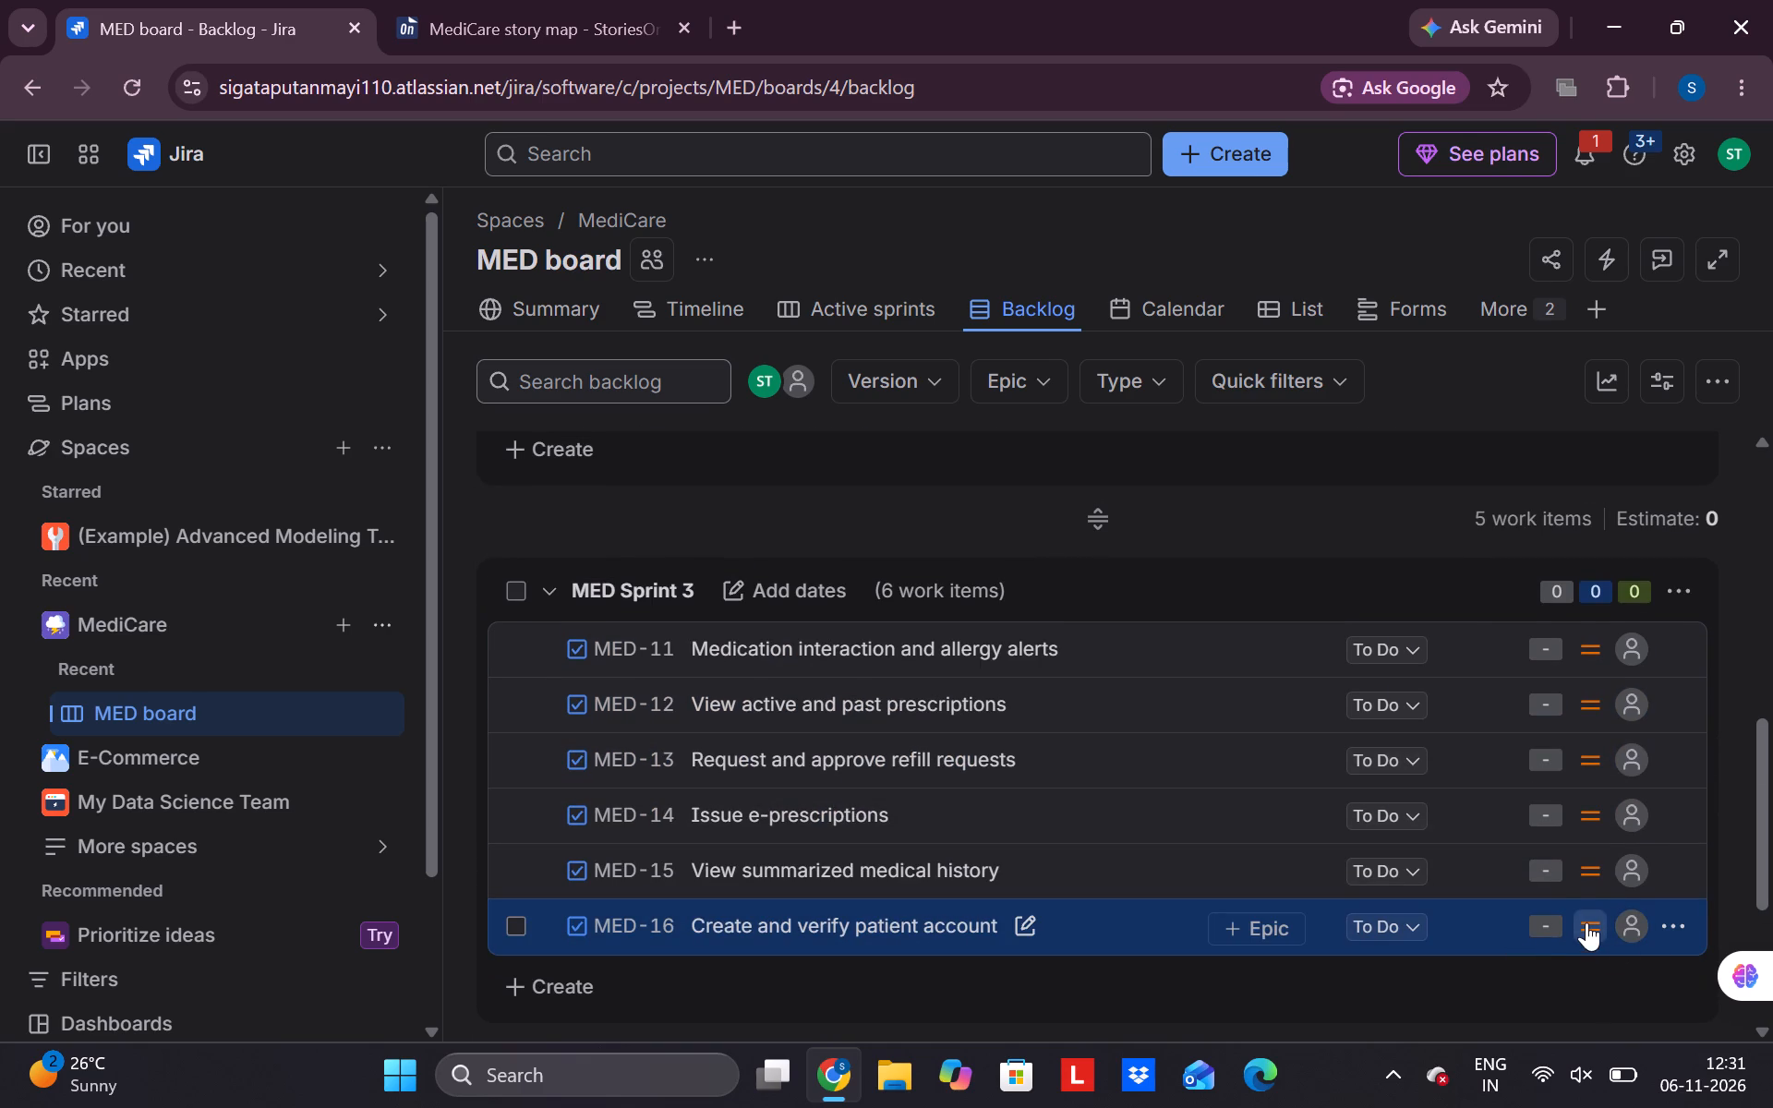
In MED Sprint 3, set the priority of MED-16 and MED-13 to Highest and of MED-15 to High.
left_click(1586, 922)
left_click(1511, 977)
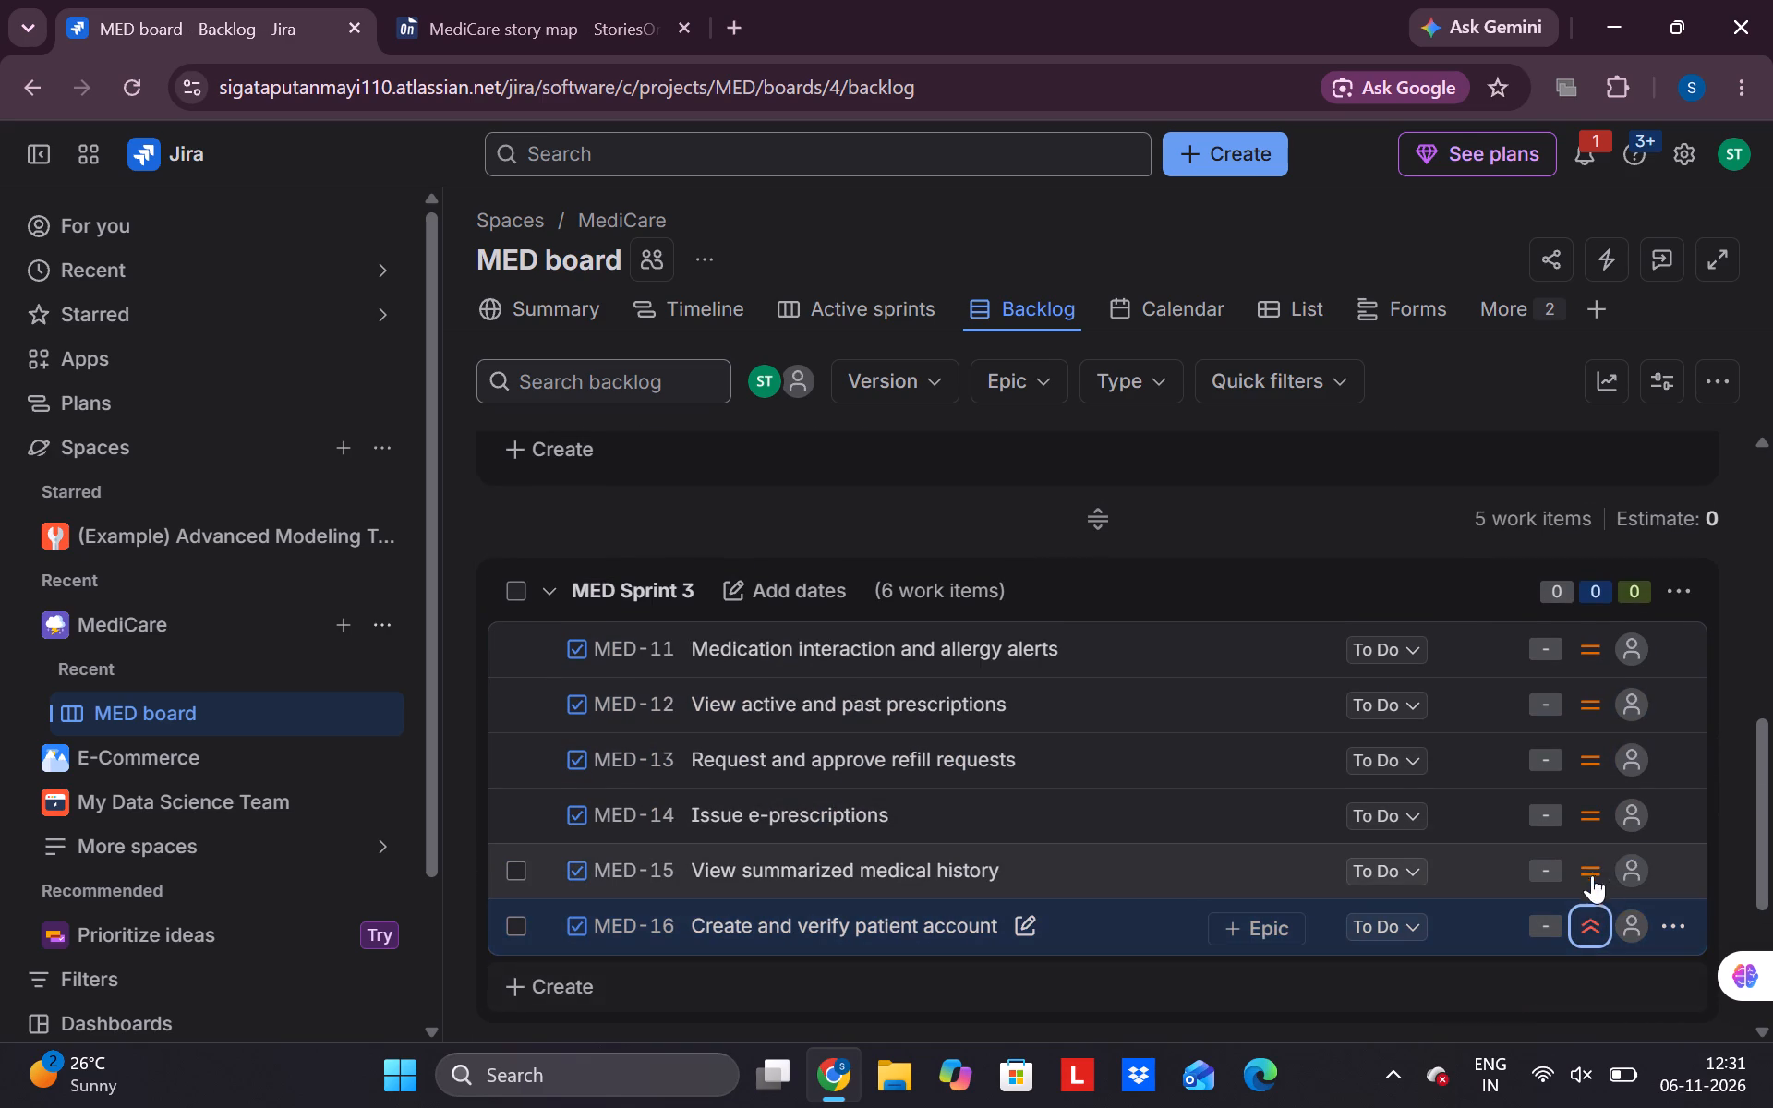
left_click(1590, 861)
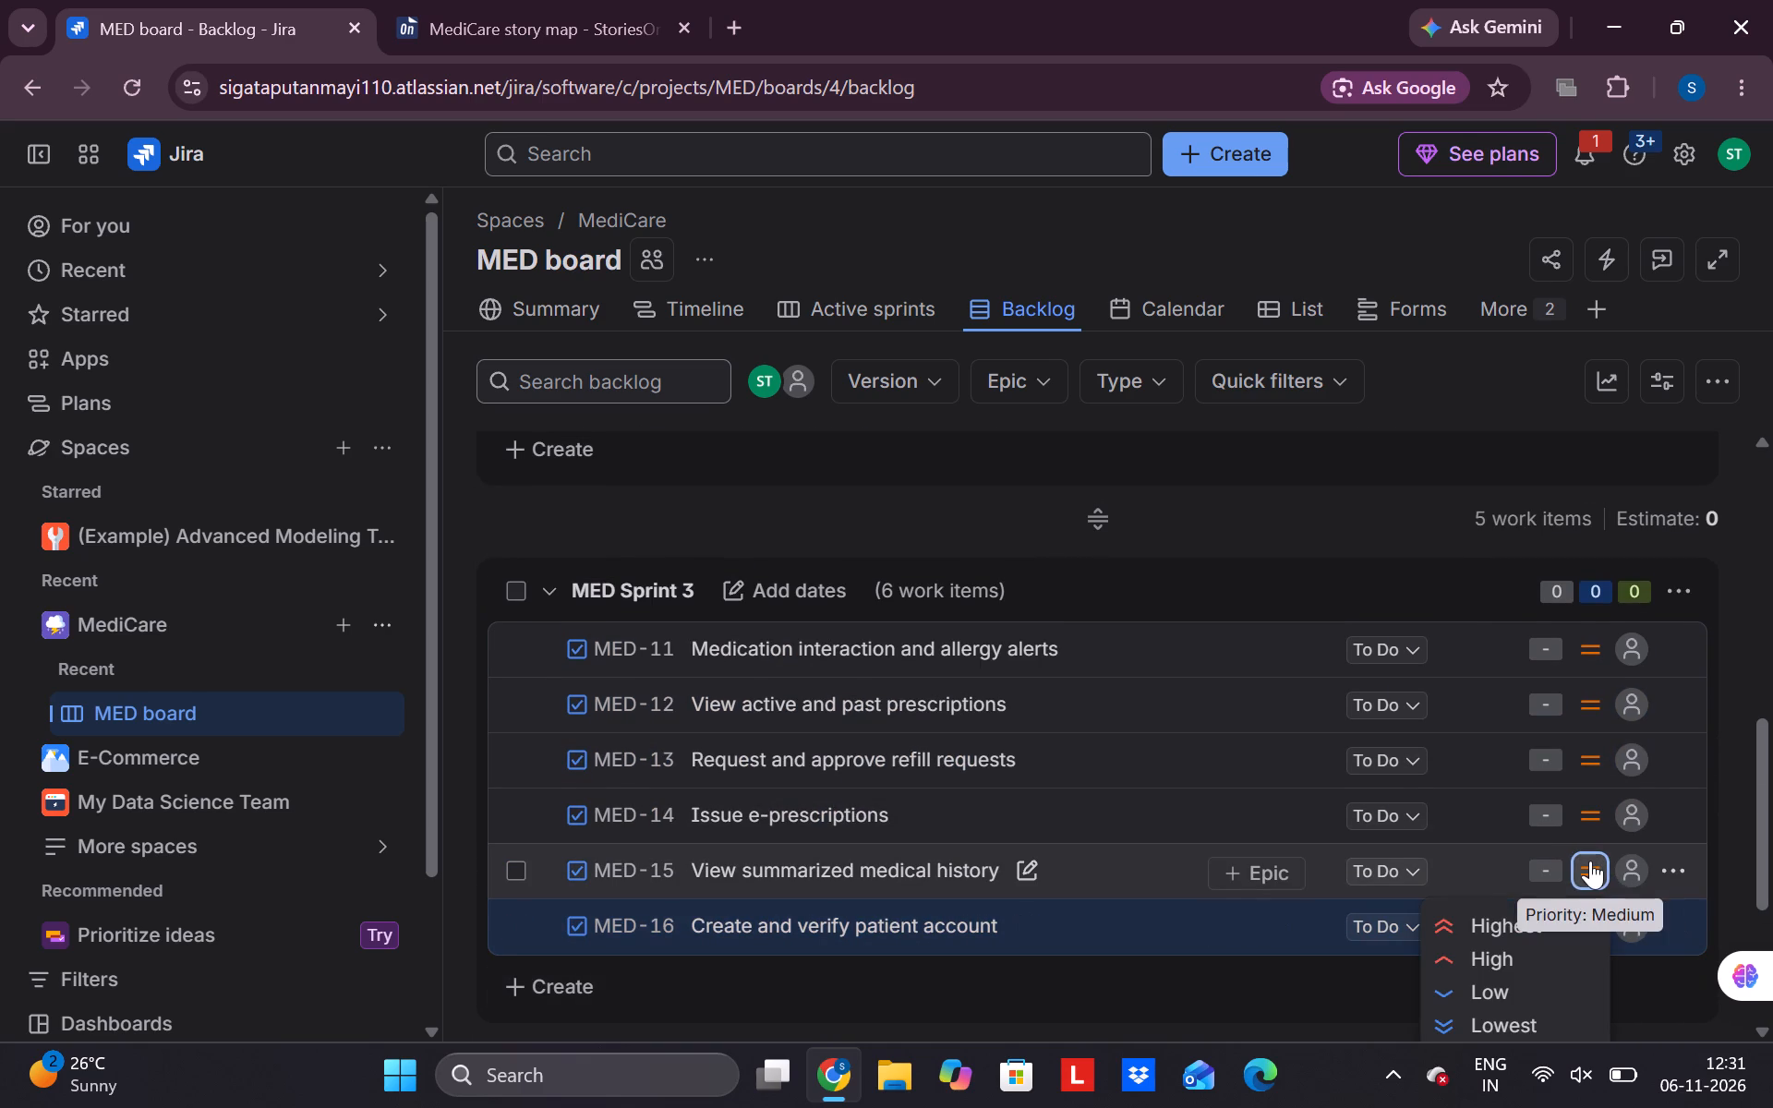
left_click(1536, 915)
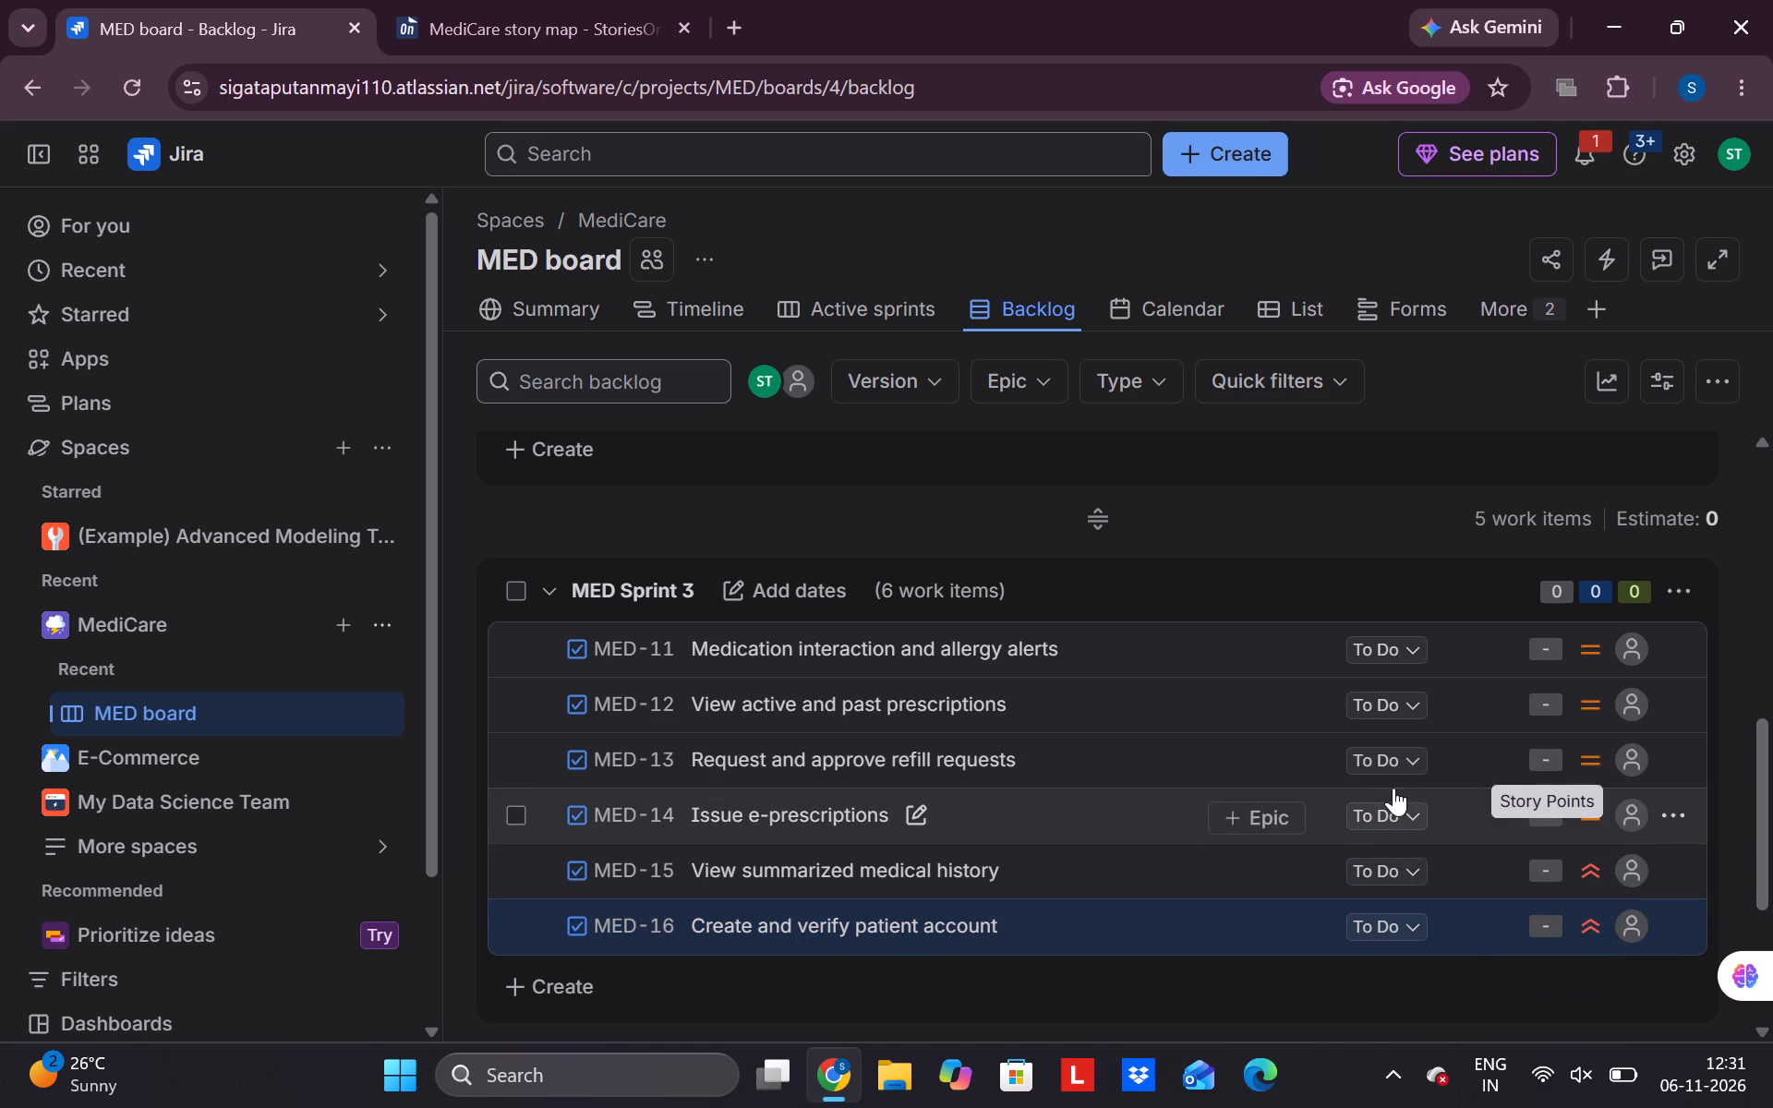
left_click(1591, 766)
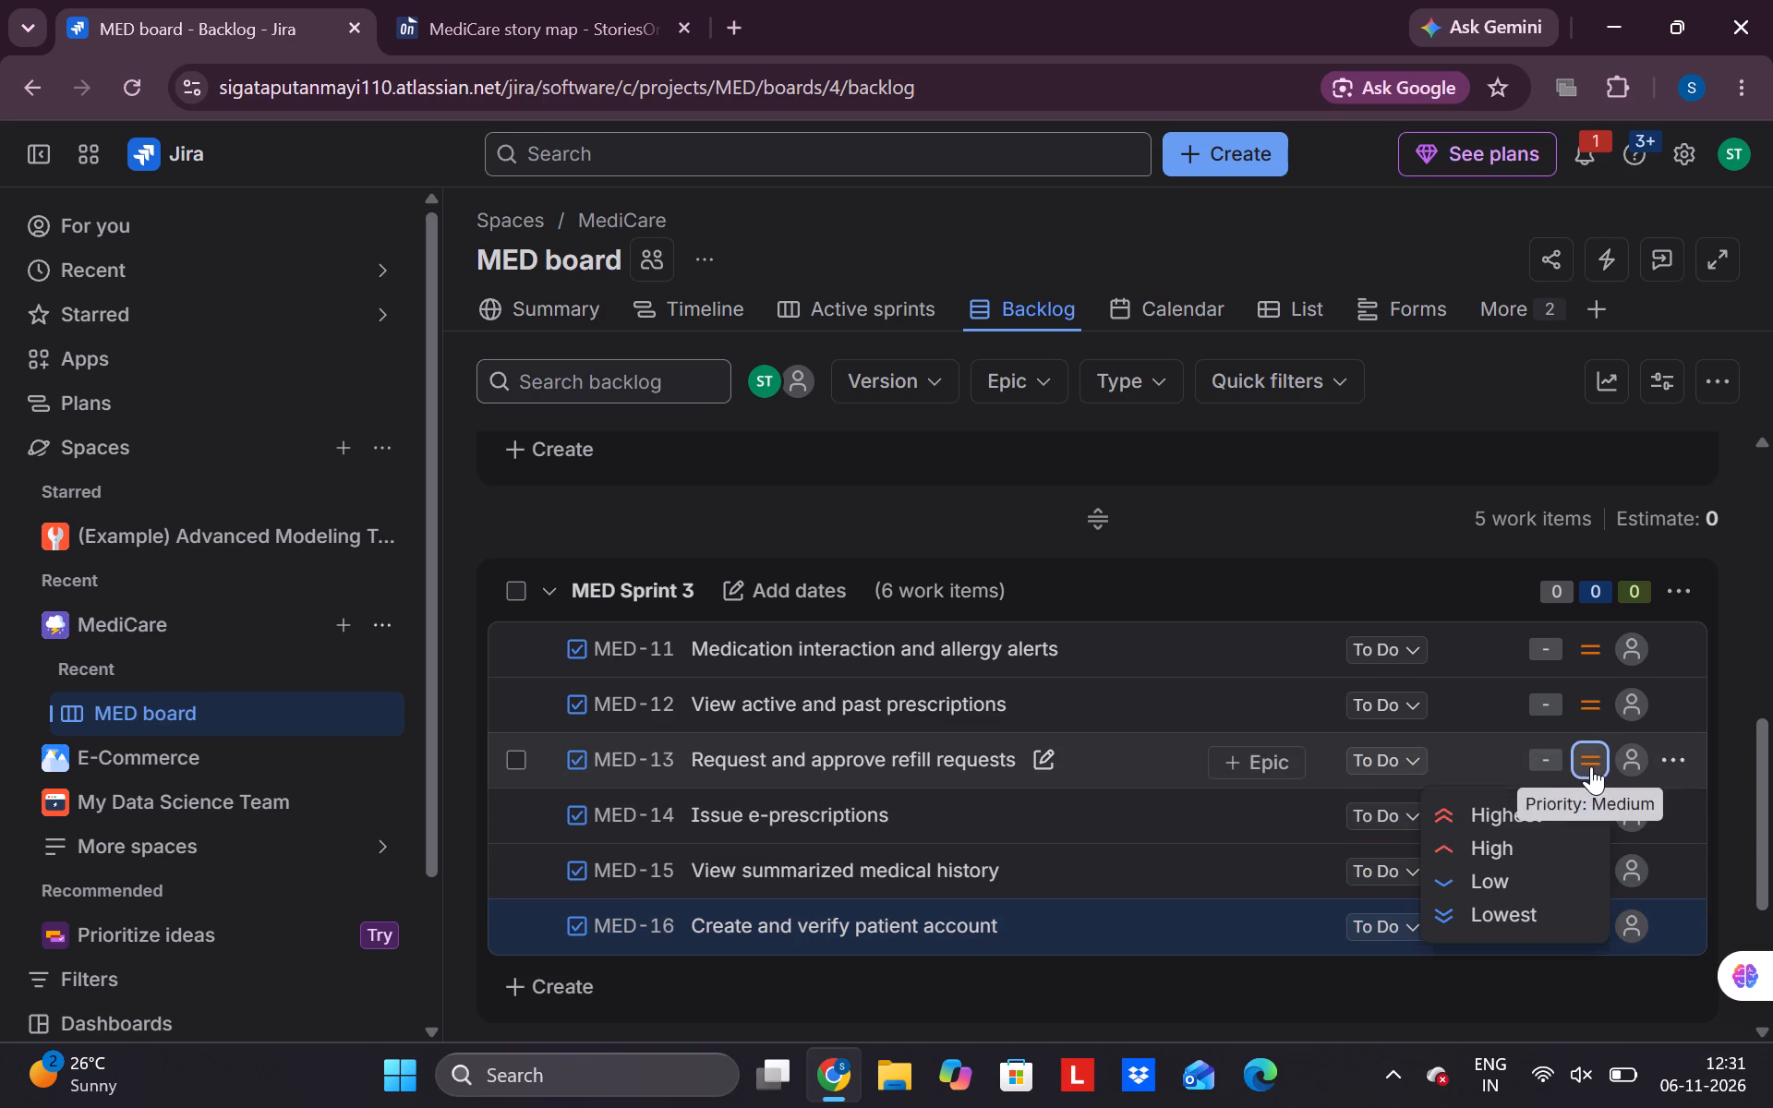
left_click(1525, 808)
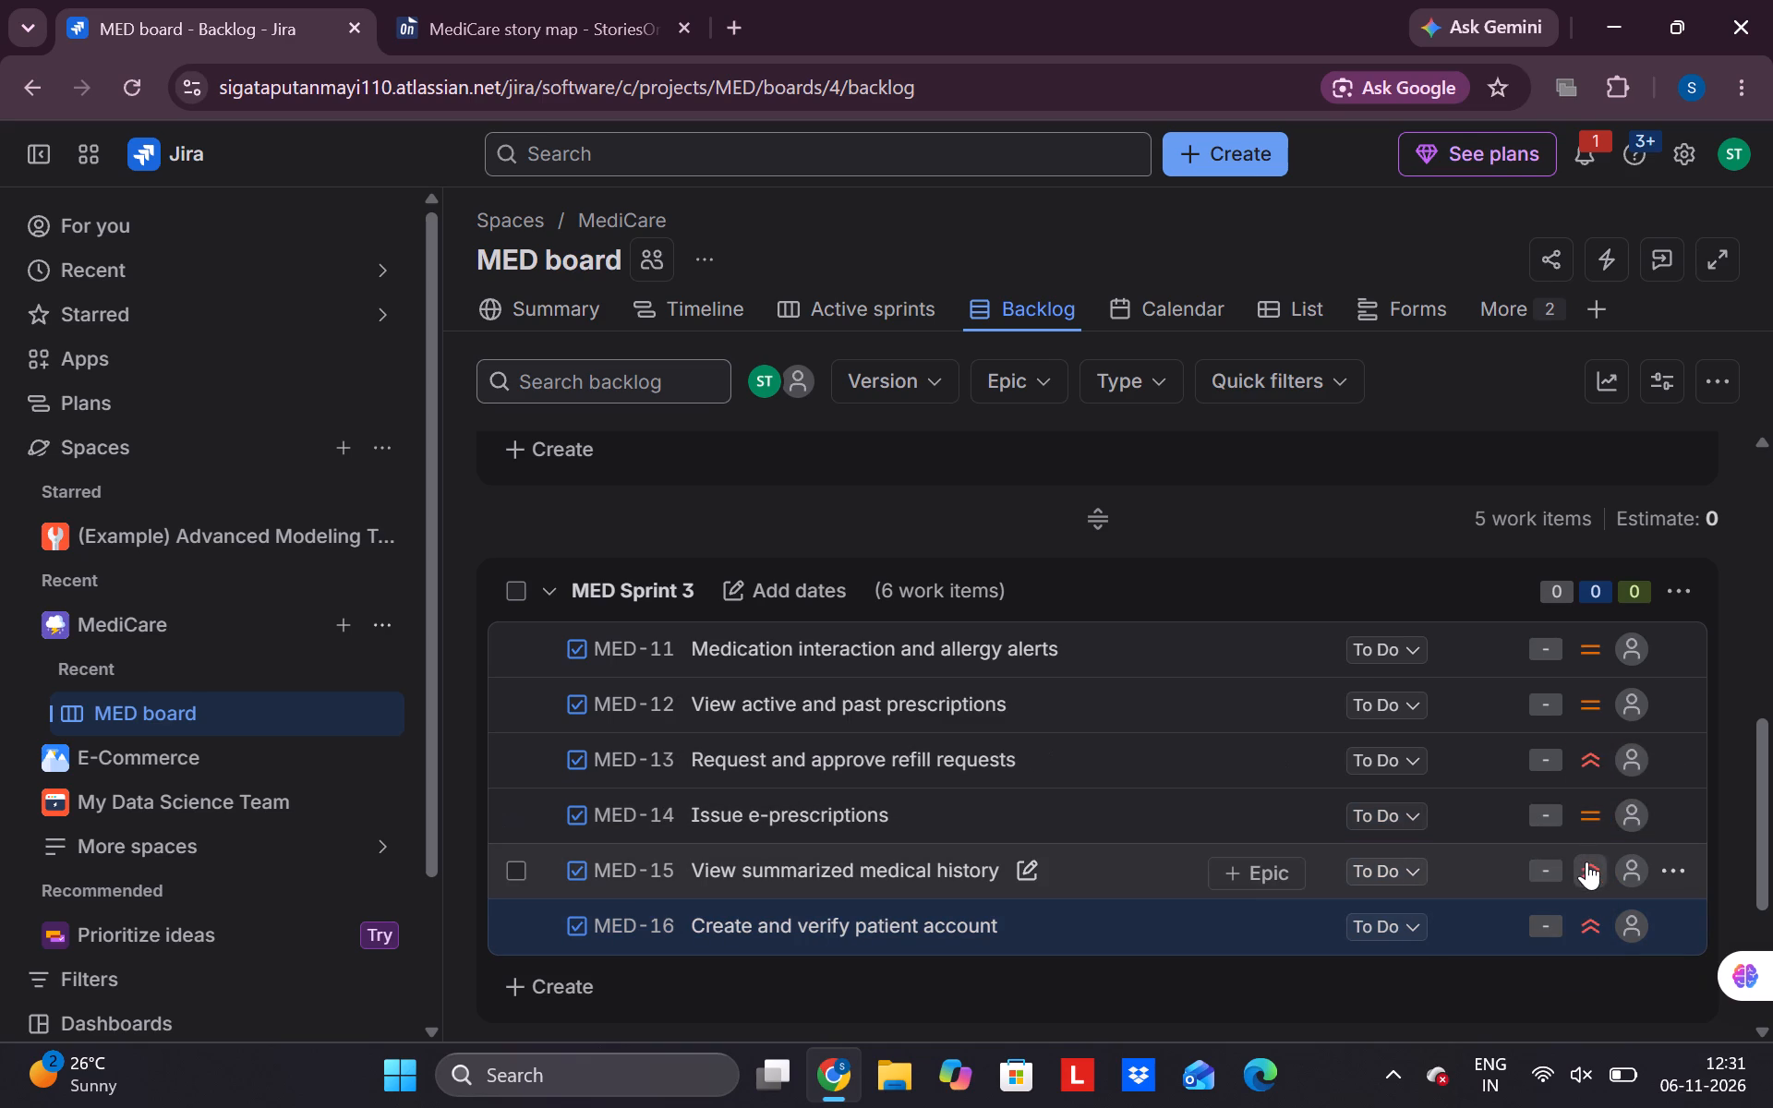
left_click(1591, 868)
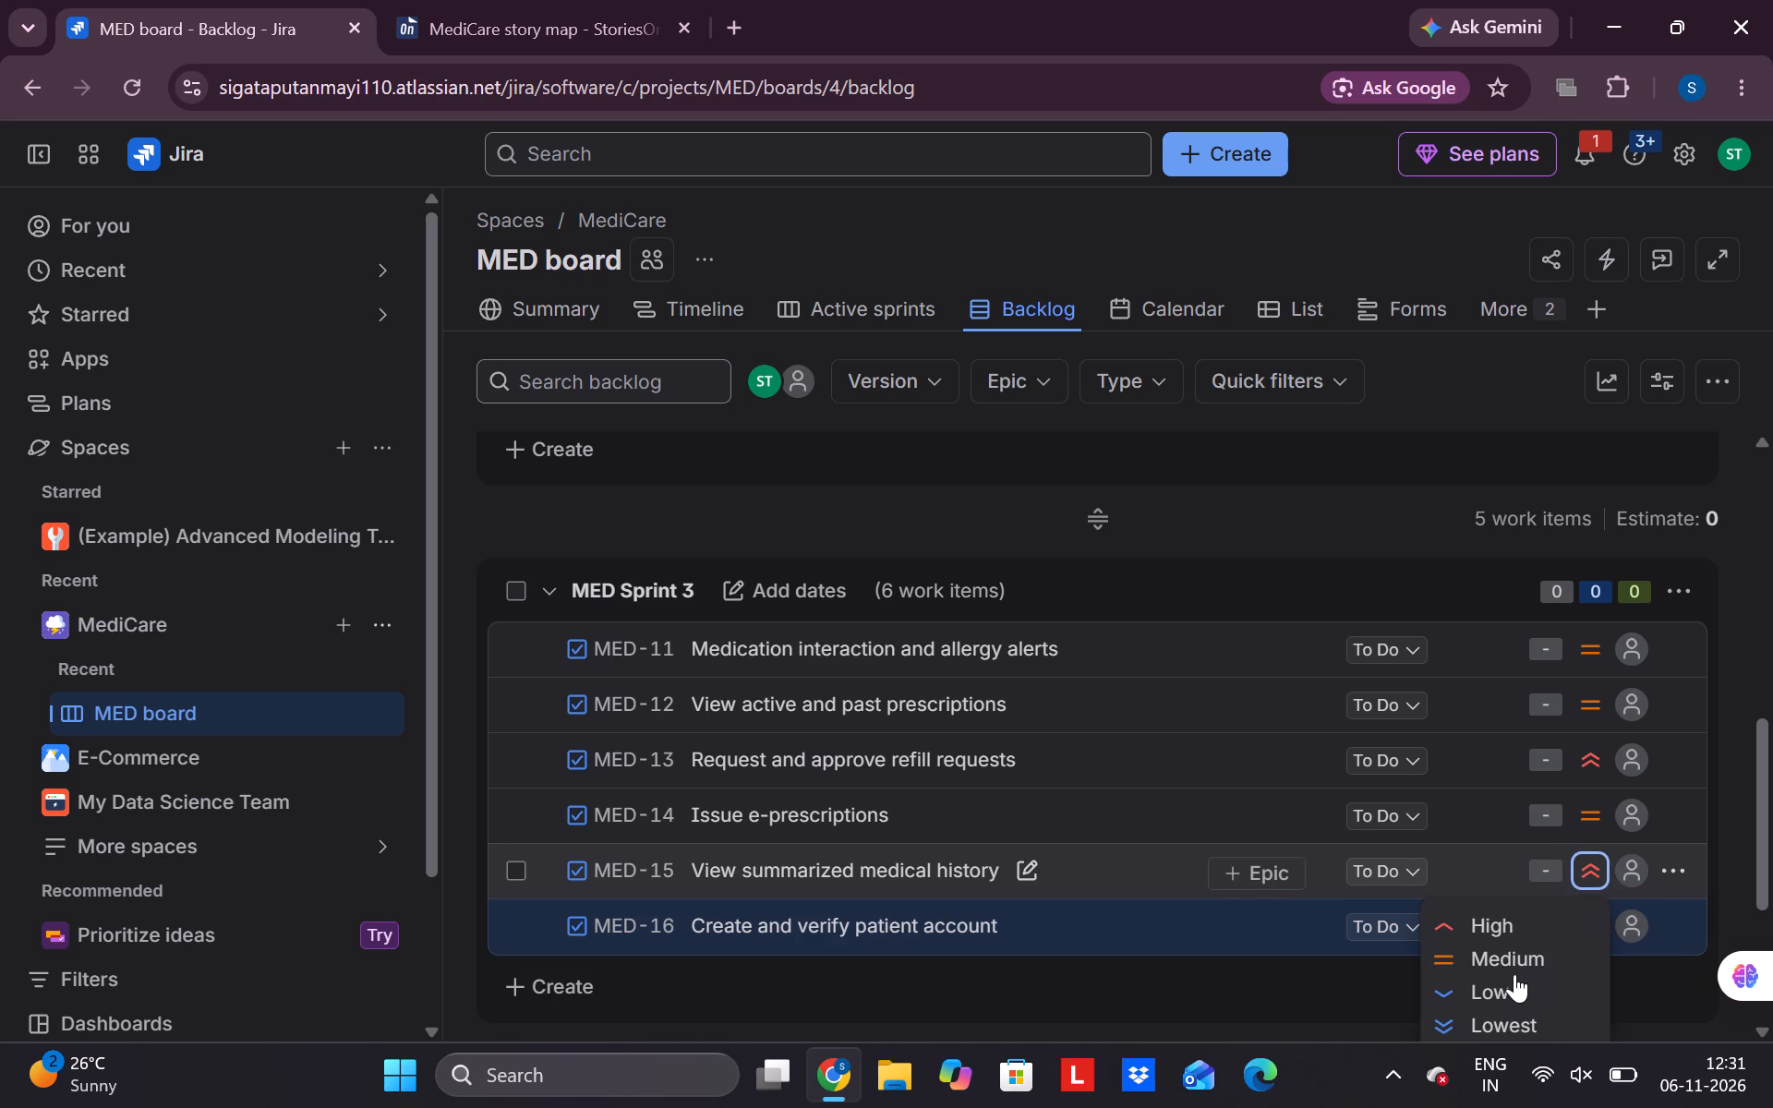
left_click(1509, 915)
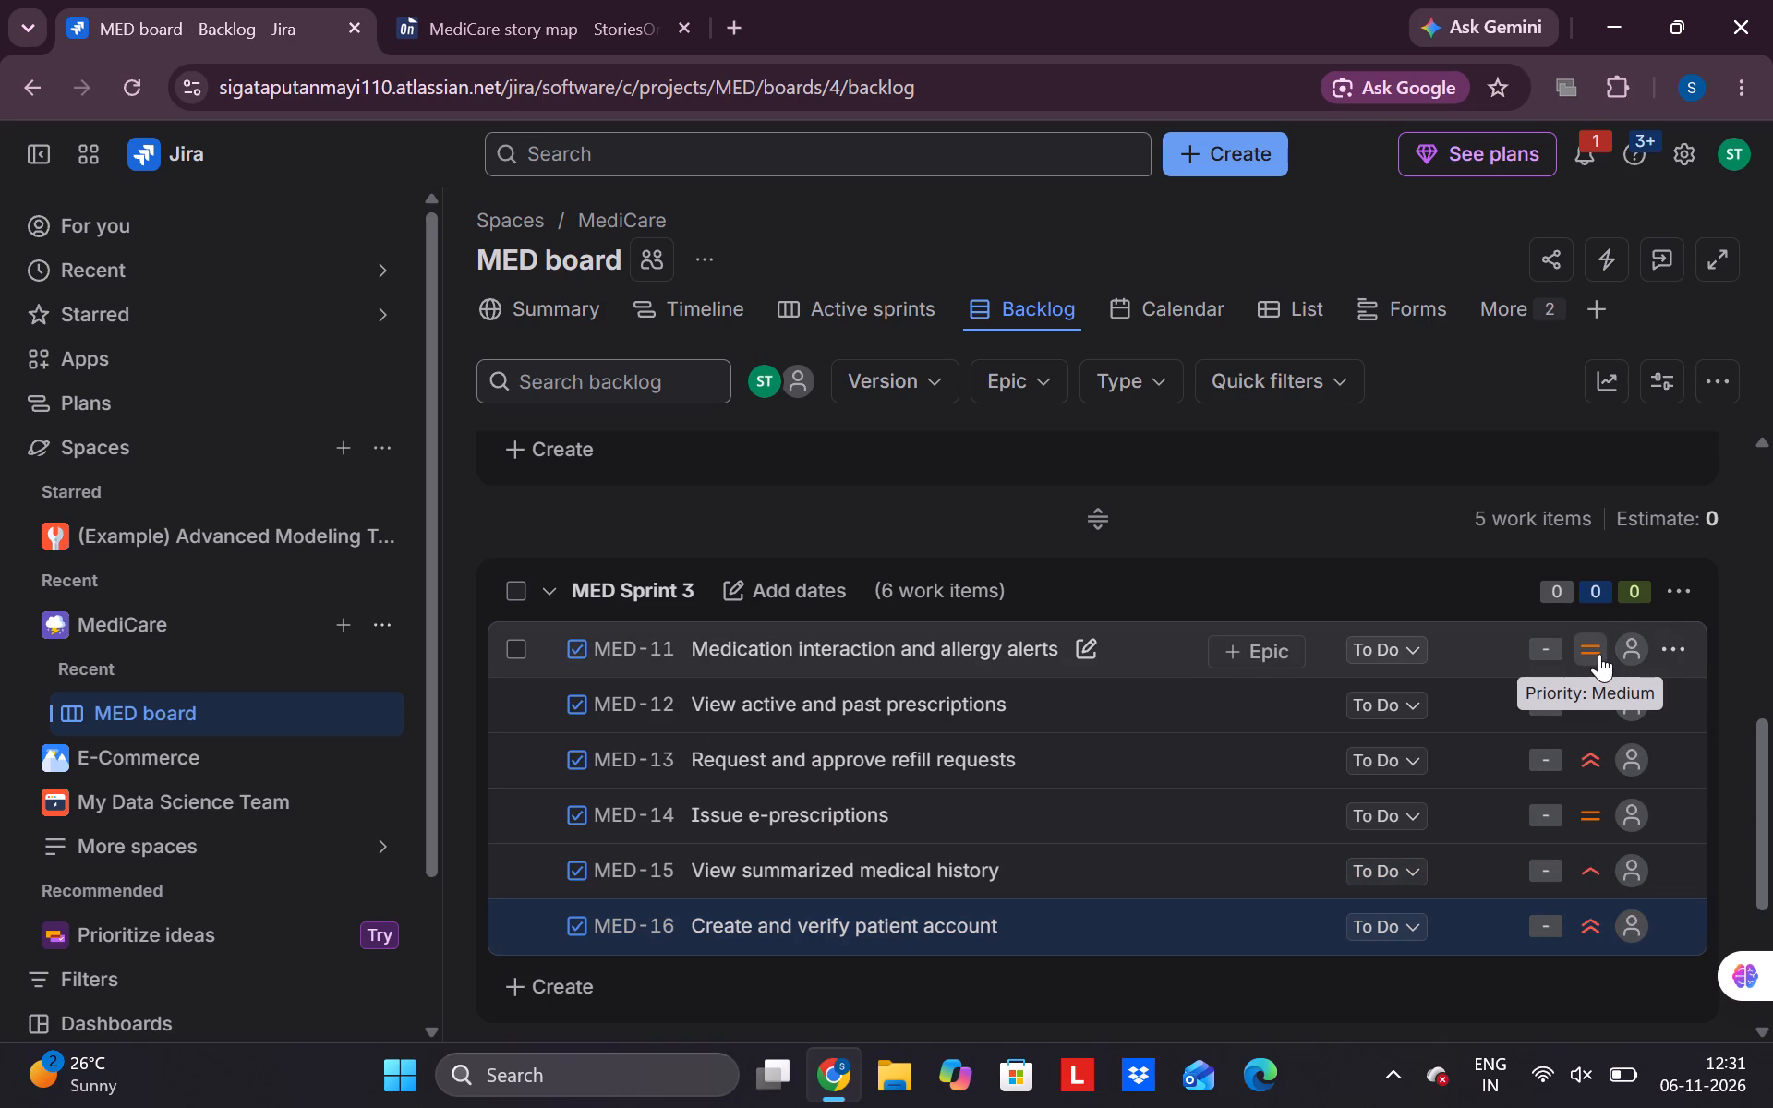
left_click(1599, 654)
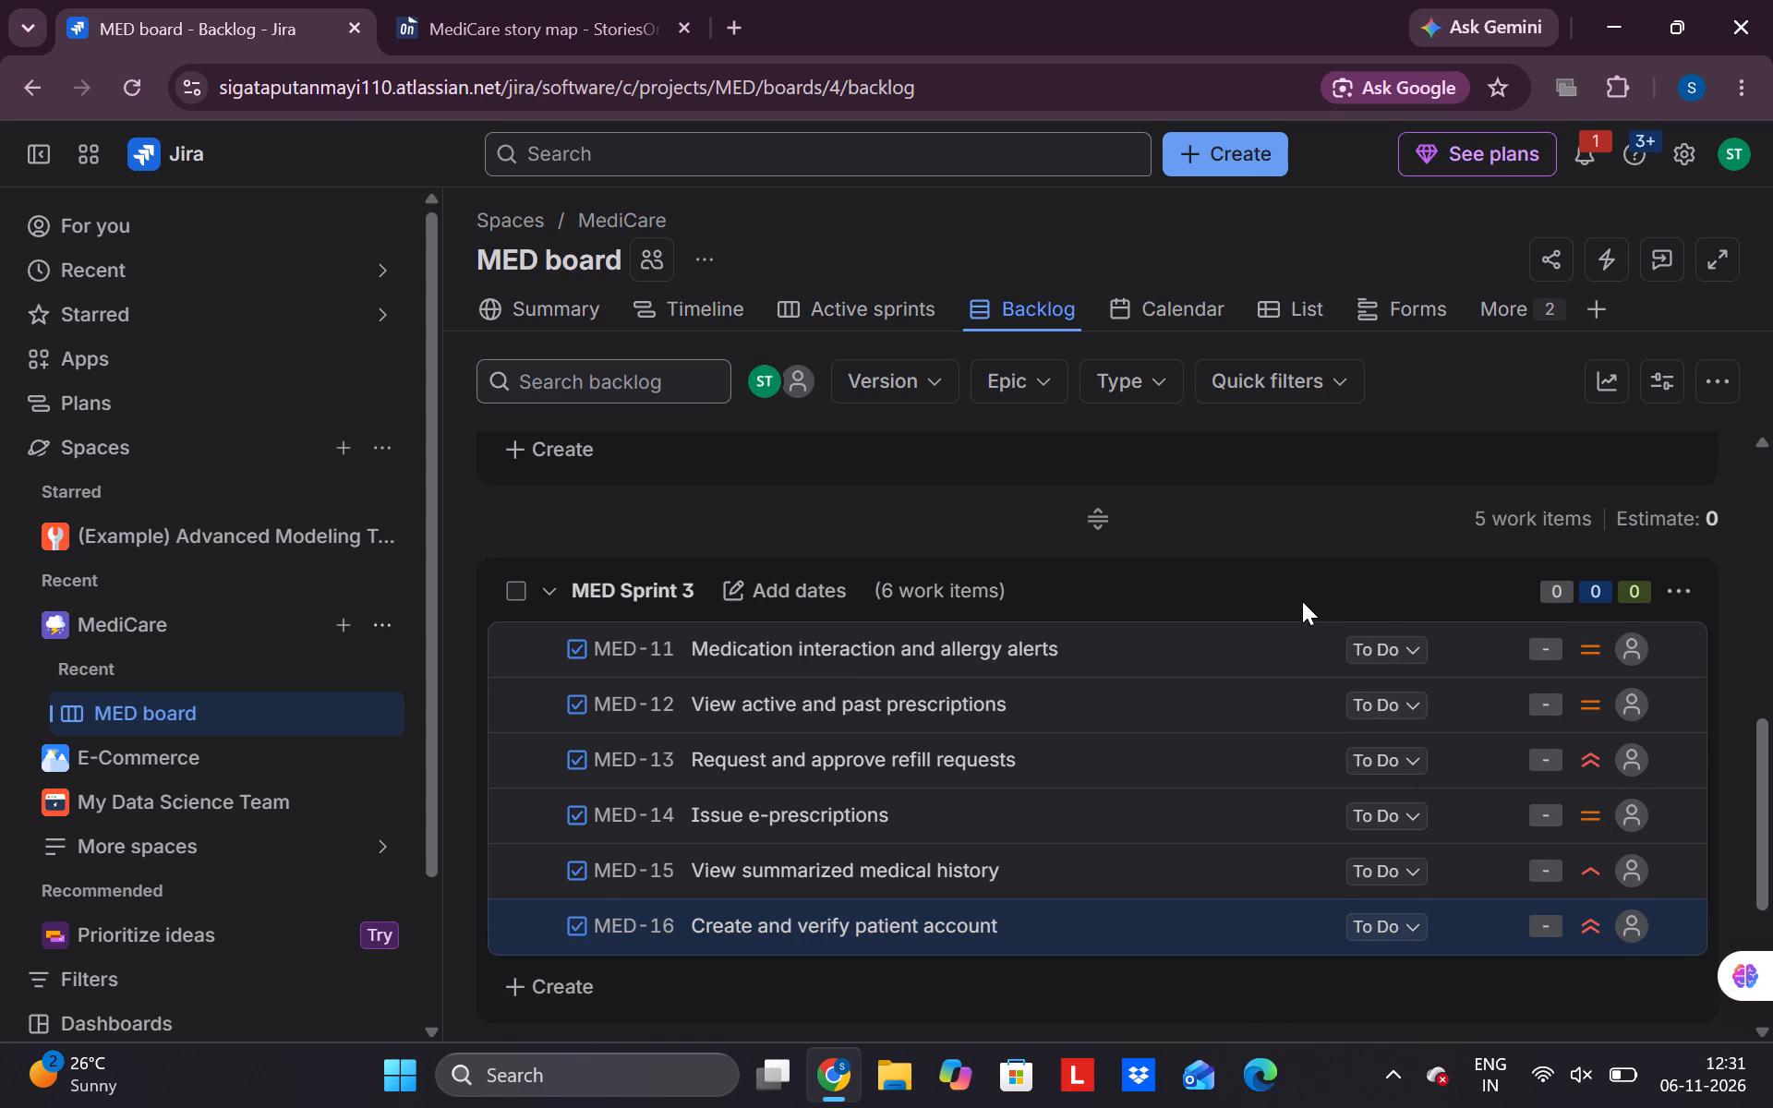
Look over the MED board's summary, active sprints, backlog and list views to check the planned work.
scroll(1302, 601, "up", 10)
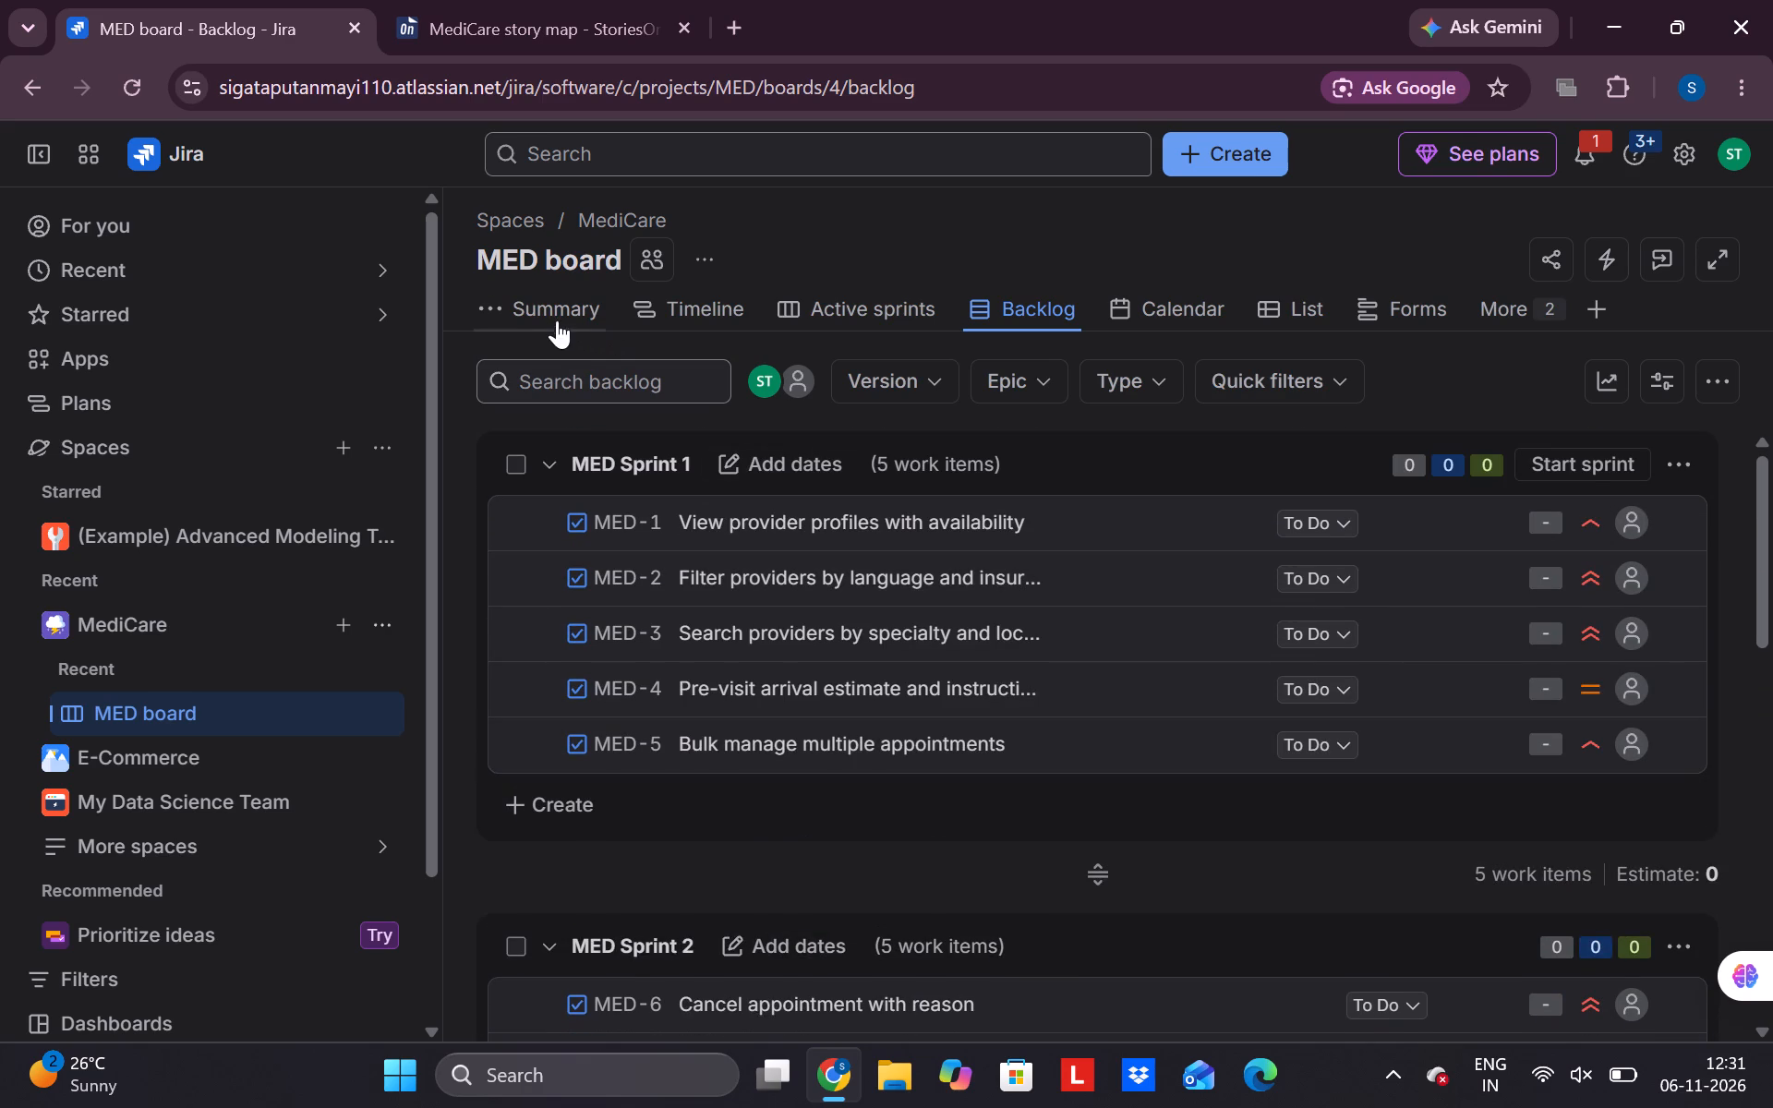
left_click(561, 307)
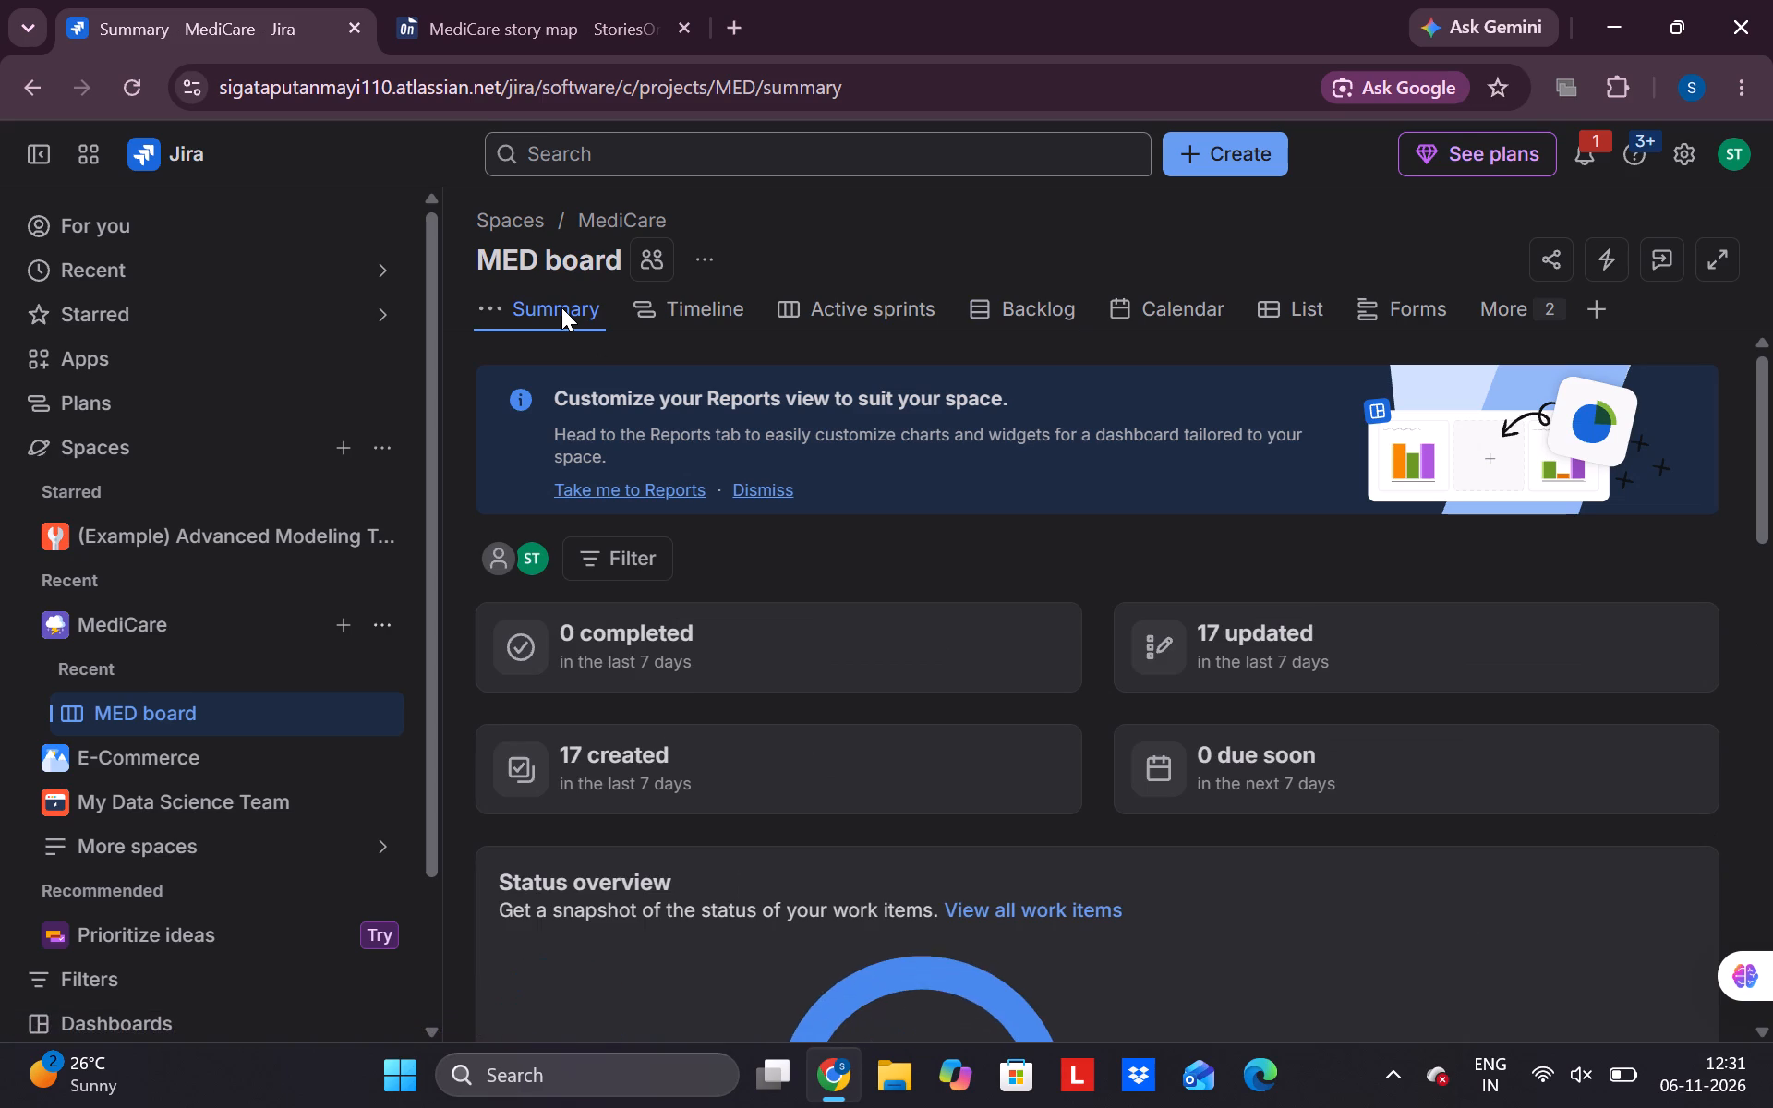
left_click(876, 306)
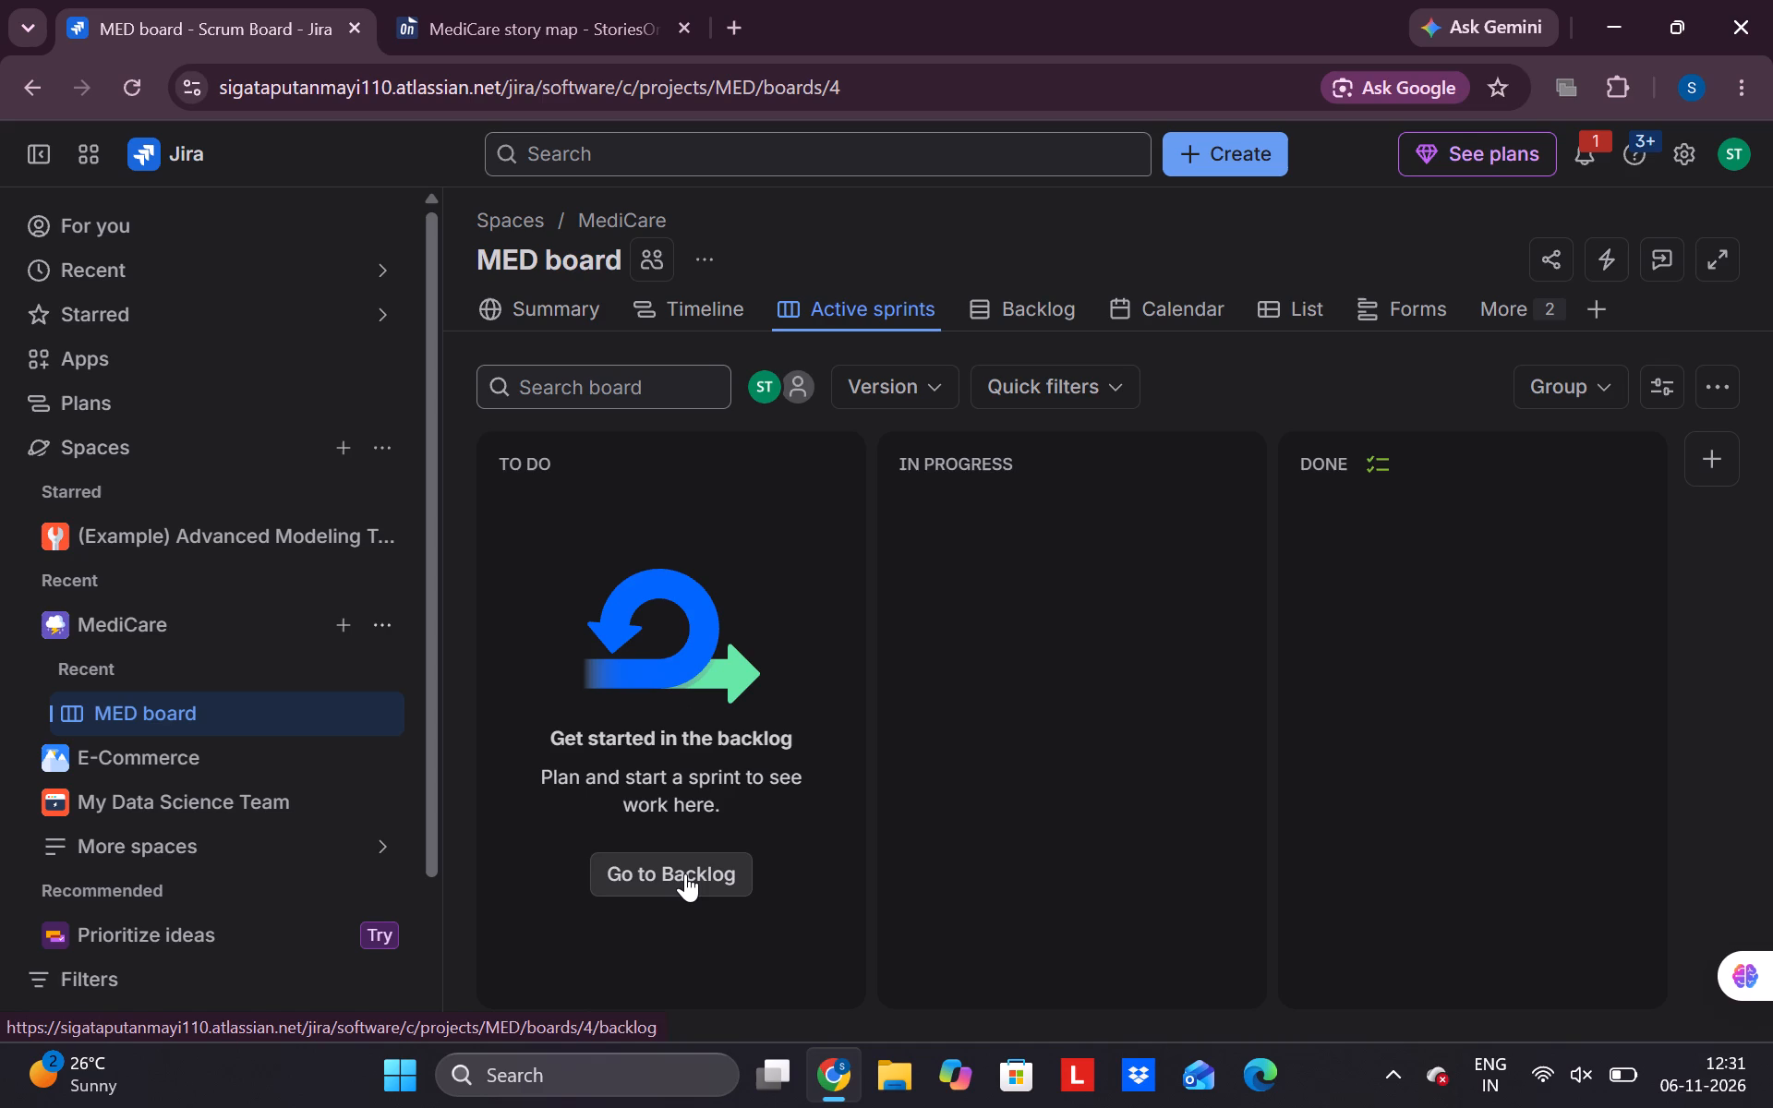
left_click(1043, 297)
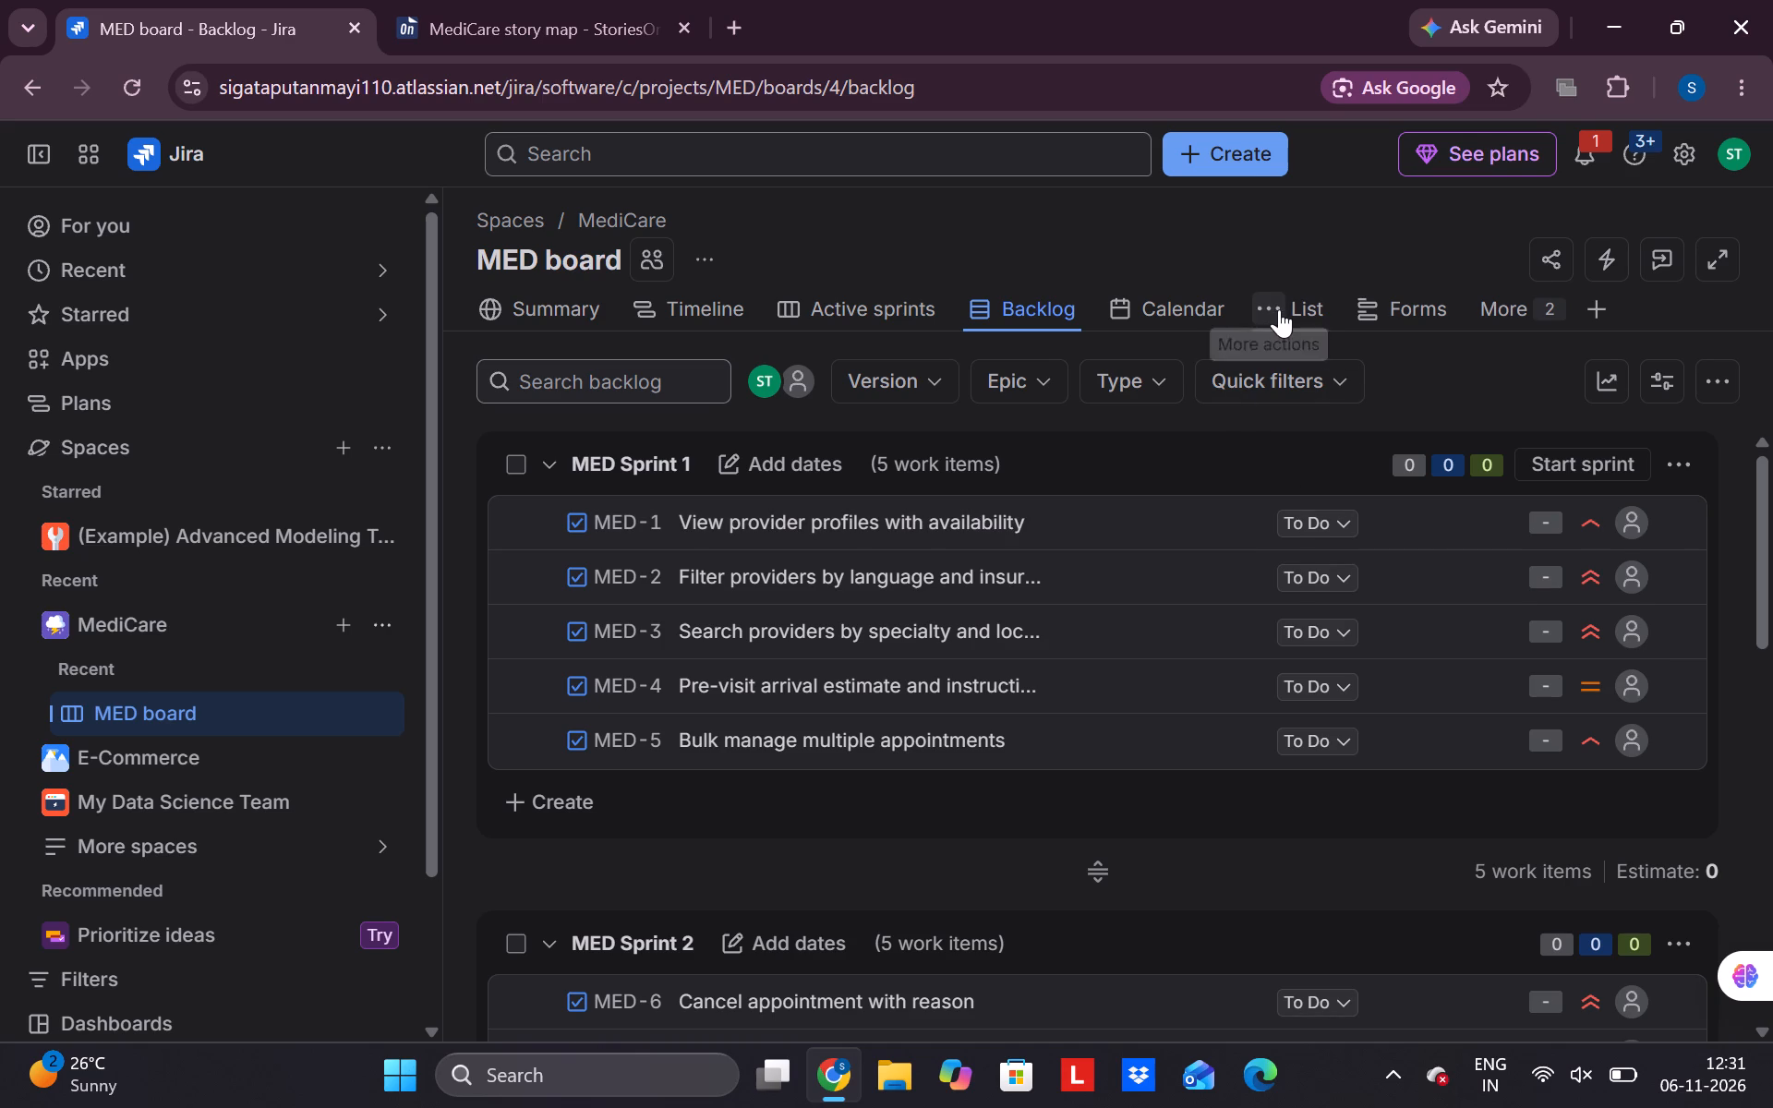
left_click(1279, 309)
left_click(1304, 307)
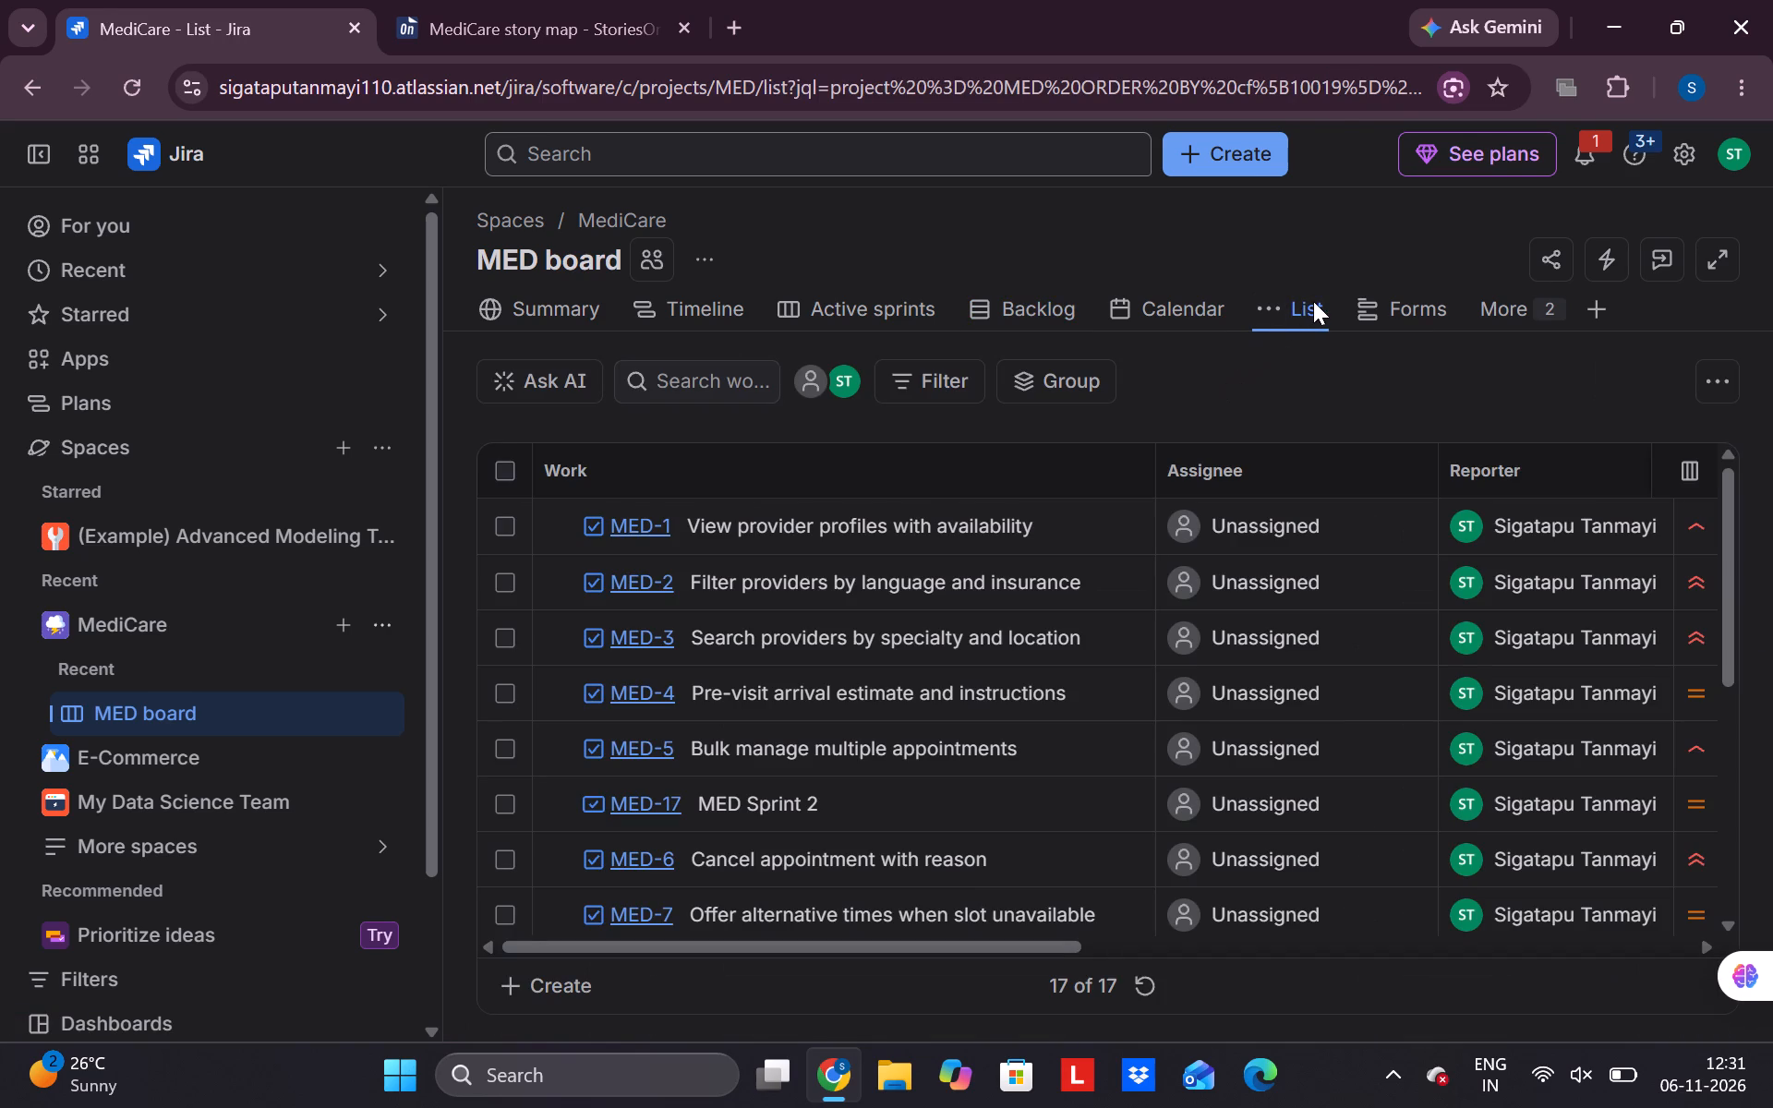
scroll(1313, 301, "left", 3)
left_click(878, 301)
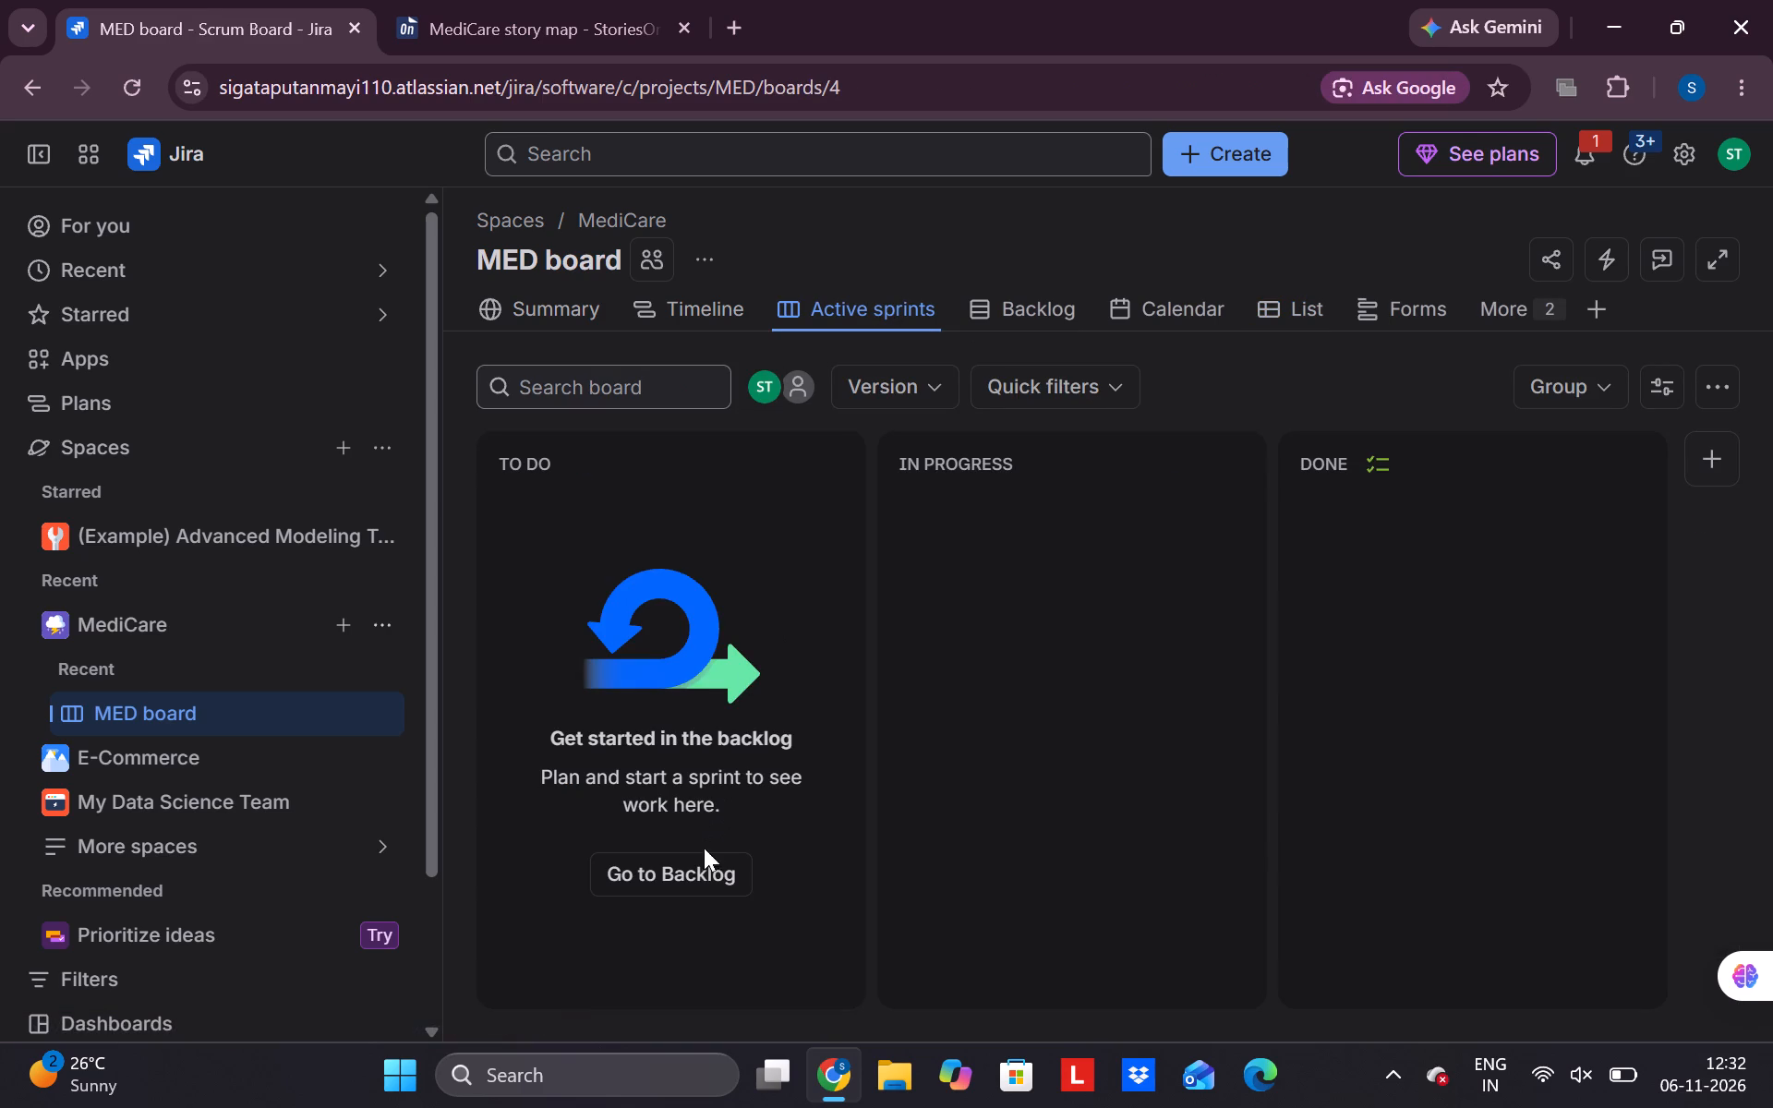
left_click(700, 876)
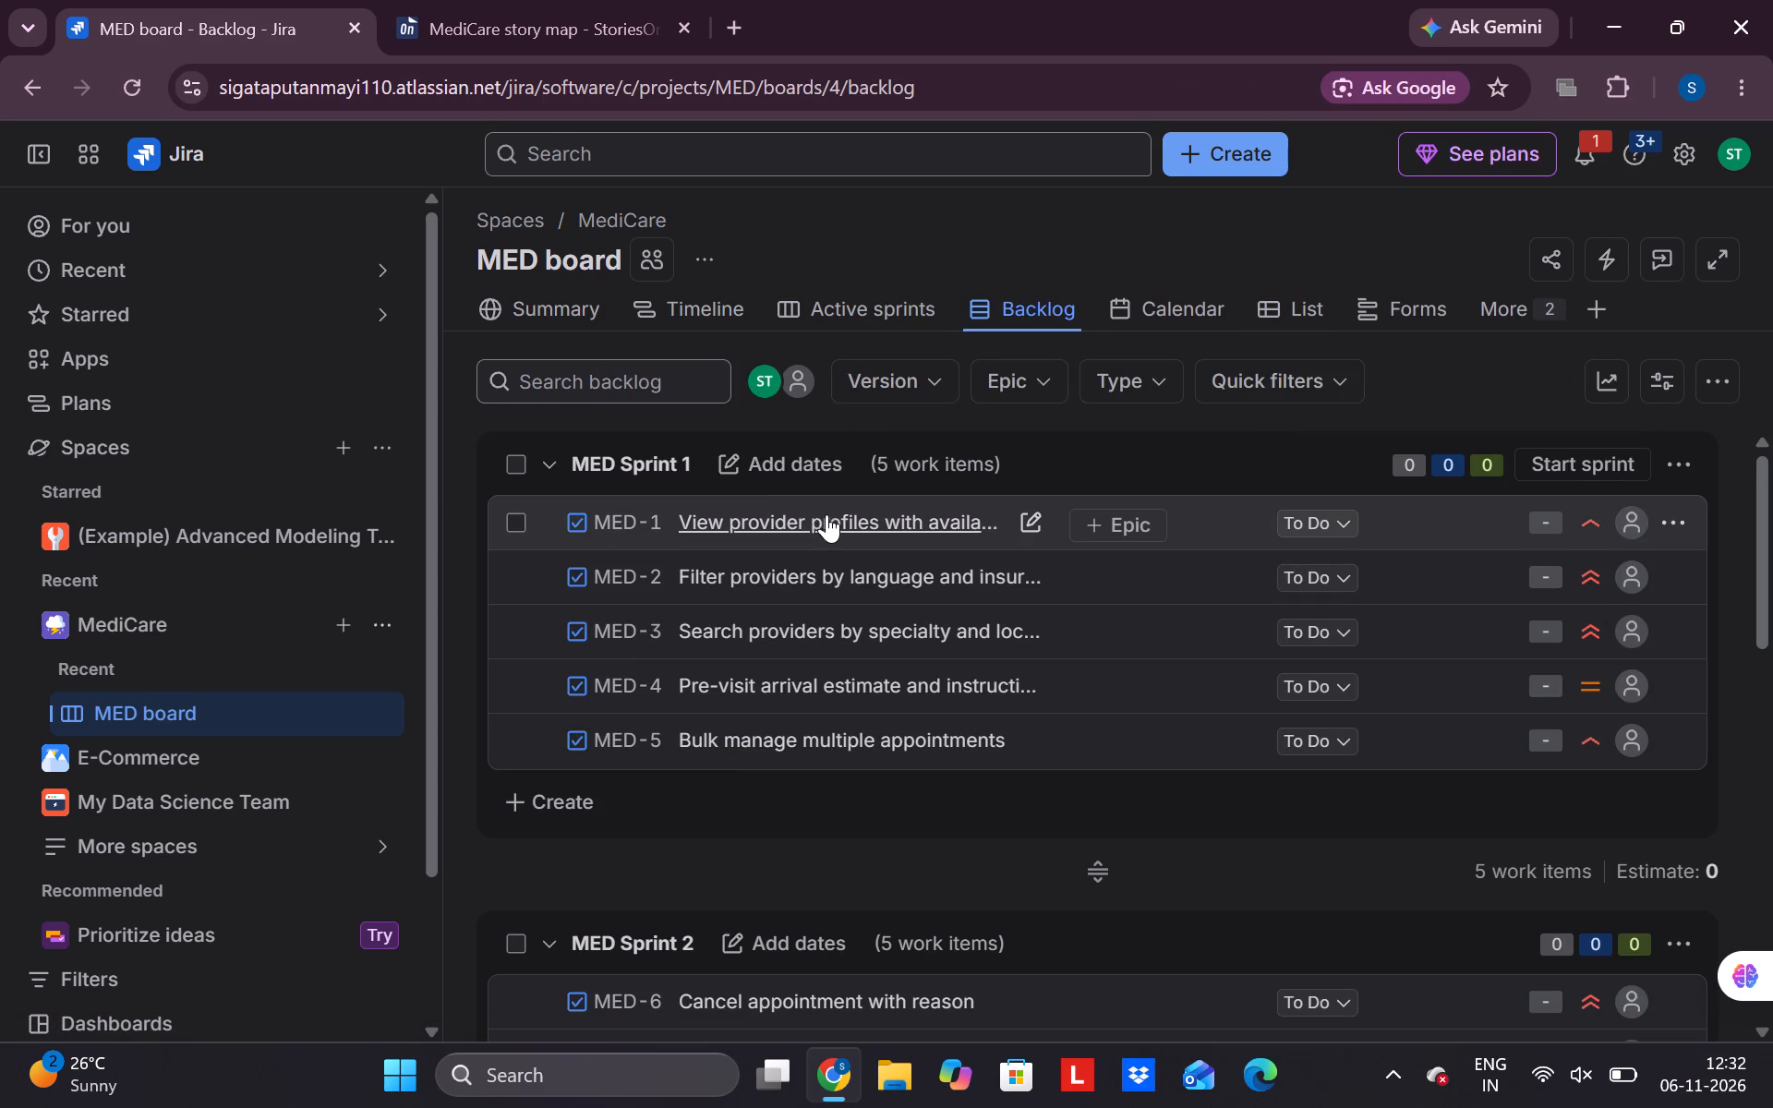
left_click(890, 305)
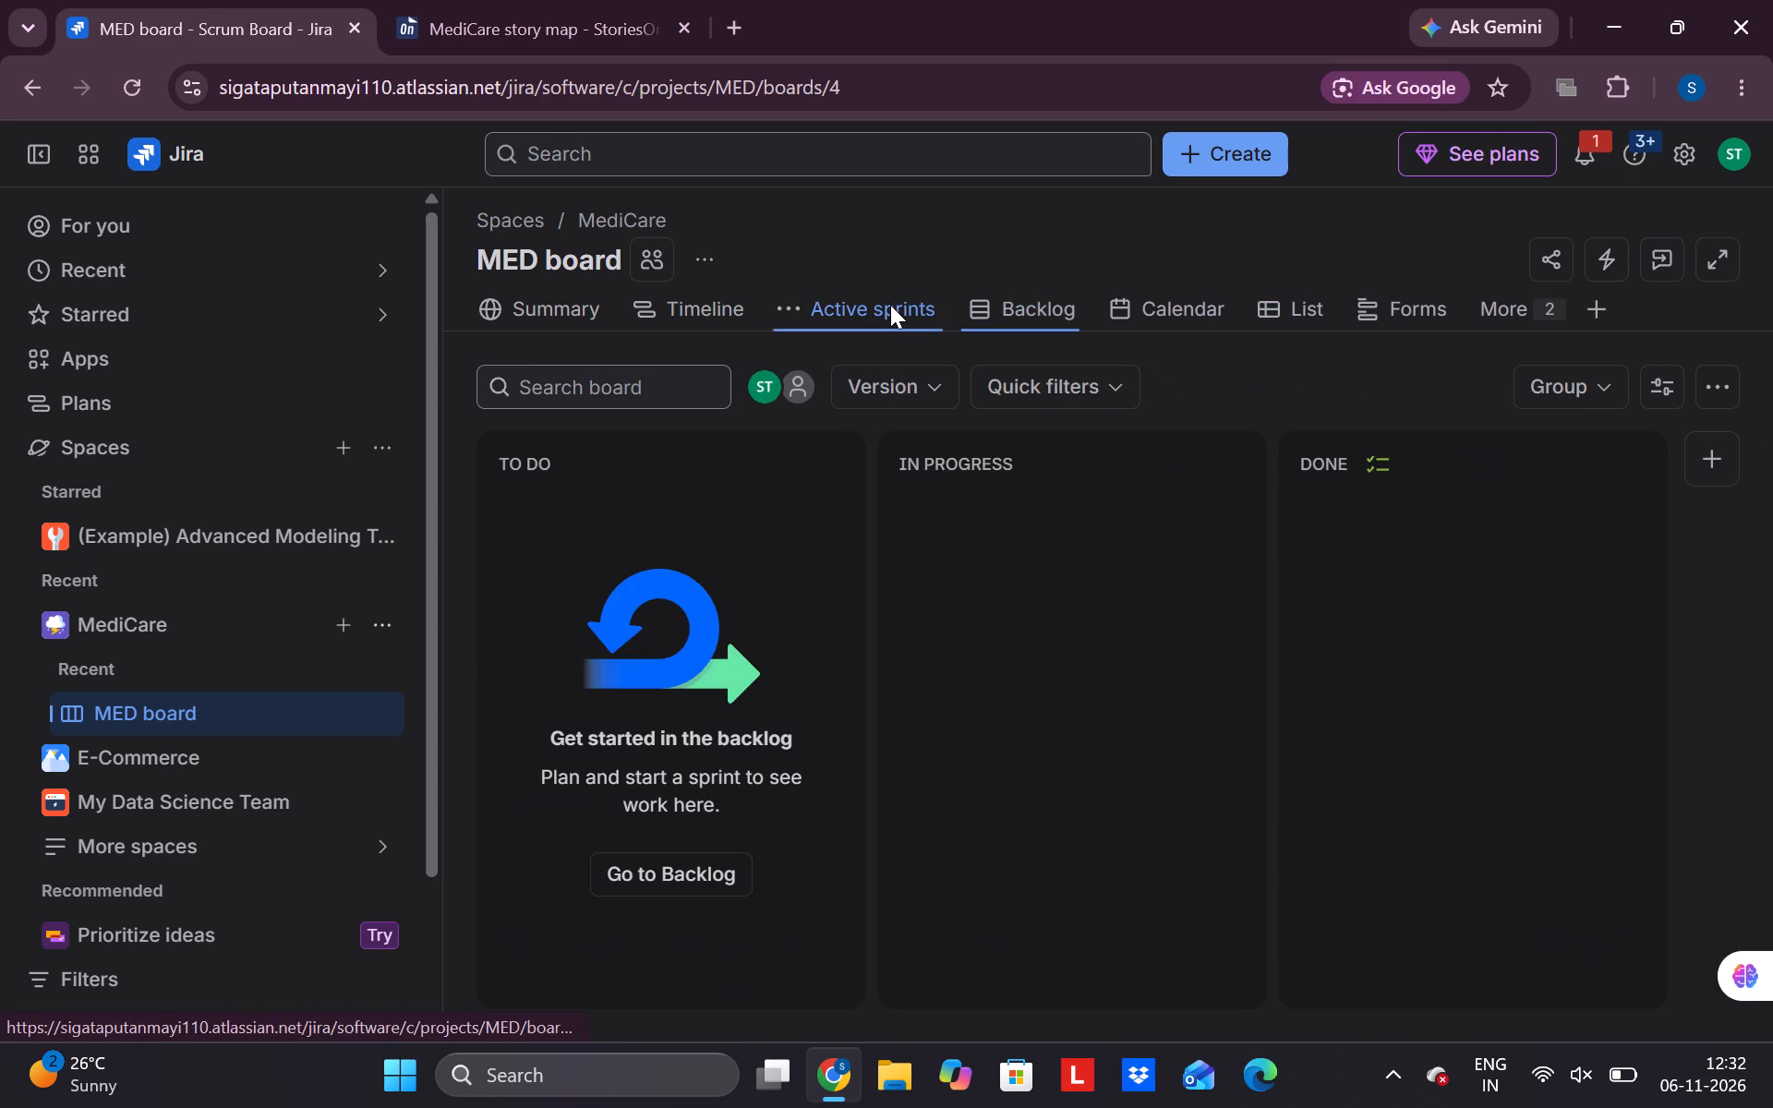
left_click(1033, 301)
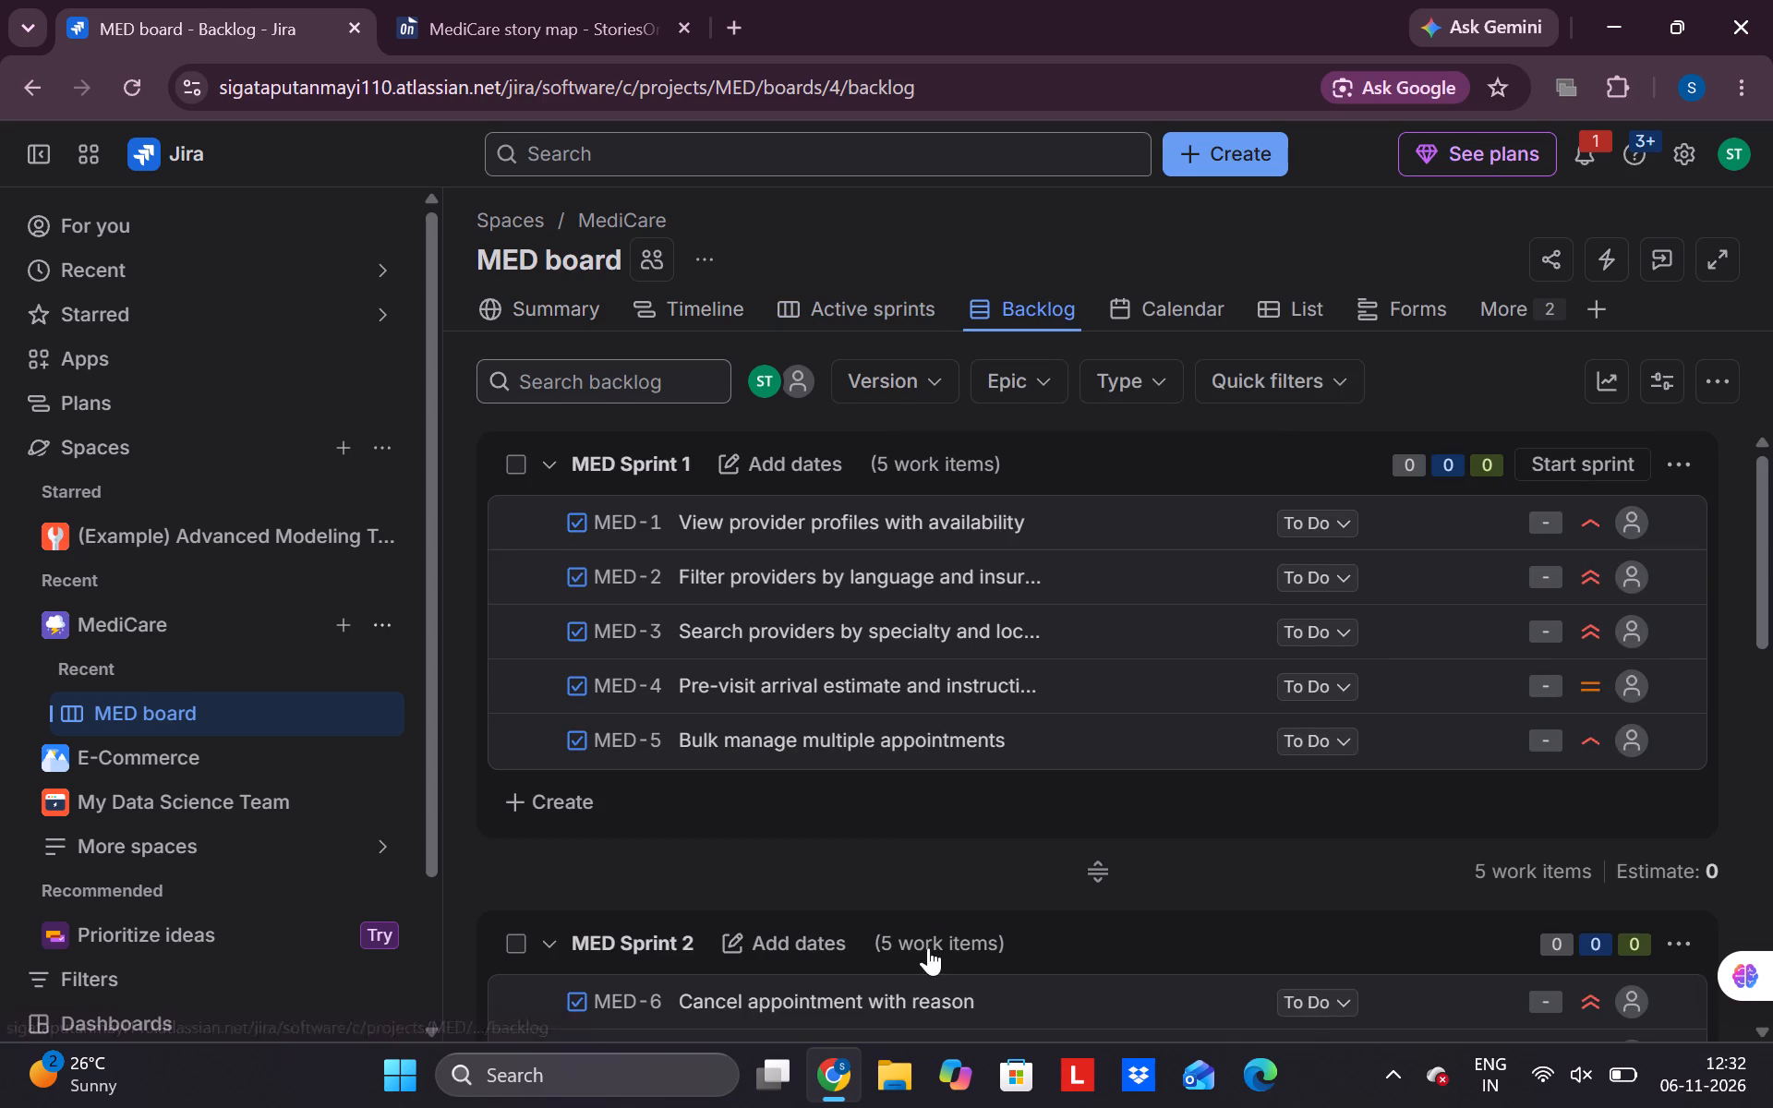
Move work item MED-17 from the Backlog to the end of MED Sprint 3, below MED-16.
scroll(900, 835, "down", 8)
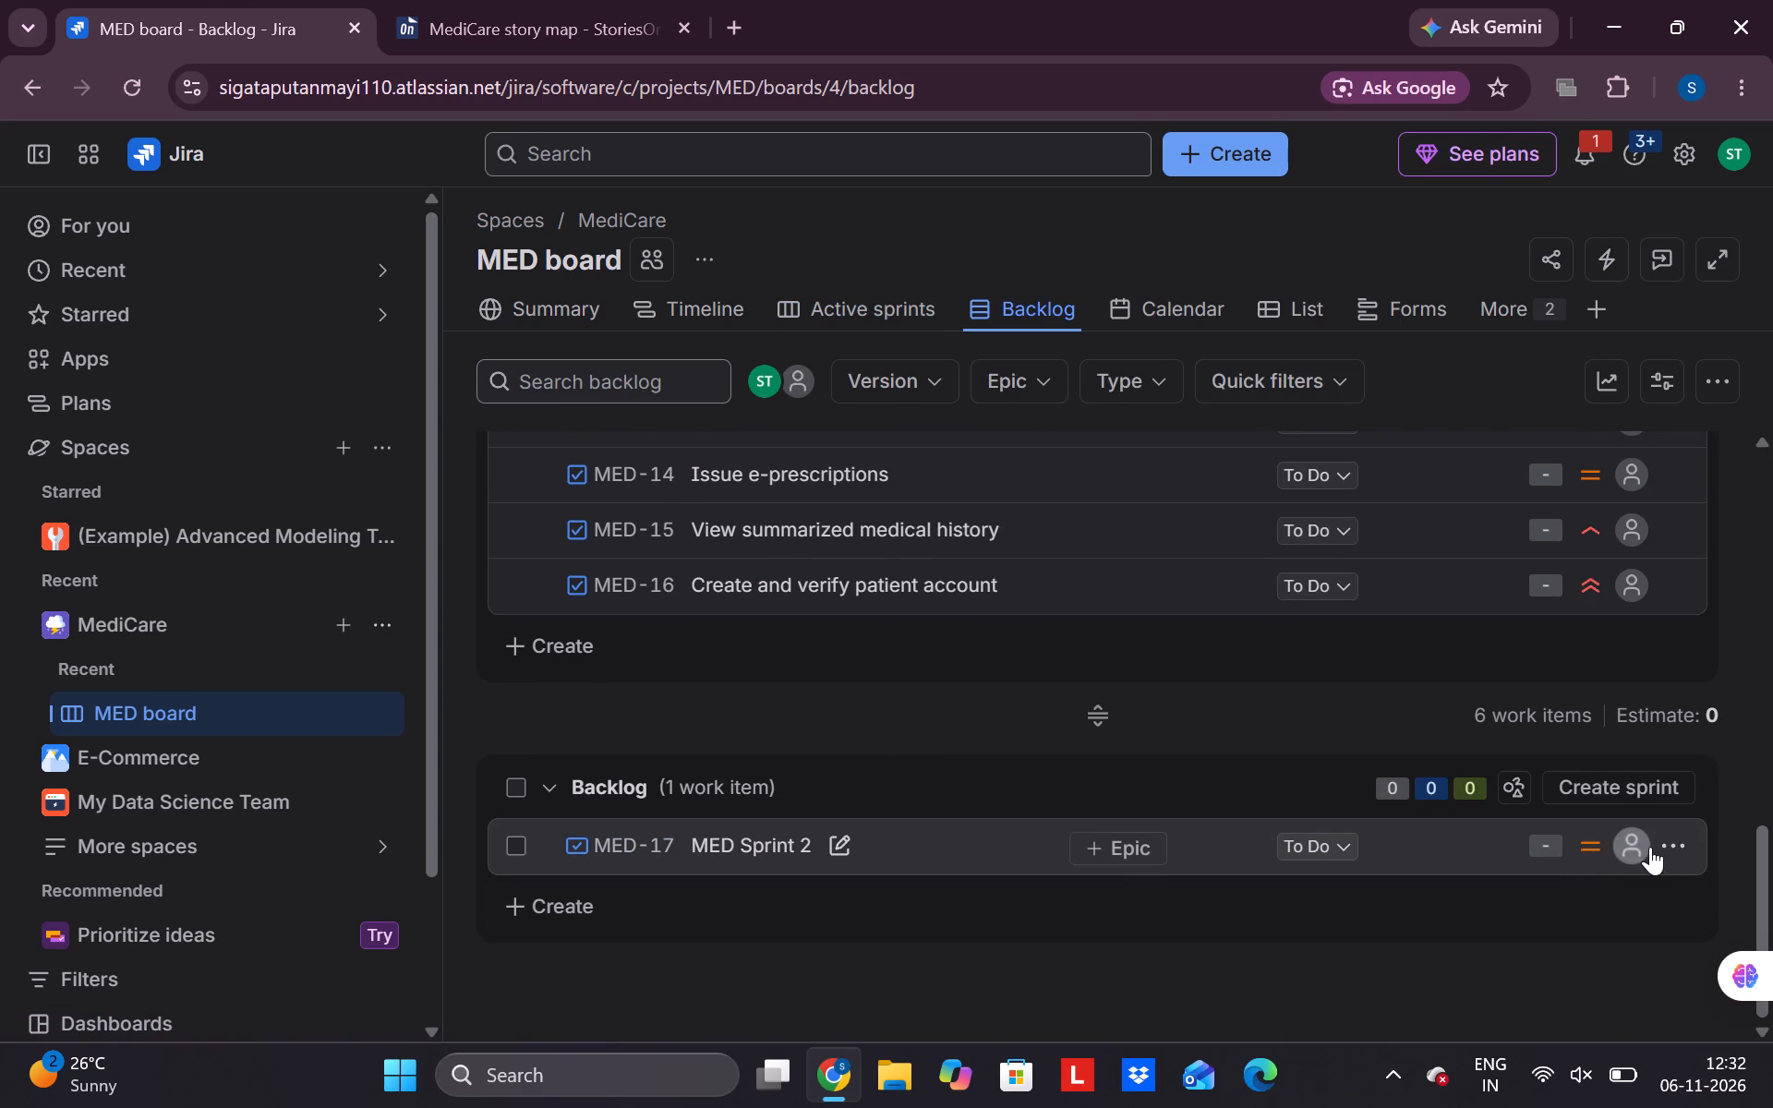
left_click(1671, 841)
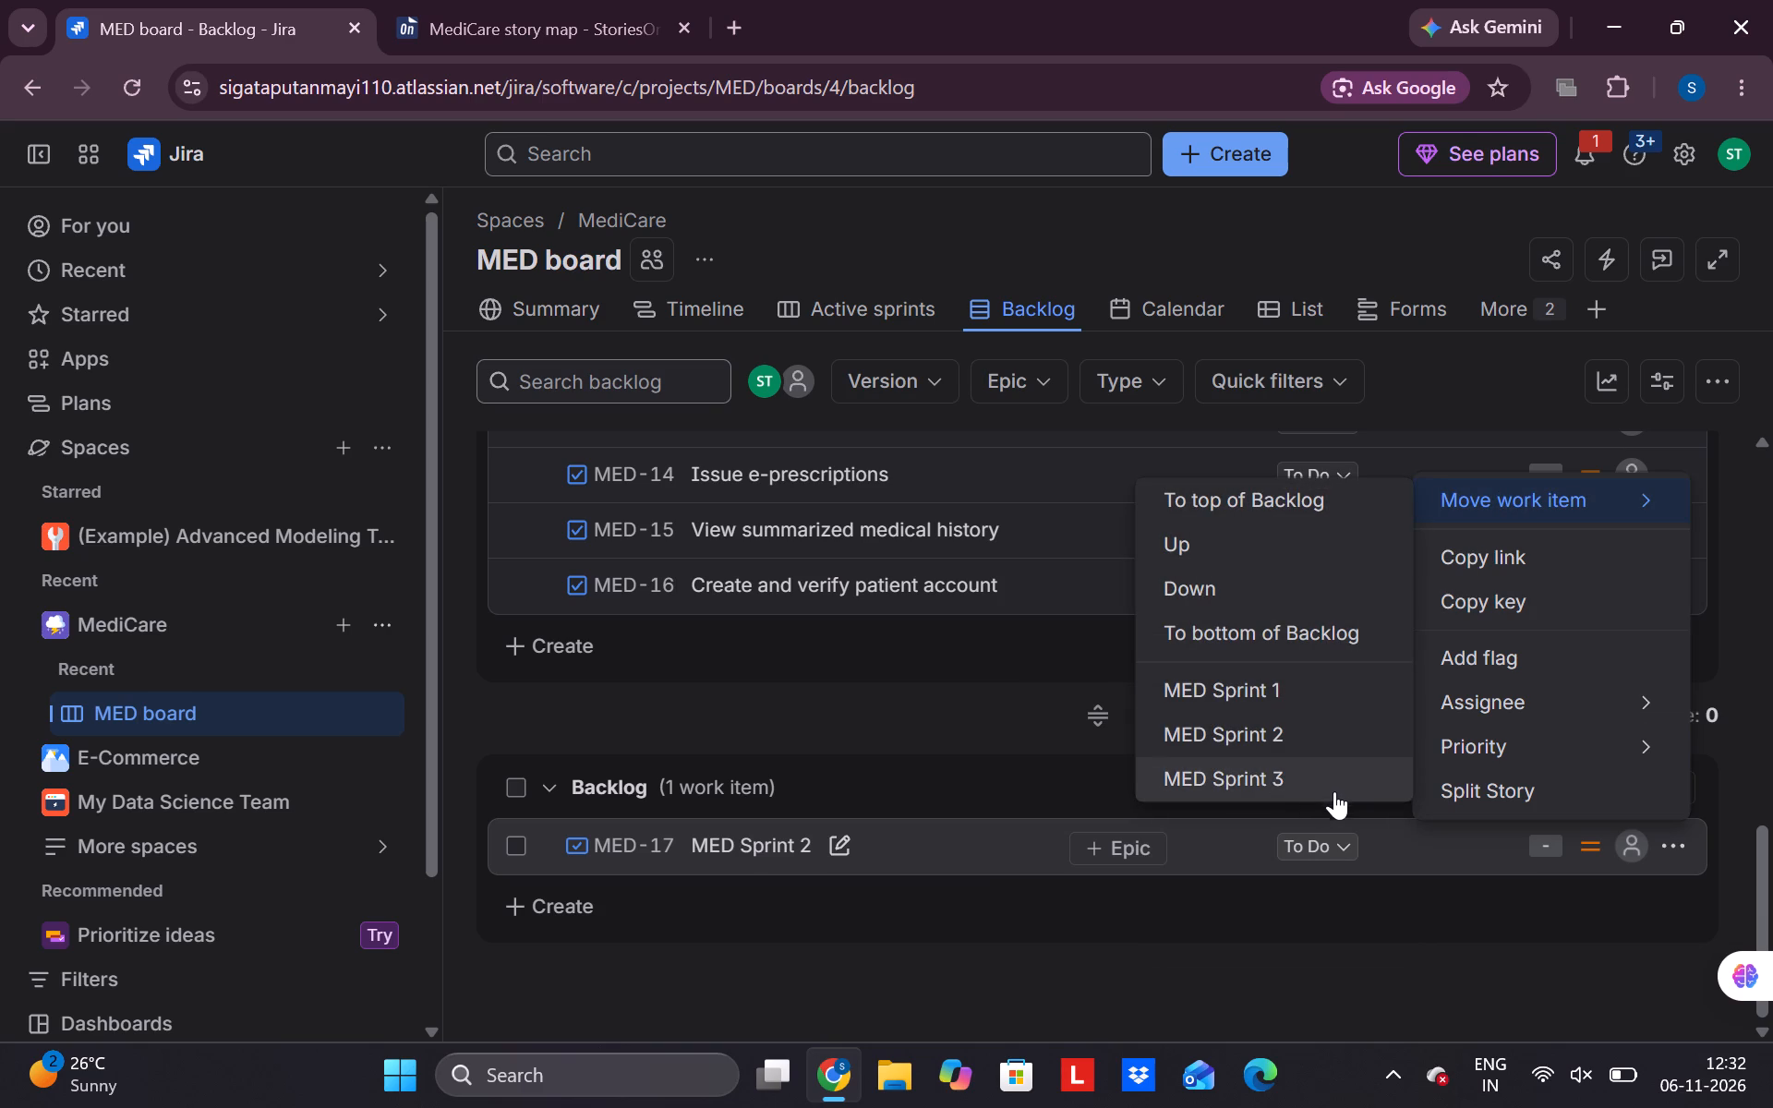
left_click(1269, 983)
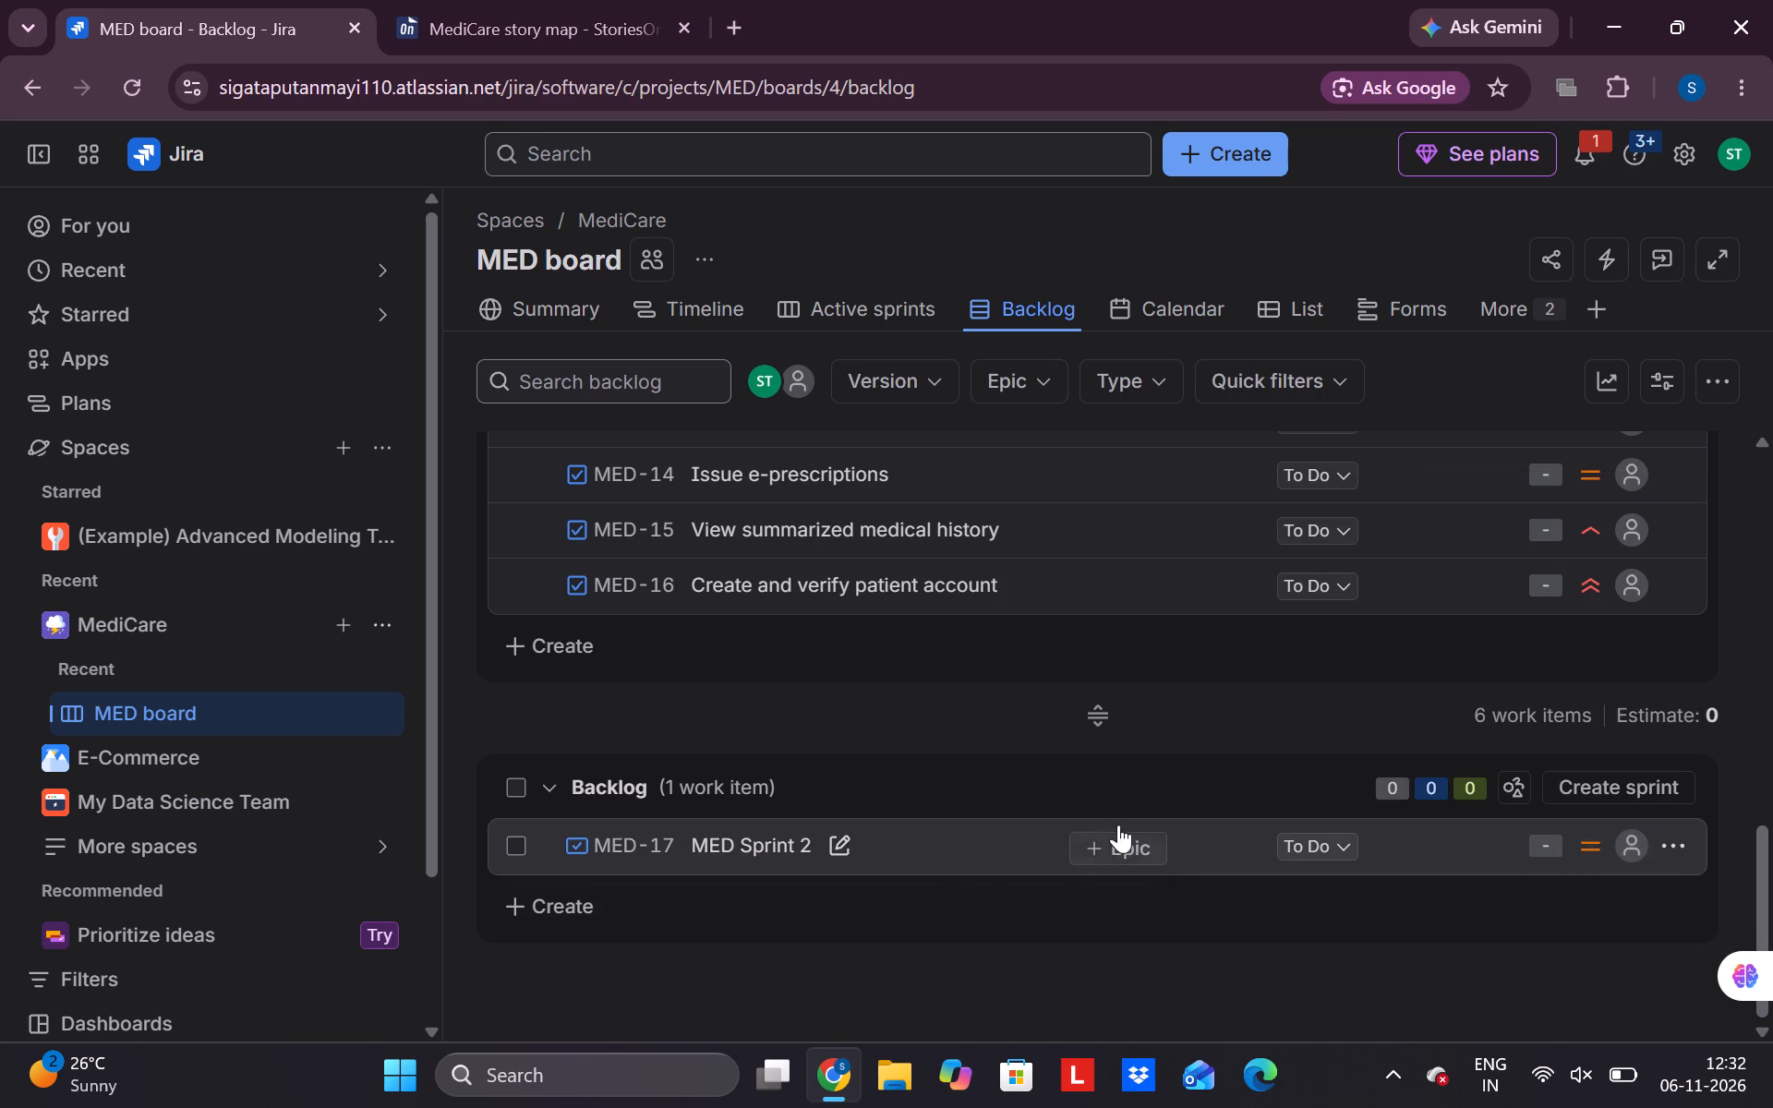
left_click_drag(919, 832, 890, 602)
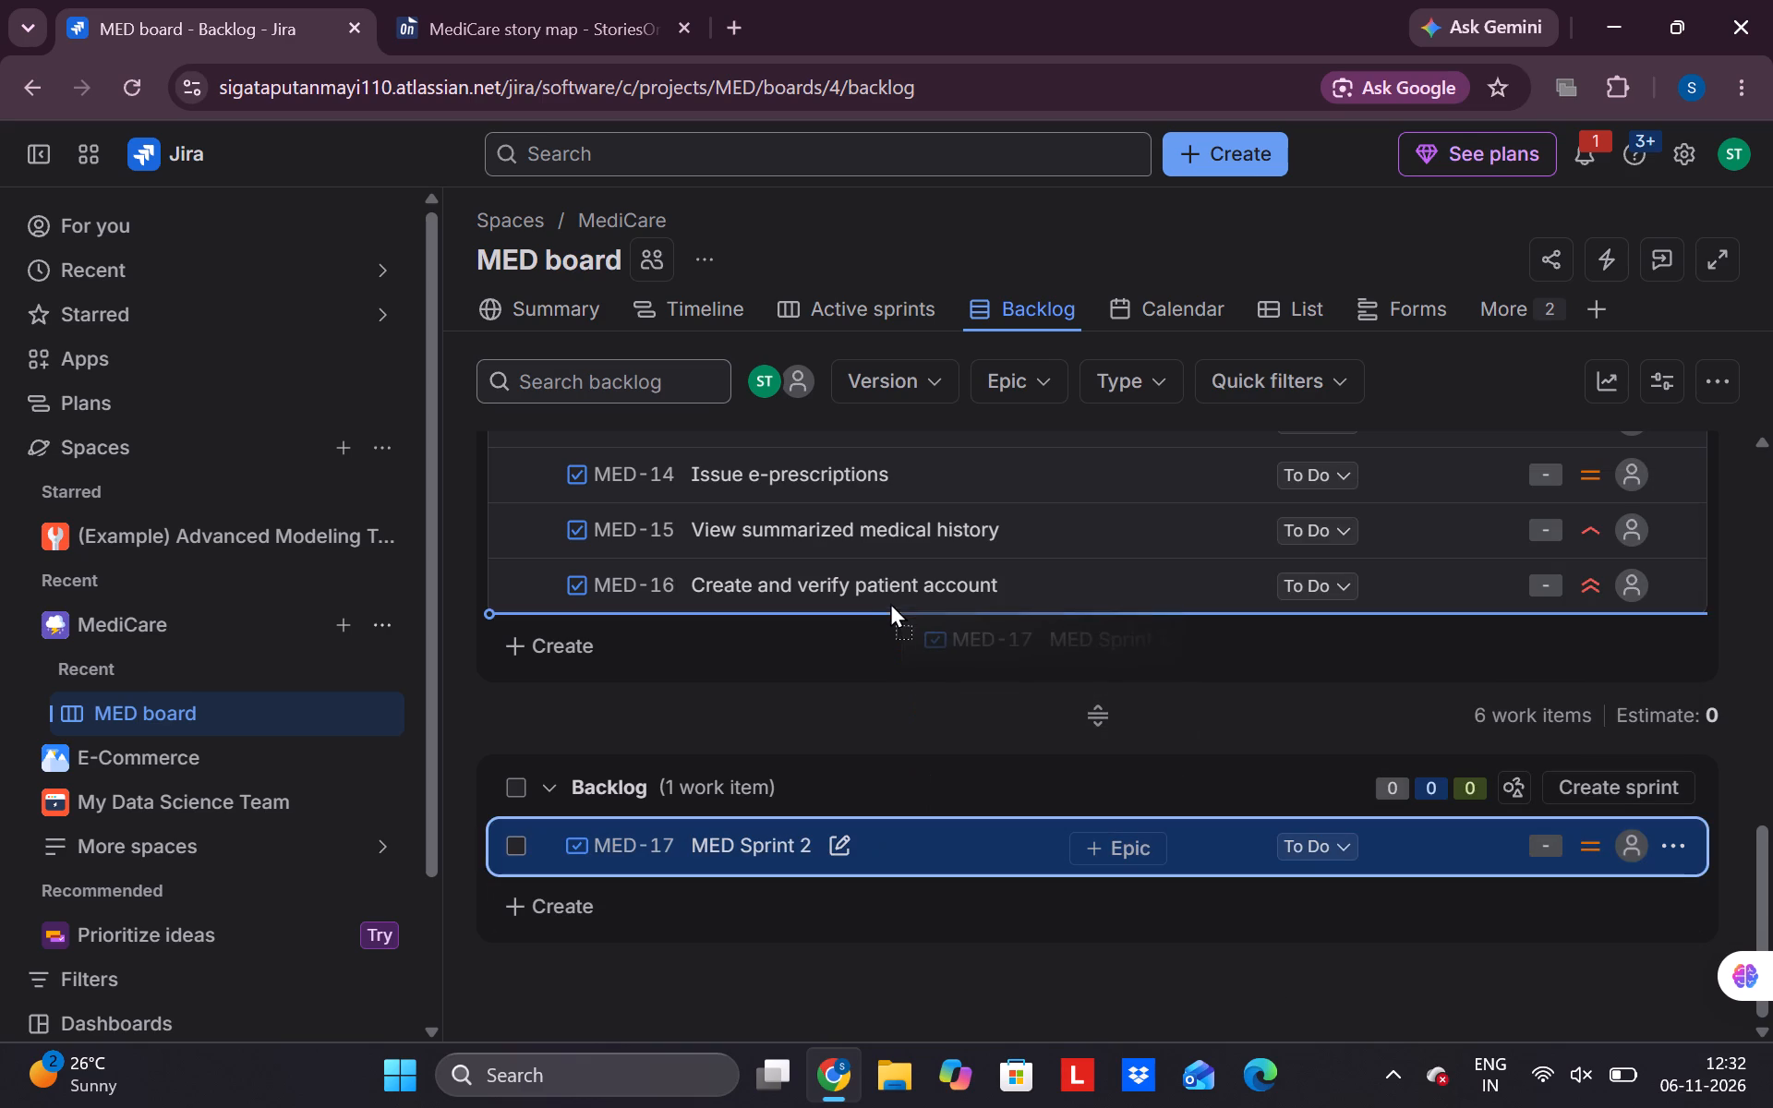
left_click_drag(890, 602, 885, 599)
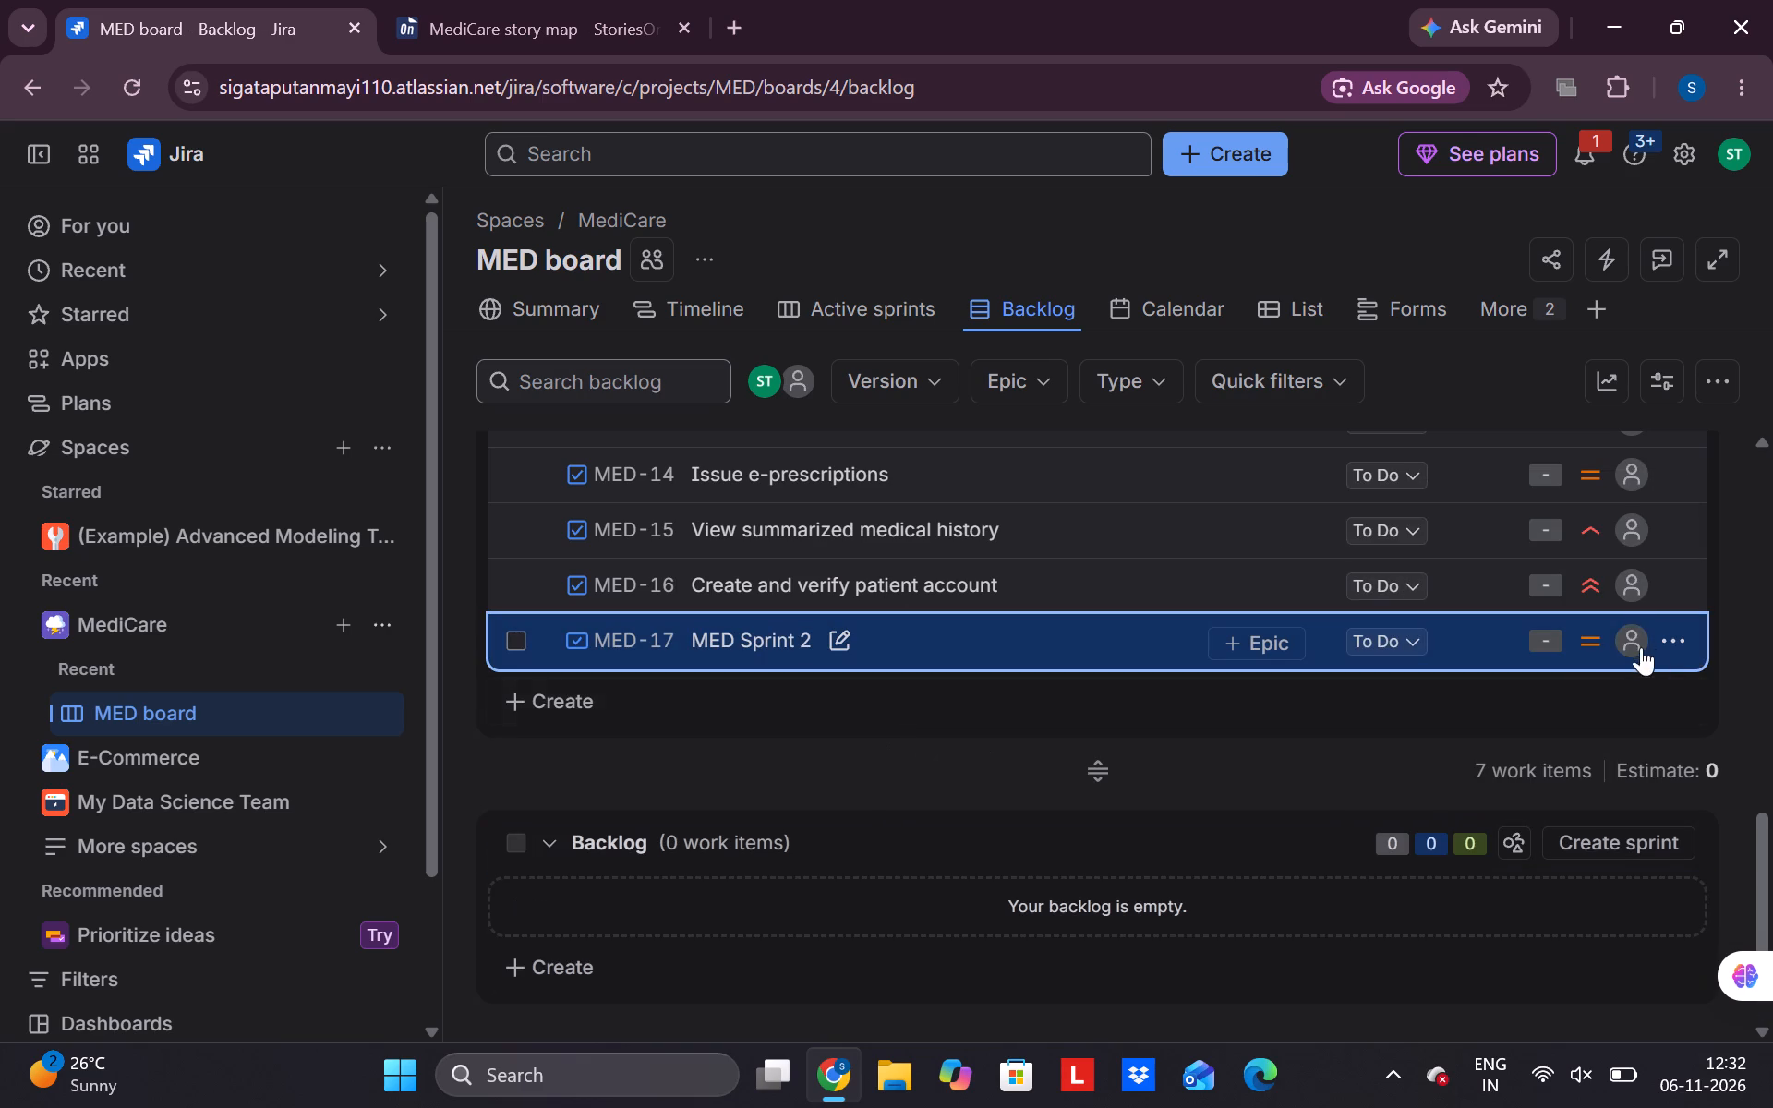
Set the priority of MED-17 in MED Sprint 3 to Lowest.
left_click(1581, 642)
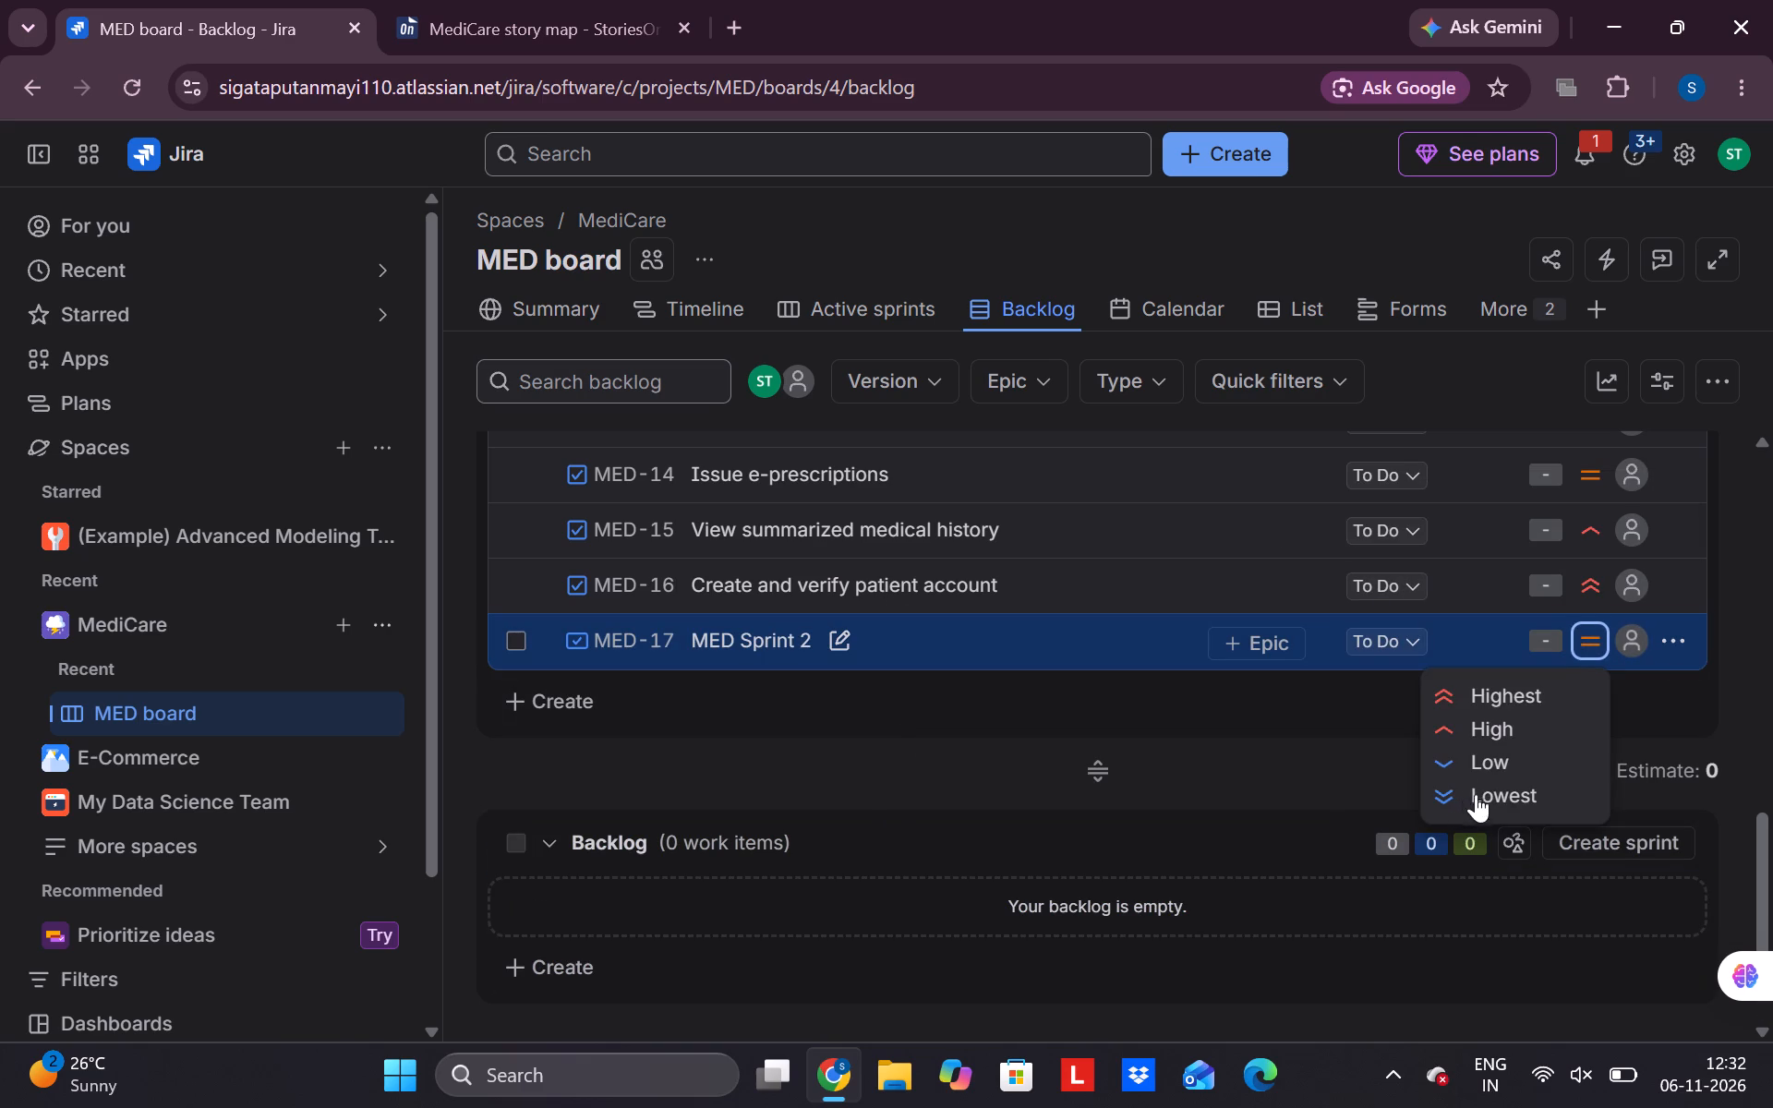
left_click(1477, 792)
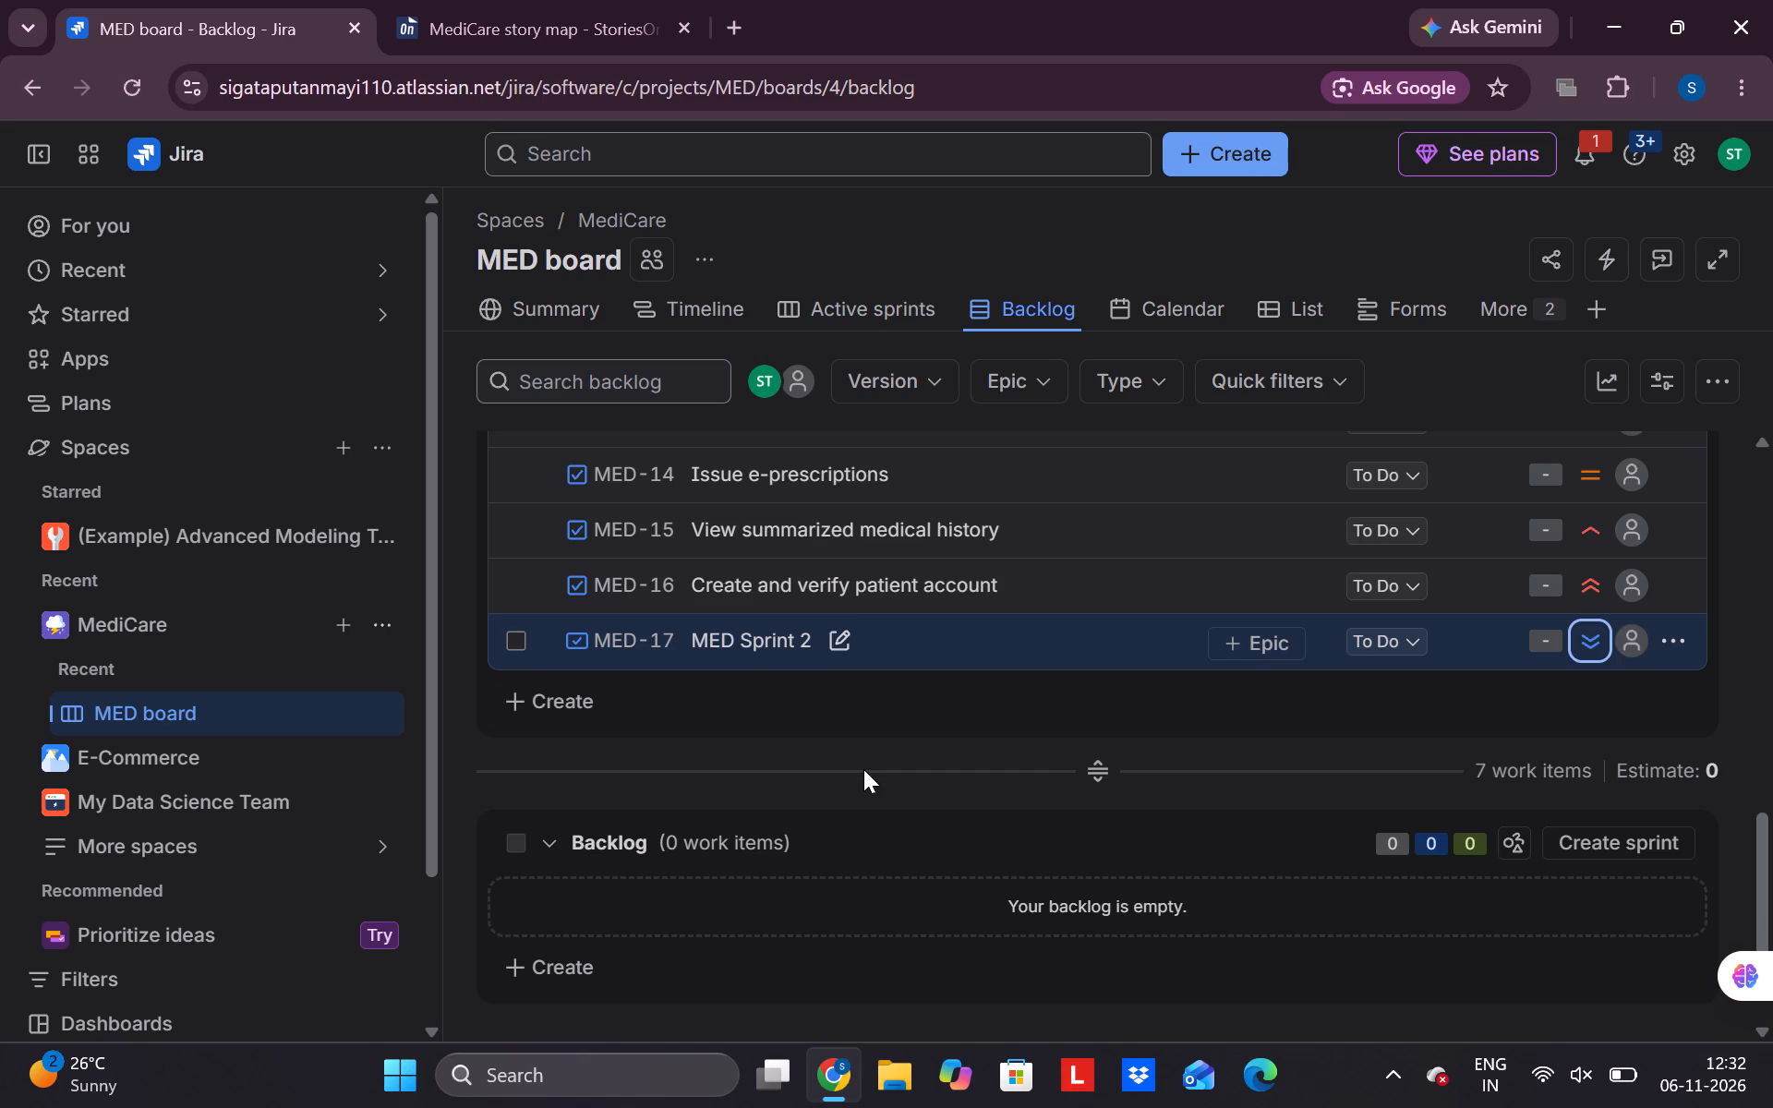
left_click(863, 769)
Check the active sprints board and review the sprints and remaining Backlog in the backlog view.
scroll(863, 769, "up", 6)
left_click(856, 307)
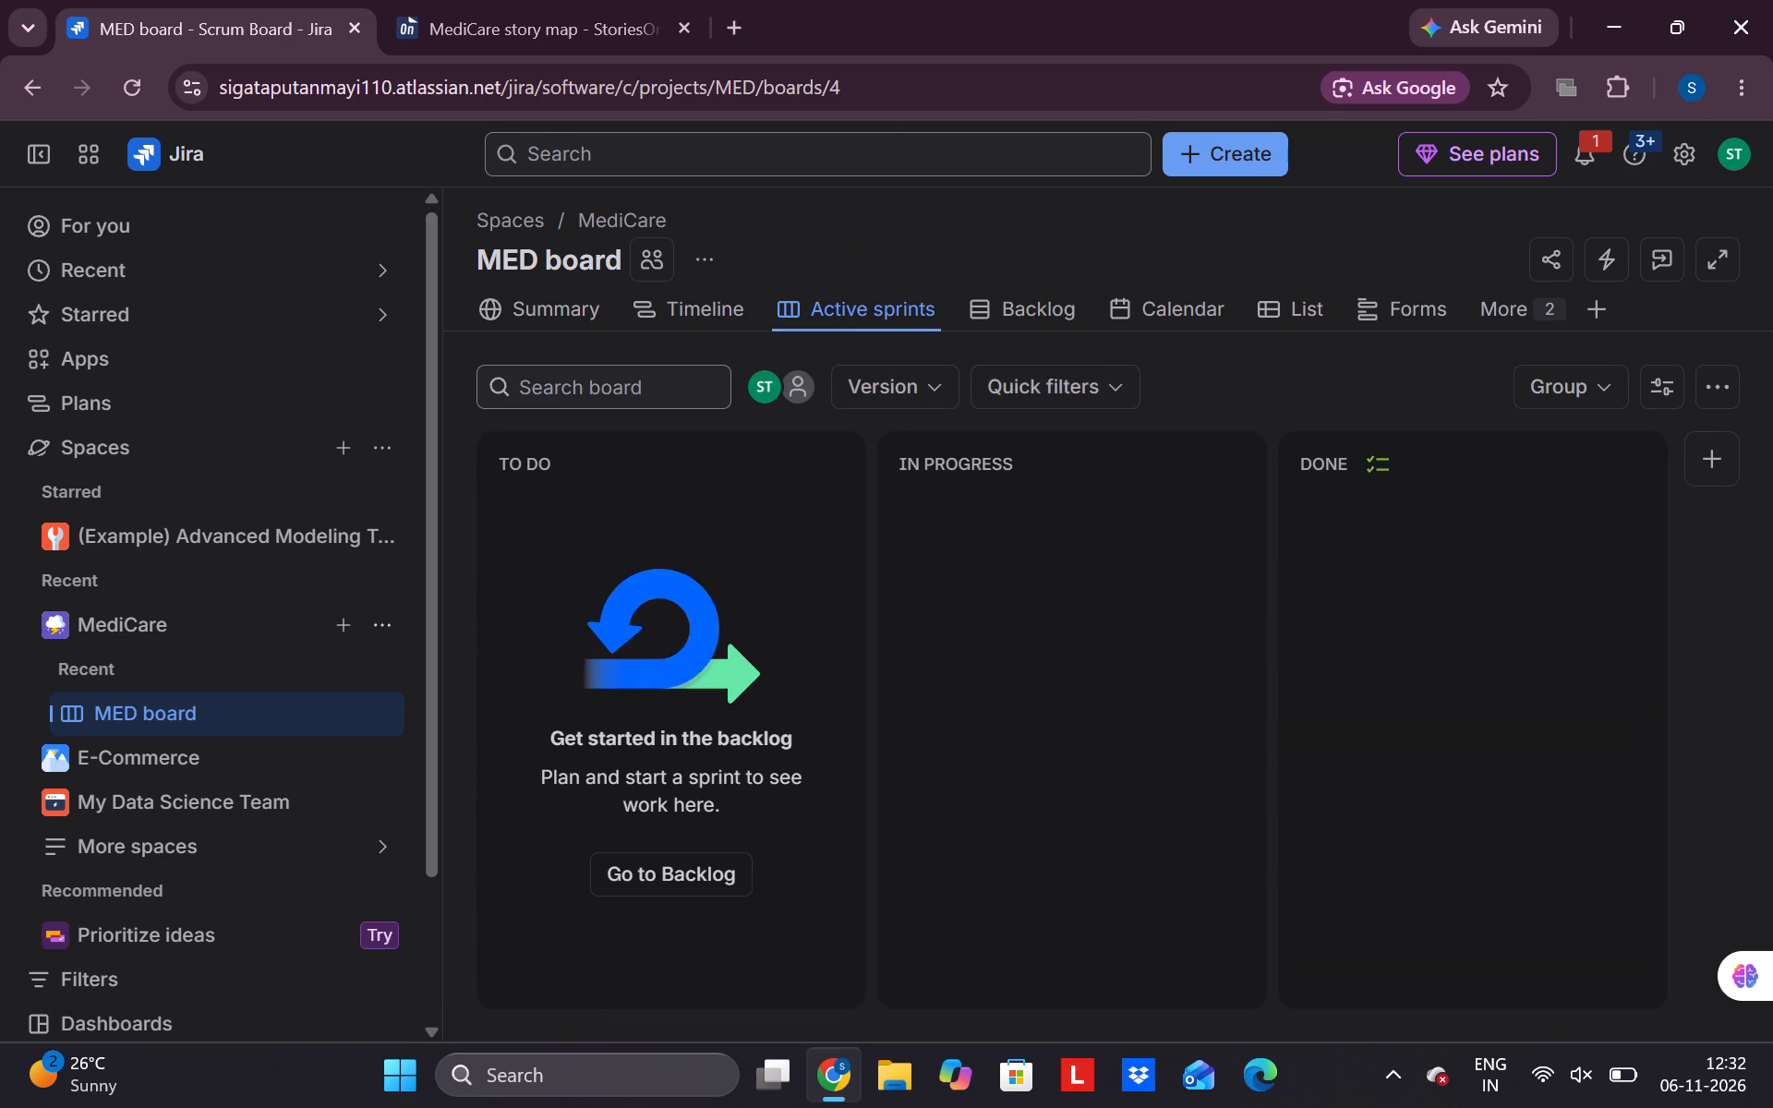
left_click(1027, 302)
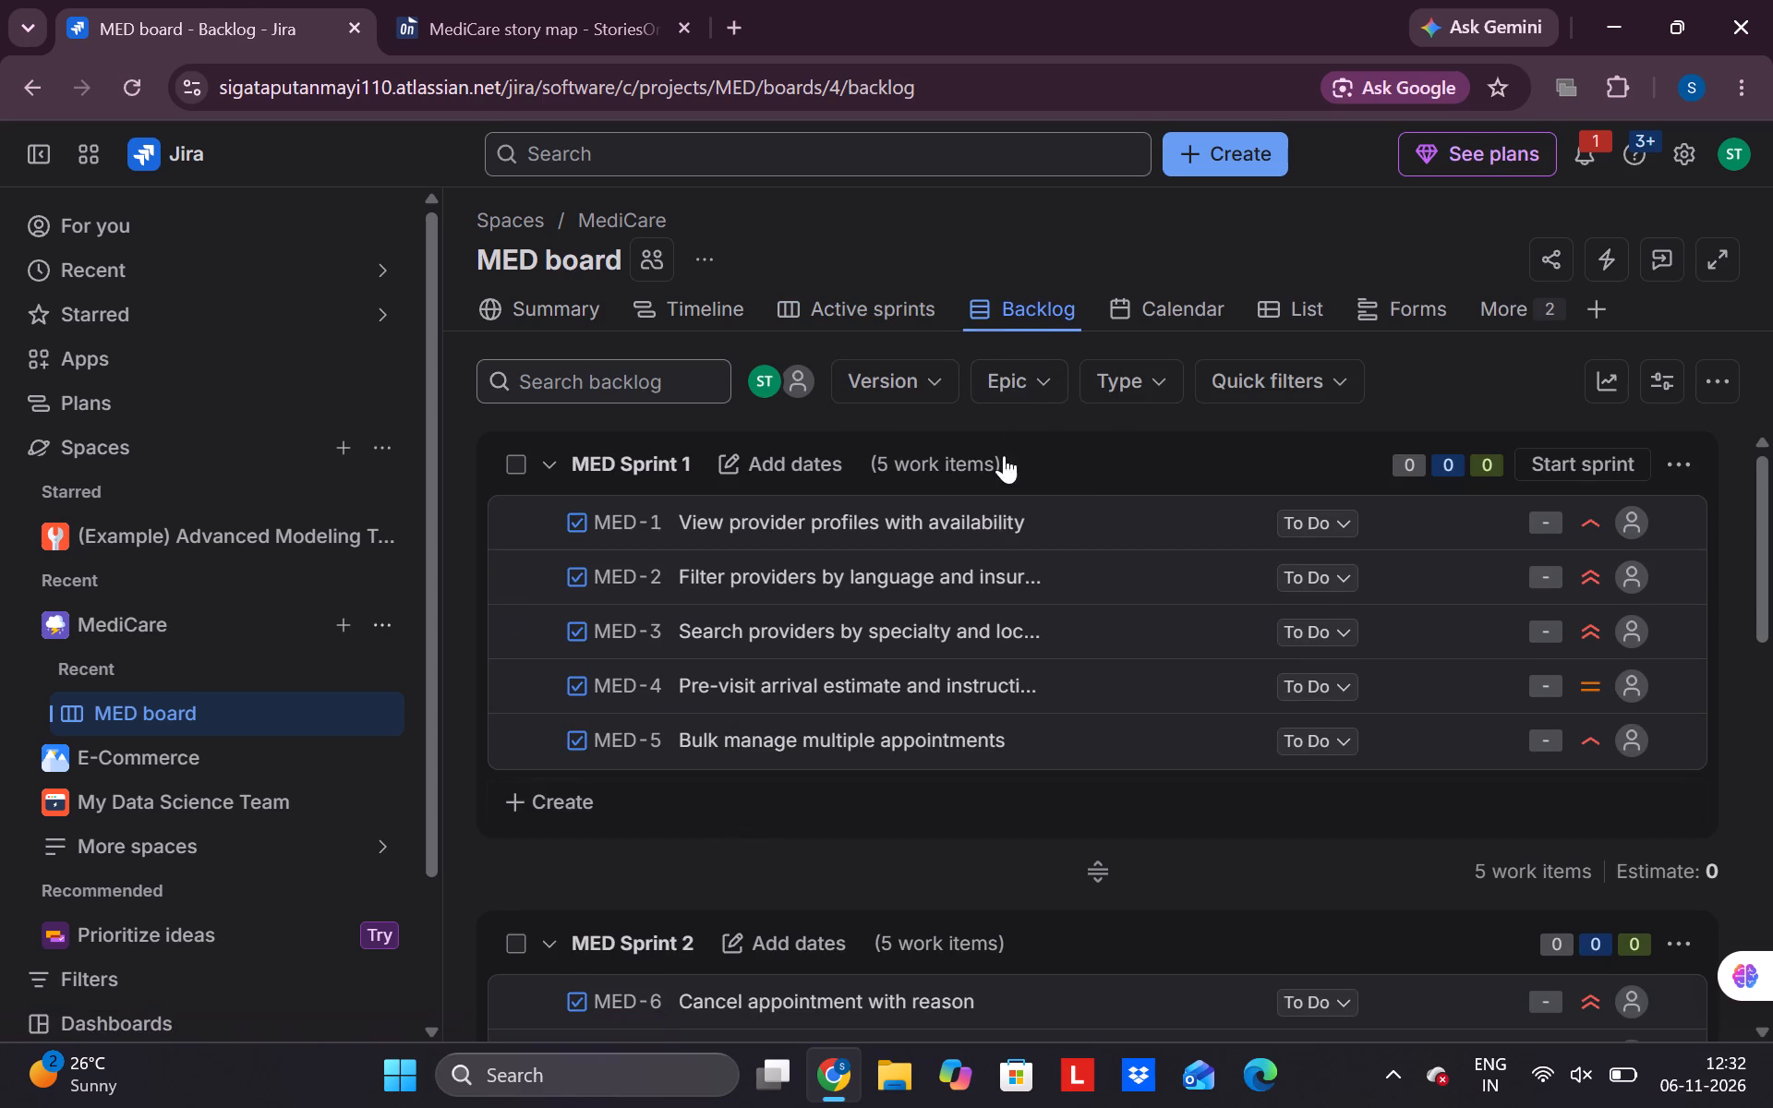
scroll(971, 846, "down", 9)
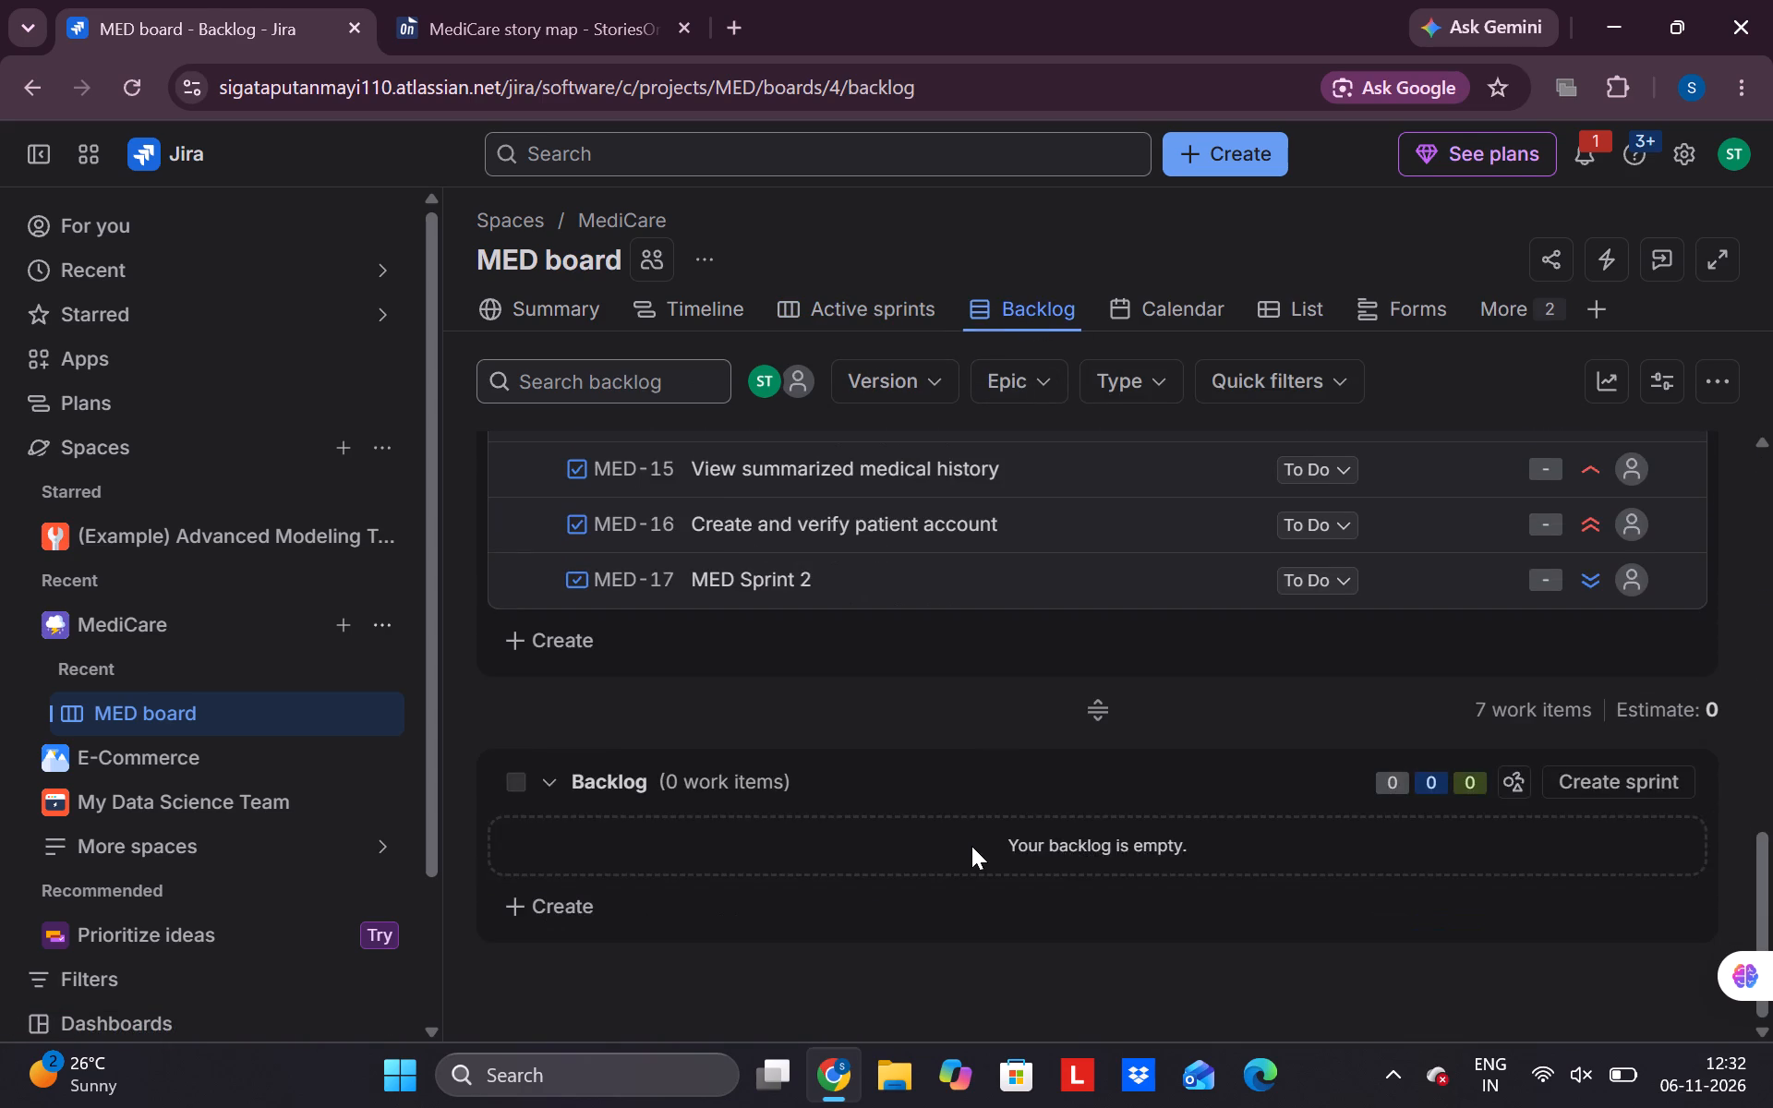
scroll(971, 846, "up", 8)
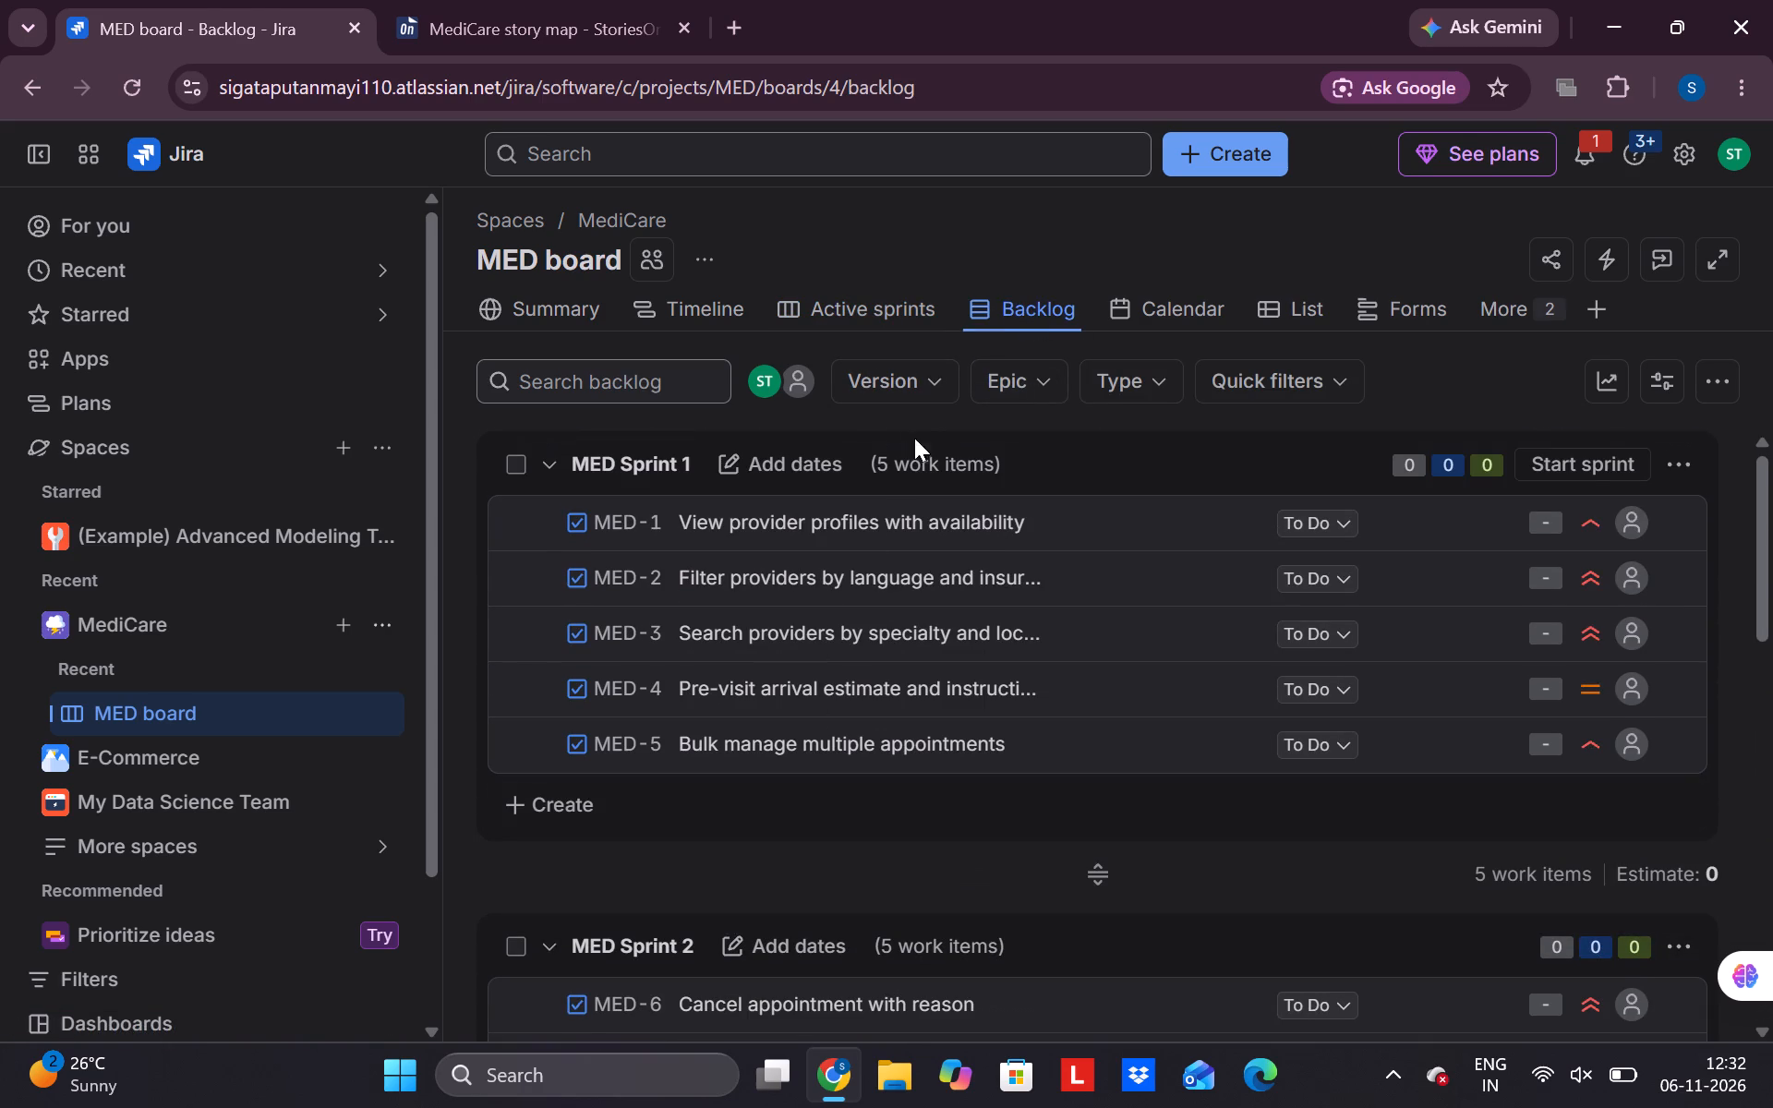
scroll(895, 901, "up", 1)
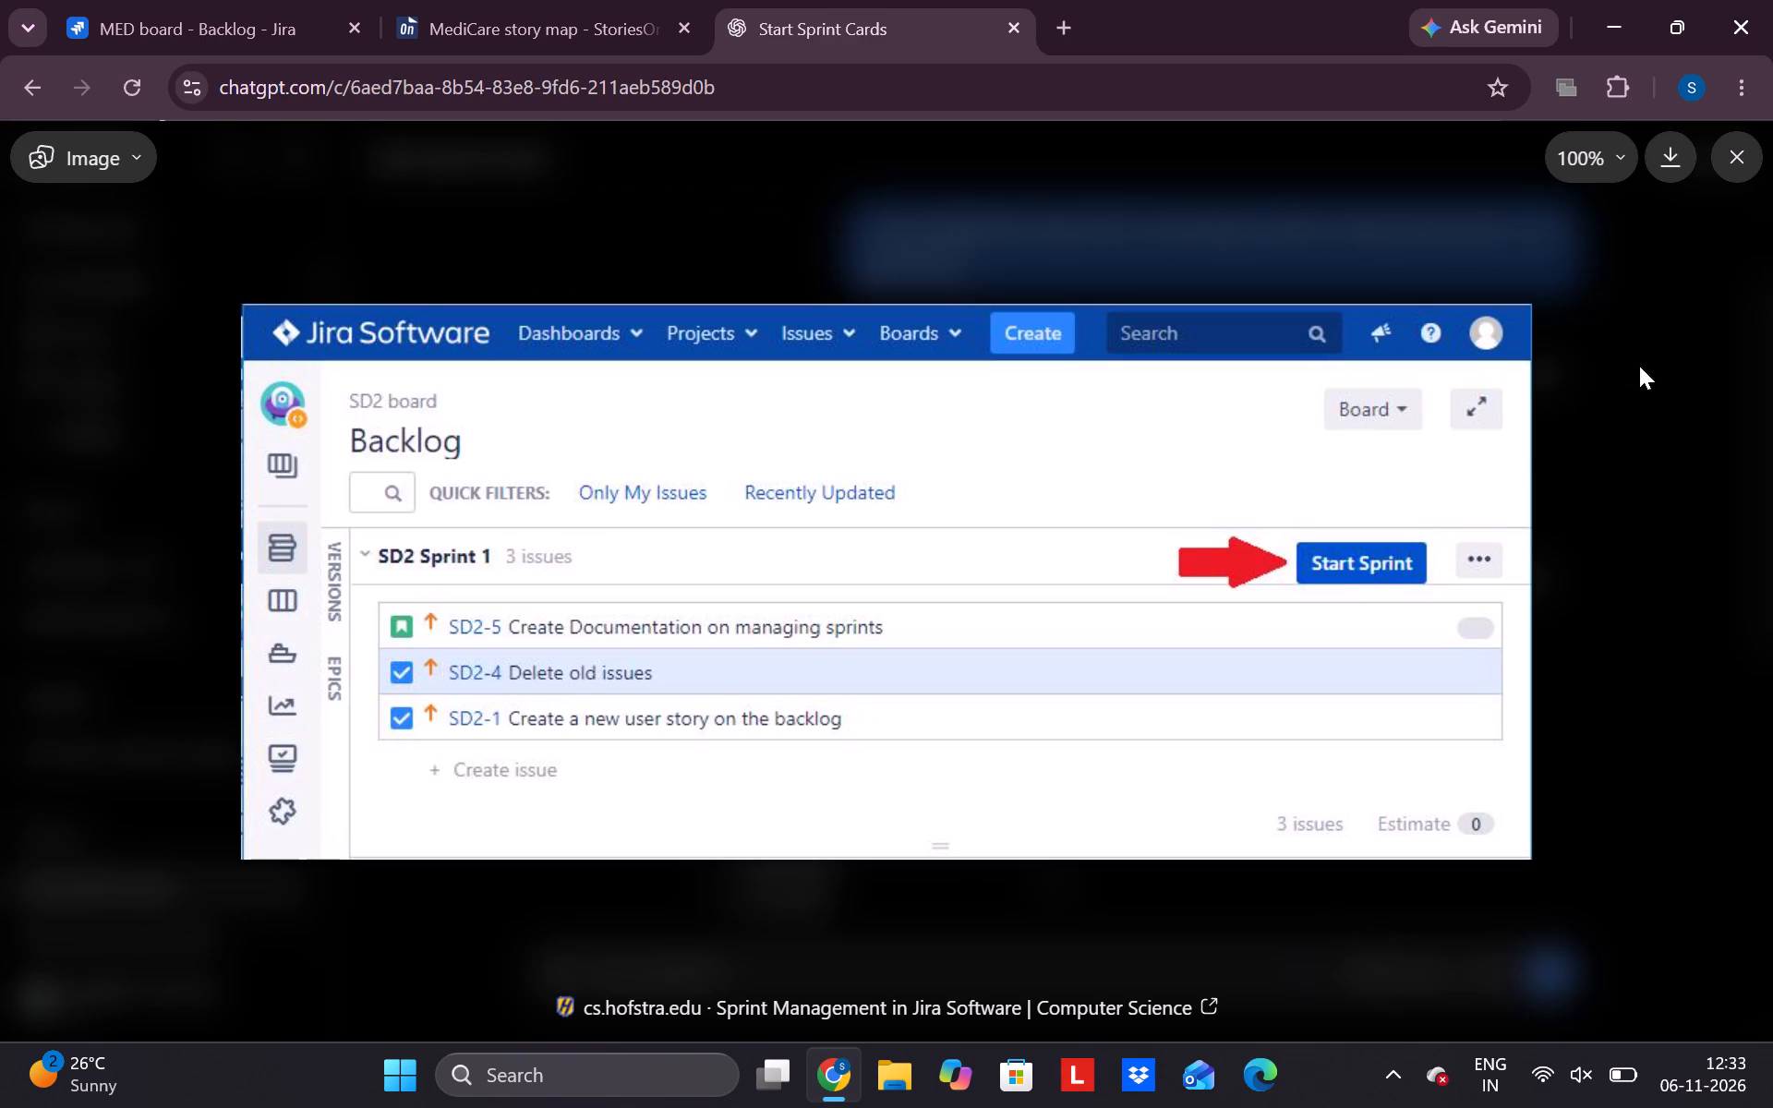
left_click(1734, 158)
Switch to Jira and start MED Sprint 1 with a duration of 1 week, dismissing the notification.
left_click(178, 0)
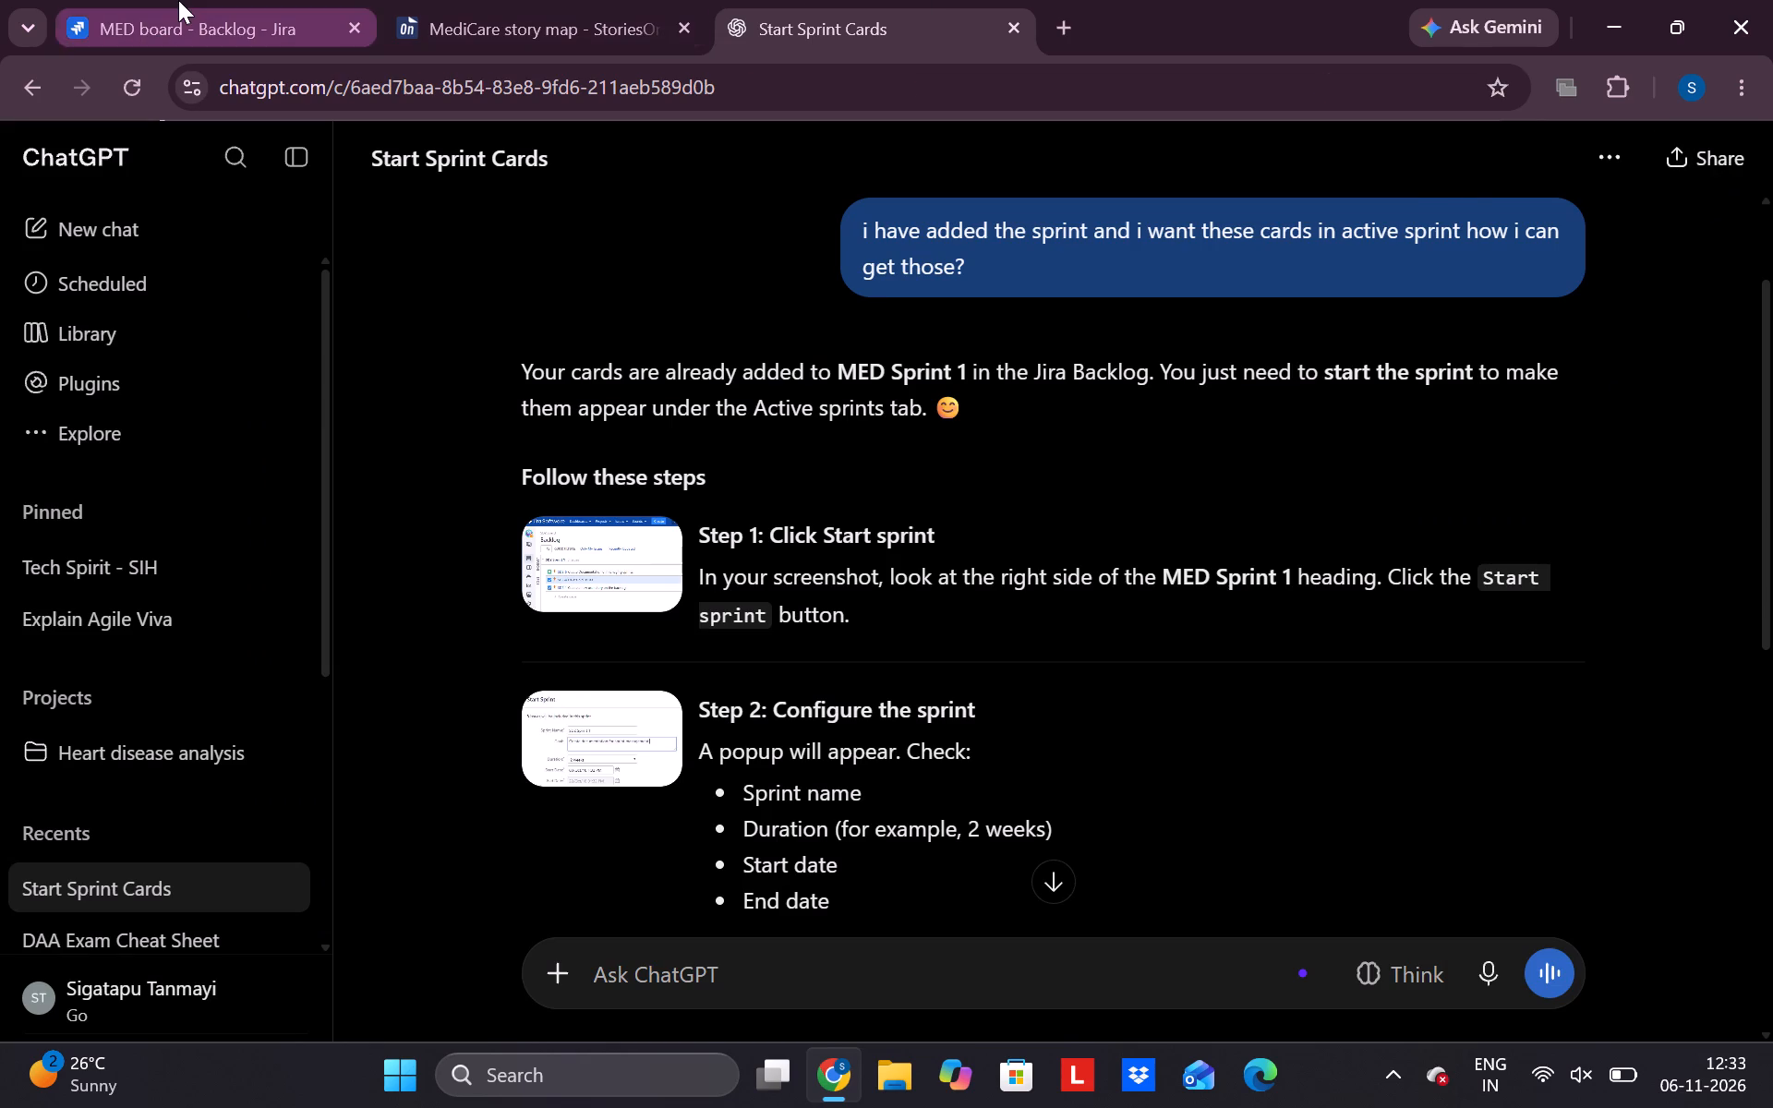
left_click(1598, 466)
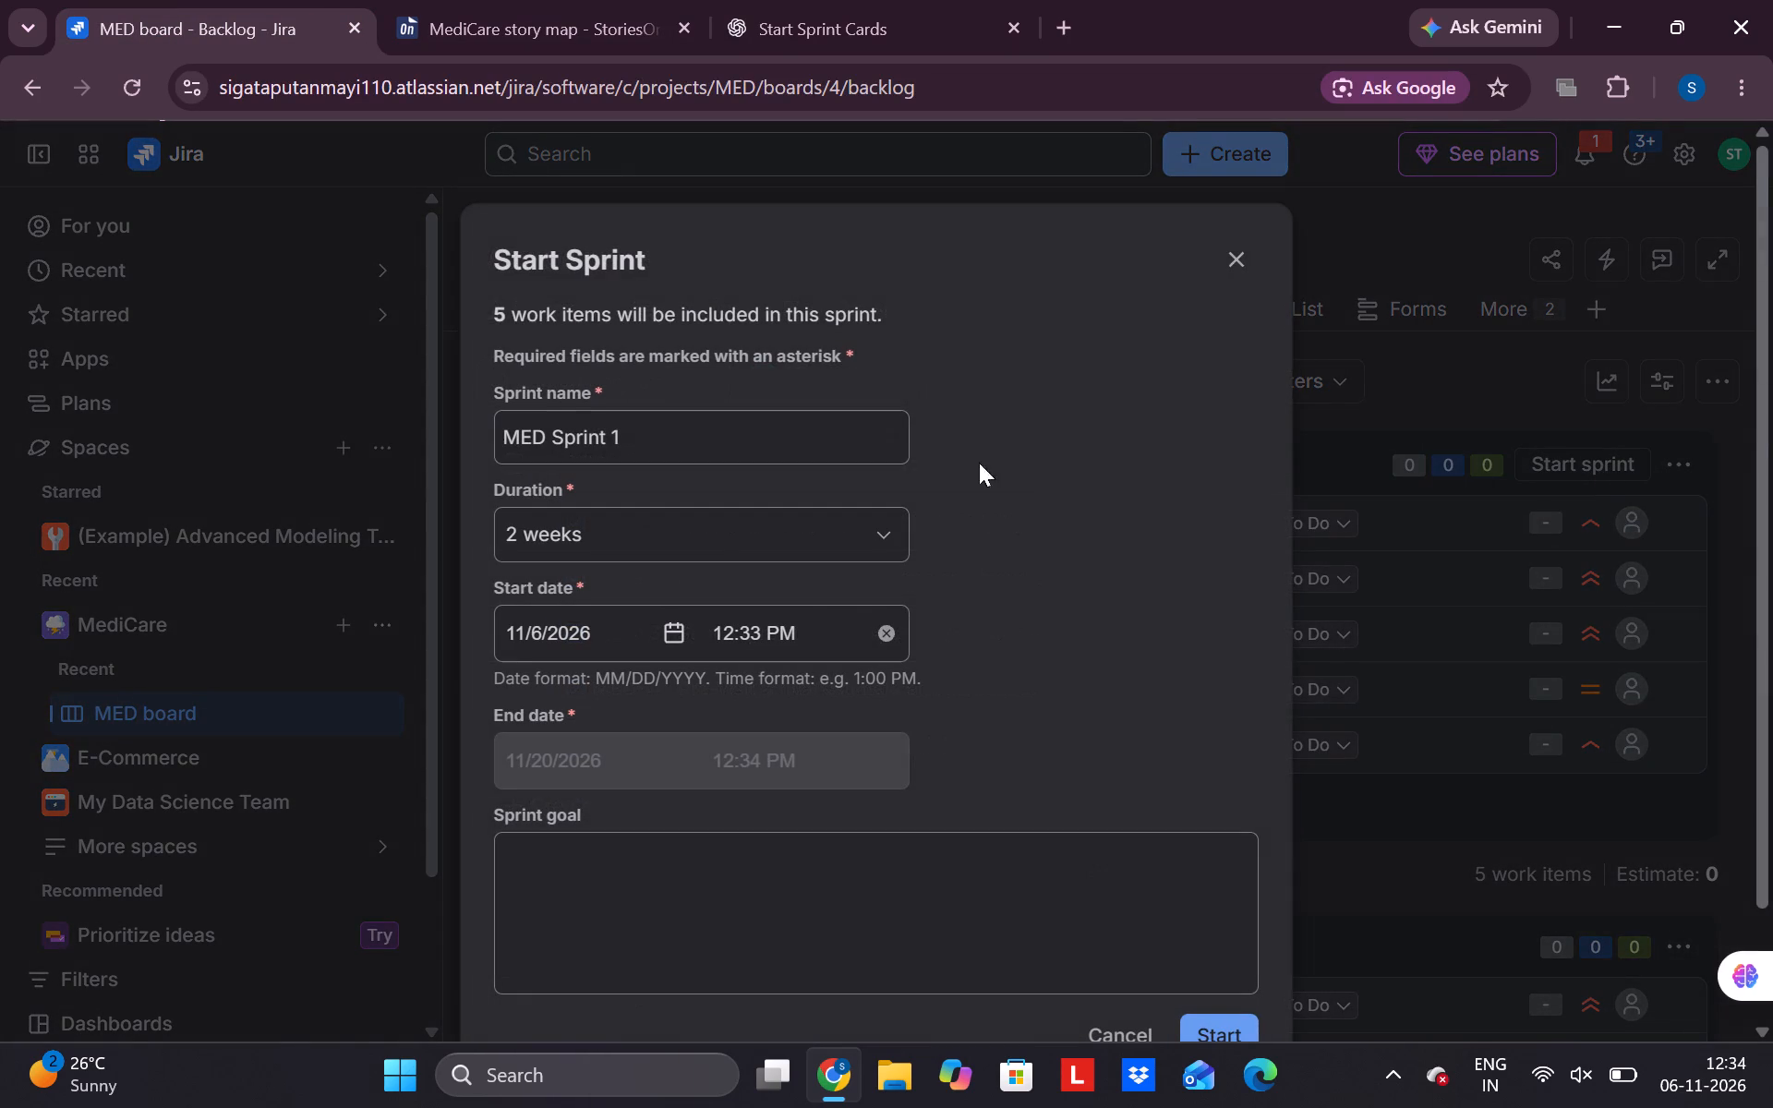
left_click(784, 534)
left_click(715, 603)
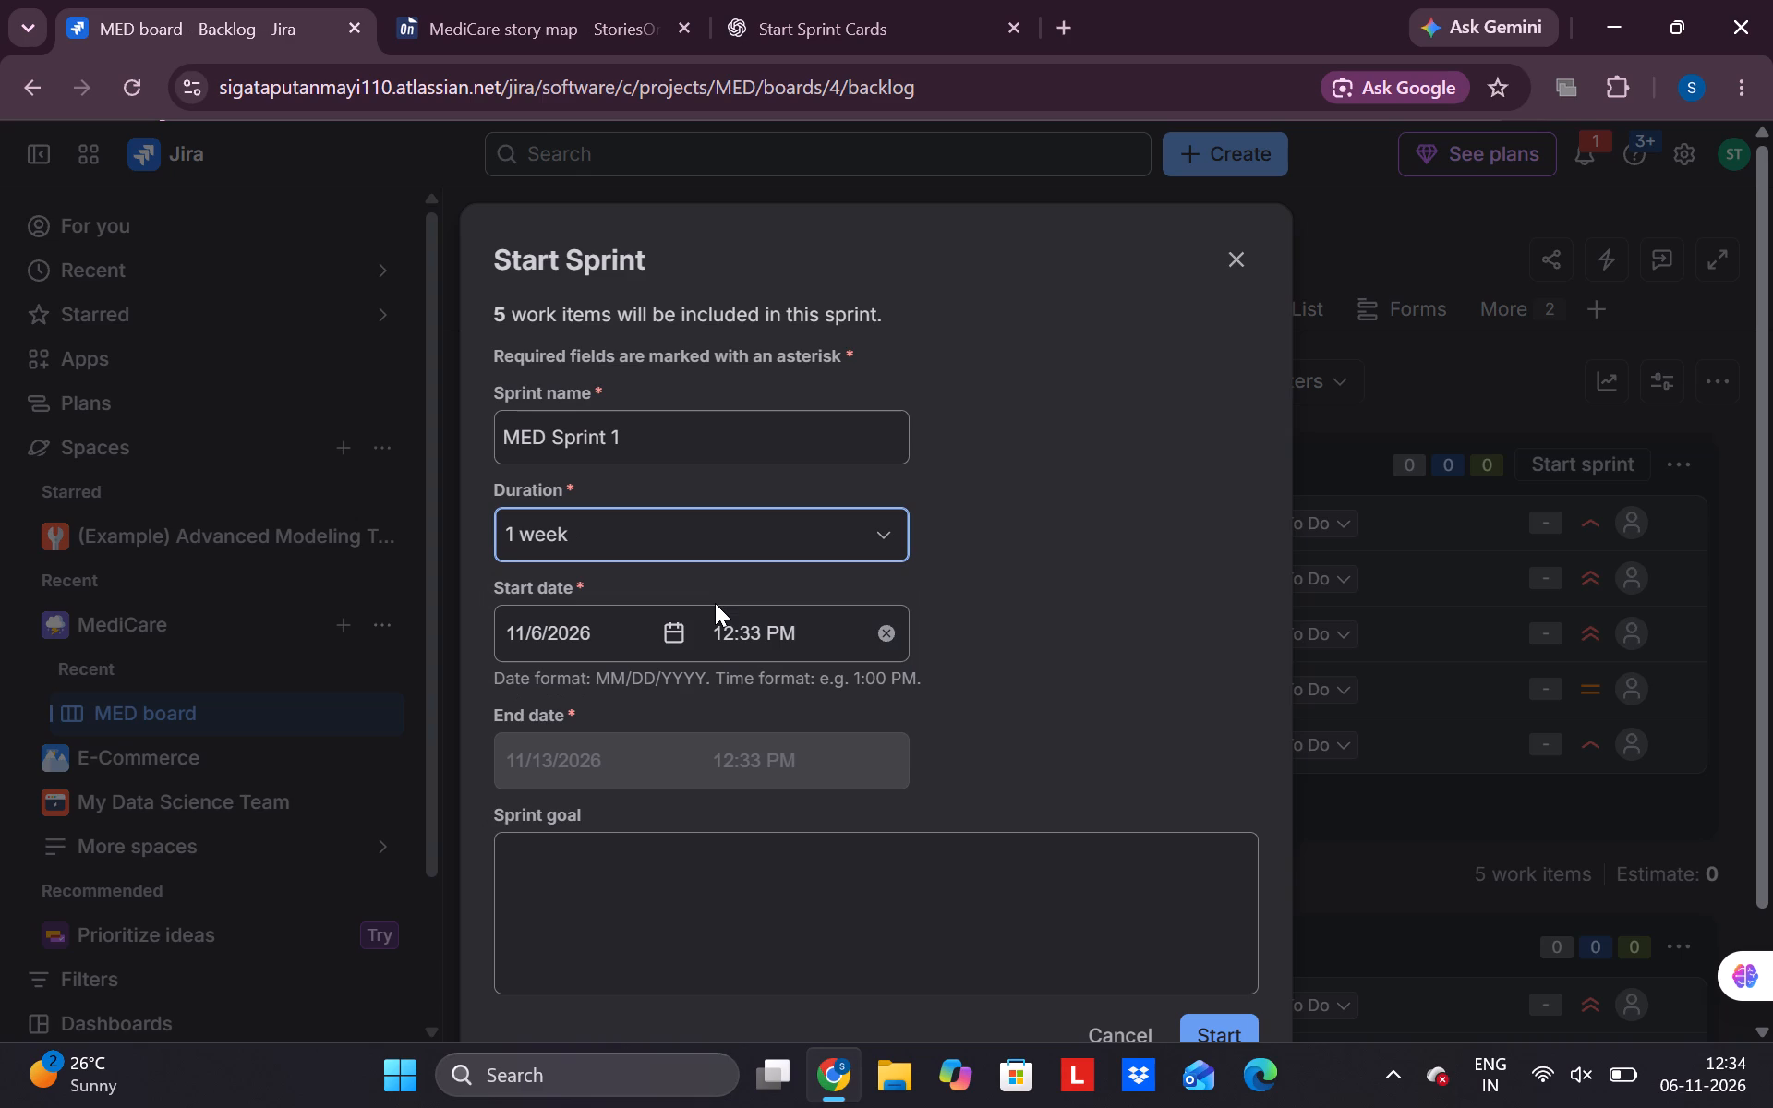
scroll(997, 762, "down", 3)
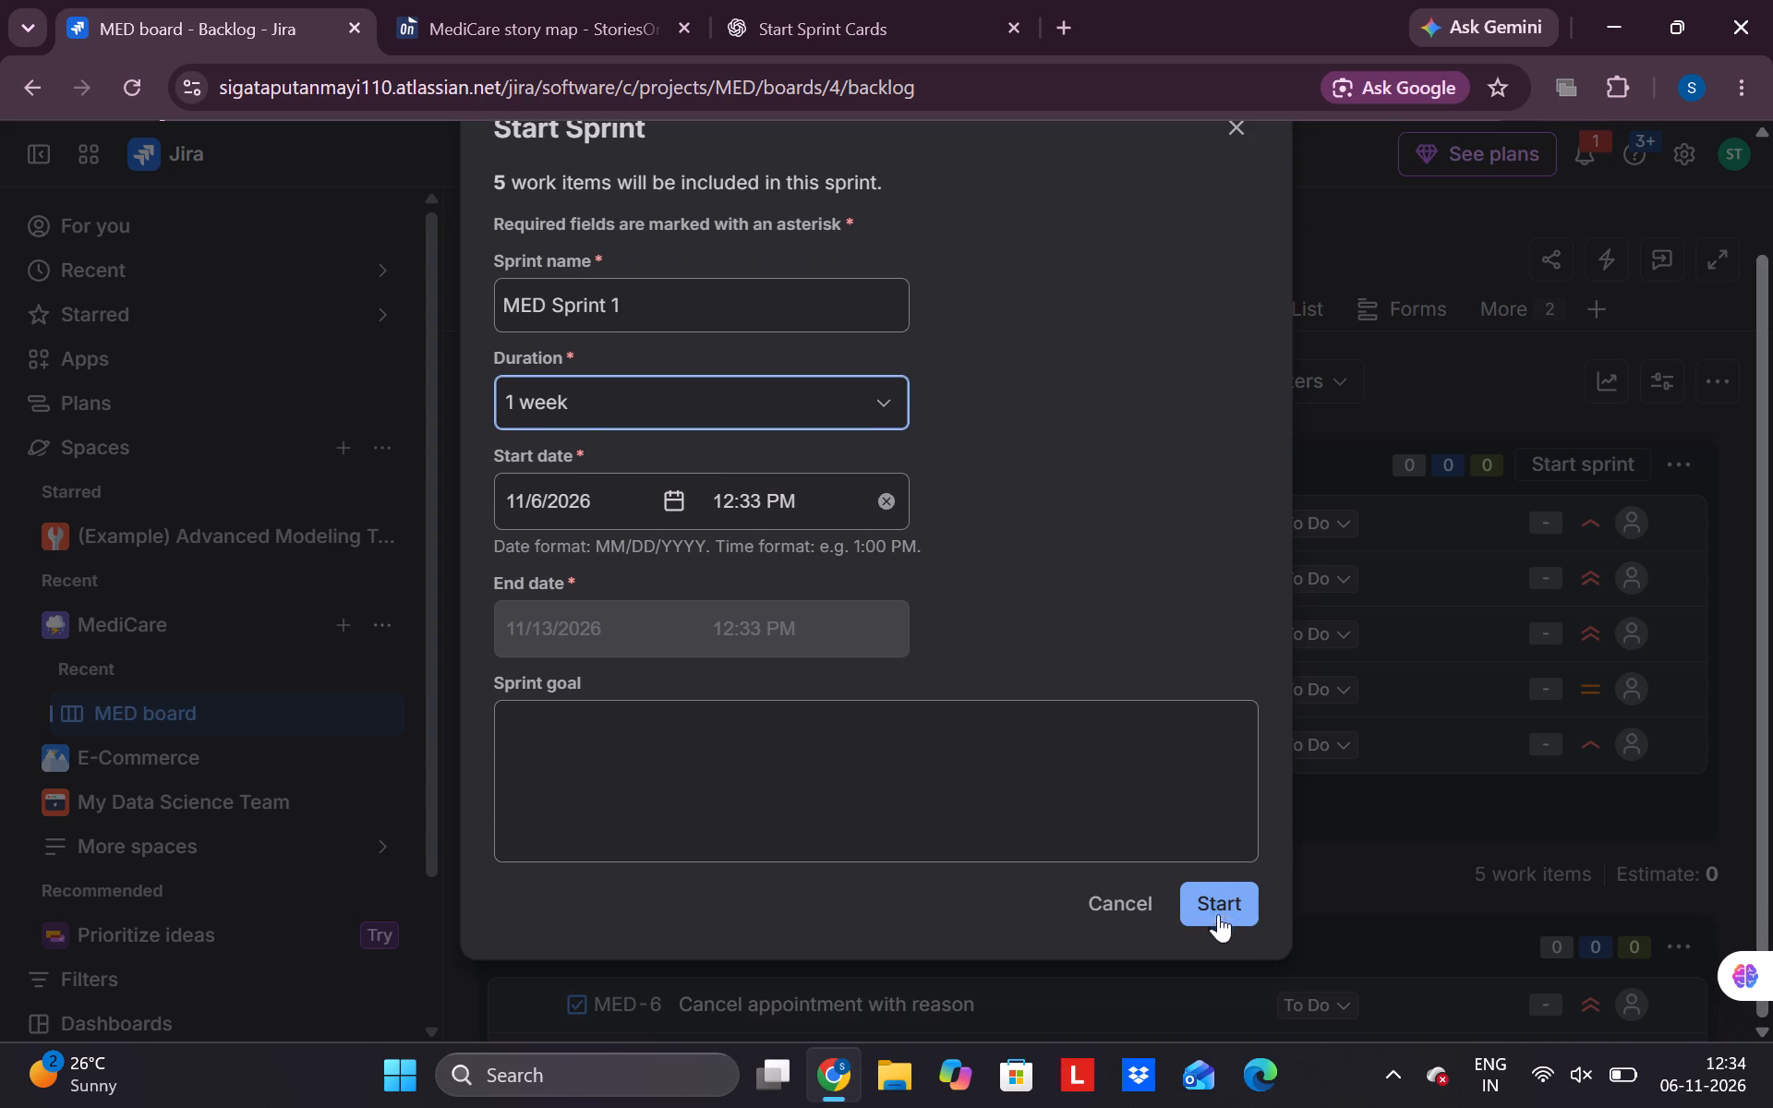
left_click(1213, 907)
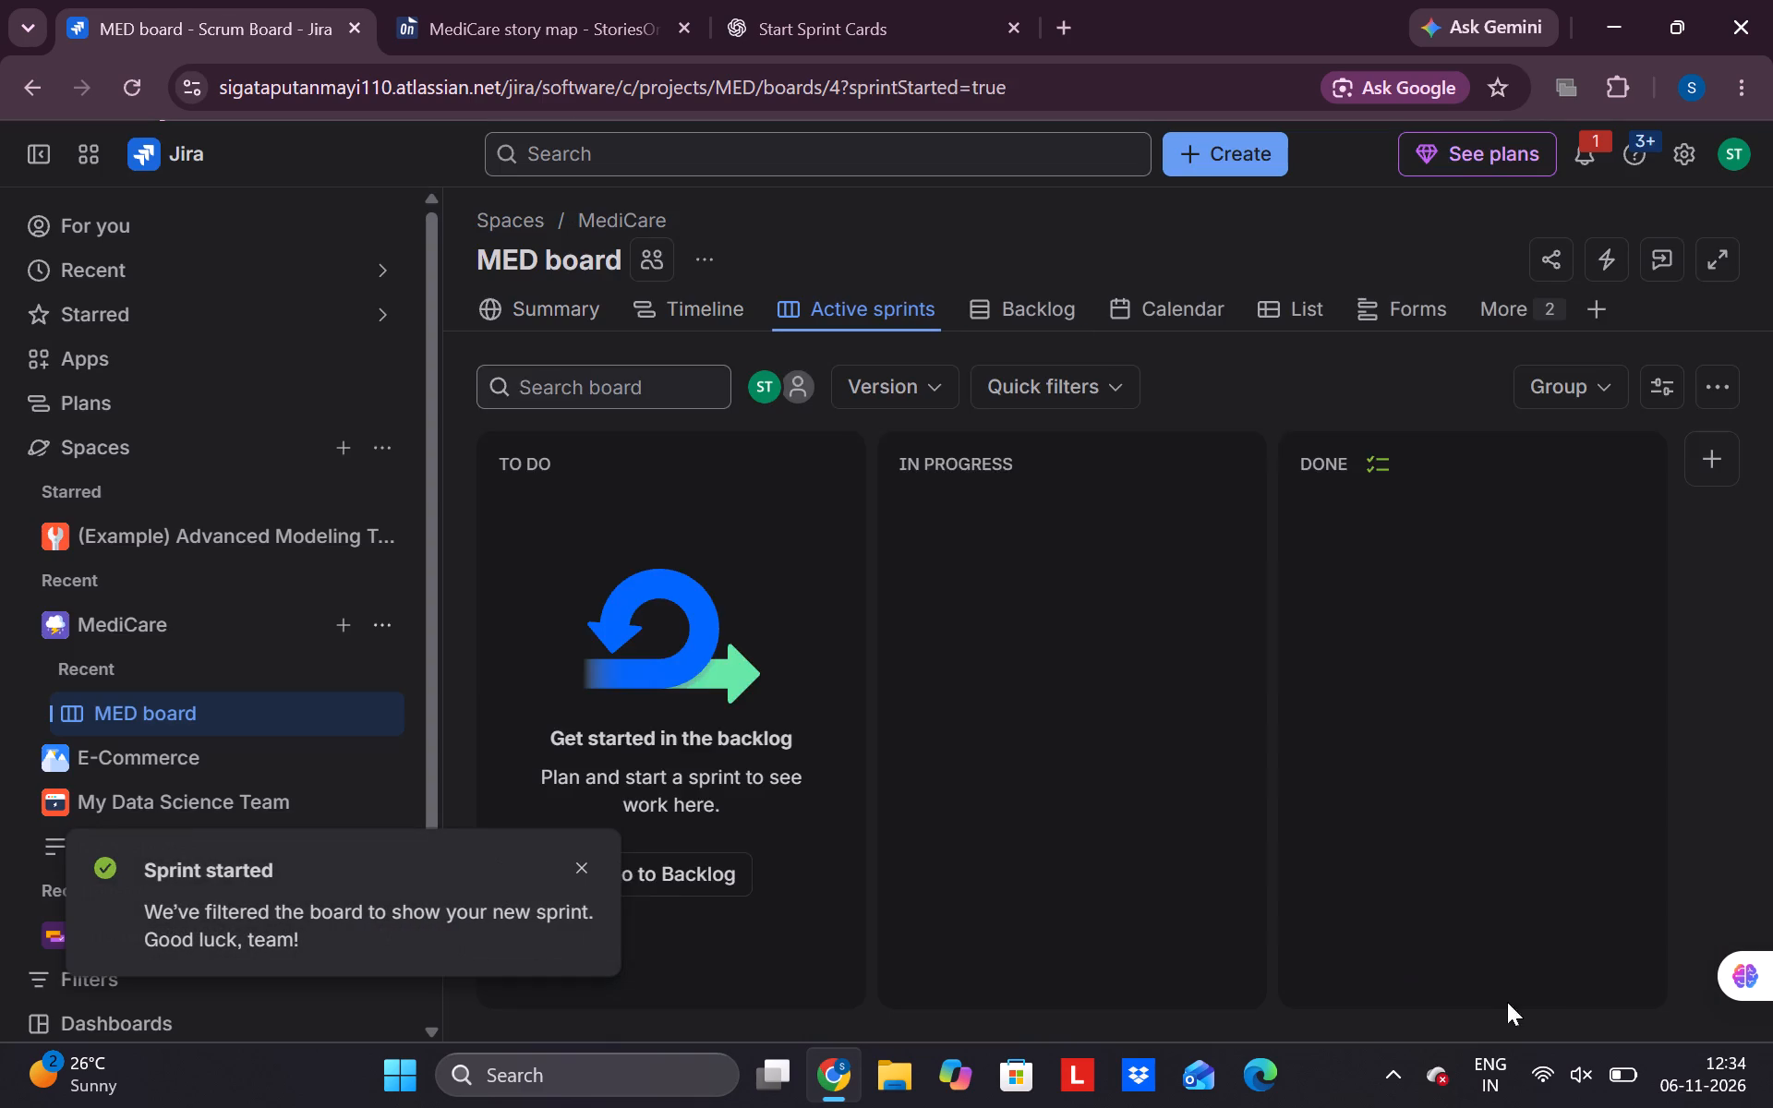
left_click(574, 864)
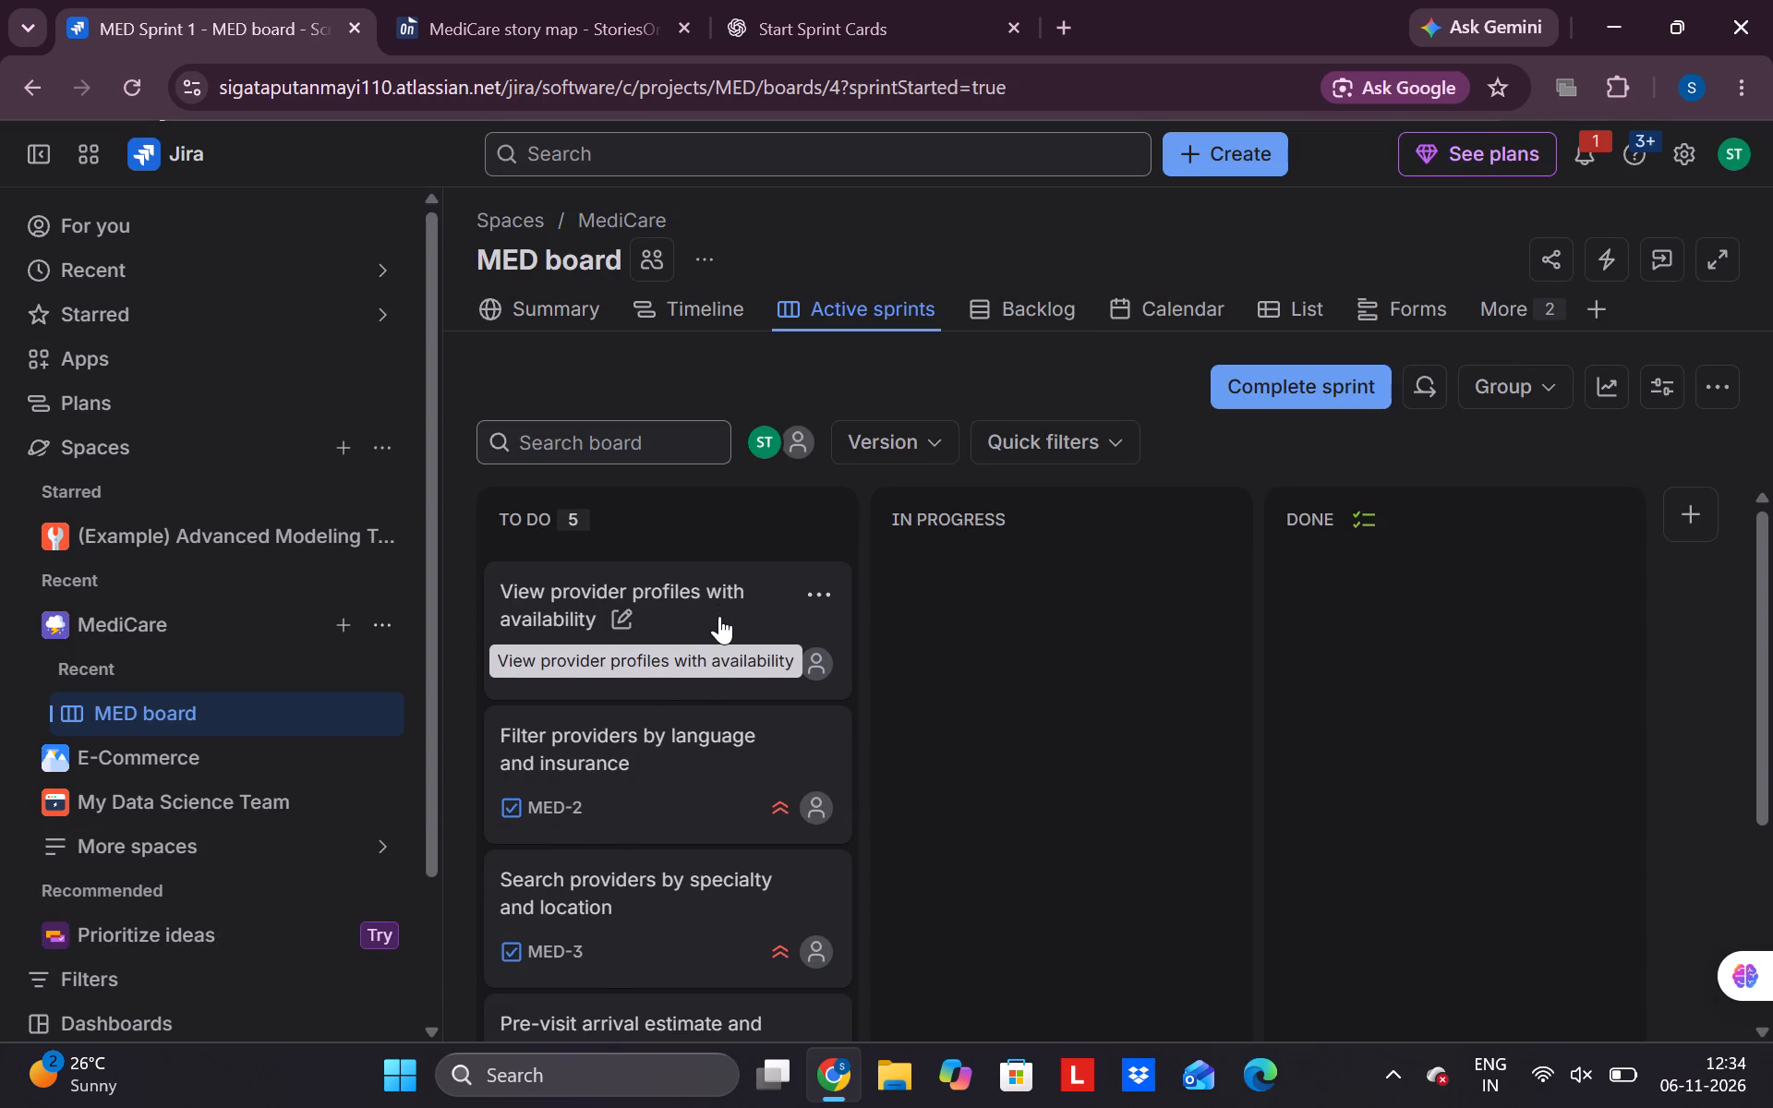
Move MED-1, MED-2 and MED-3 one after another from To Do through In Progress to Done.
left_click_drag(719, 621, 982, 610)
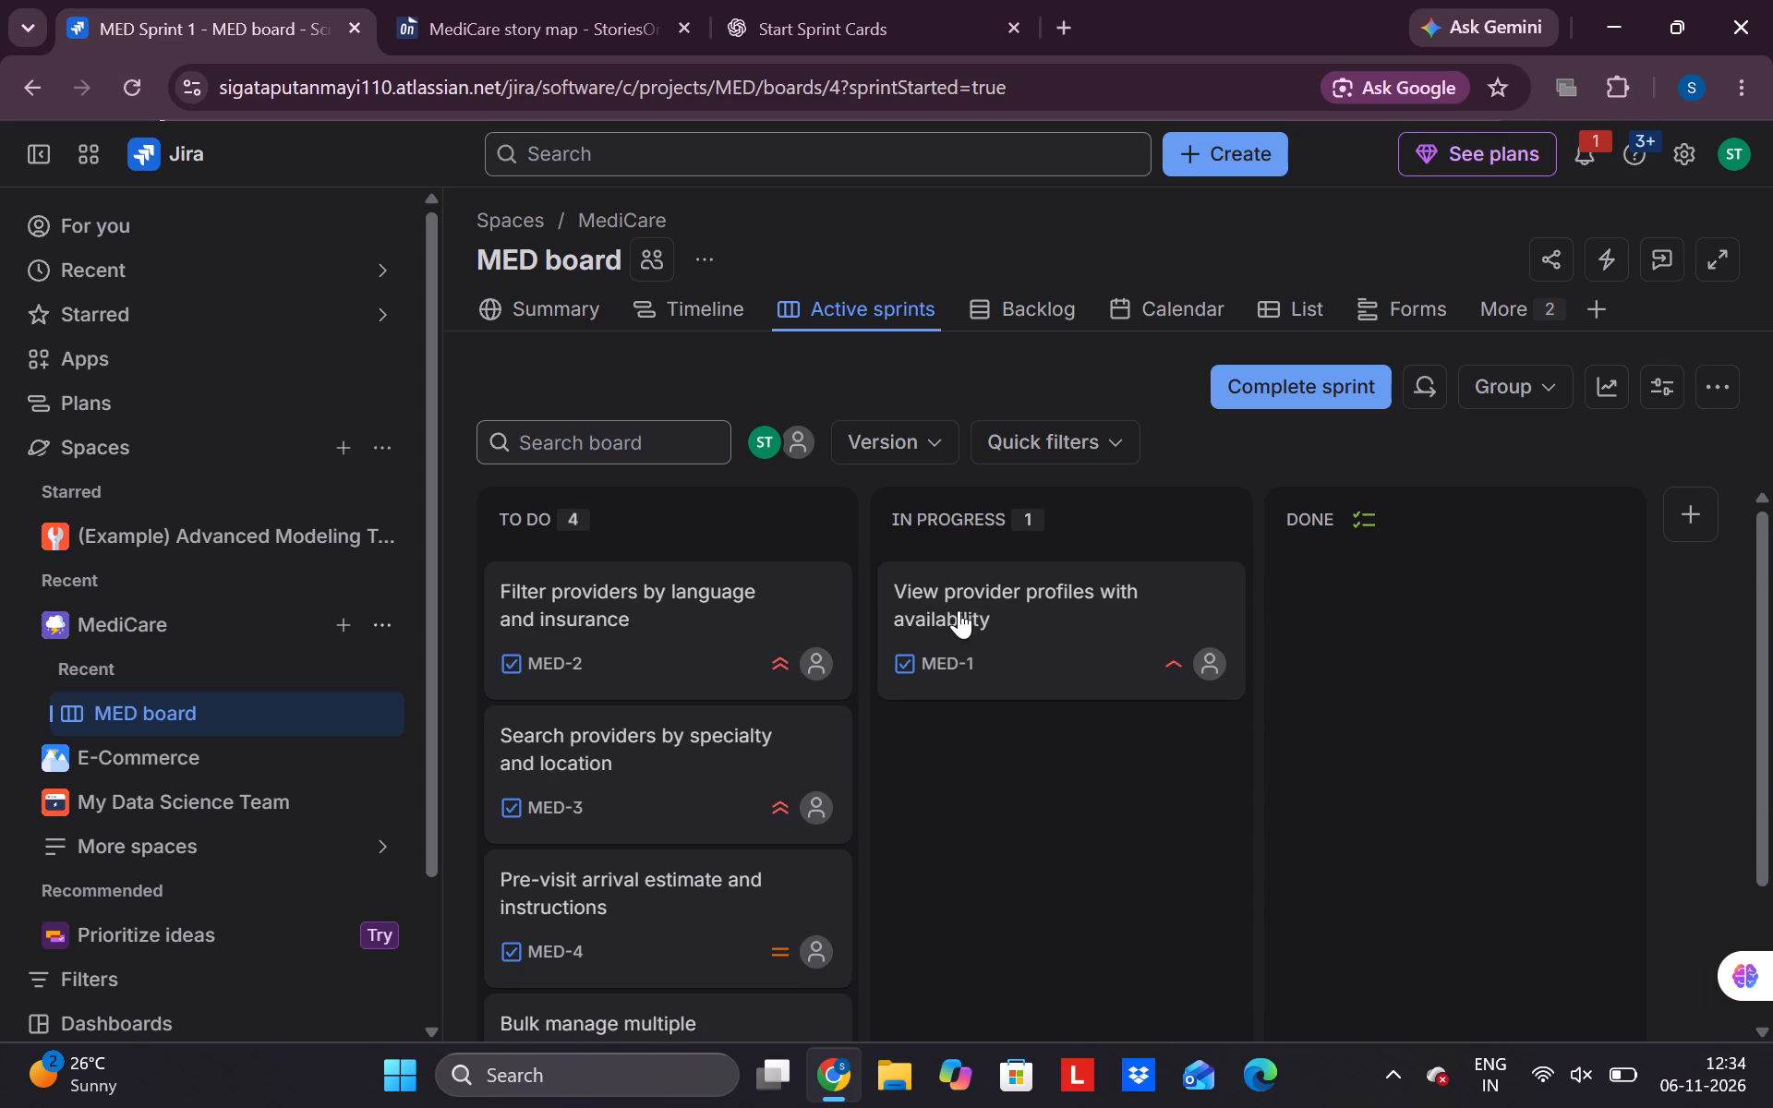
left_click_drag(1067, 613, 1342, 586)
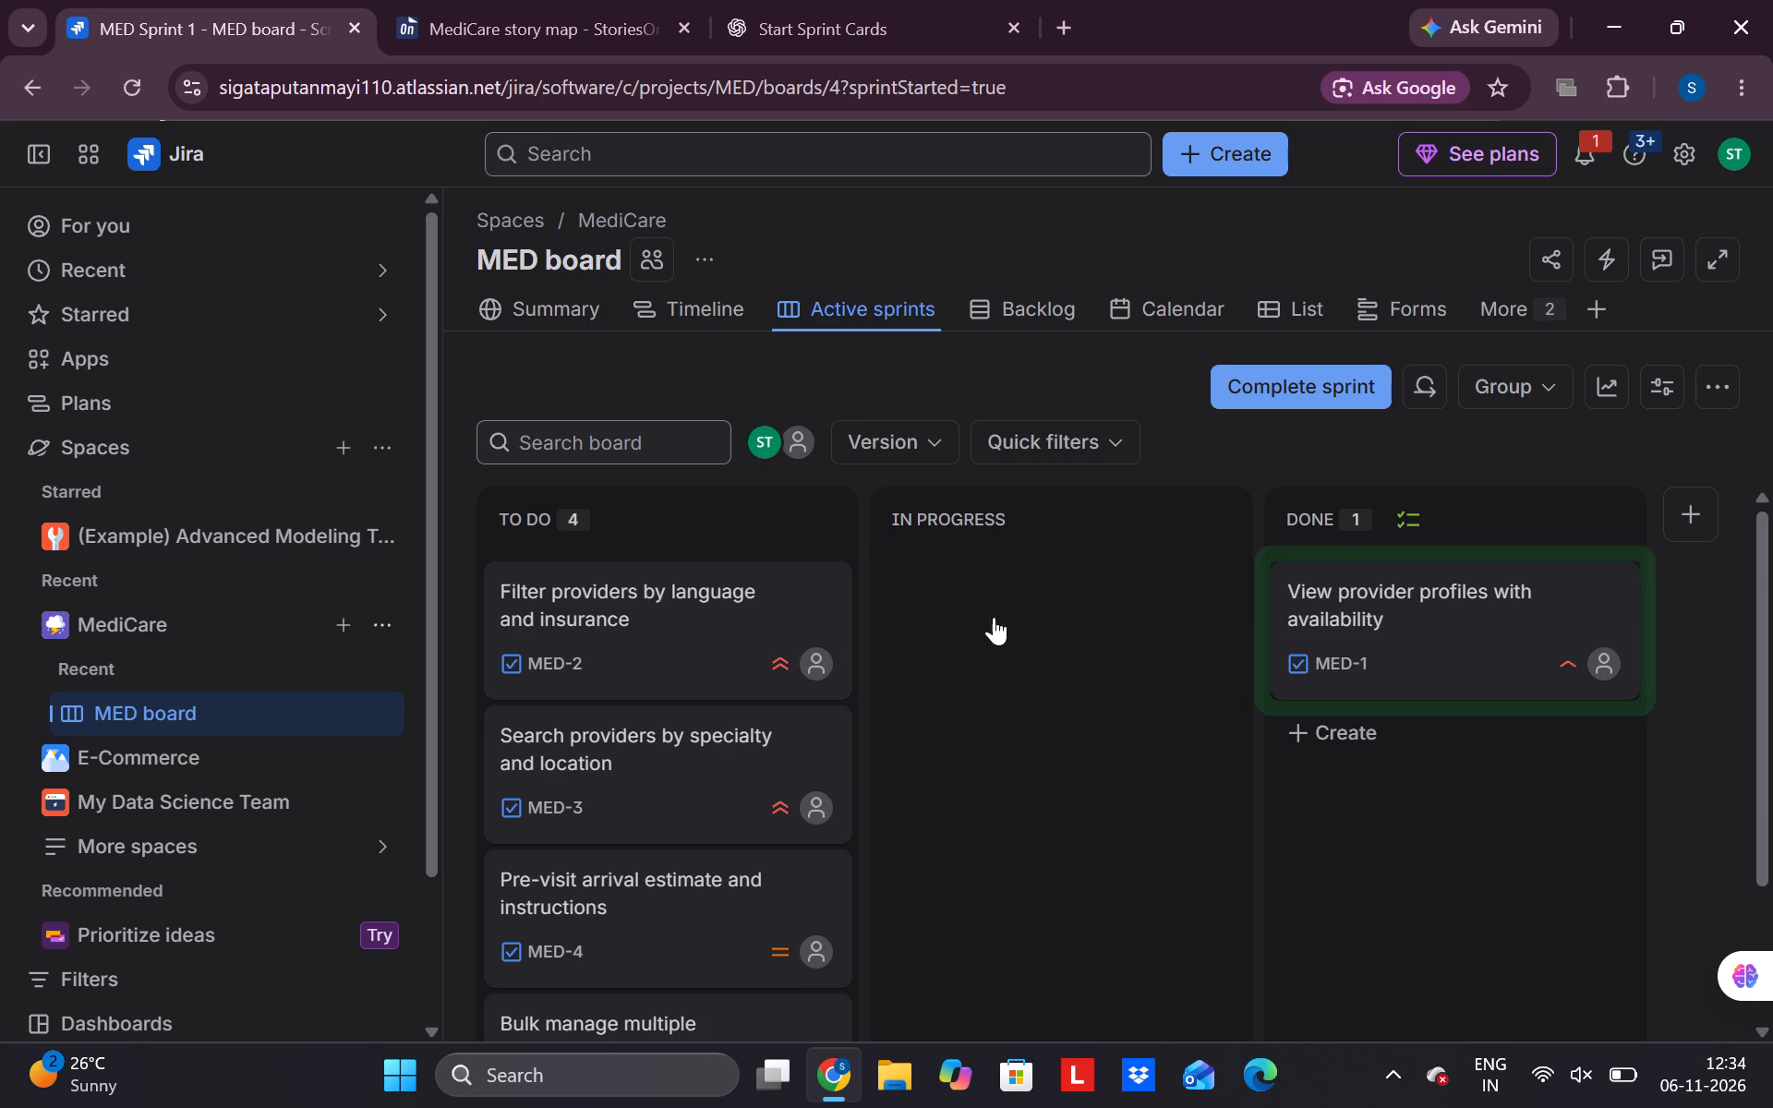
left_click_drag(736, 632, 794, 607)
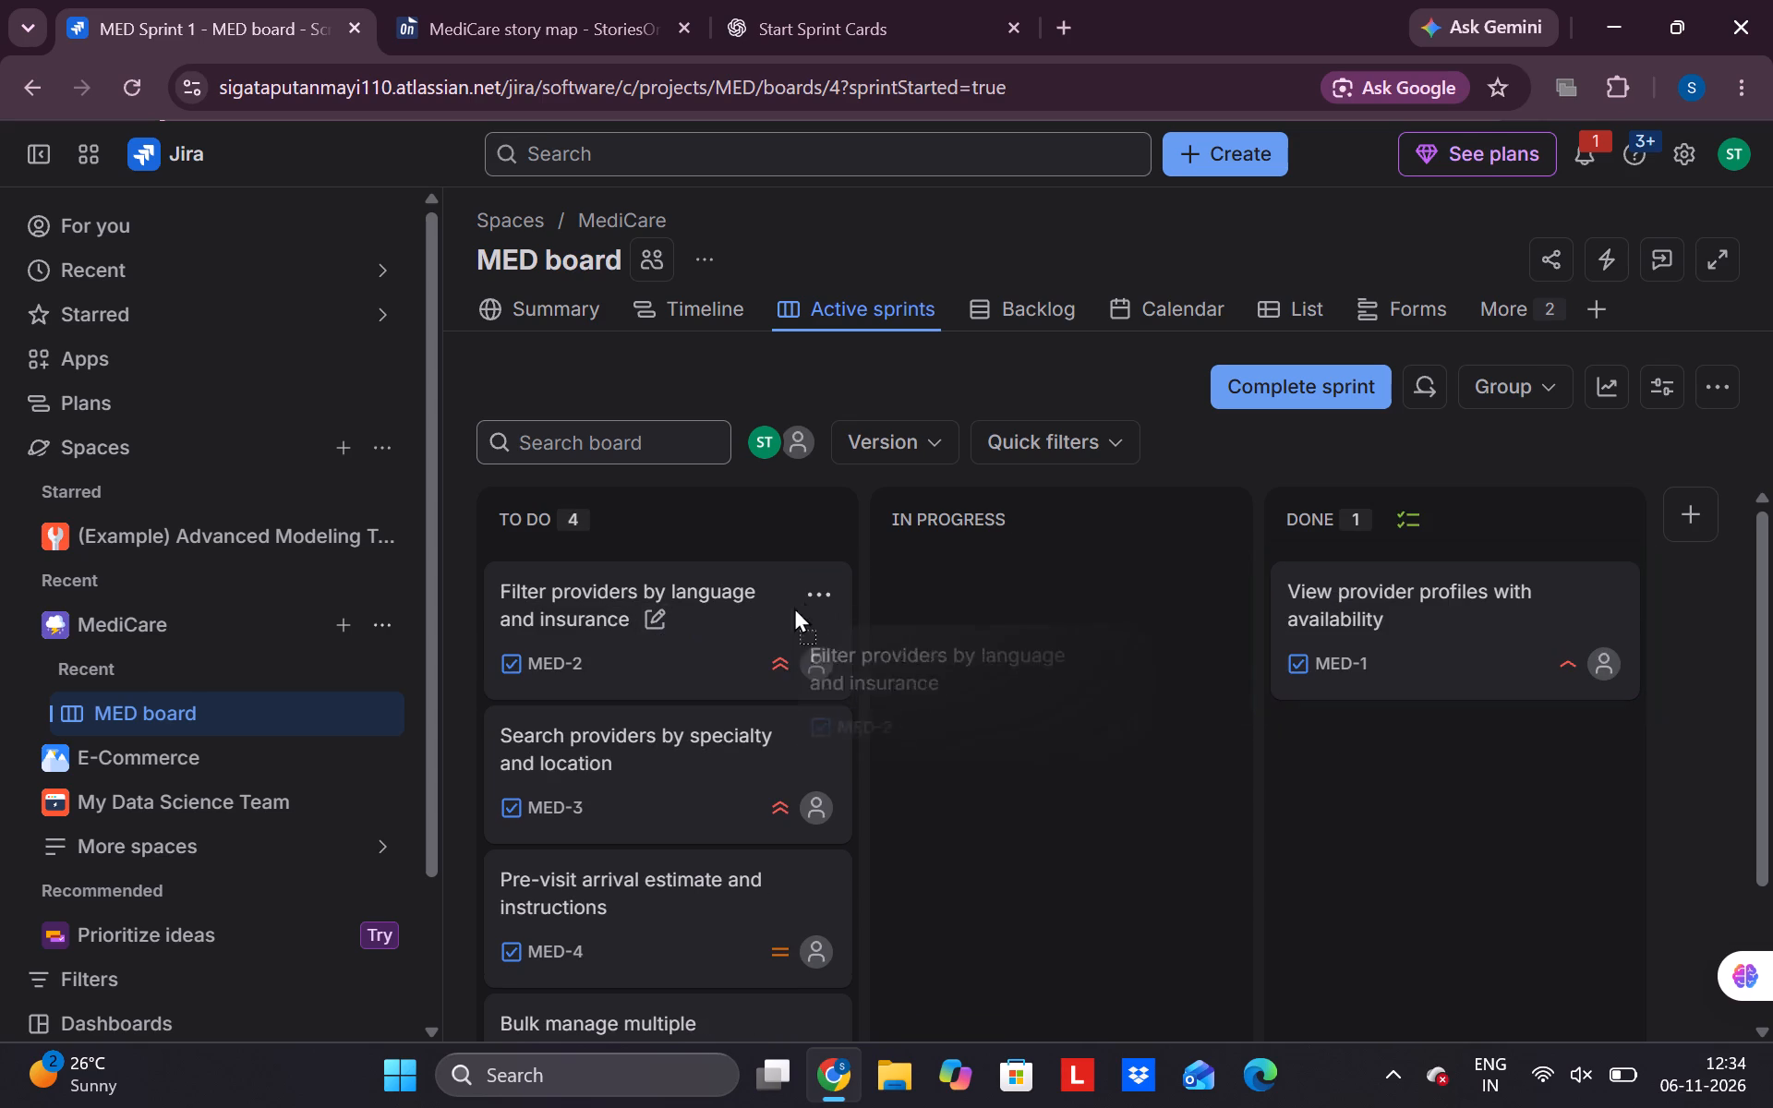
left_click_drag(794, 607, 951, 613)
left_click_drag(1058, 622, 1271, 642)
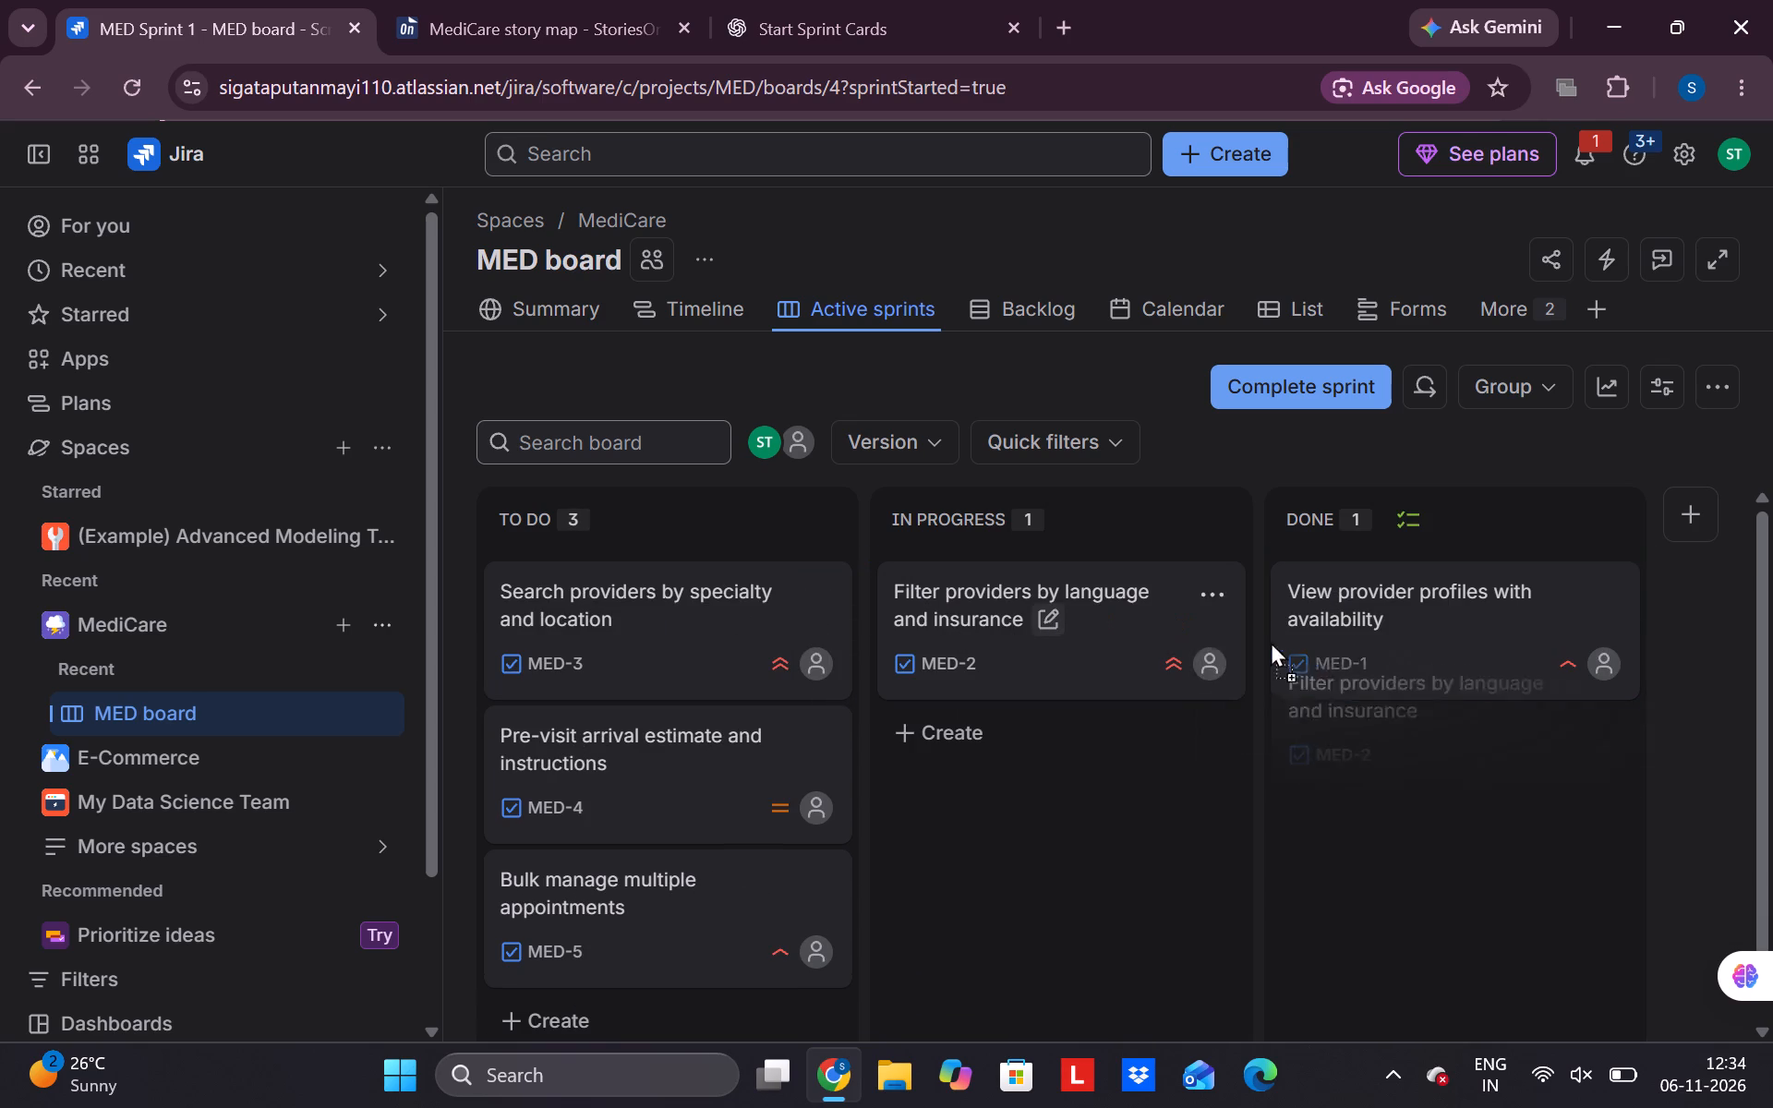
left_click_drag(1271, 642, 1354, 703)
left_click_drag(700, 613, 971, 611)
left_click_drag(1069, 611, 1246, 643)
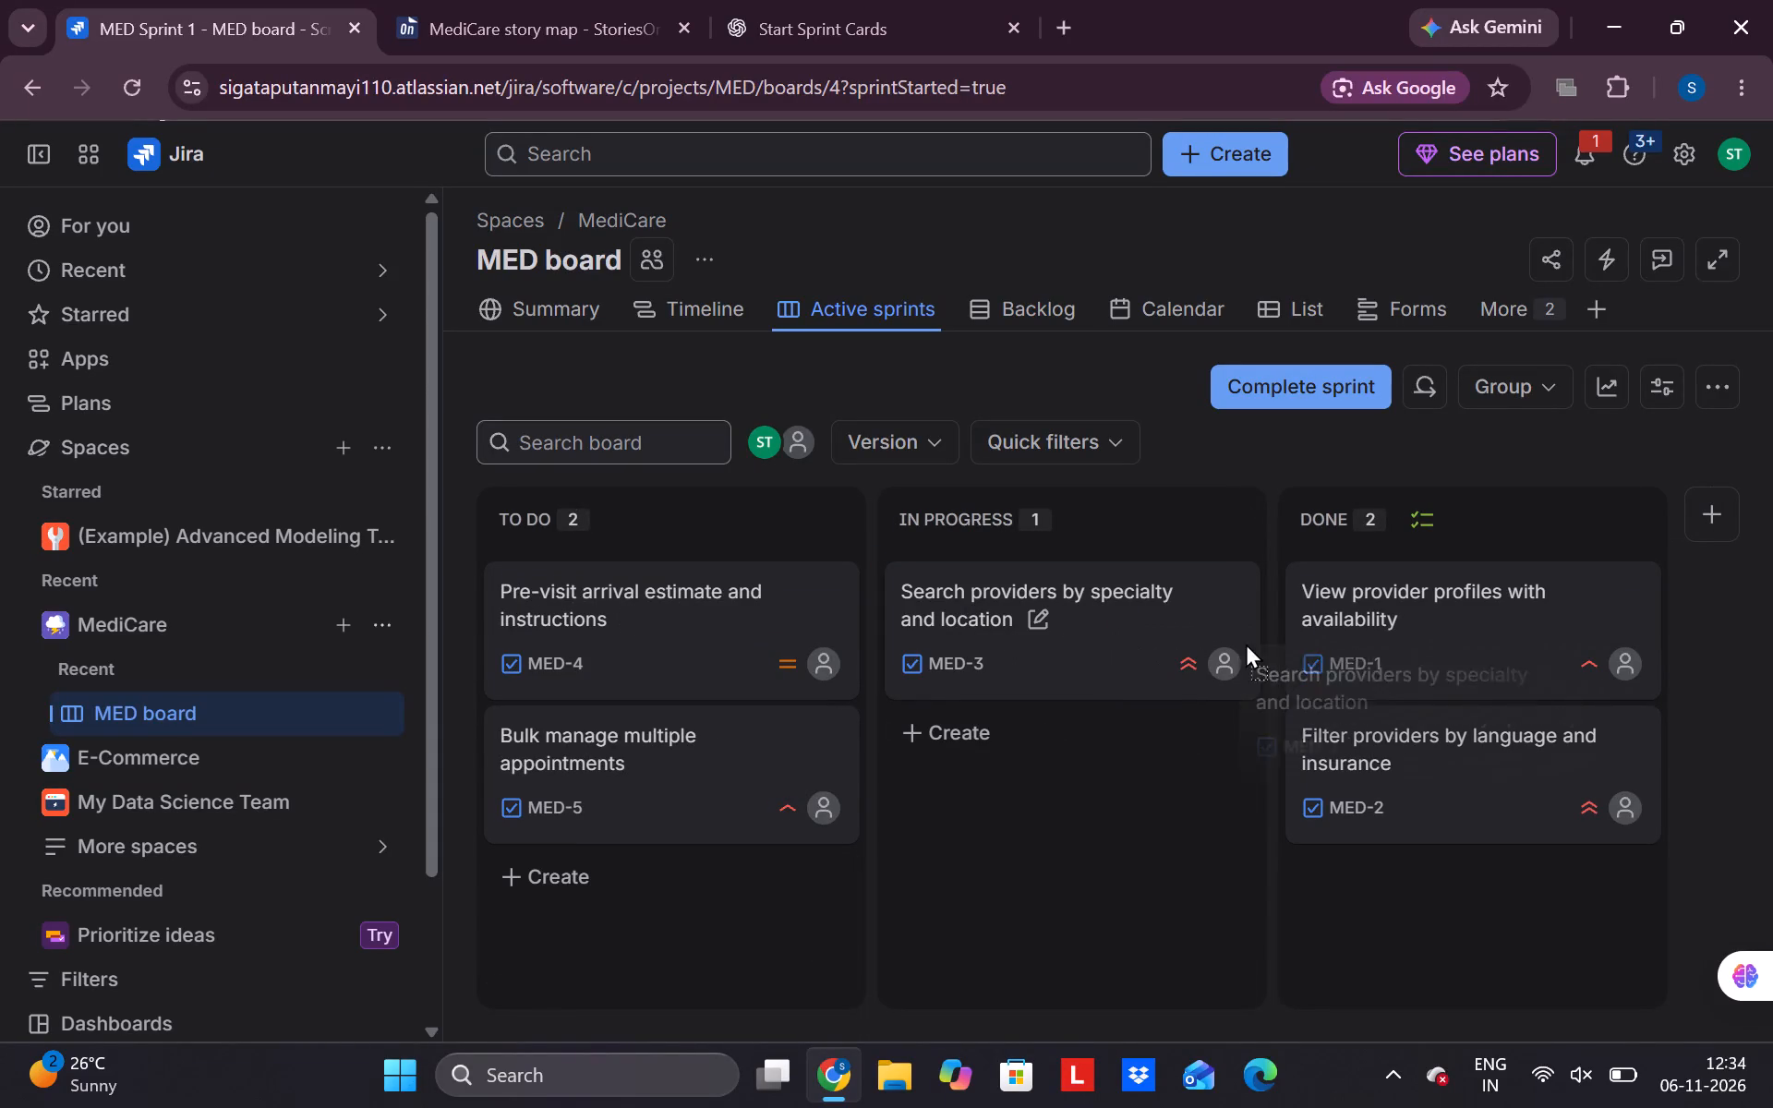
left_click_drag(1246, 643, 1342, 793)
Move MED-4 and MED-5 from To Do to In Progress on the active sprint board.
scroll(883, 685, "down", 1)
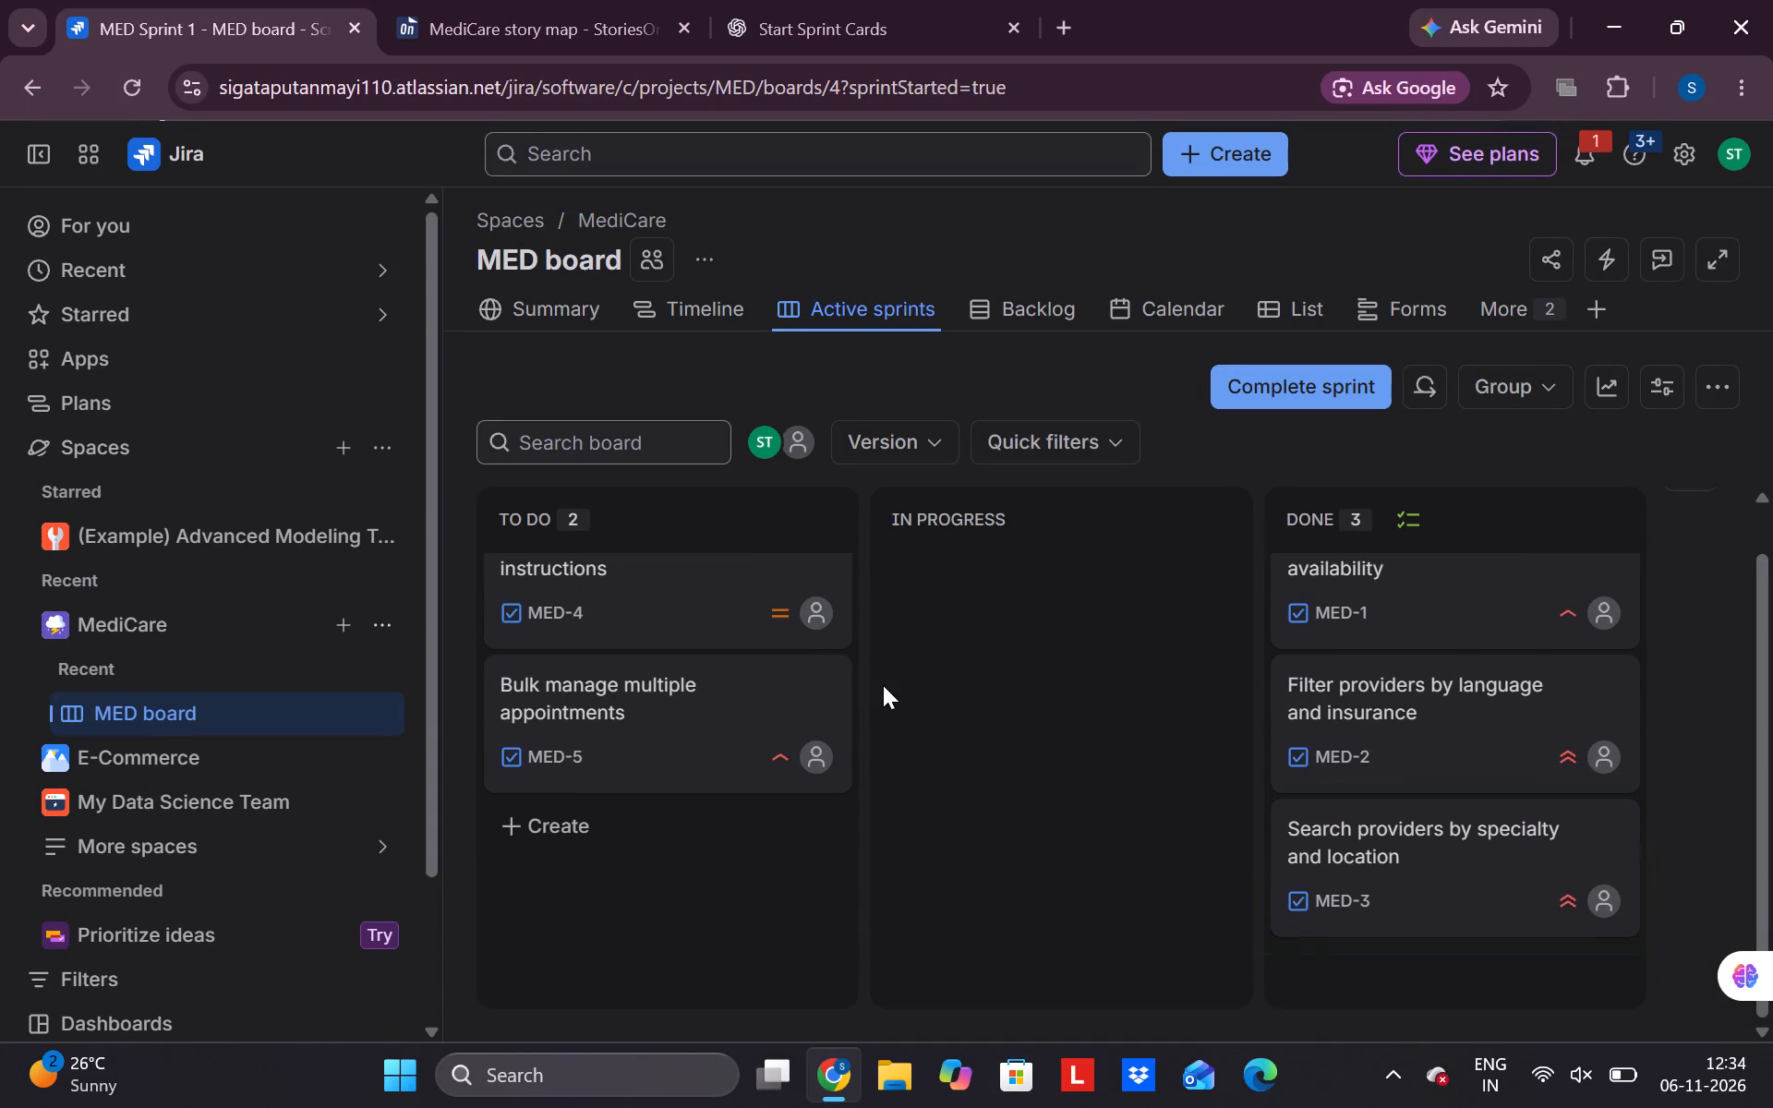
scroll(883, 685, "down", 1)
scroll(883, 685, "up", 1)
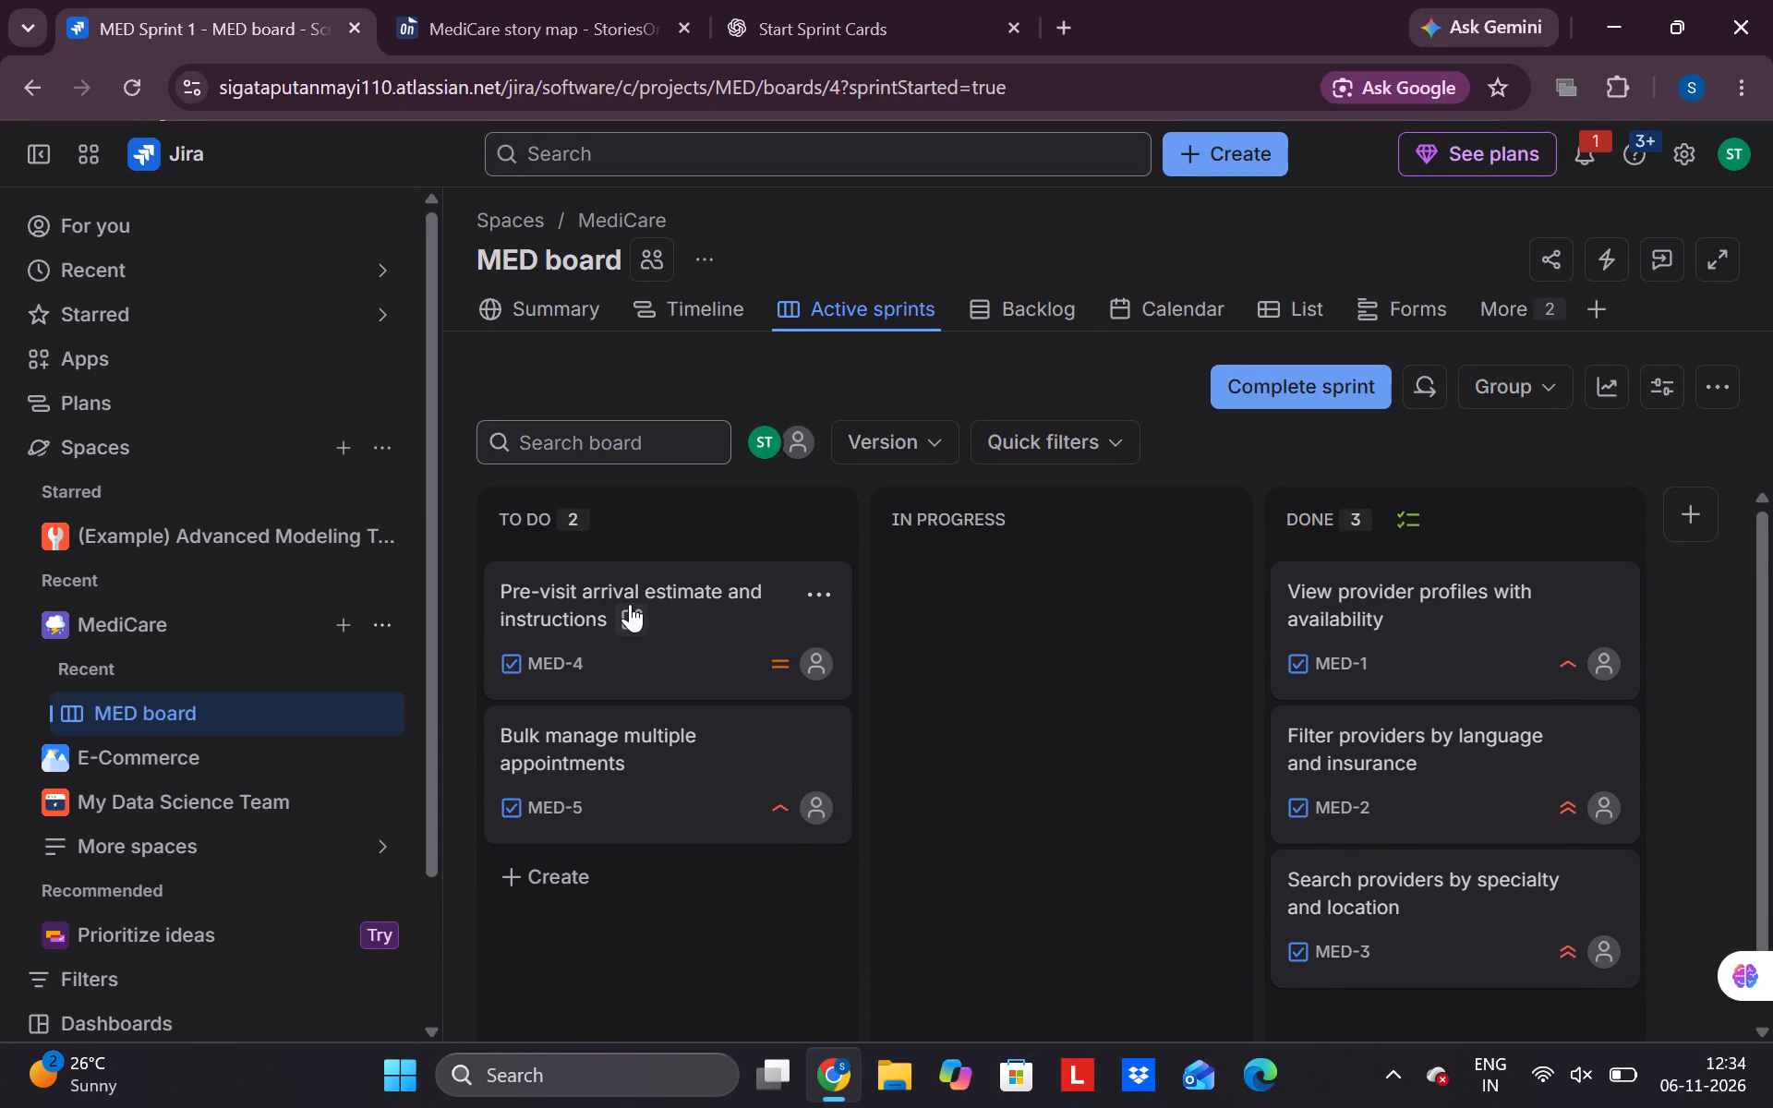
left_click_drag(630, 604, 920, 596)
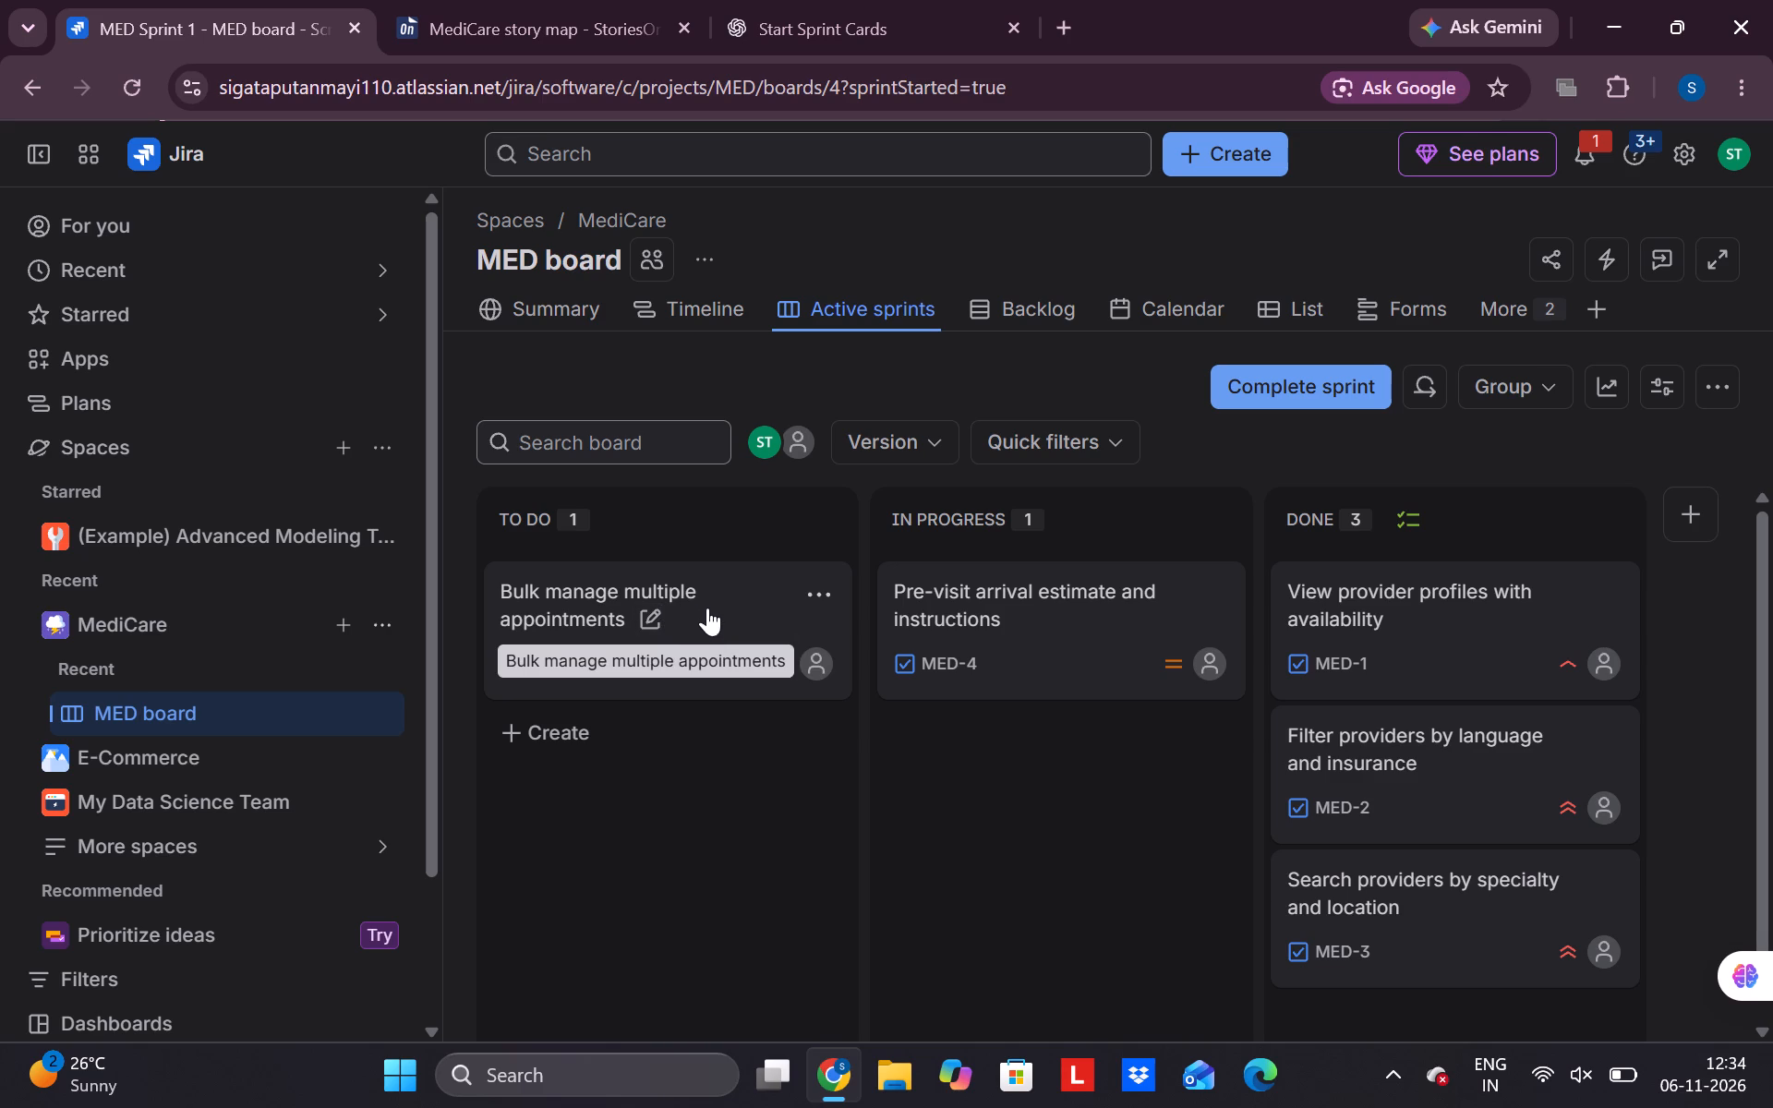
left_click_drag(718, 587, 944, 737)
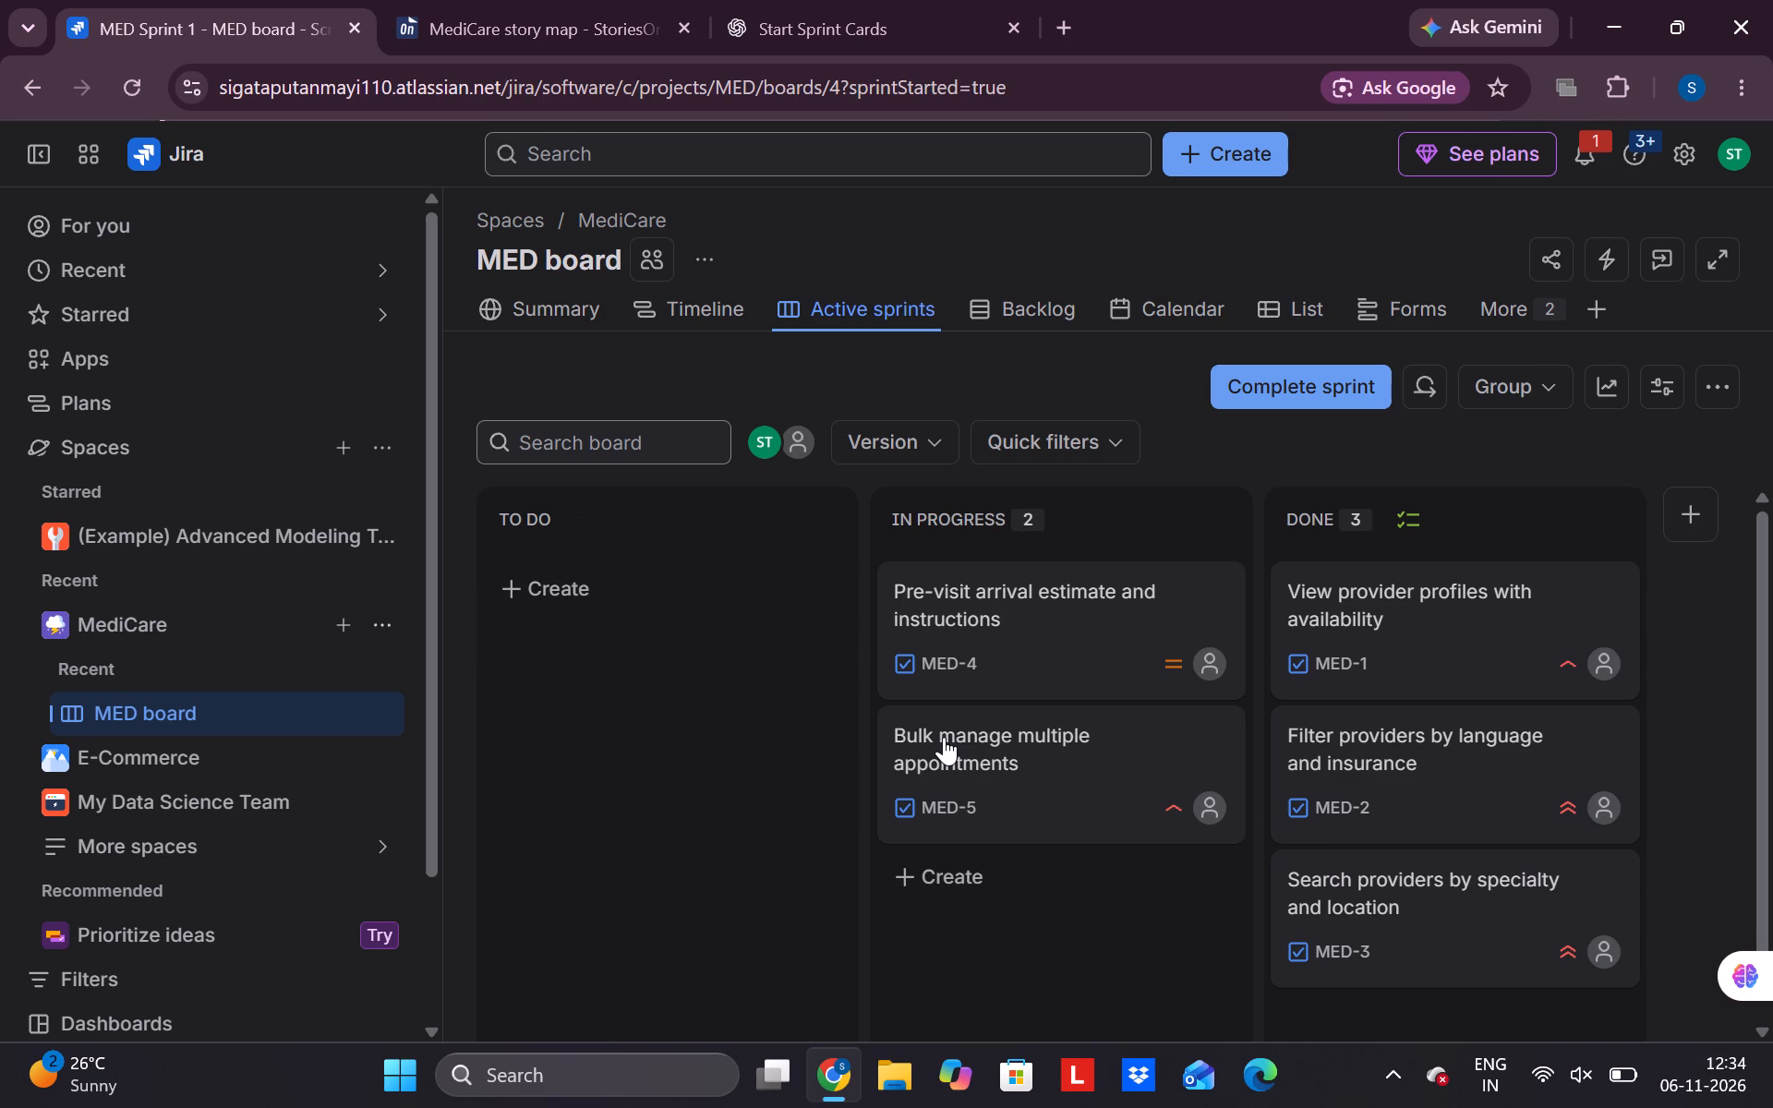
Review the work item statuses of MED Sprint 1 and MED Sprint 2 in the backlog view.
scroll(676, 660, "down", 1)
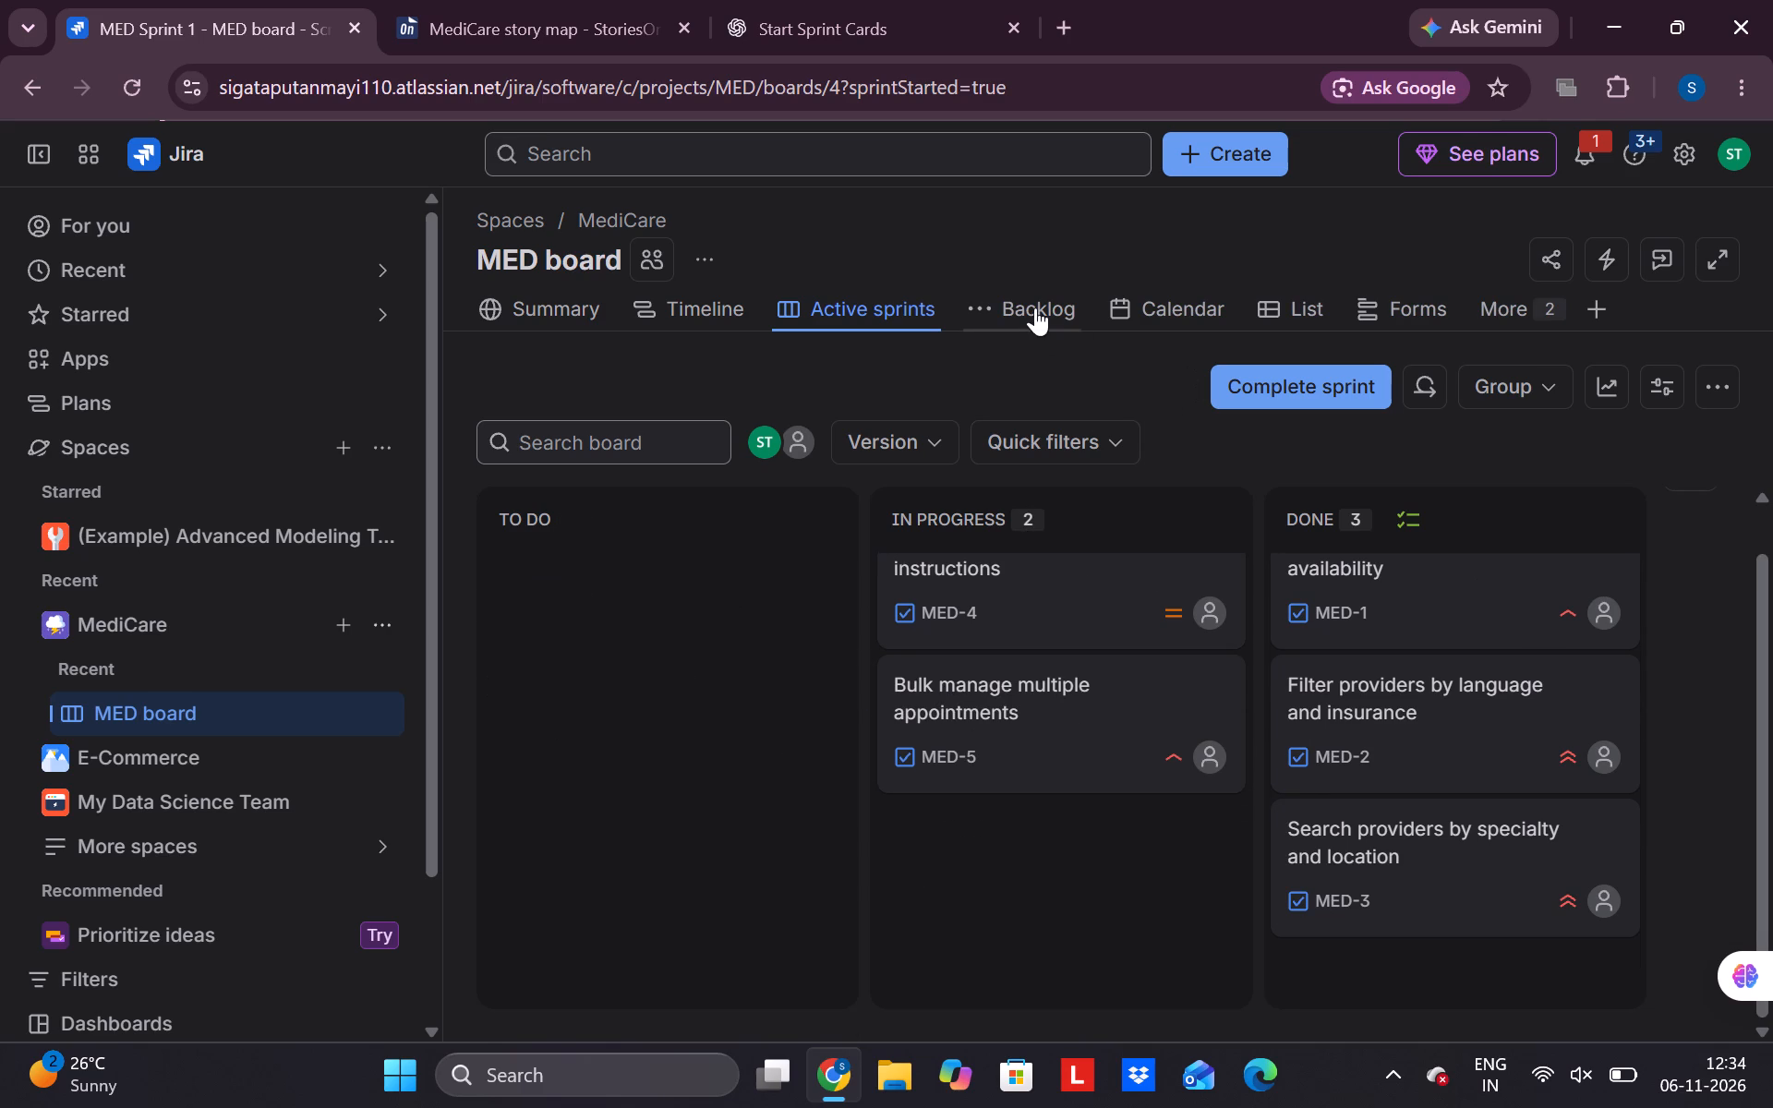
left_click(1062, 303)
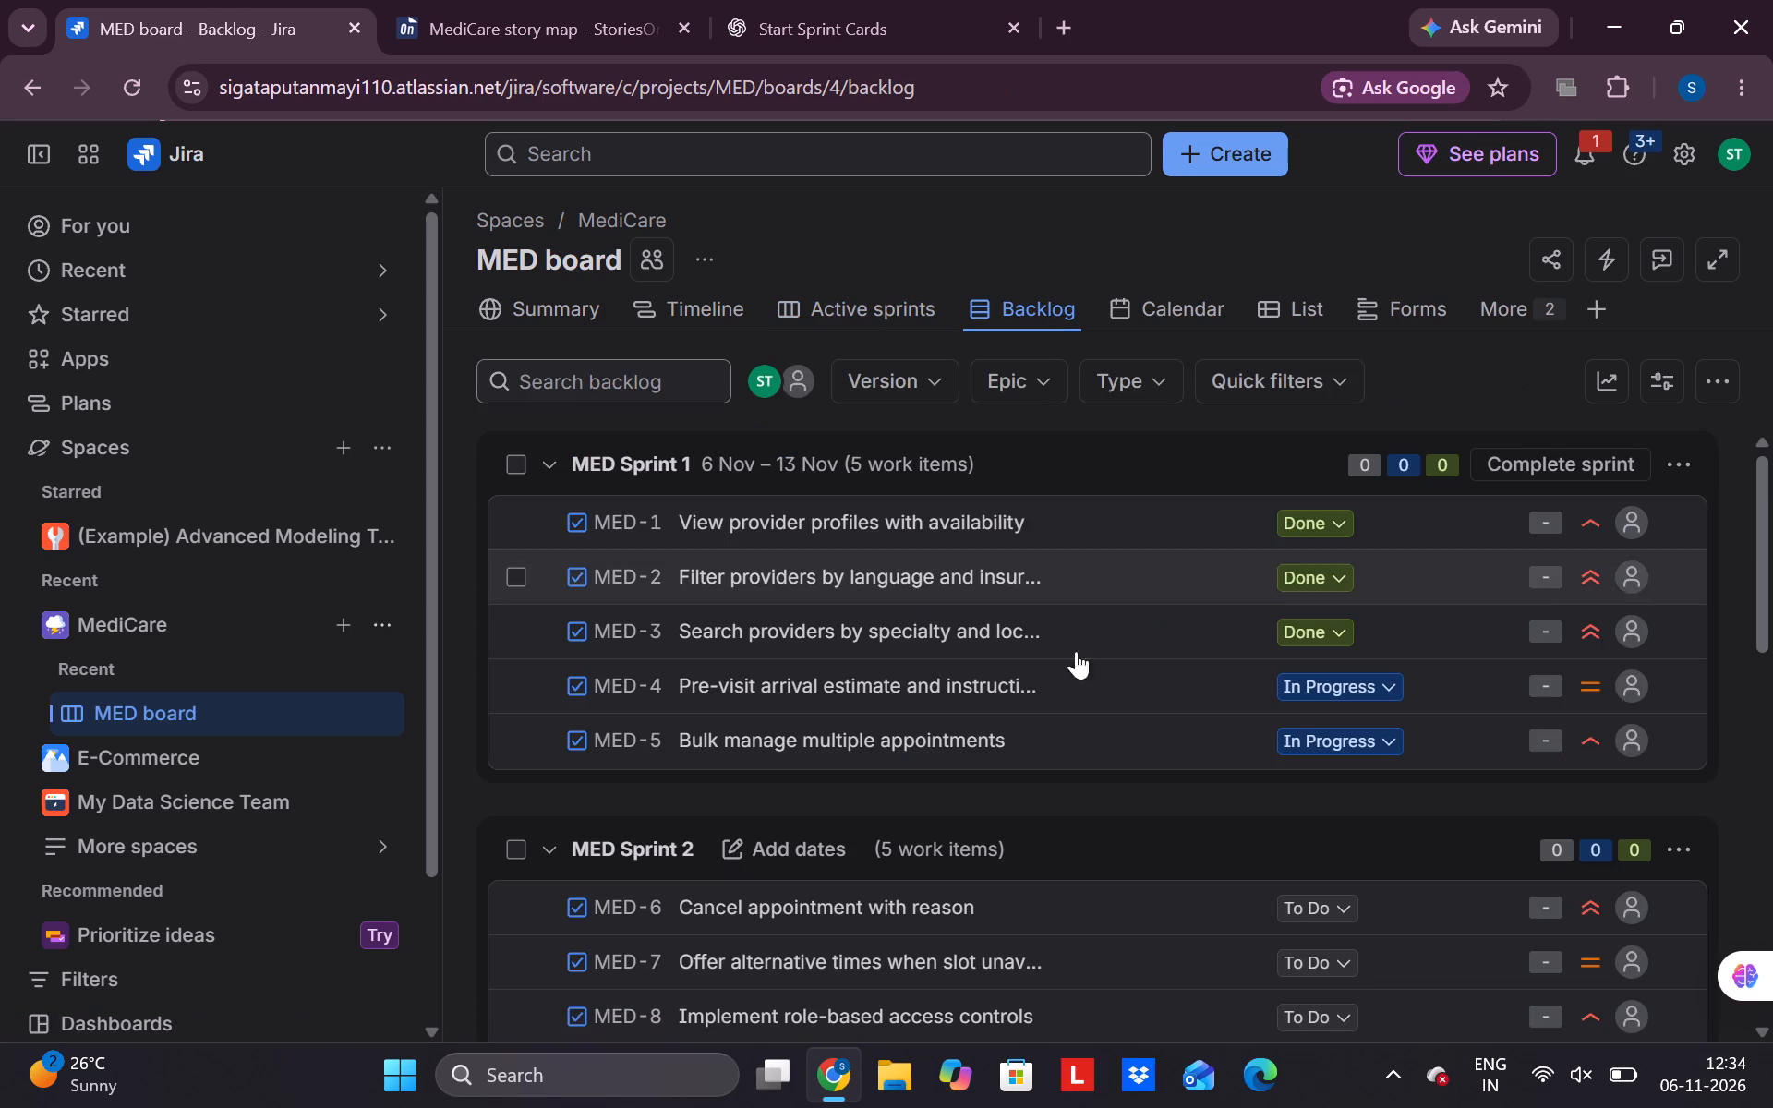
scroll(1112, 789, "down", 1)
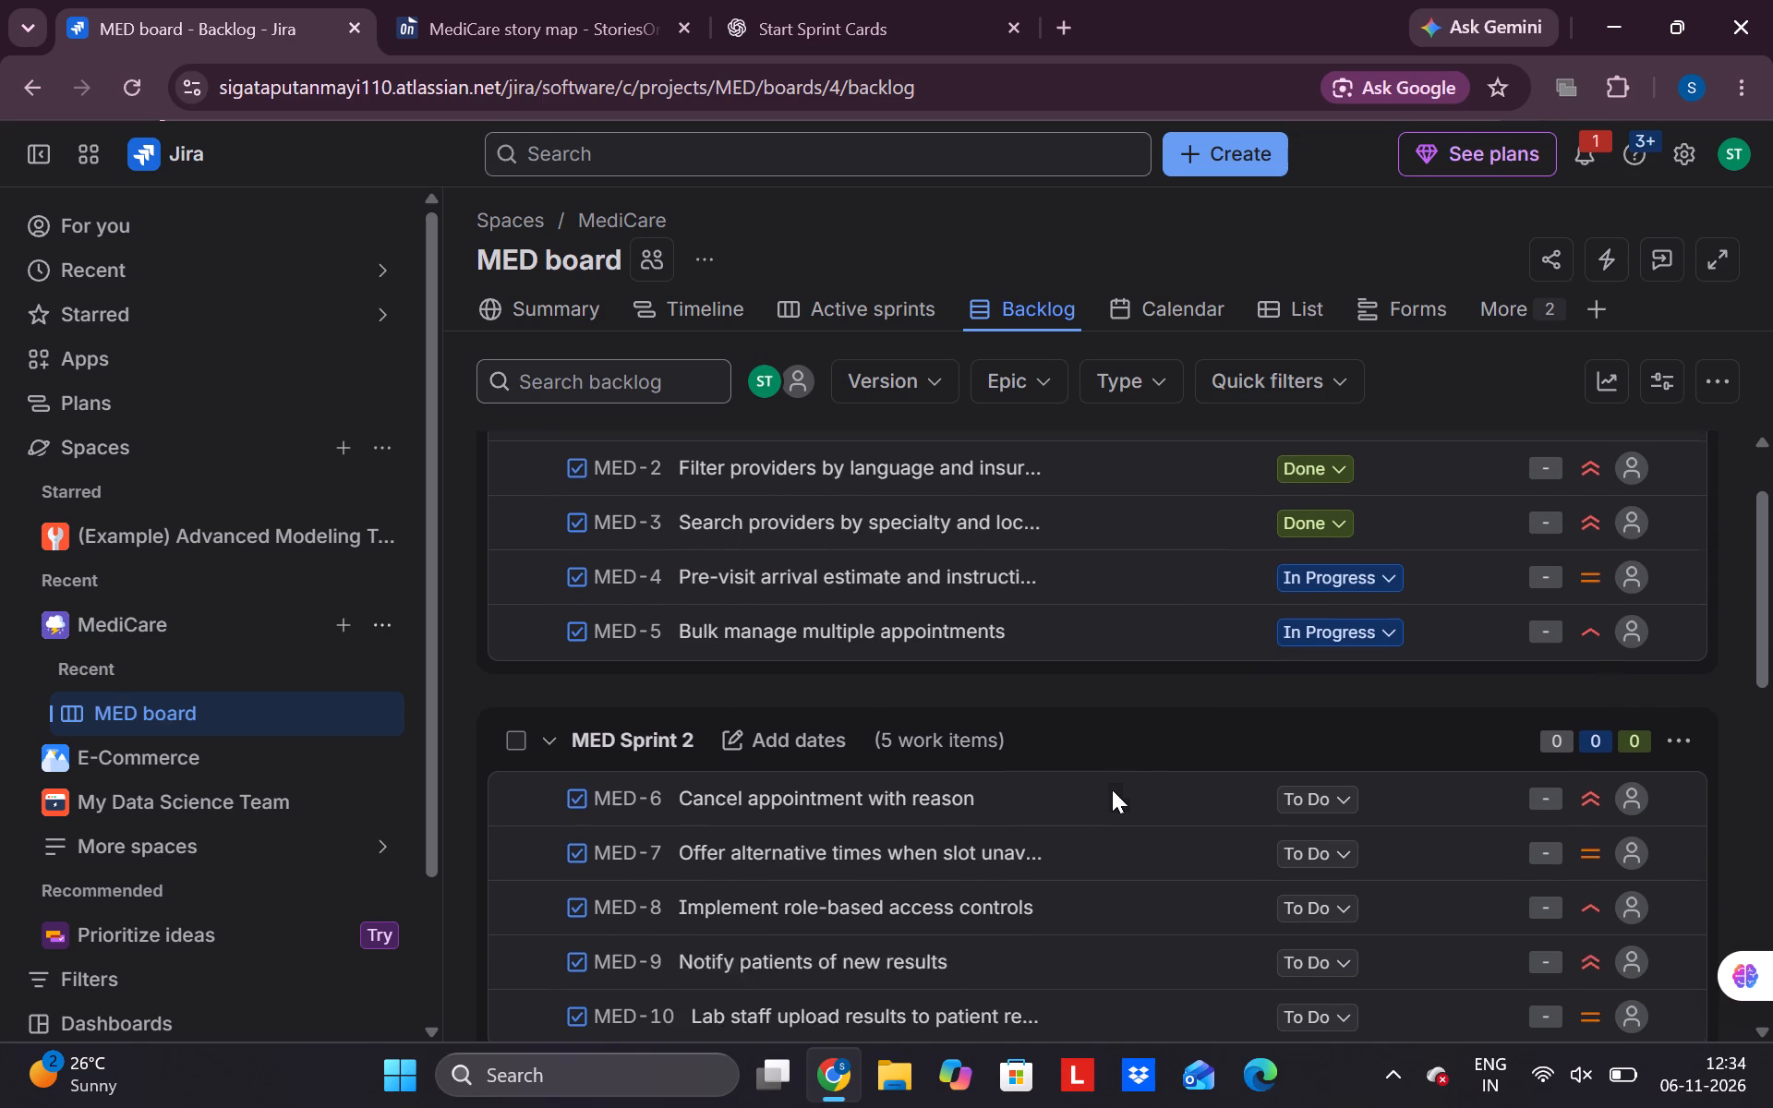
scroll(1112, 789, "down", 1)
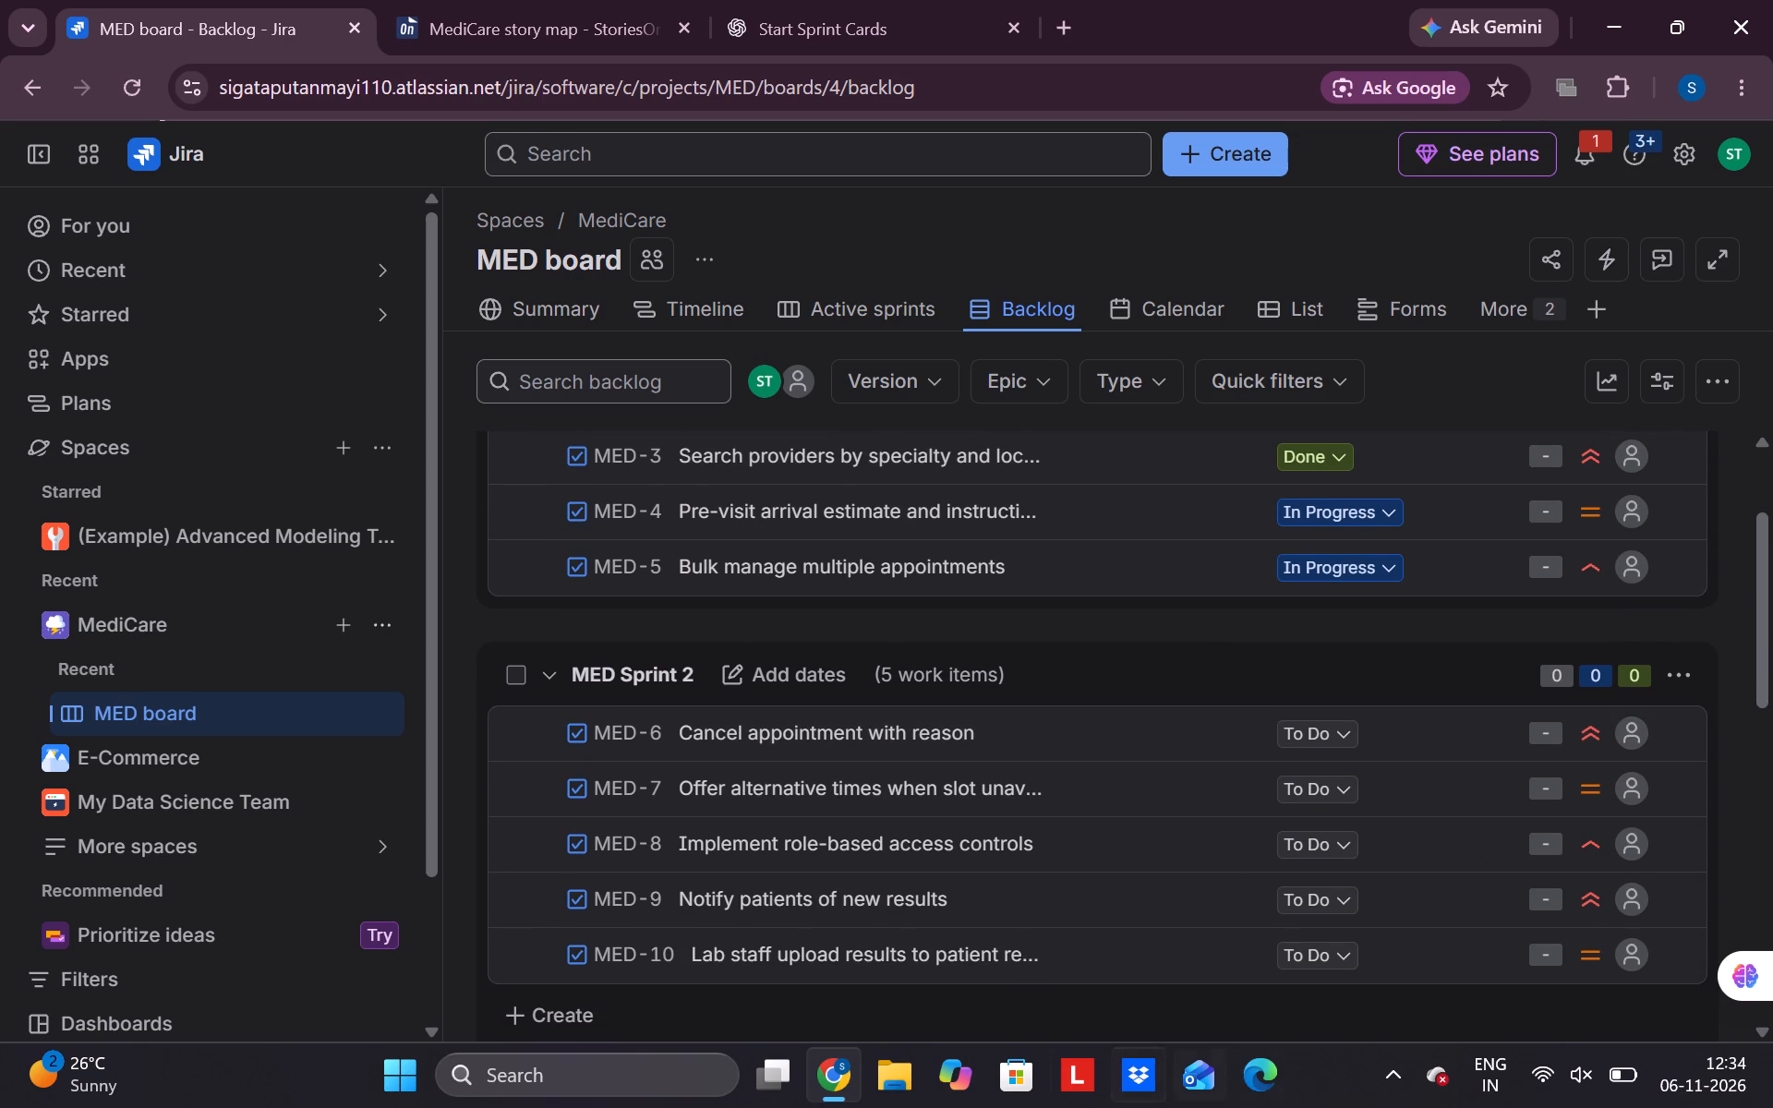
scroll(1253, 618, "up", 3)
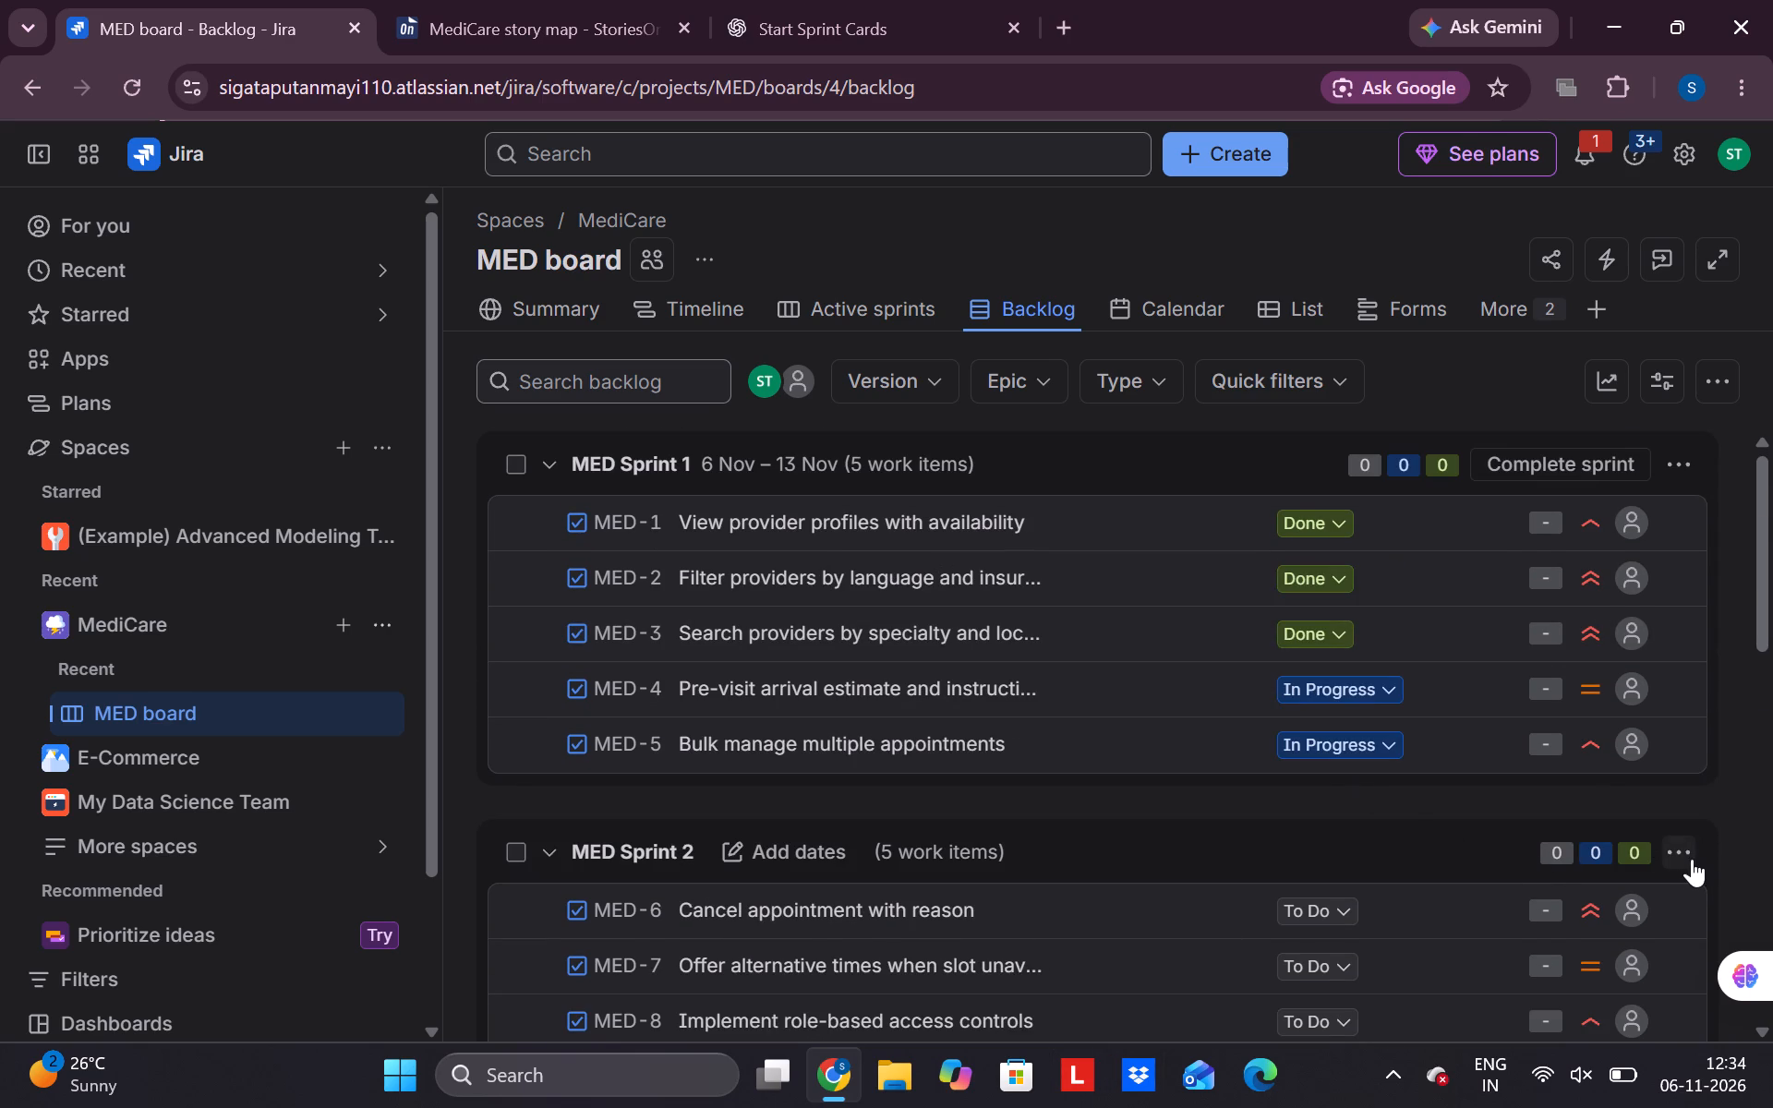
Return to the active sprint board and move MED-4 and MED-5 from In Progress to Done.
left_click(870, 311)
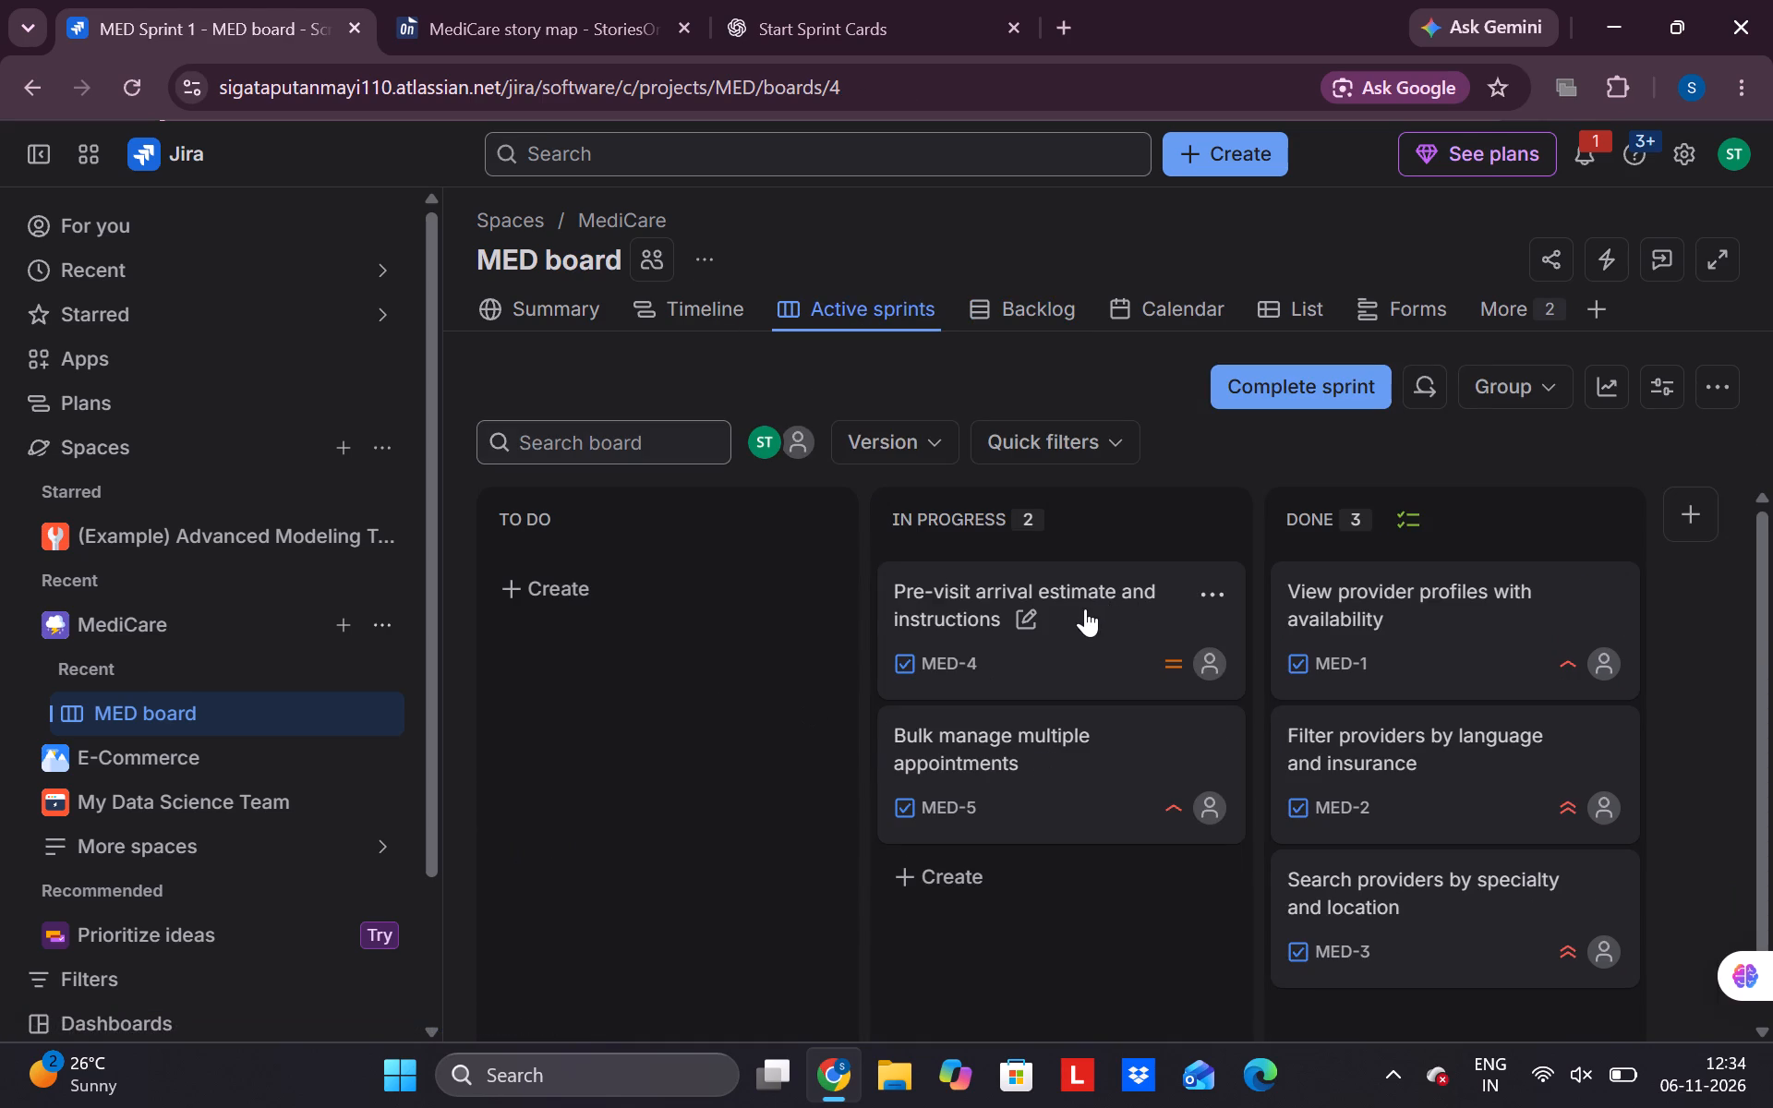
left_click_drag(1092, 608, 1416, 957)
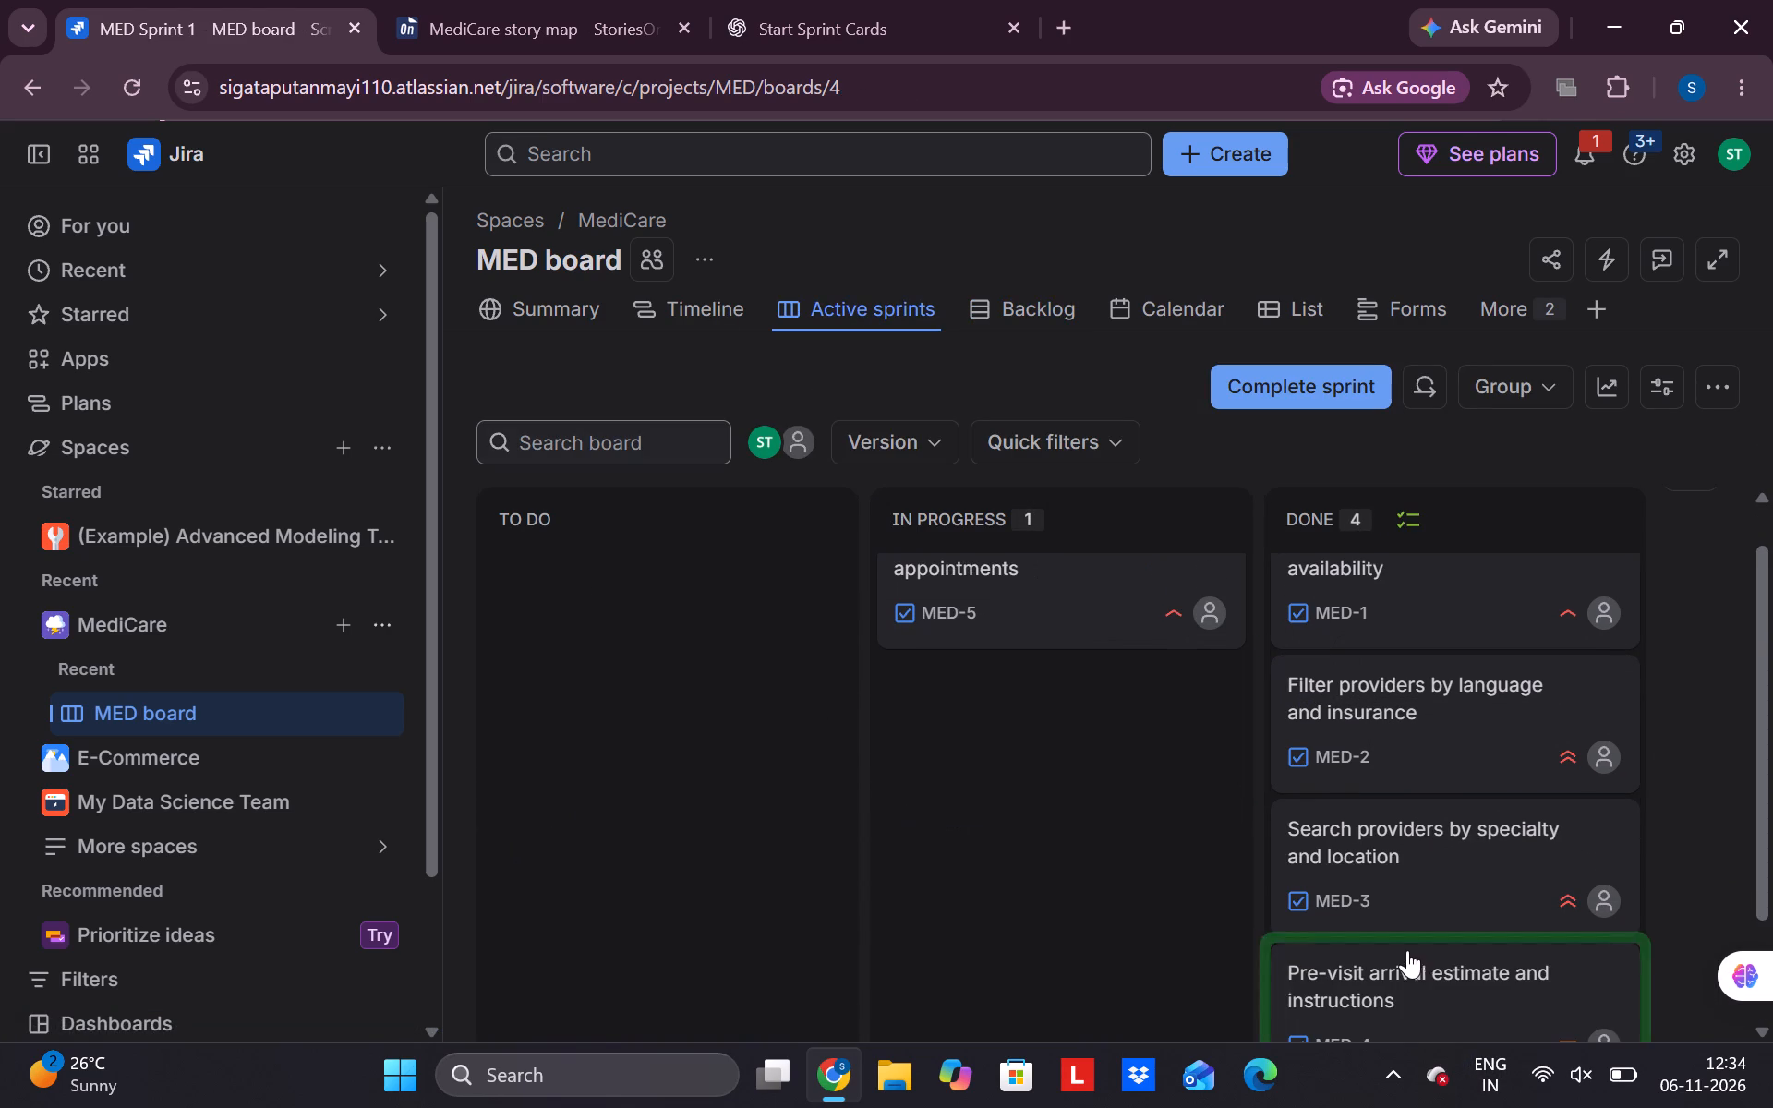
left_click_drag(1062, 607, 1429, 972)
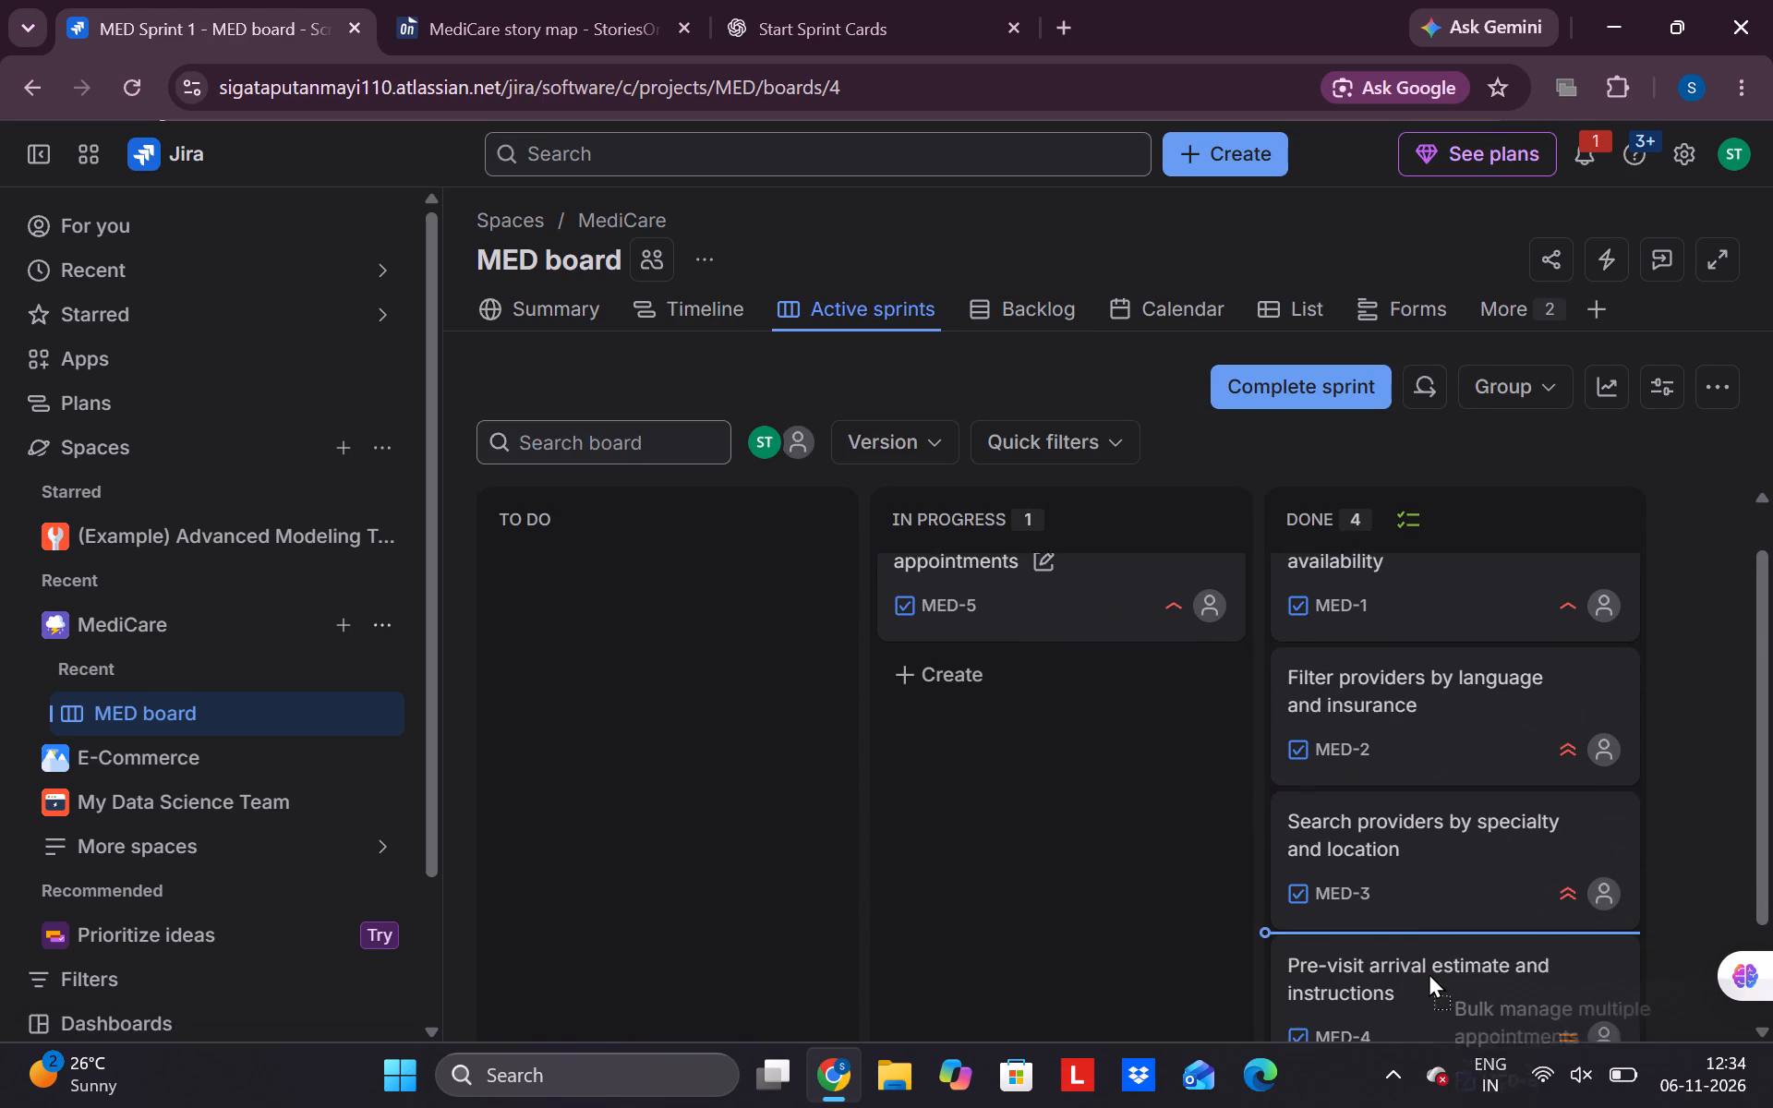
left_click_drag(1429, 972, 1335, 931)
scroll(955, 768, "up", 4)
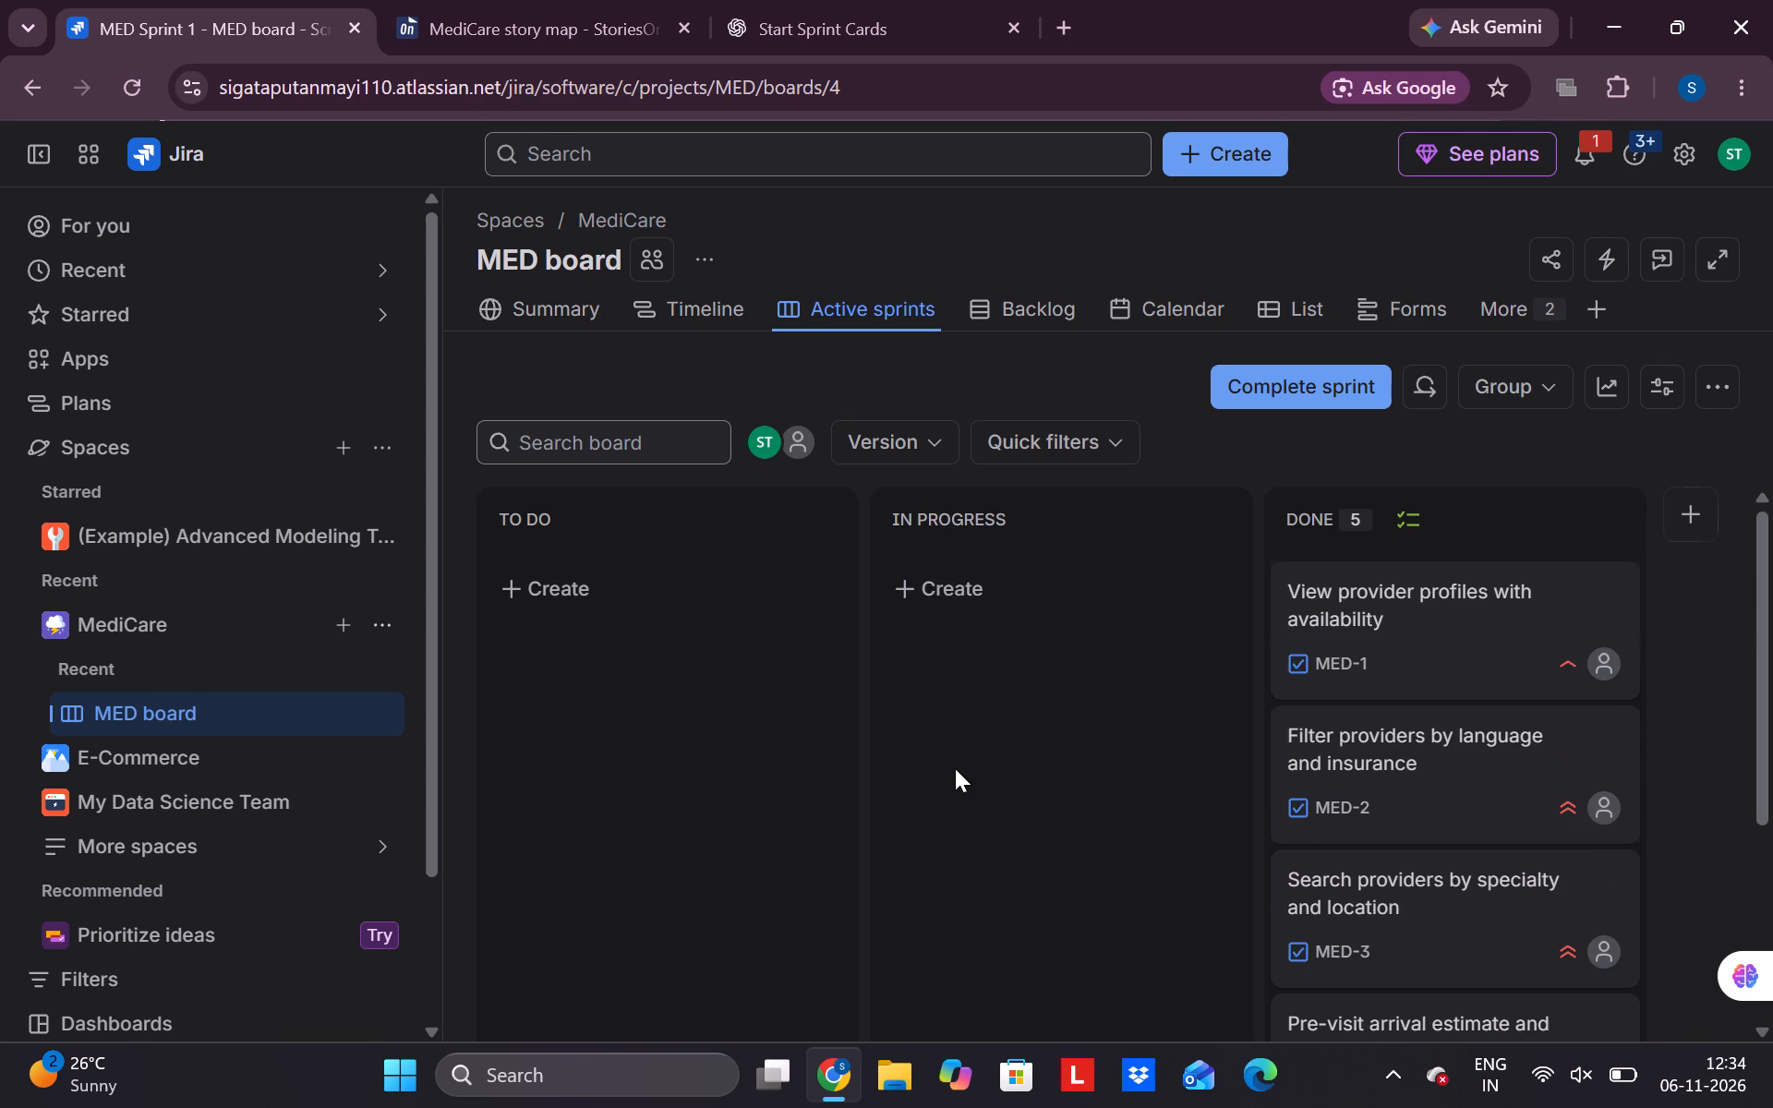
scroll(955, 768, "up", 4)
Complete MED Sprint 1 from the backlog view.
left_click(1042, 304)
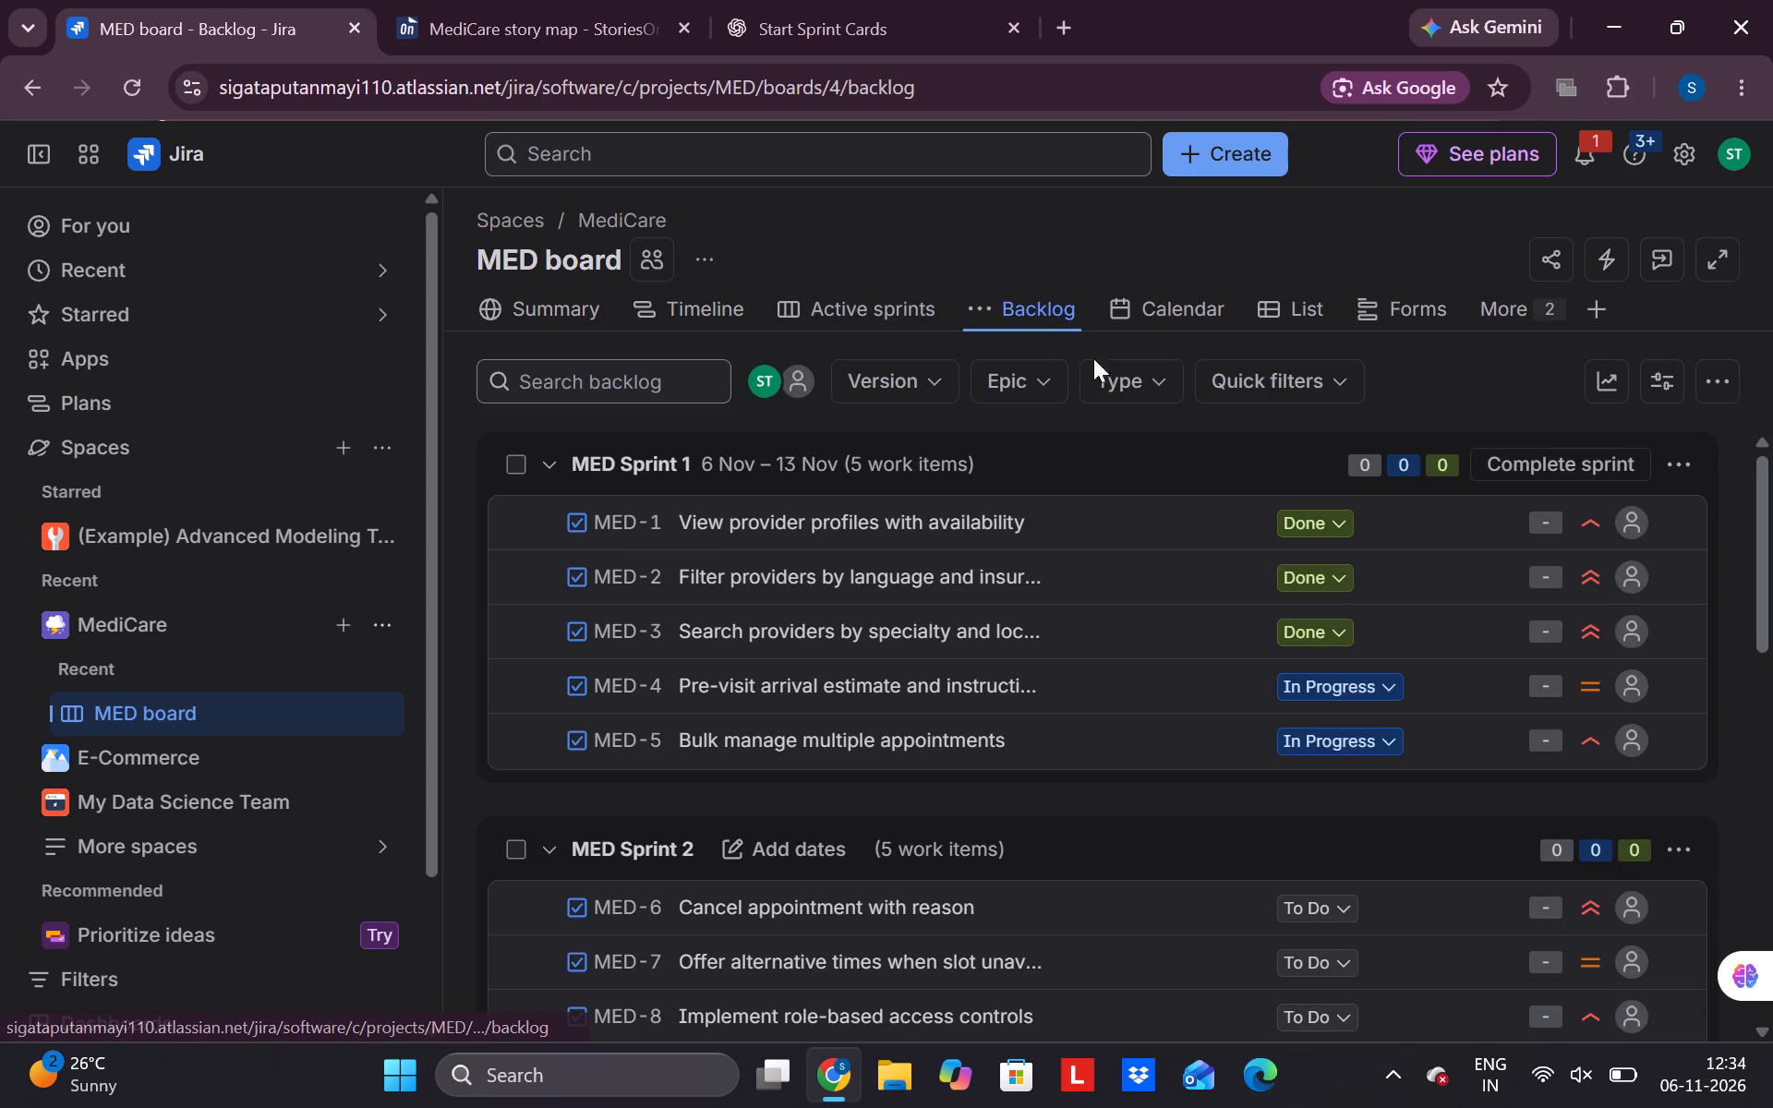
scroll(1267, 809, "down", 1)
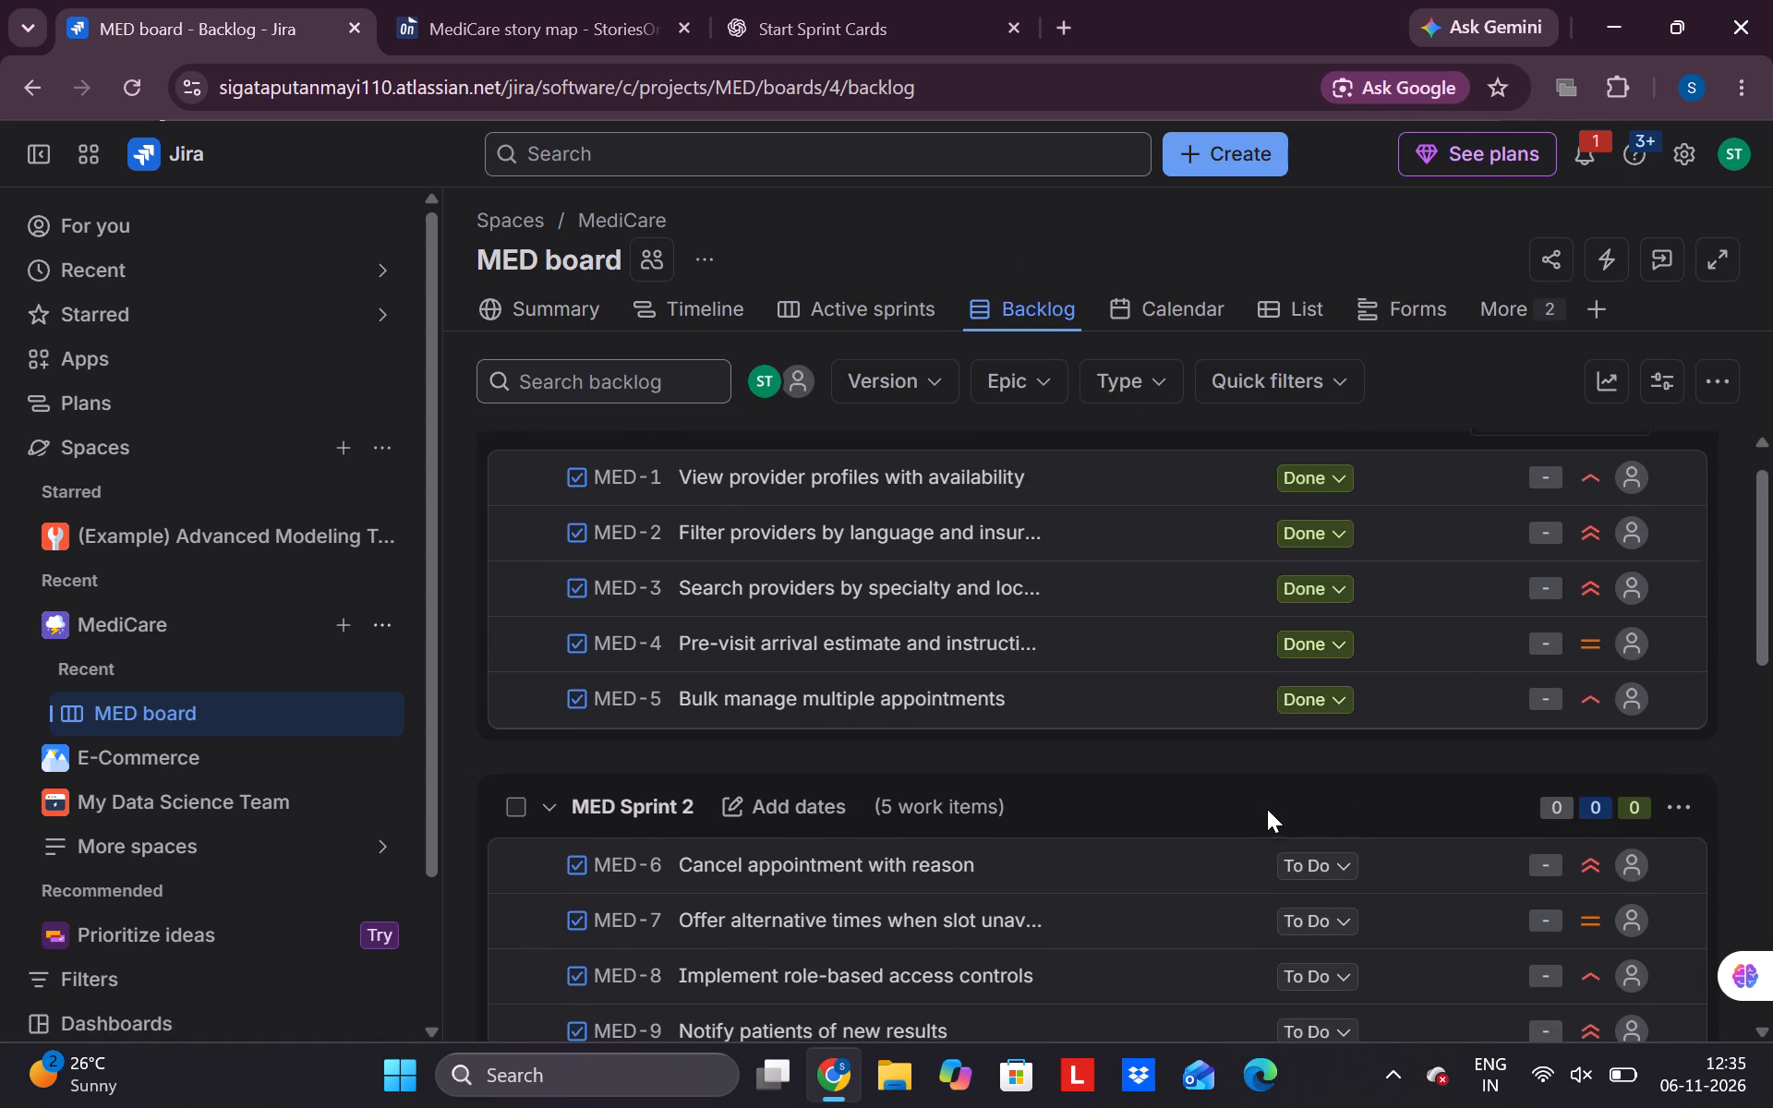
scroll(1267, 809, "down", 1)
scroll(1267, 809, "up", 1)
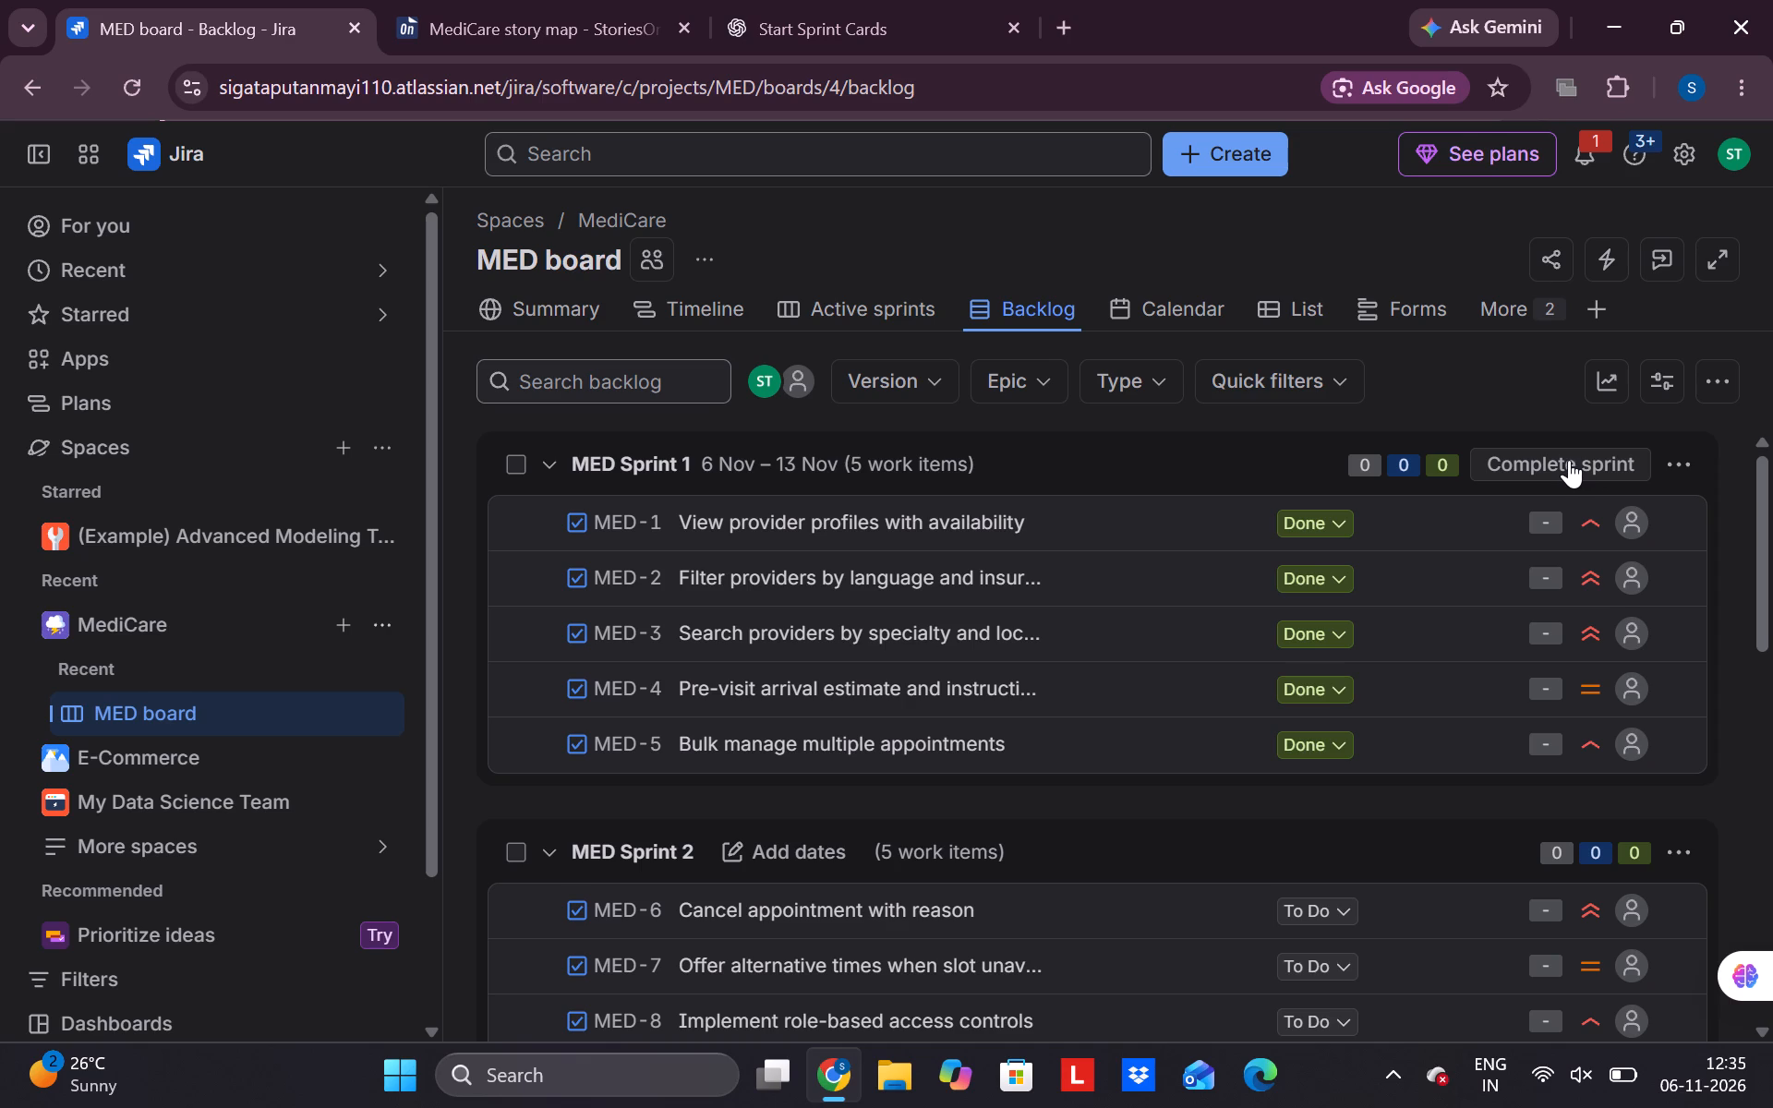
left_click(1578, 460)
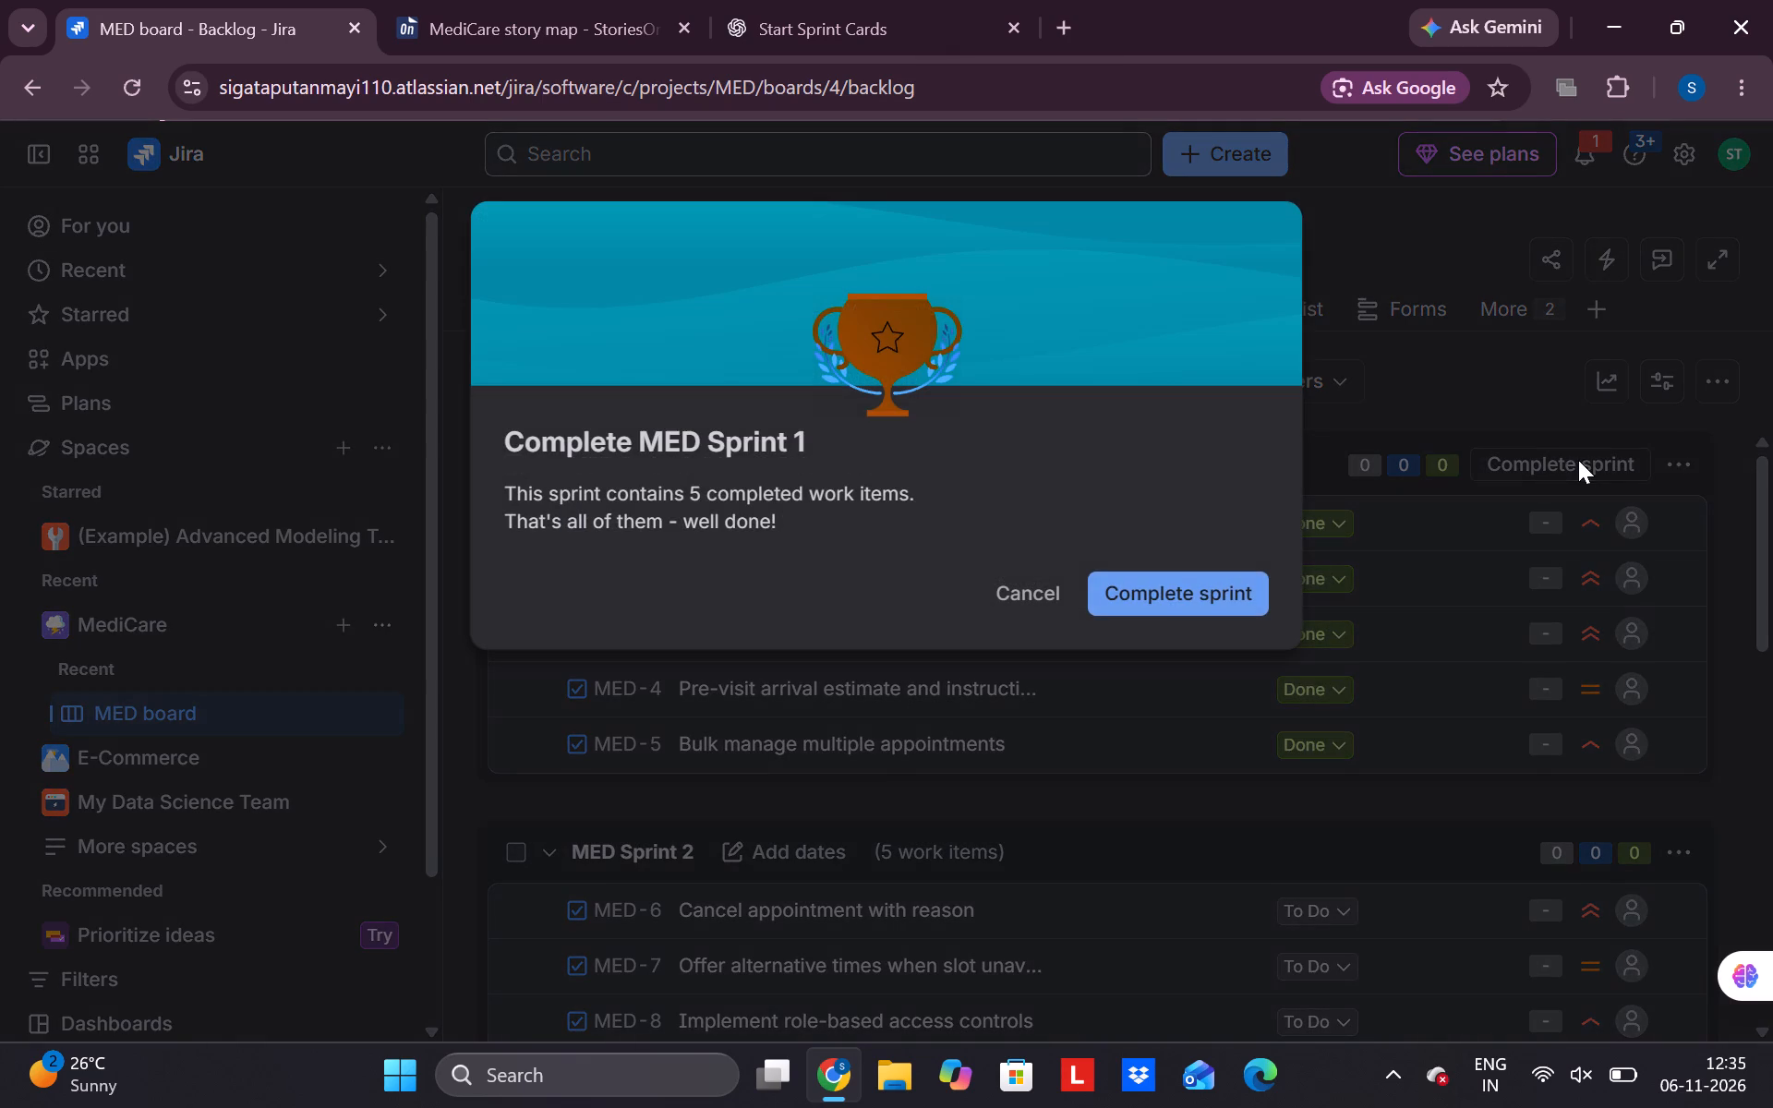
left_click(1189, 586)
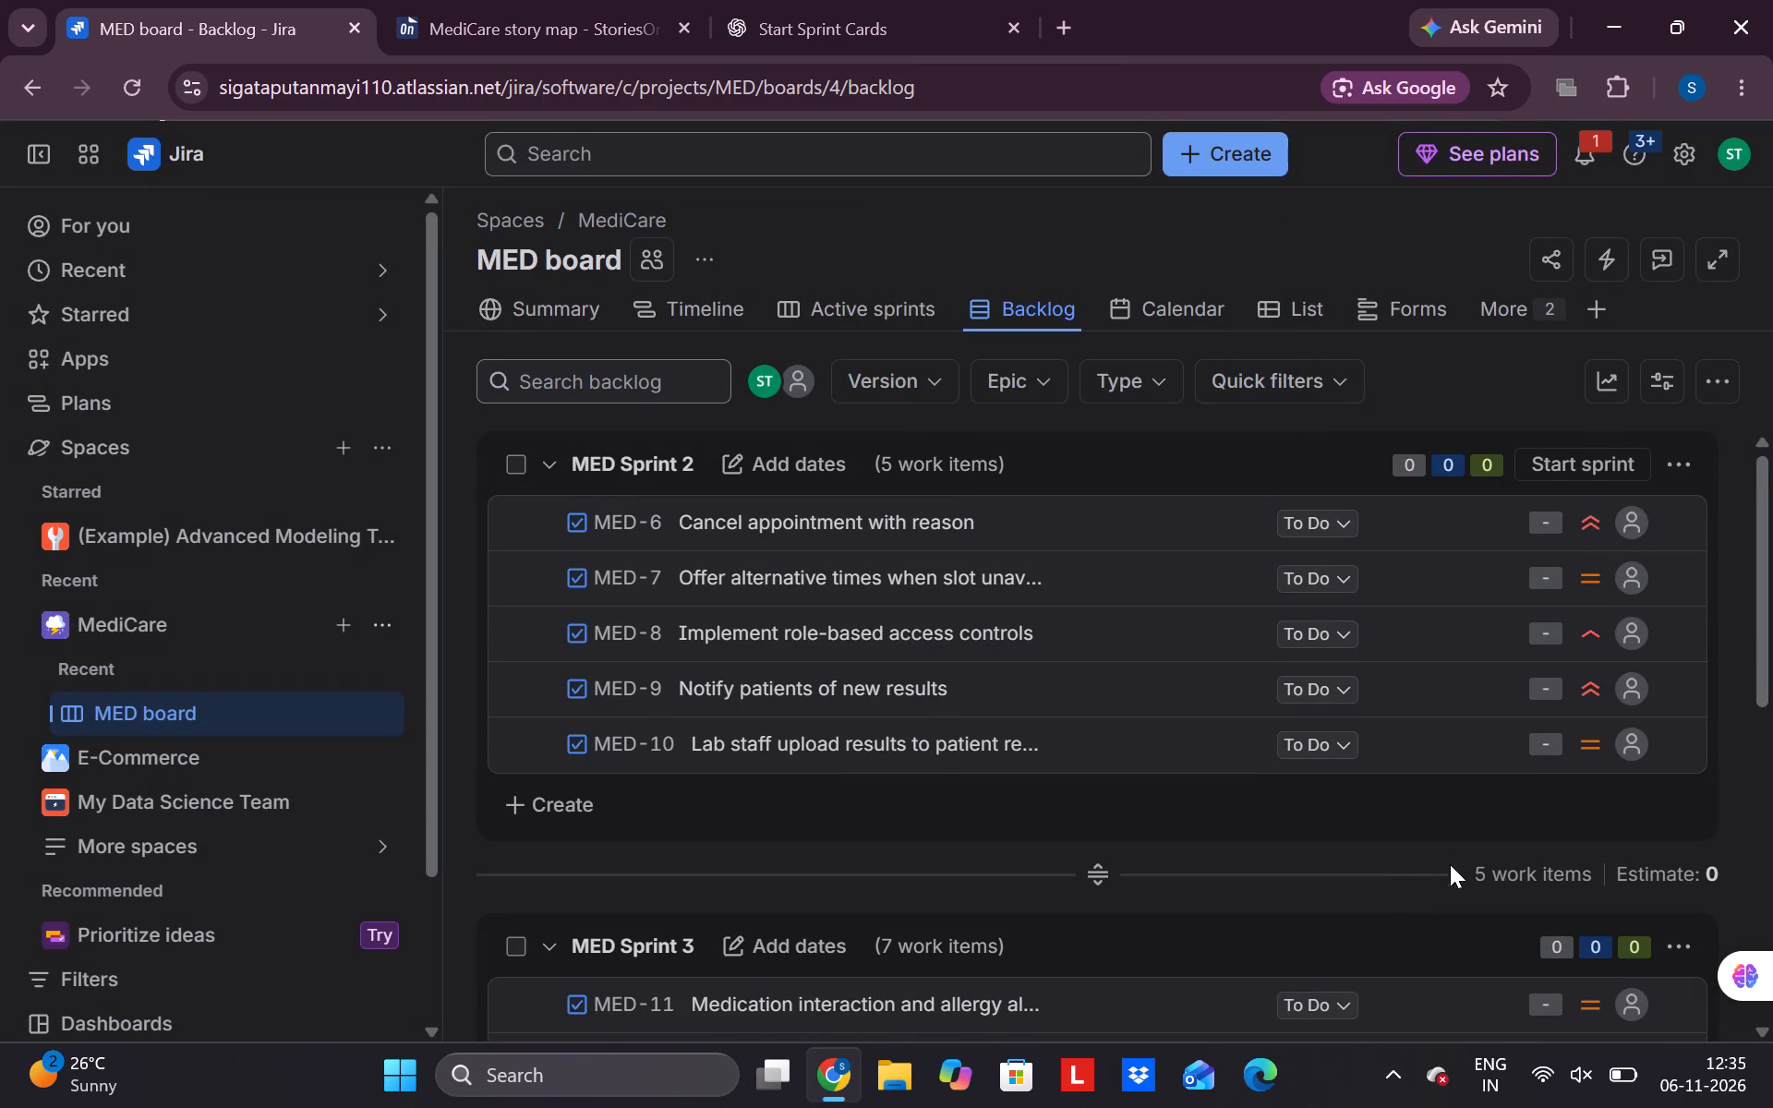
Start MED Sprint 2 with a duration of 2 weeks.
scroll(1383, 884, "up", 1)
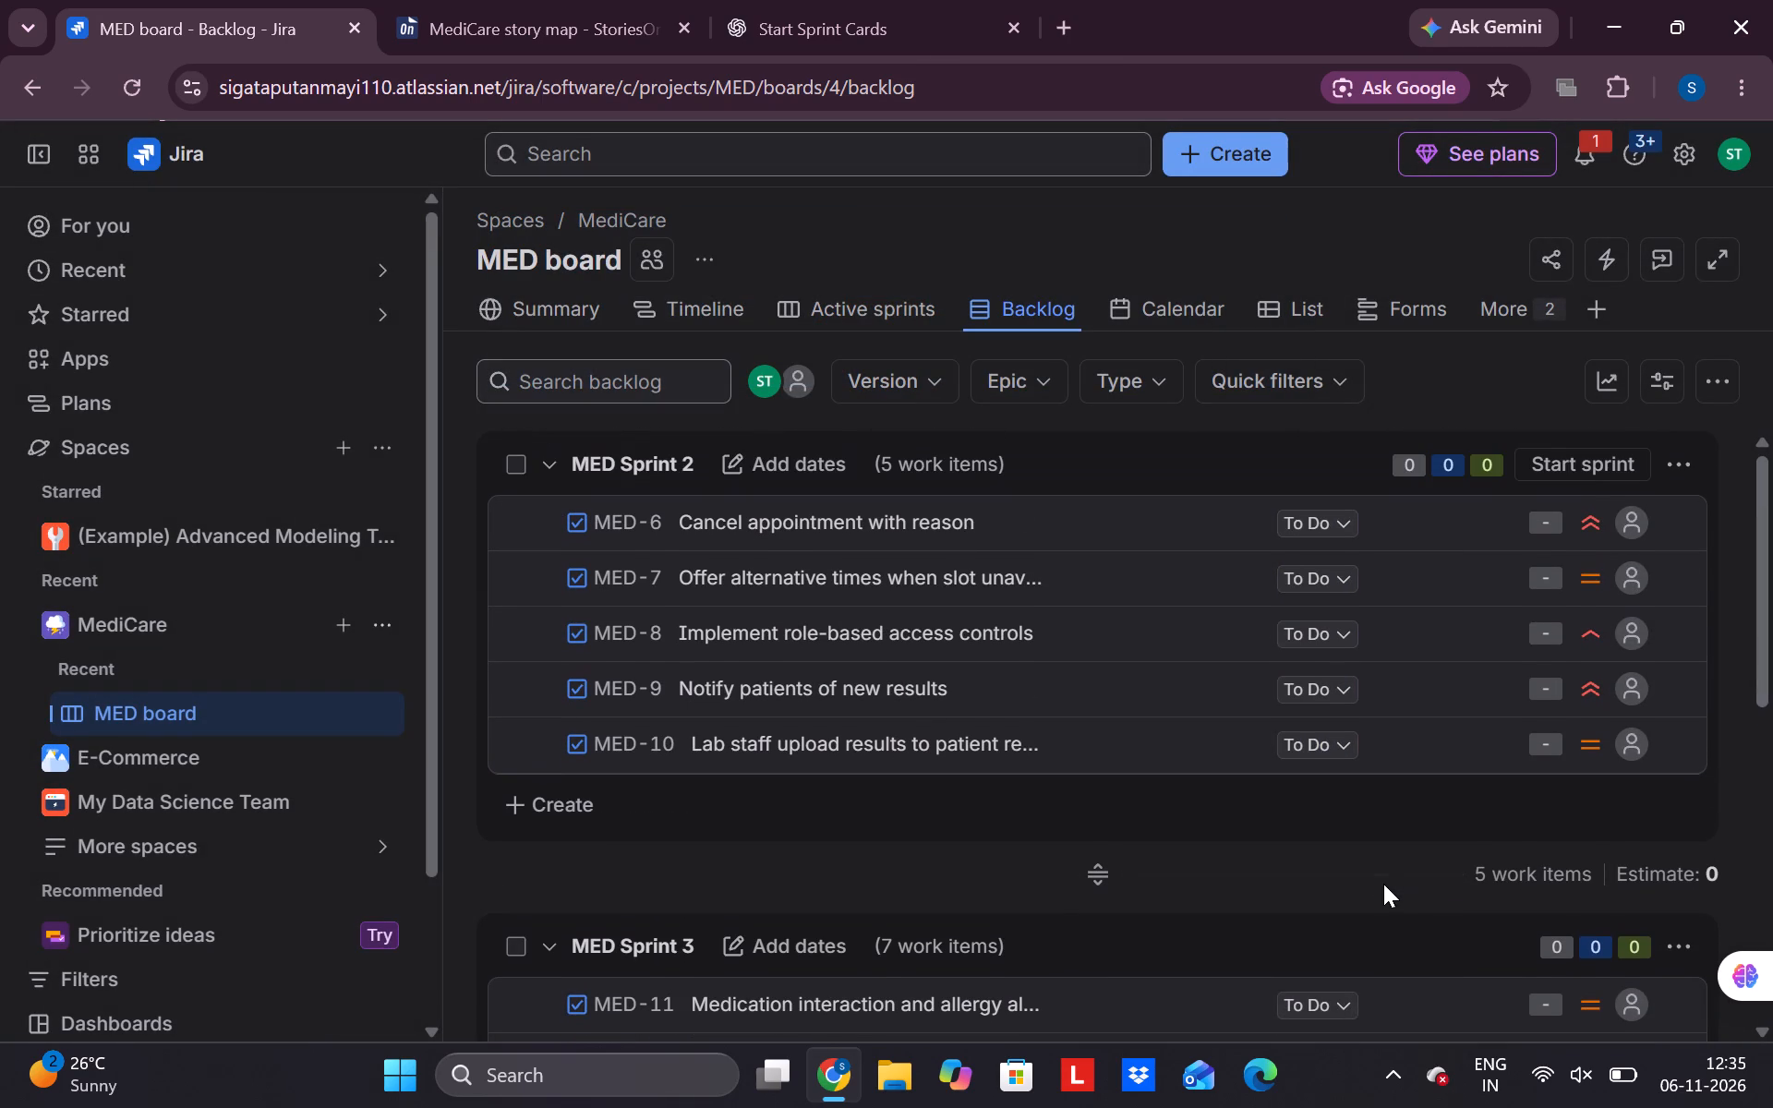
scroll(1383, 884, "up", 1)
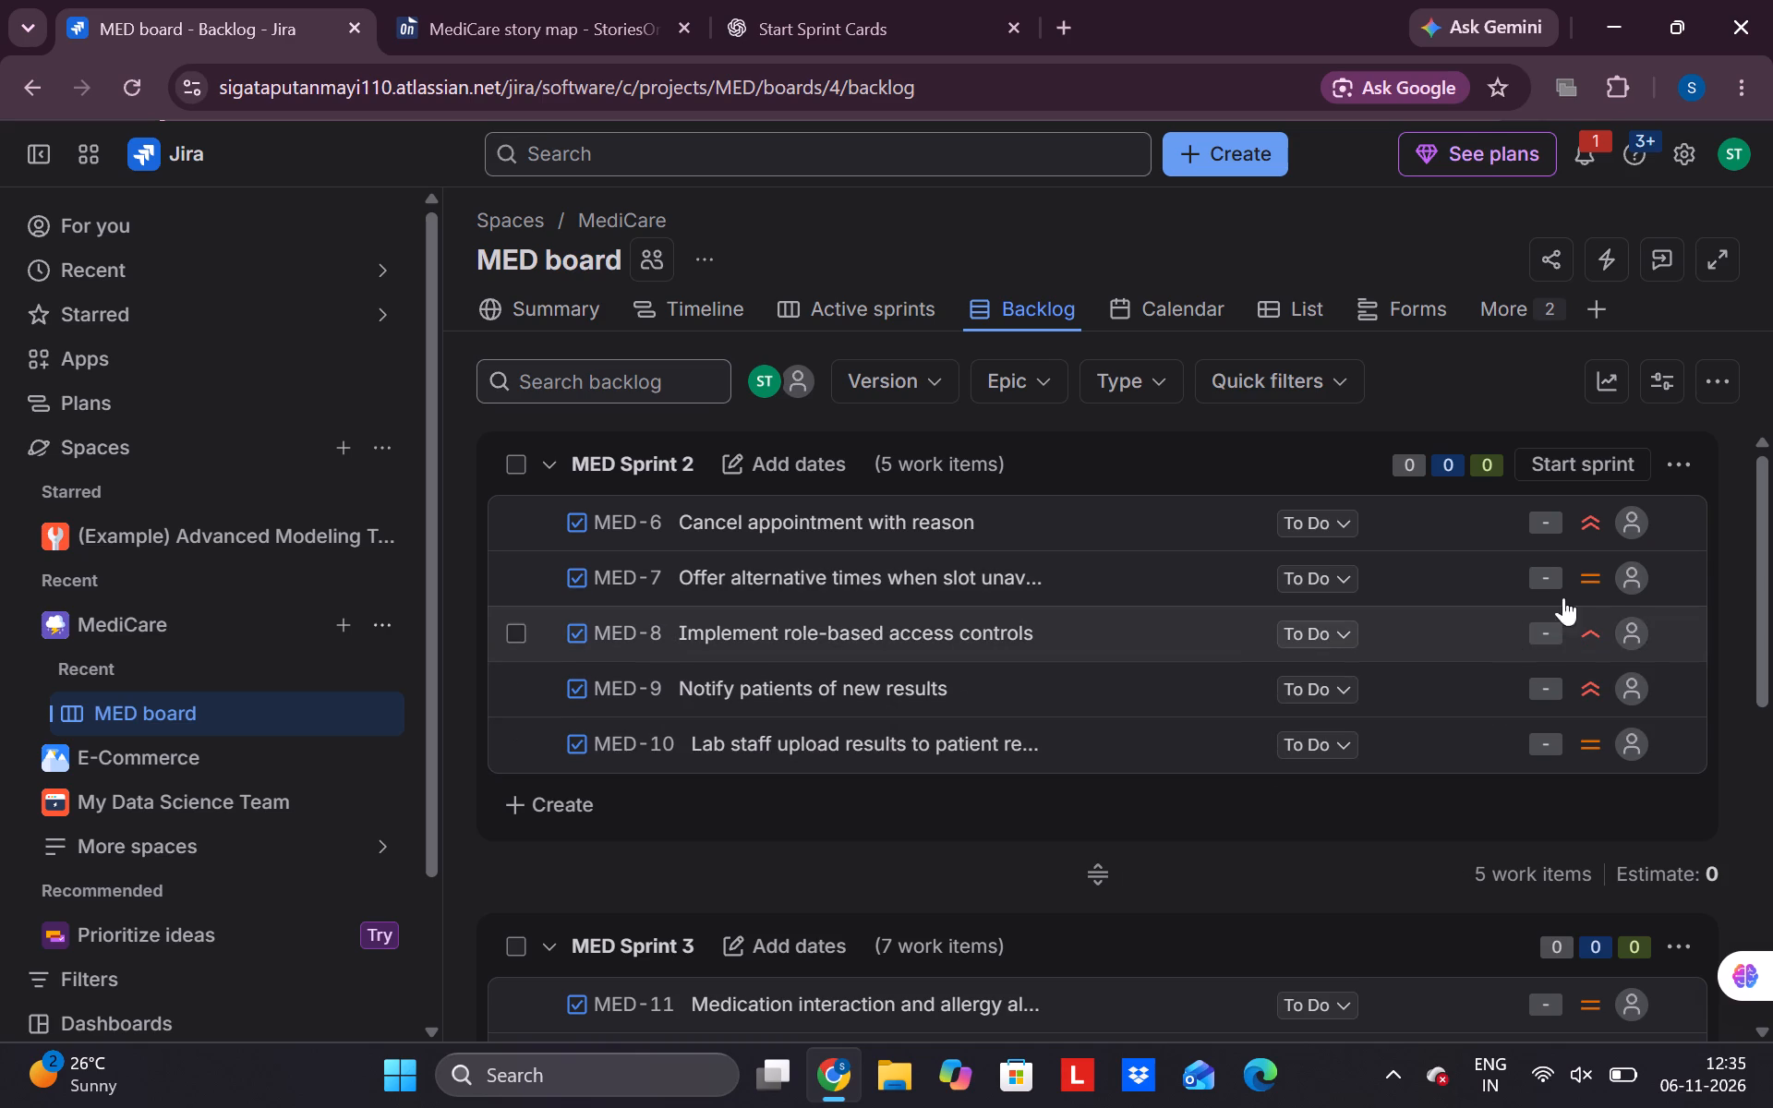
left_click(1597, 464)
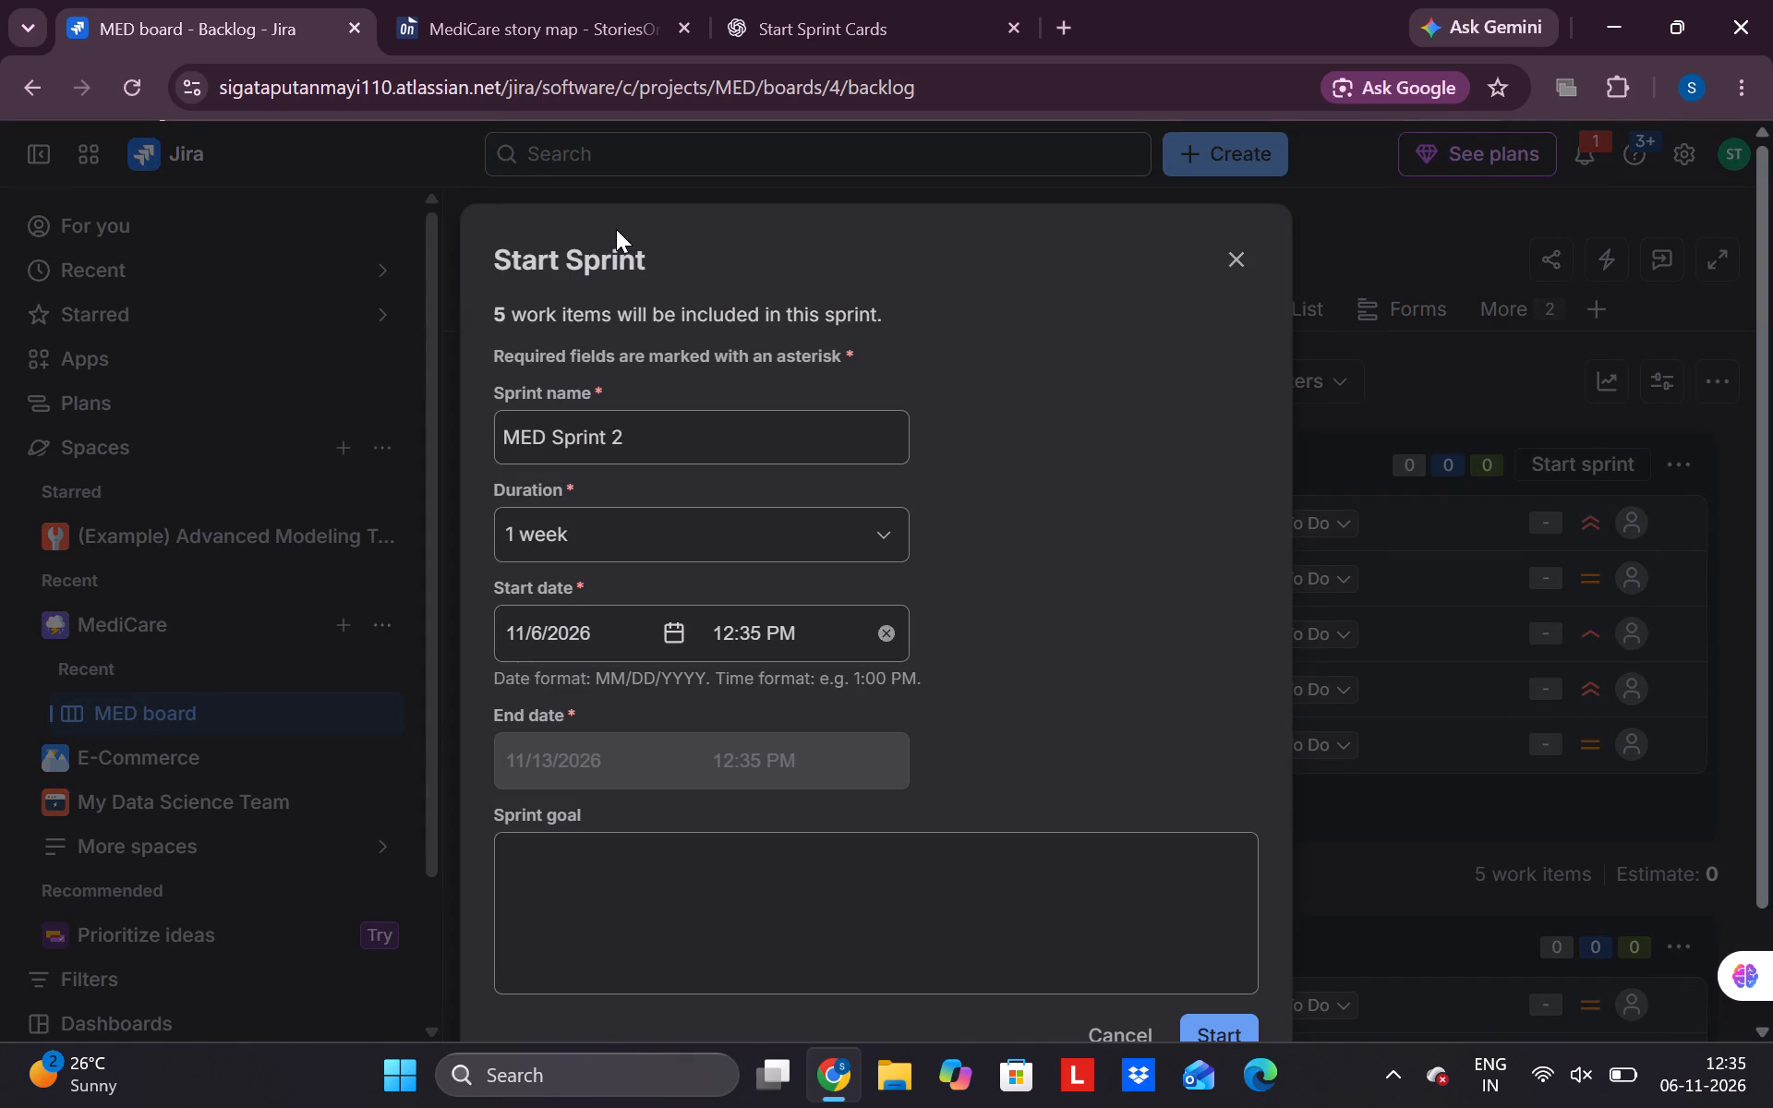
left_click(751, 527)
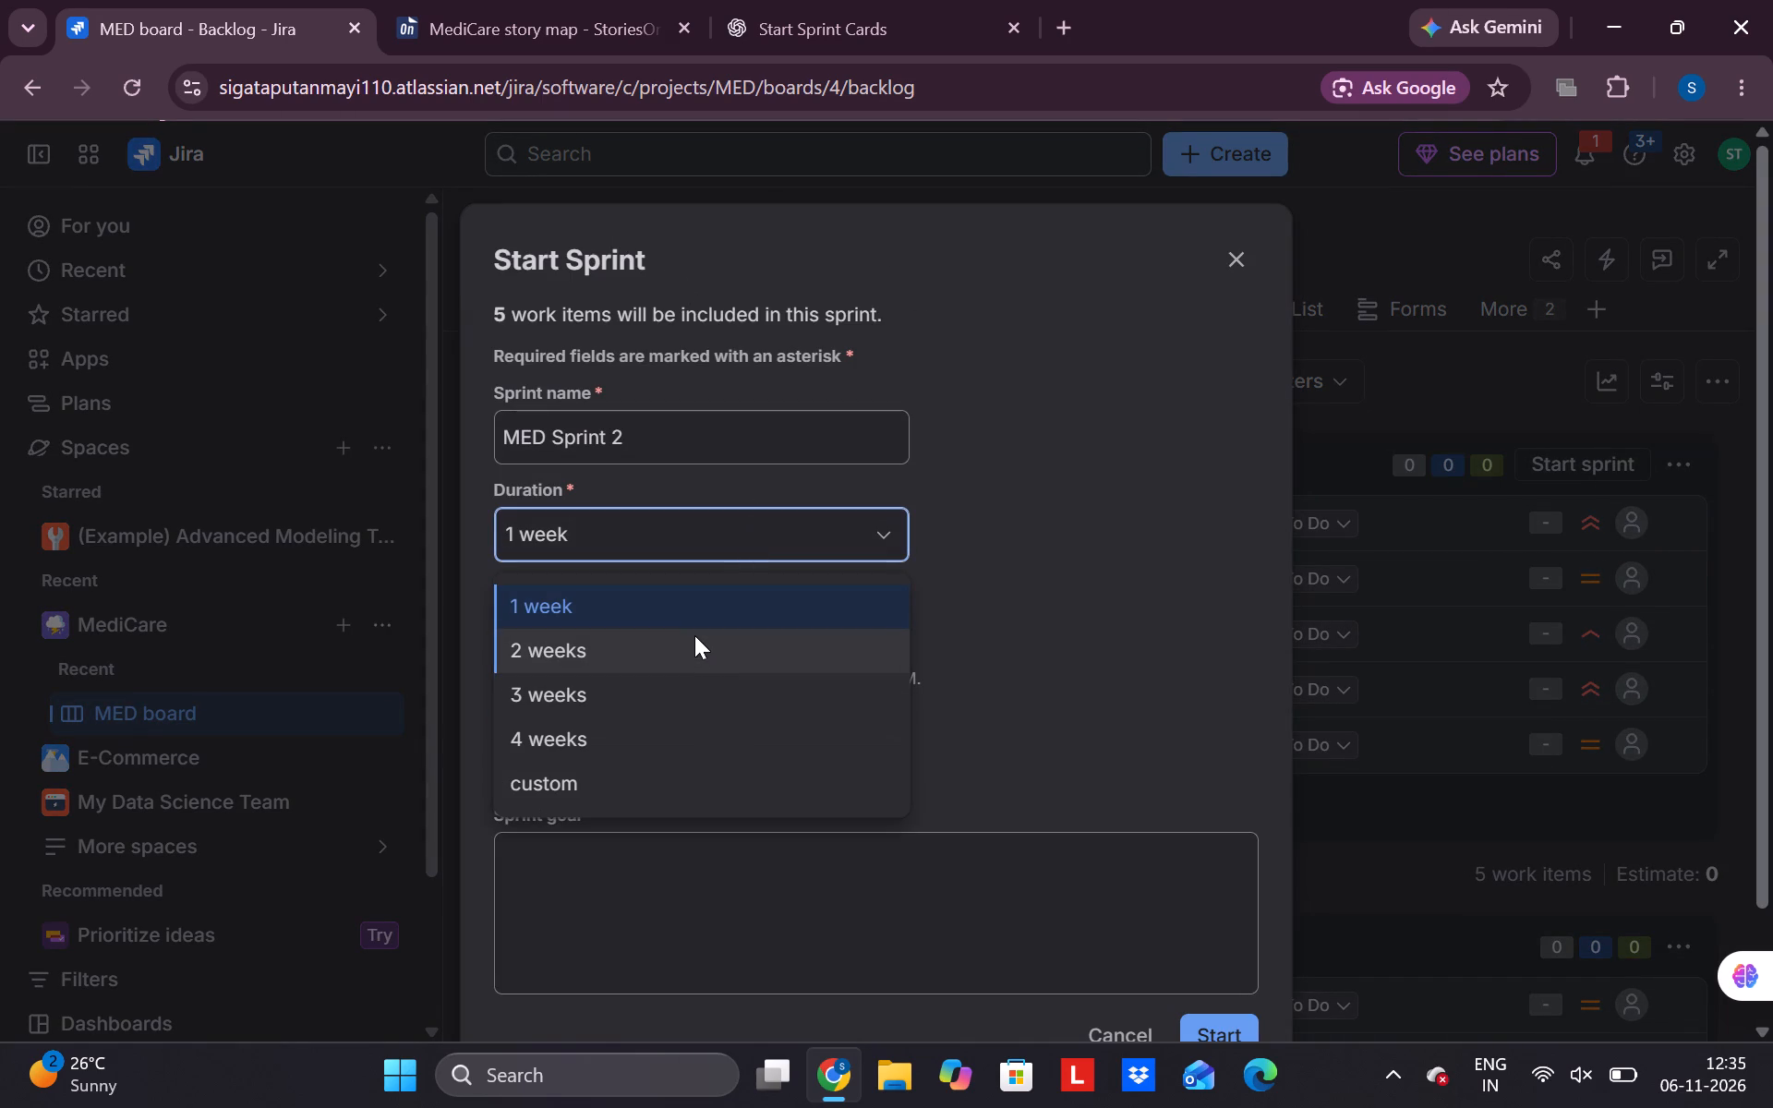
left_click(694, 635)
scroll(1155, 996, "down", 1)
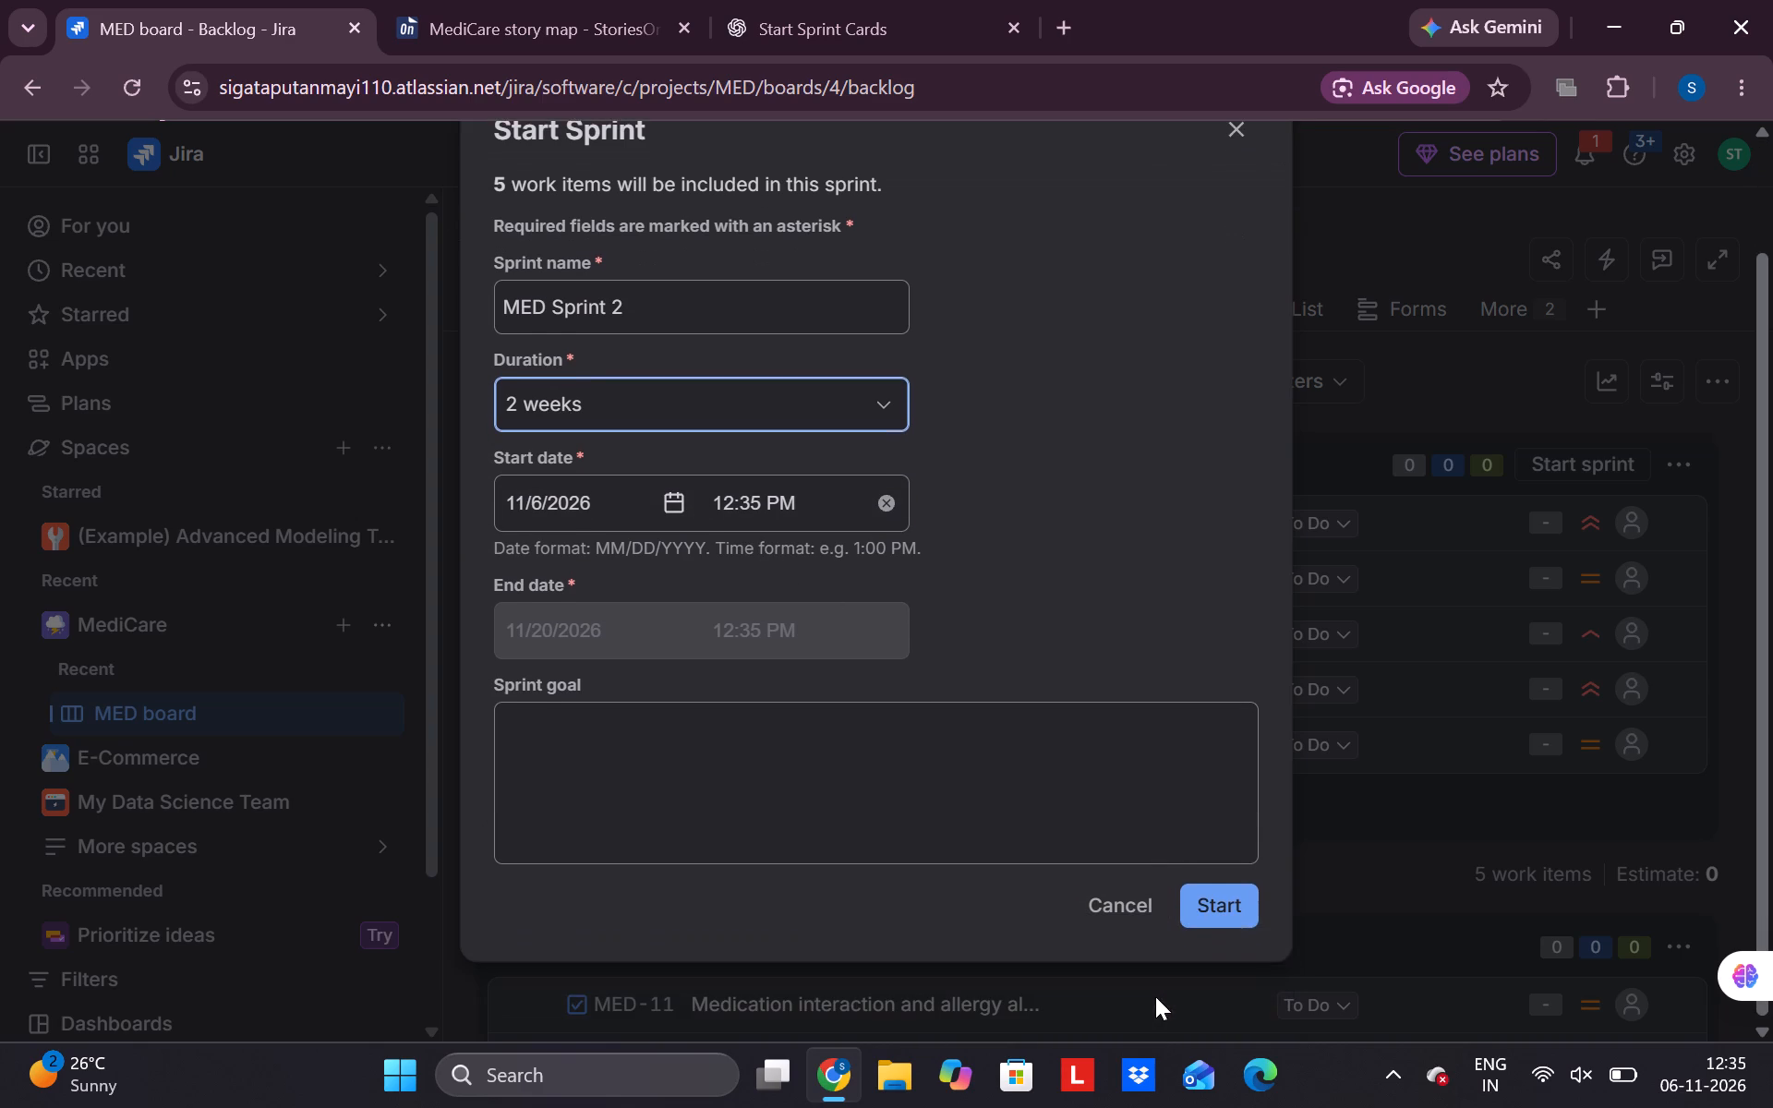
left_click(1200, 912)
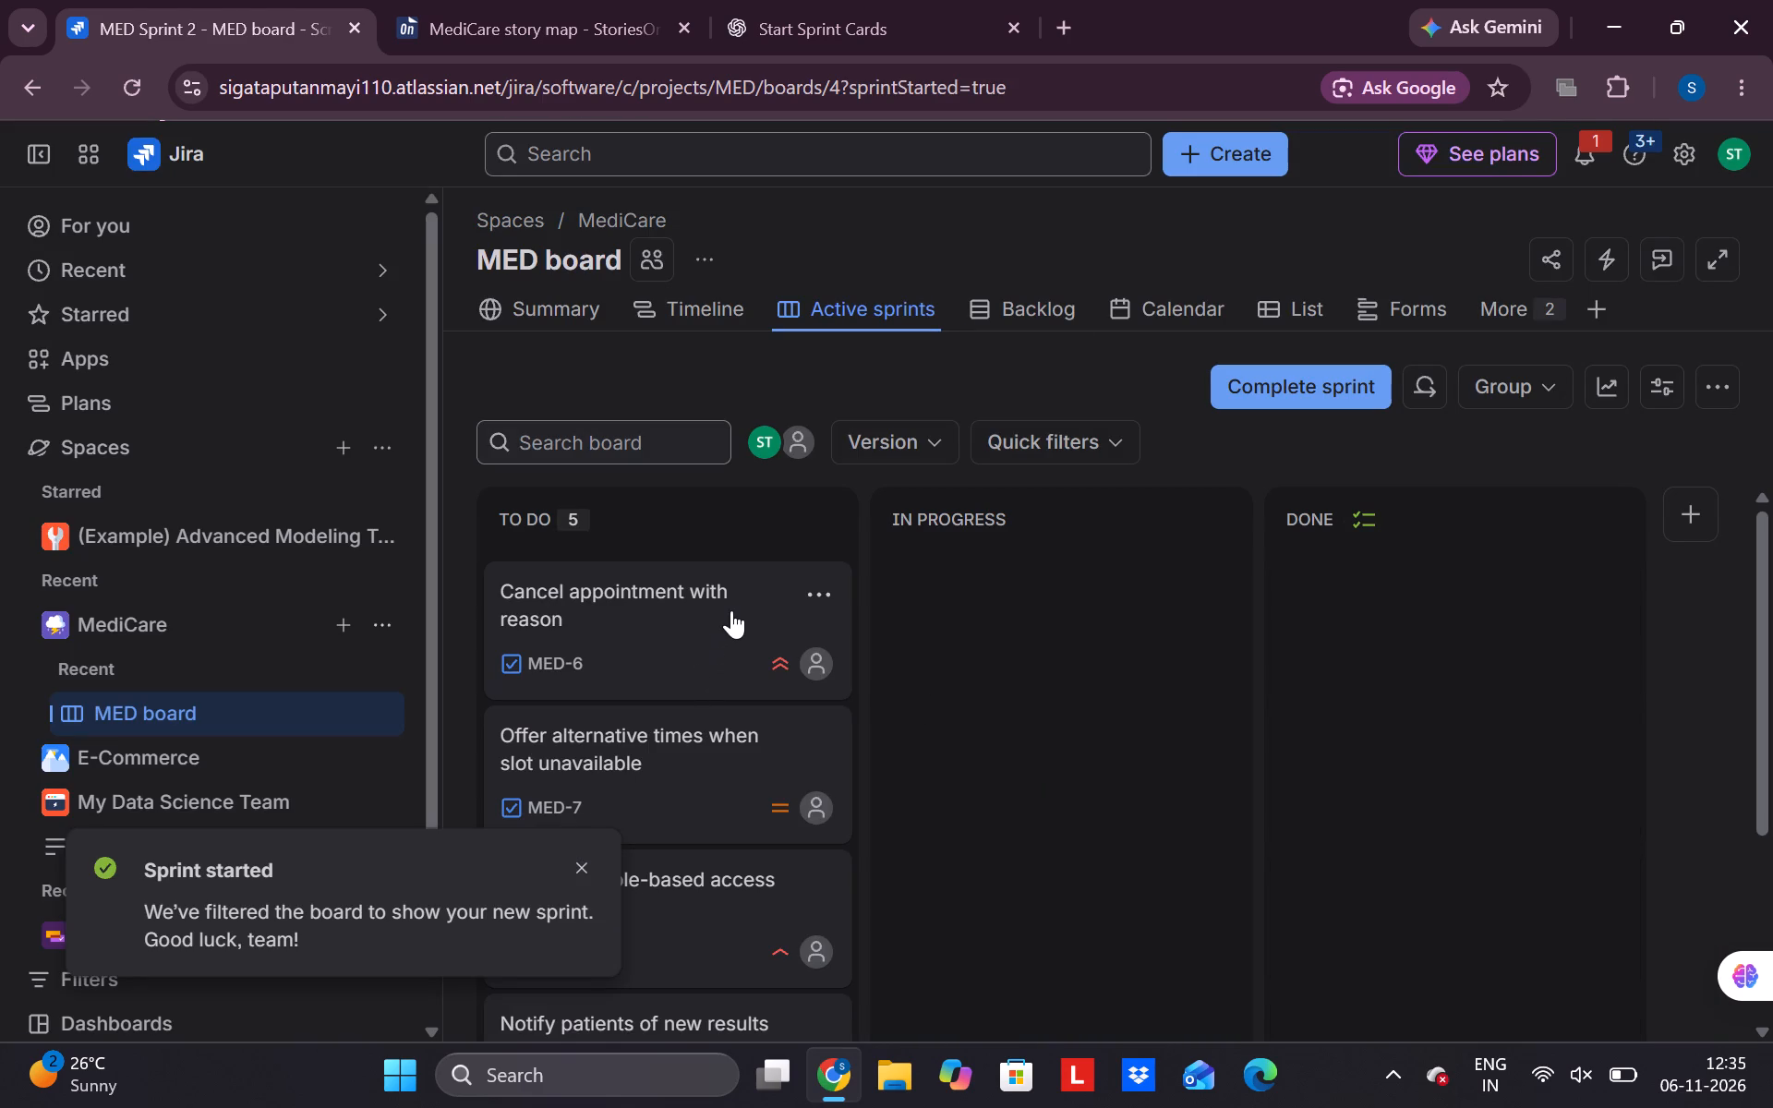
Move MED-6, MED-7, MED-8, MED-9 and MED-10 one after another from To Do through In Progress to Done.
left_click_drag(731, 610, 1017, 596)
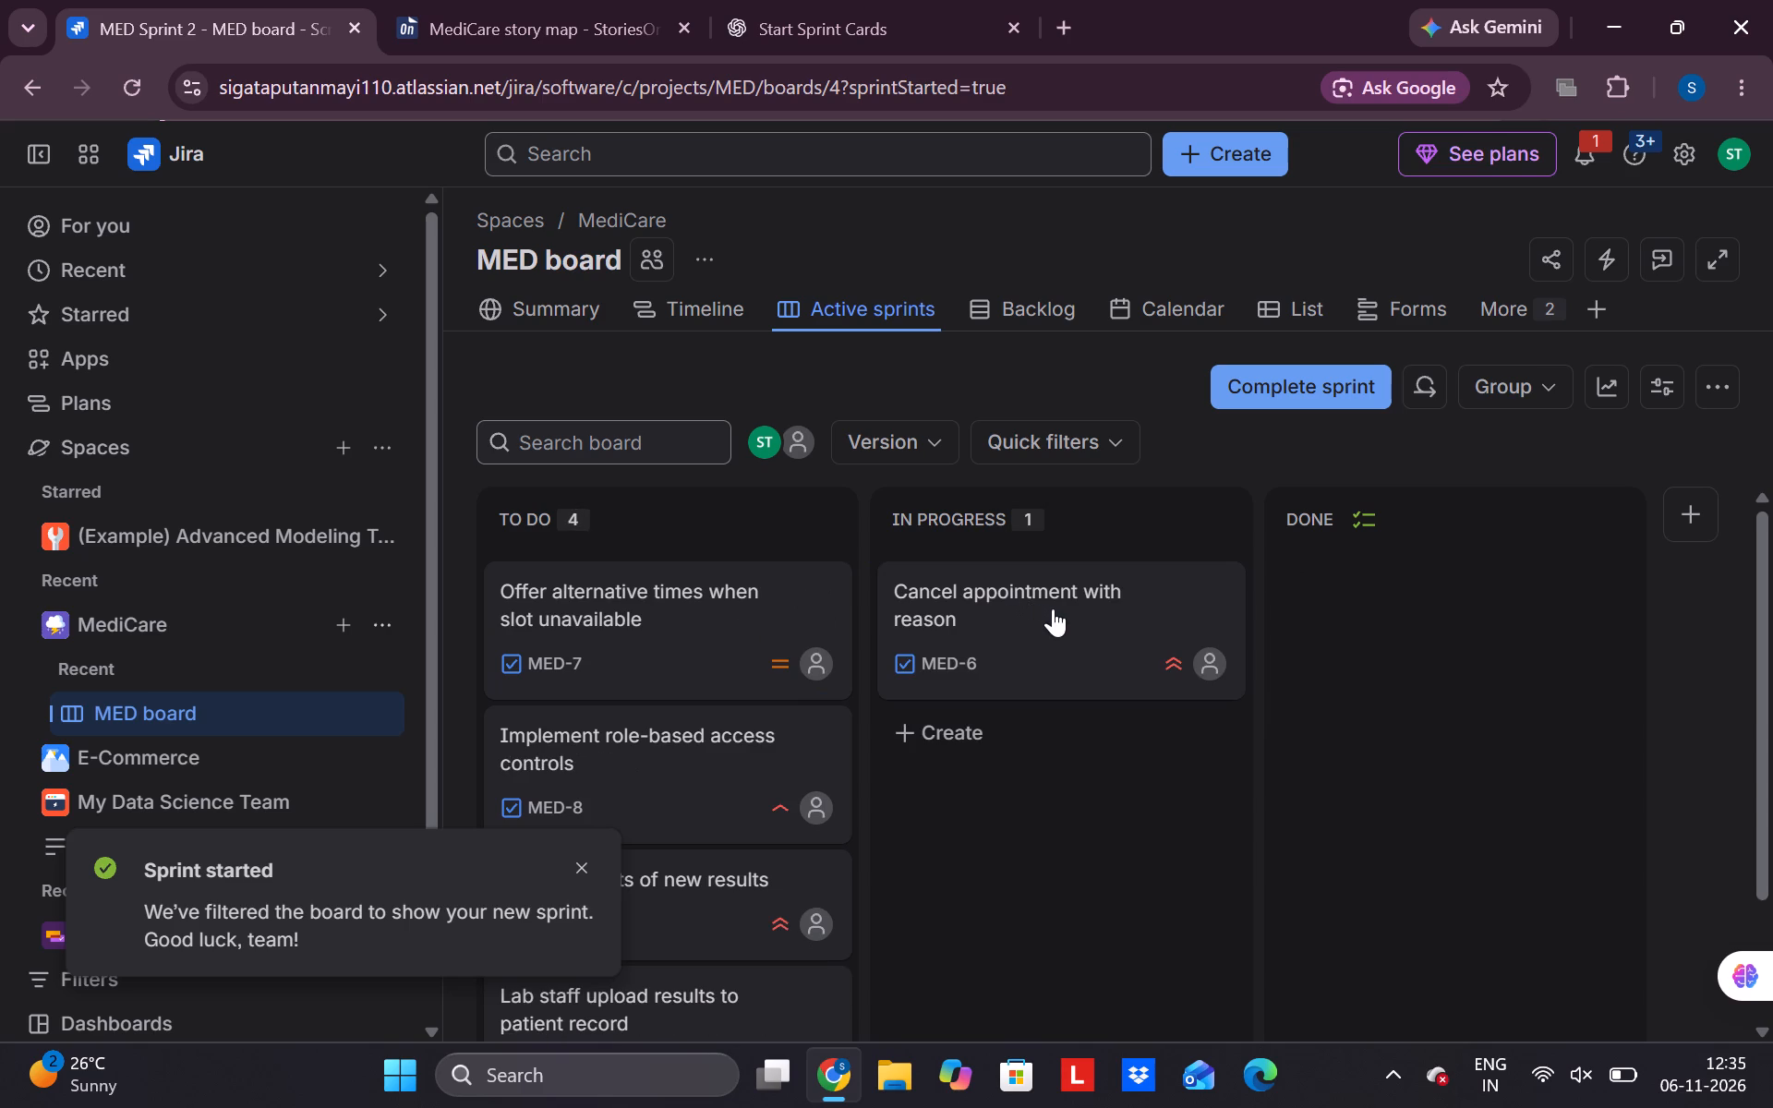
left_click_drag(1053, 608, 1312, 594)
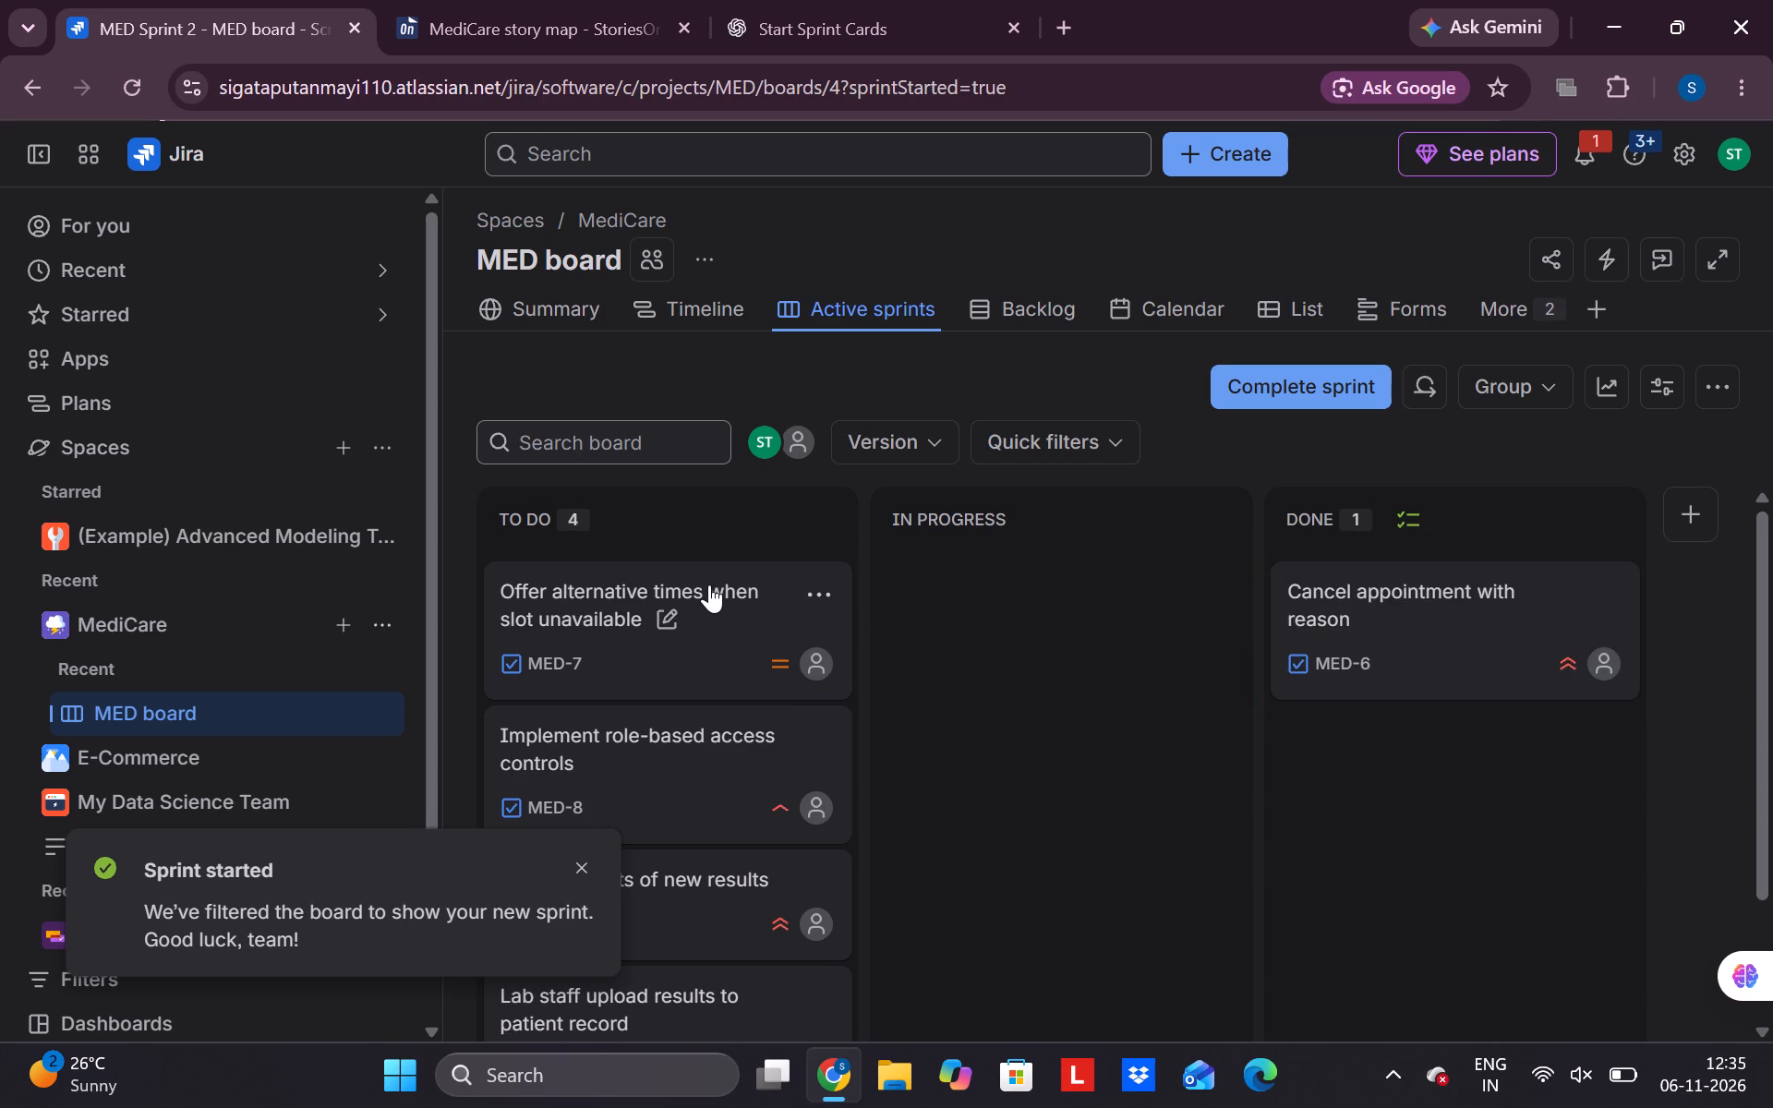
left_click_drag(709, 584, 971, 619)
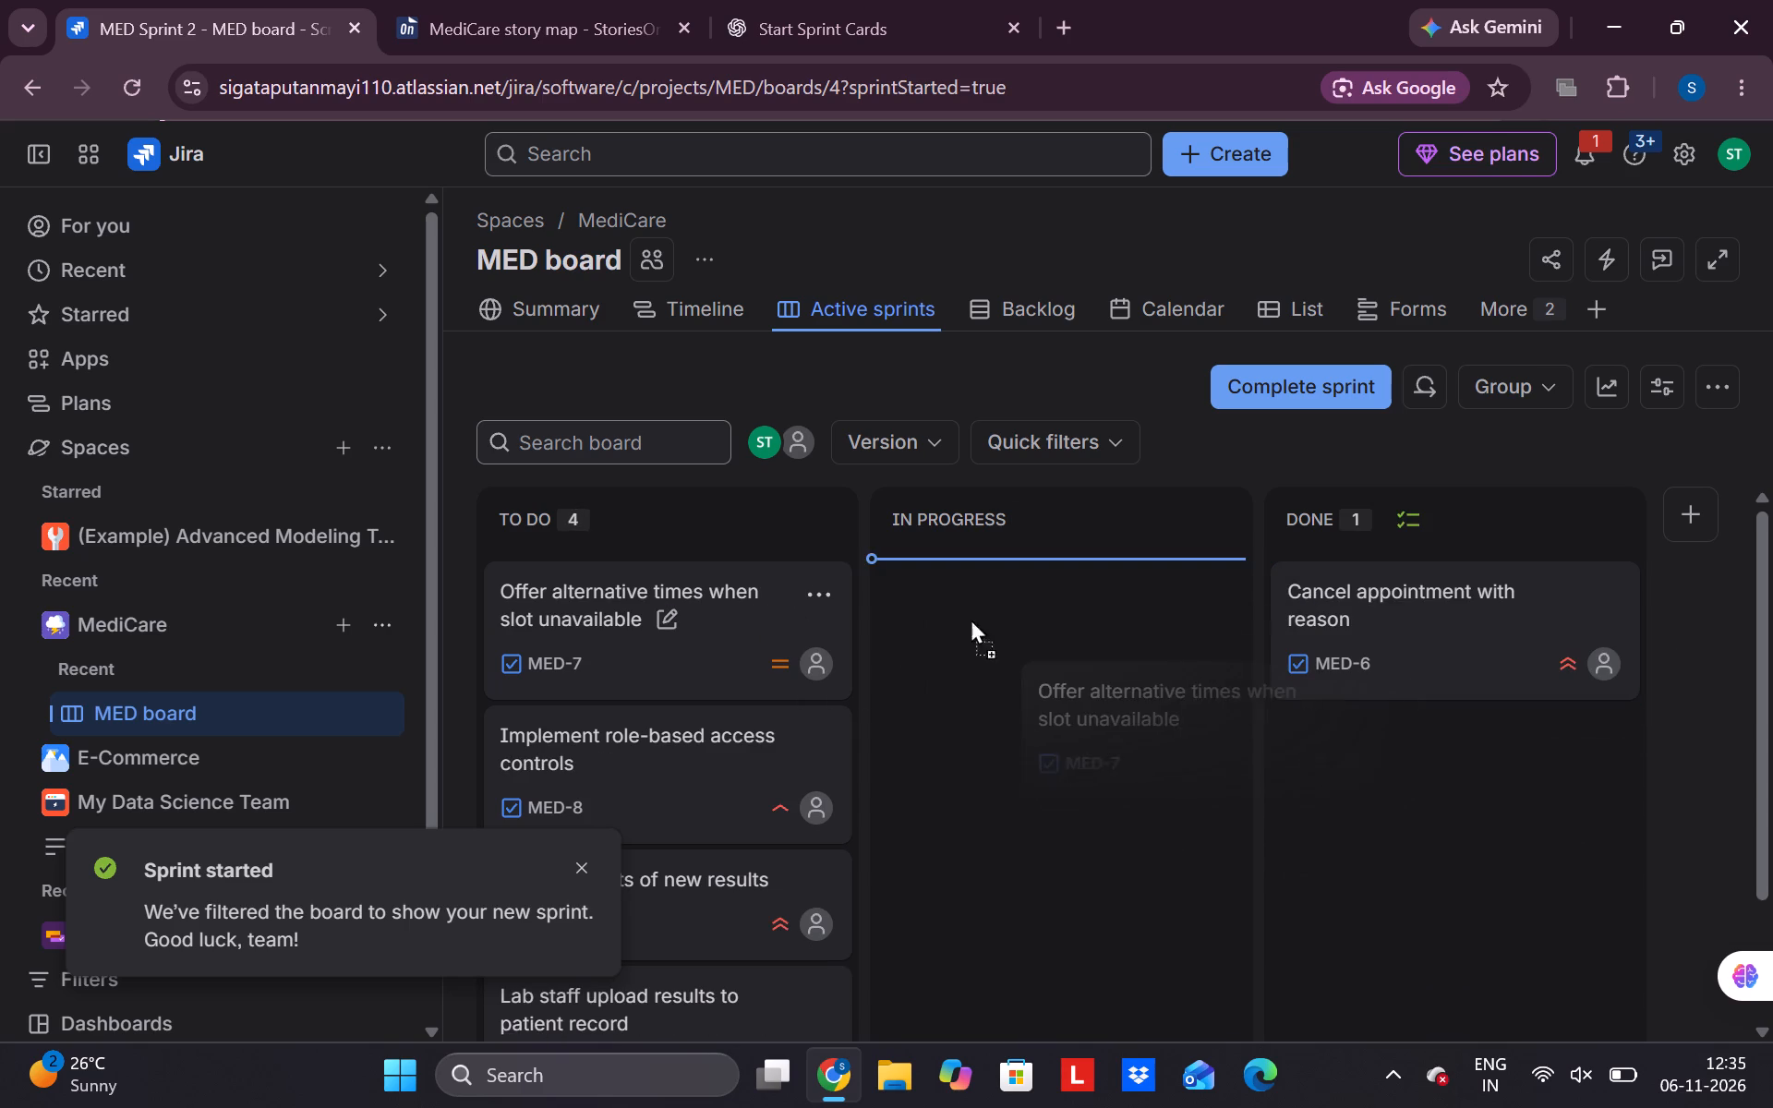
left_click_drag(971, 619, 963, 608)
left_click_drag(1054, 610, 1315, 715)
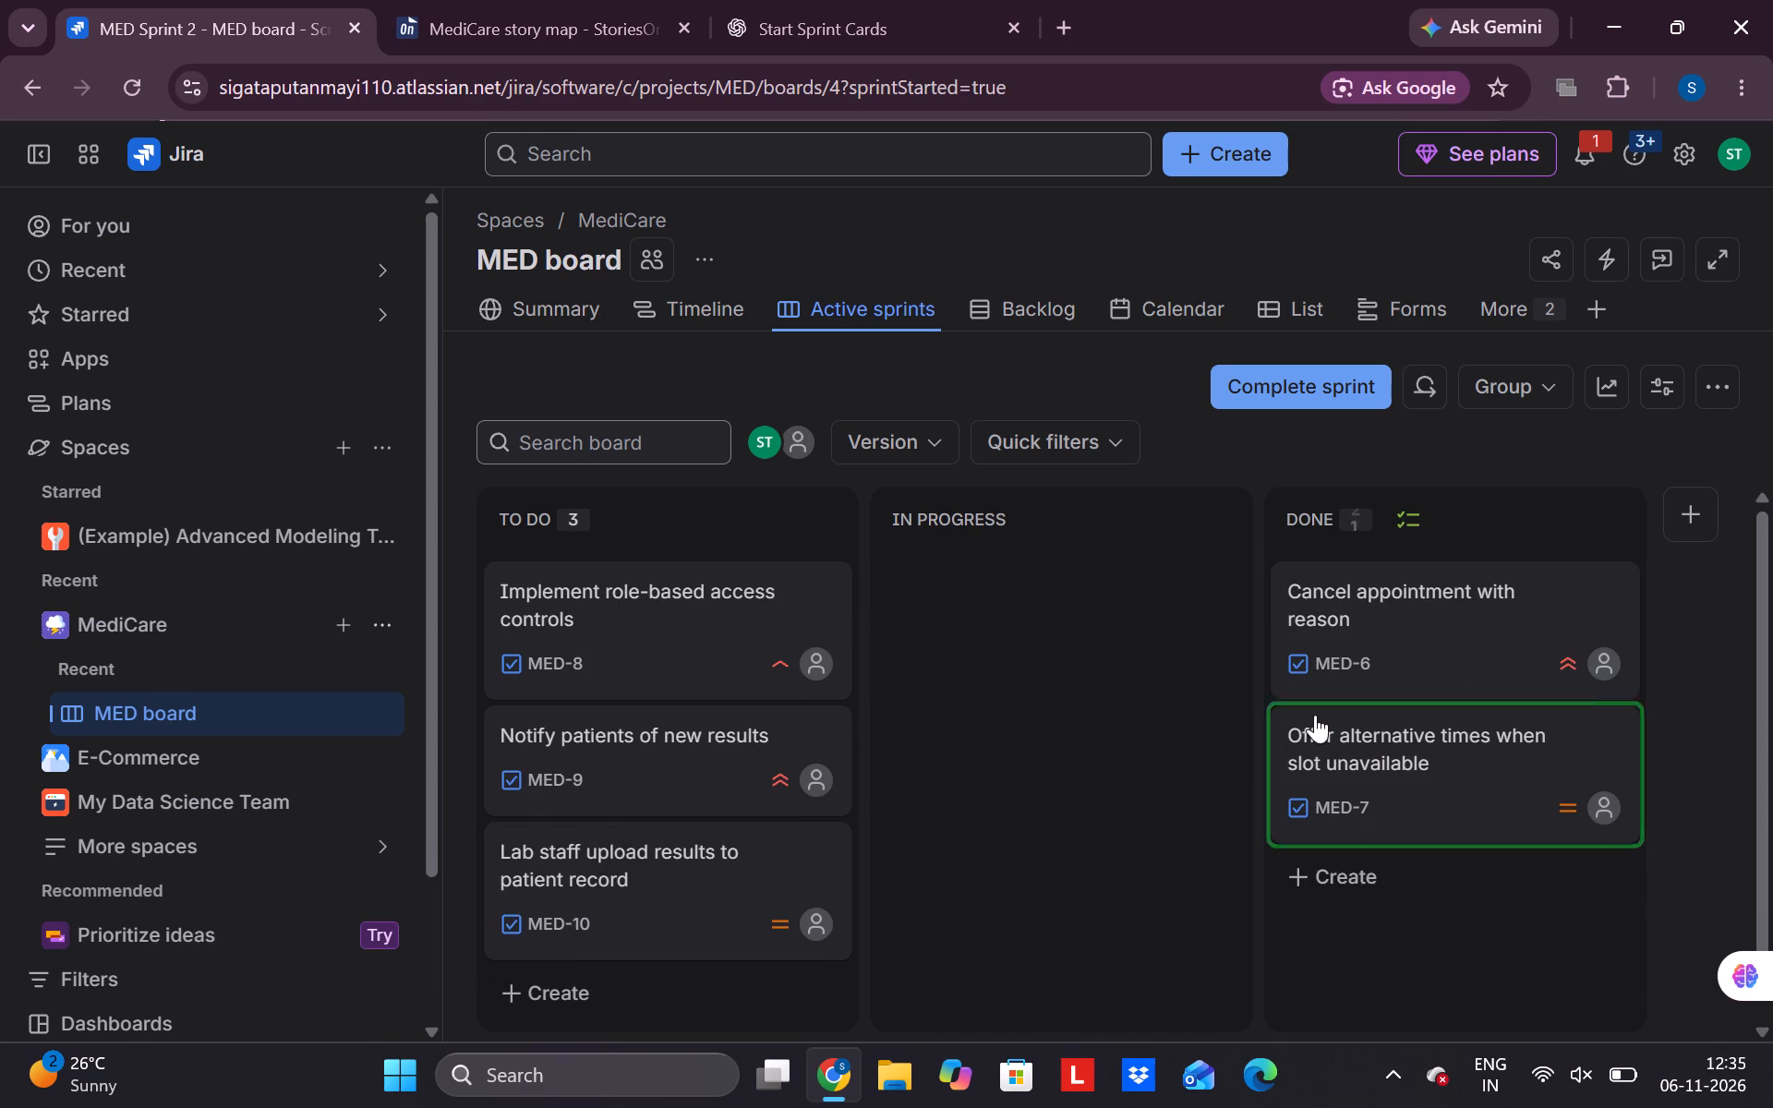
left_click_drag(659, 610, 931, 578)
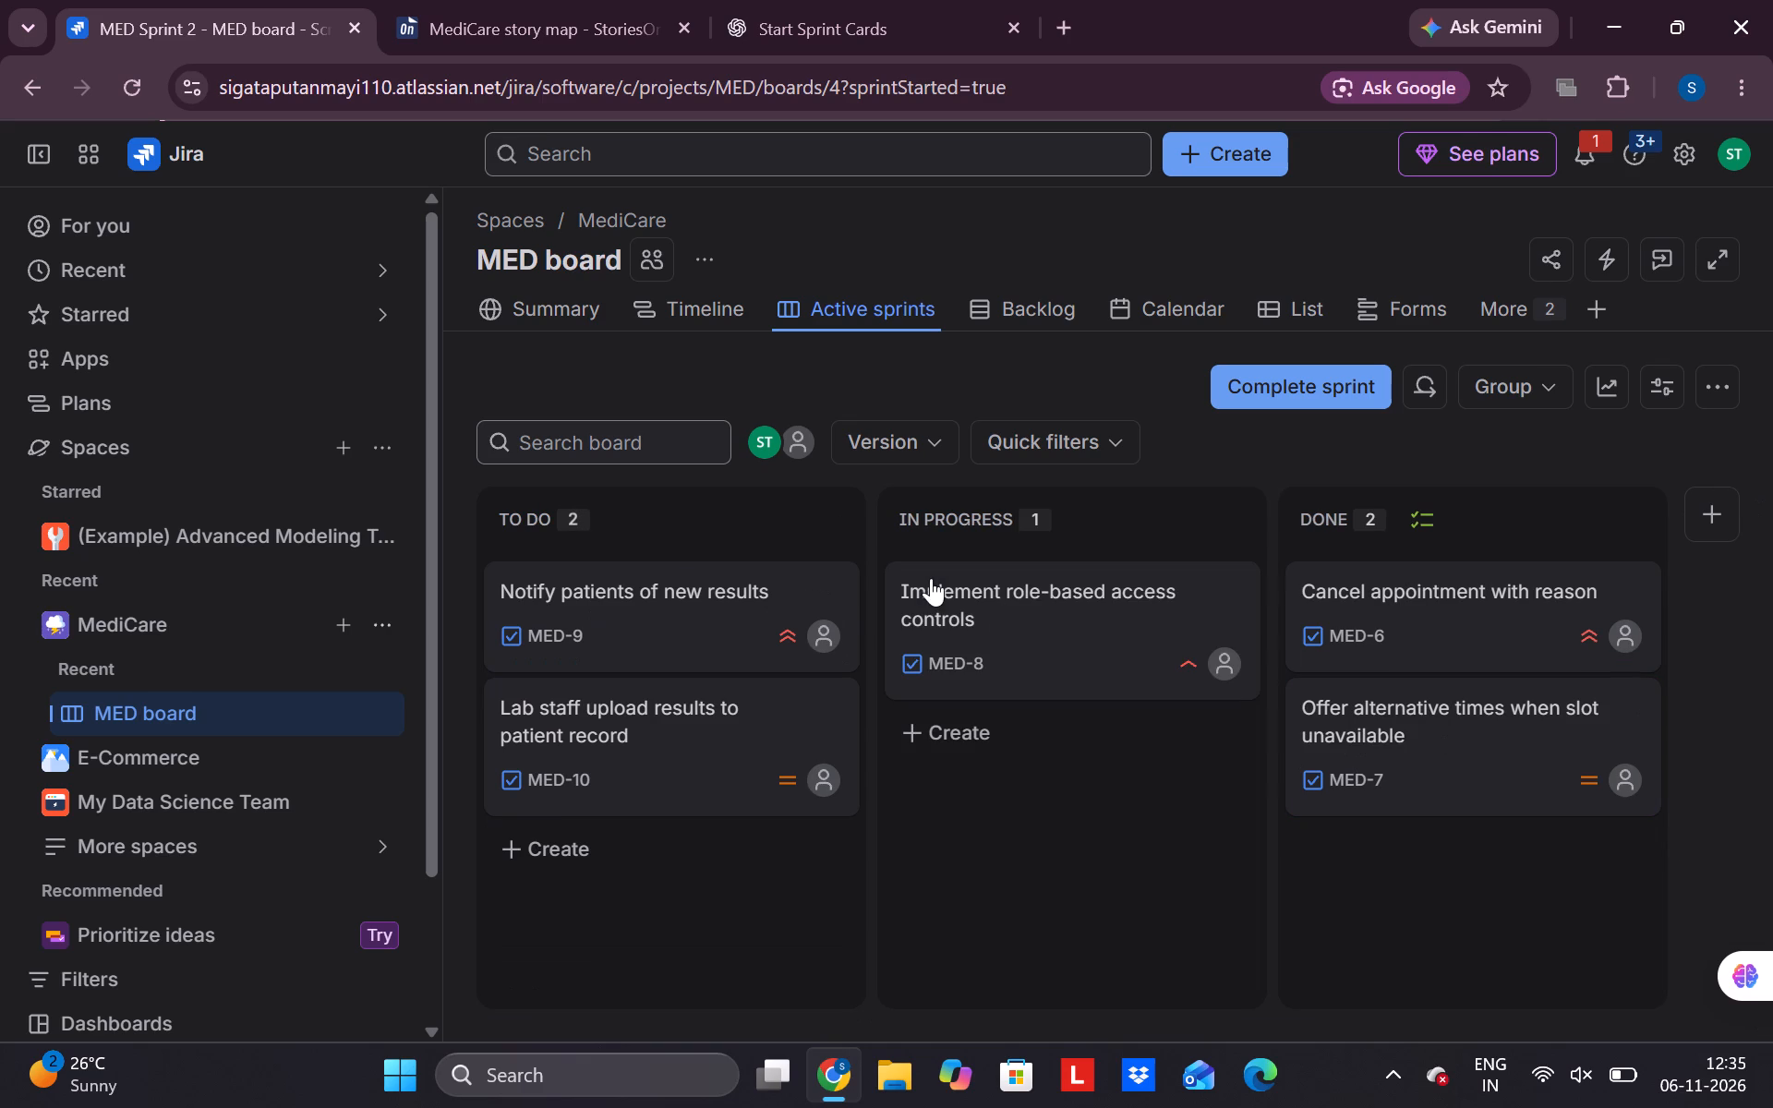
left_click_drag(1041, 615, 1365, 815)
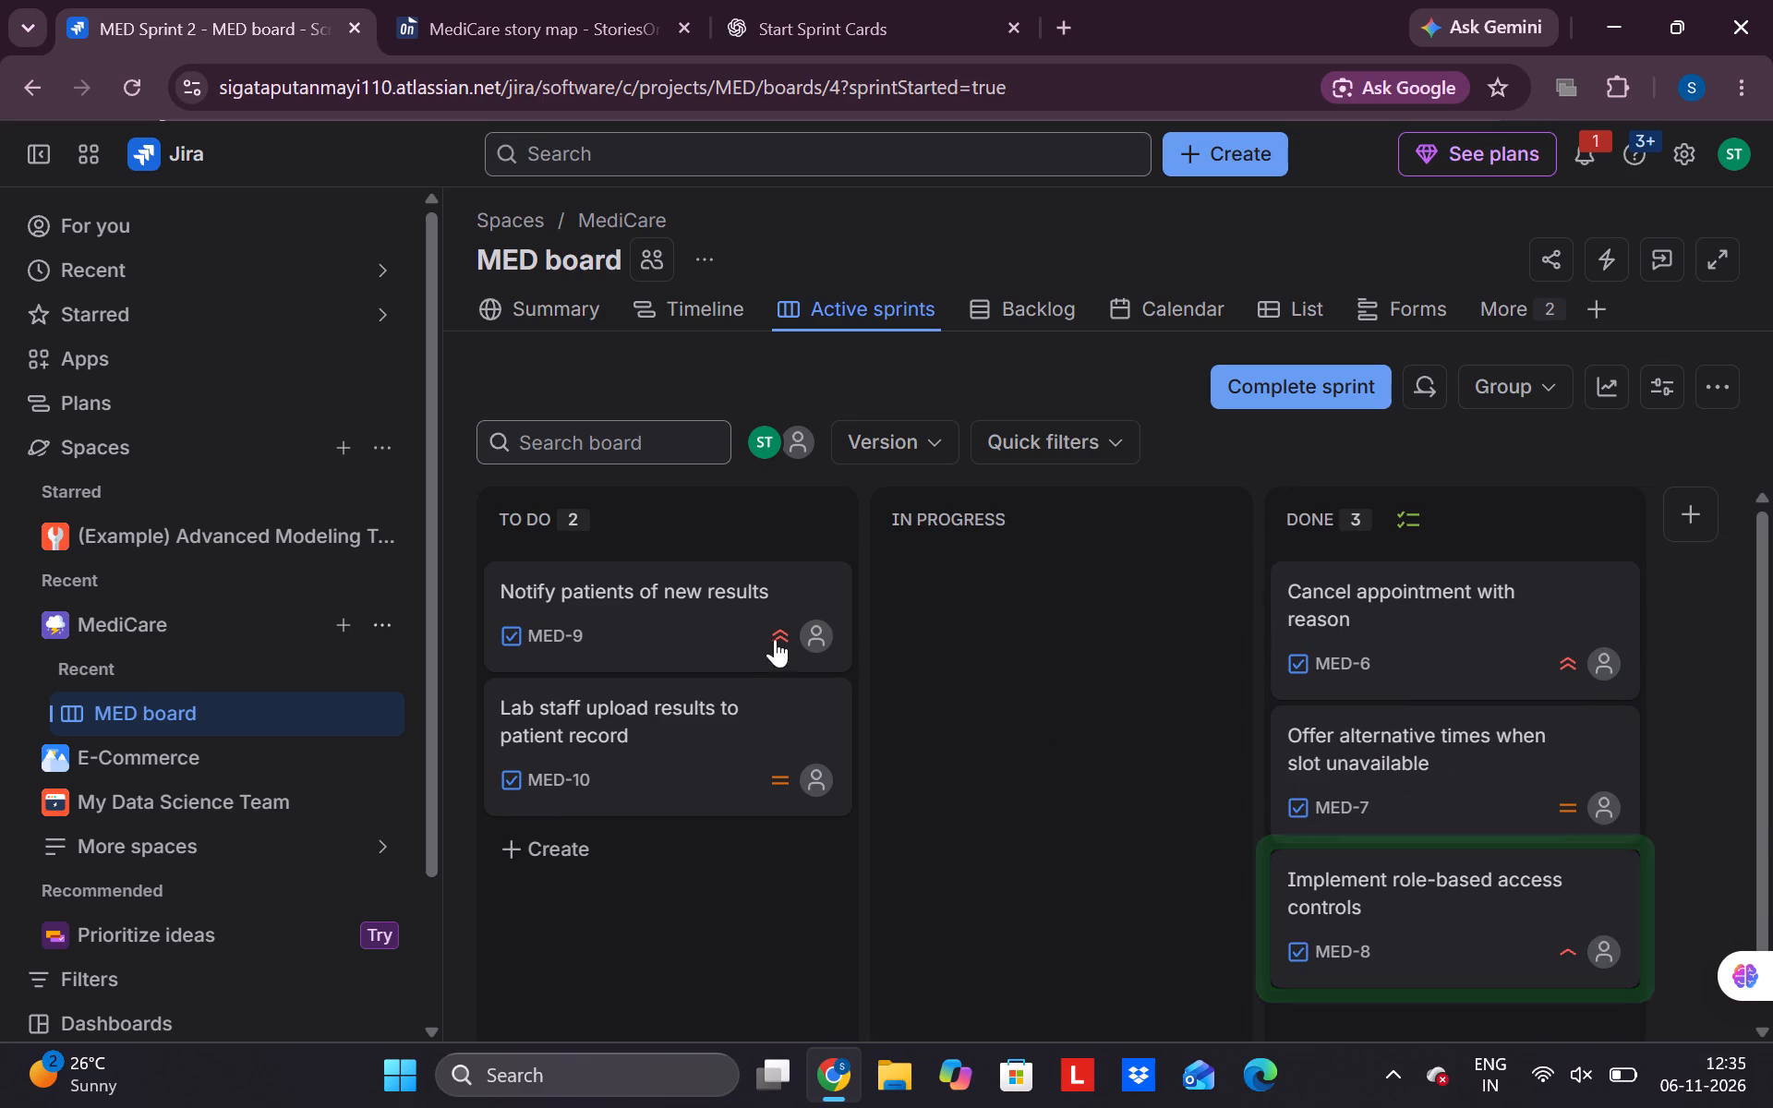
left_click_drag(681, 590, 901, 613)
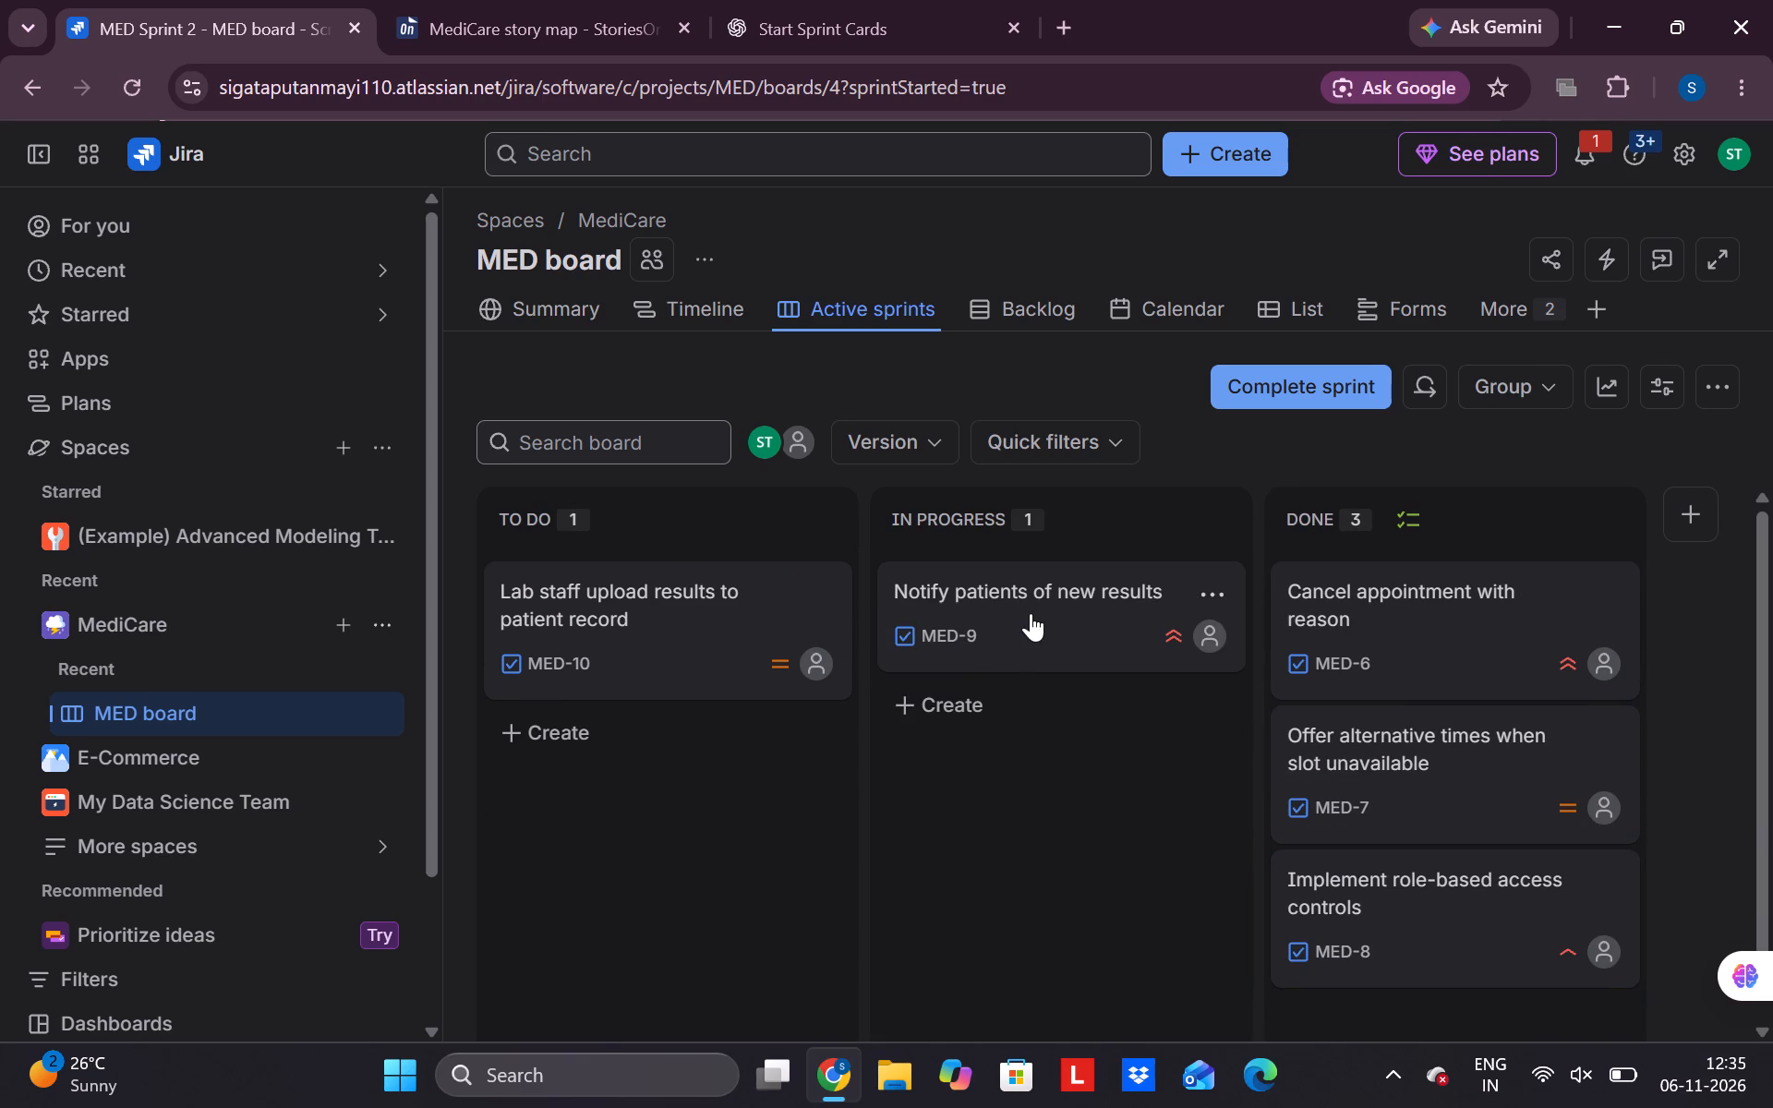
left_click_drag(1031, 613, 1337, 928)
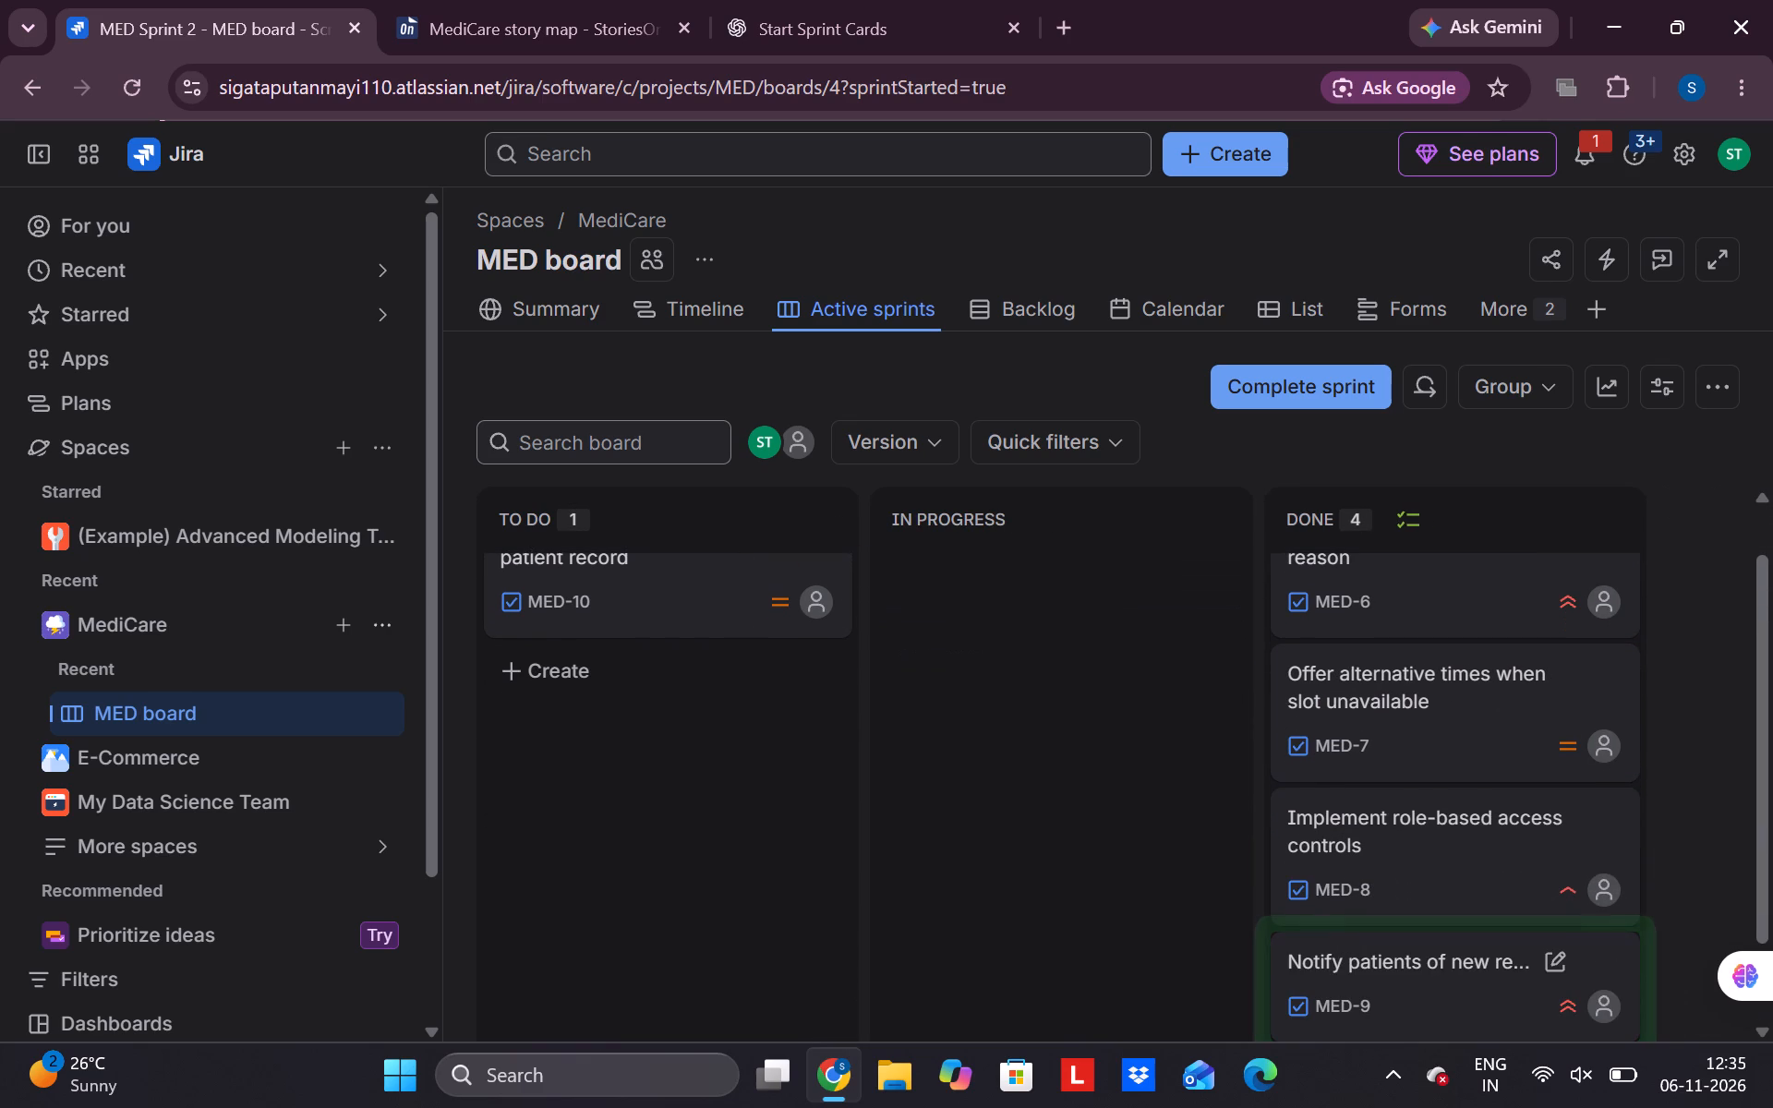
left_click_drag(694, 590, 968, 609)
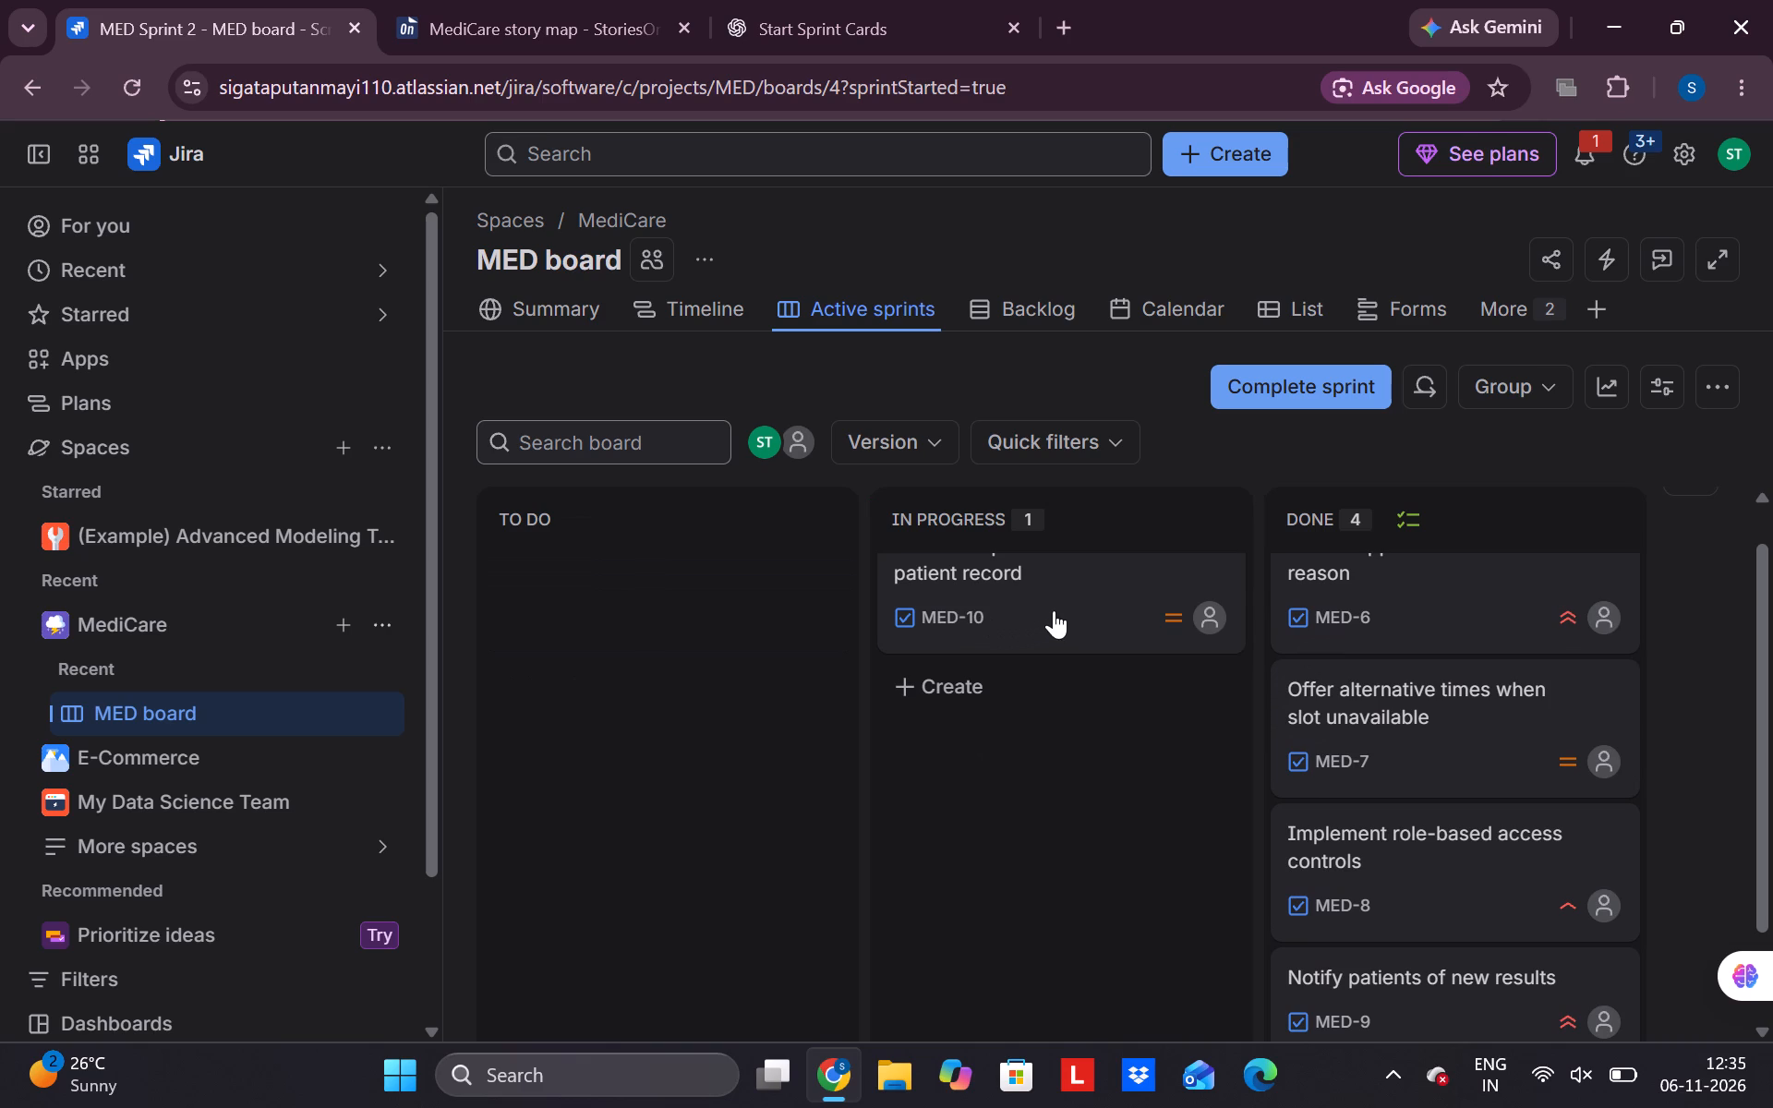
left_click_drag(1062, 601, 1294, 913)
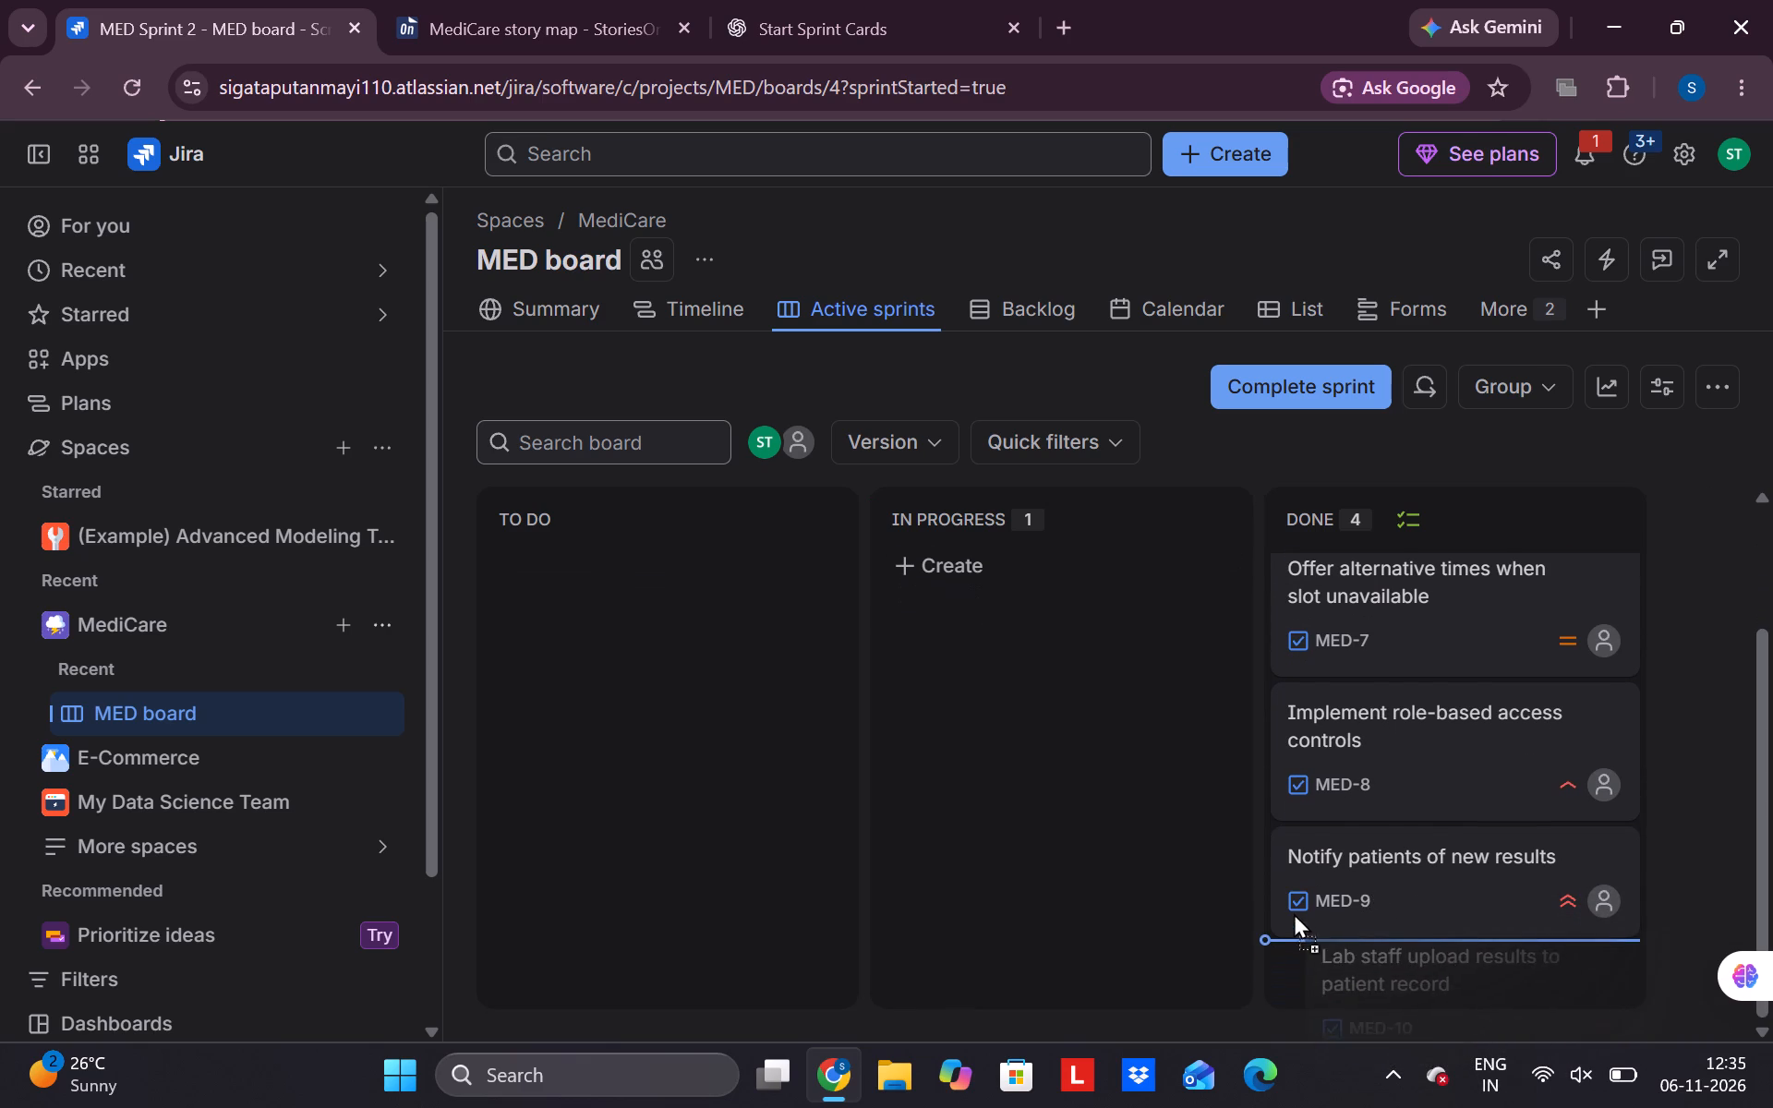
left_click_drag(1294, 913, 1294, 920)
Complete MED Sprint 2 from the active sprint board.
scroll(1046, 762, "up", 3)
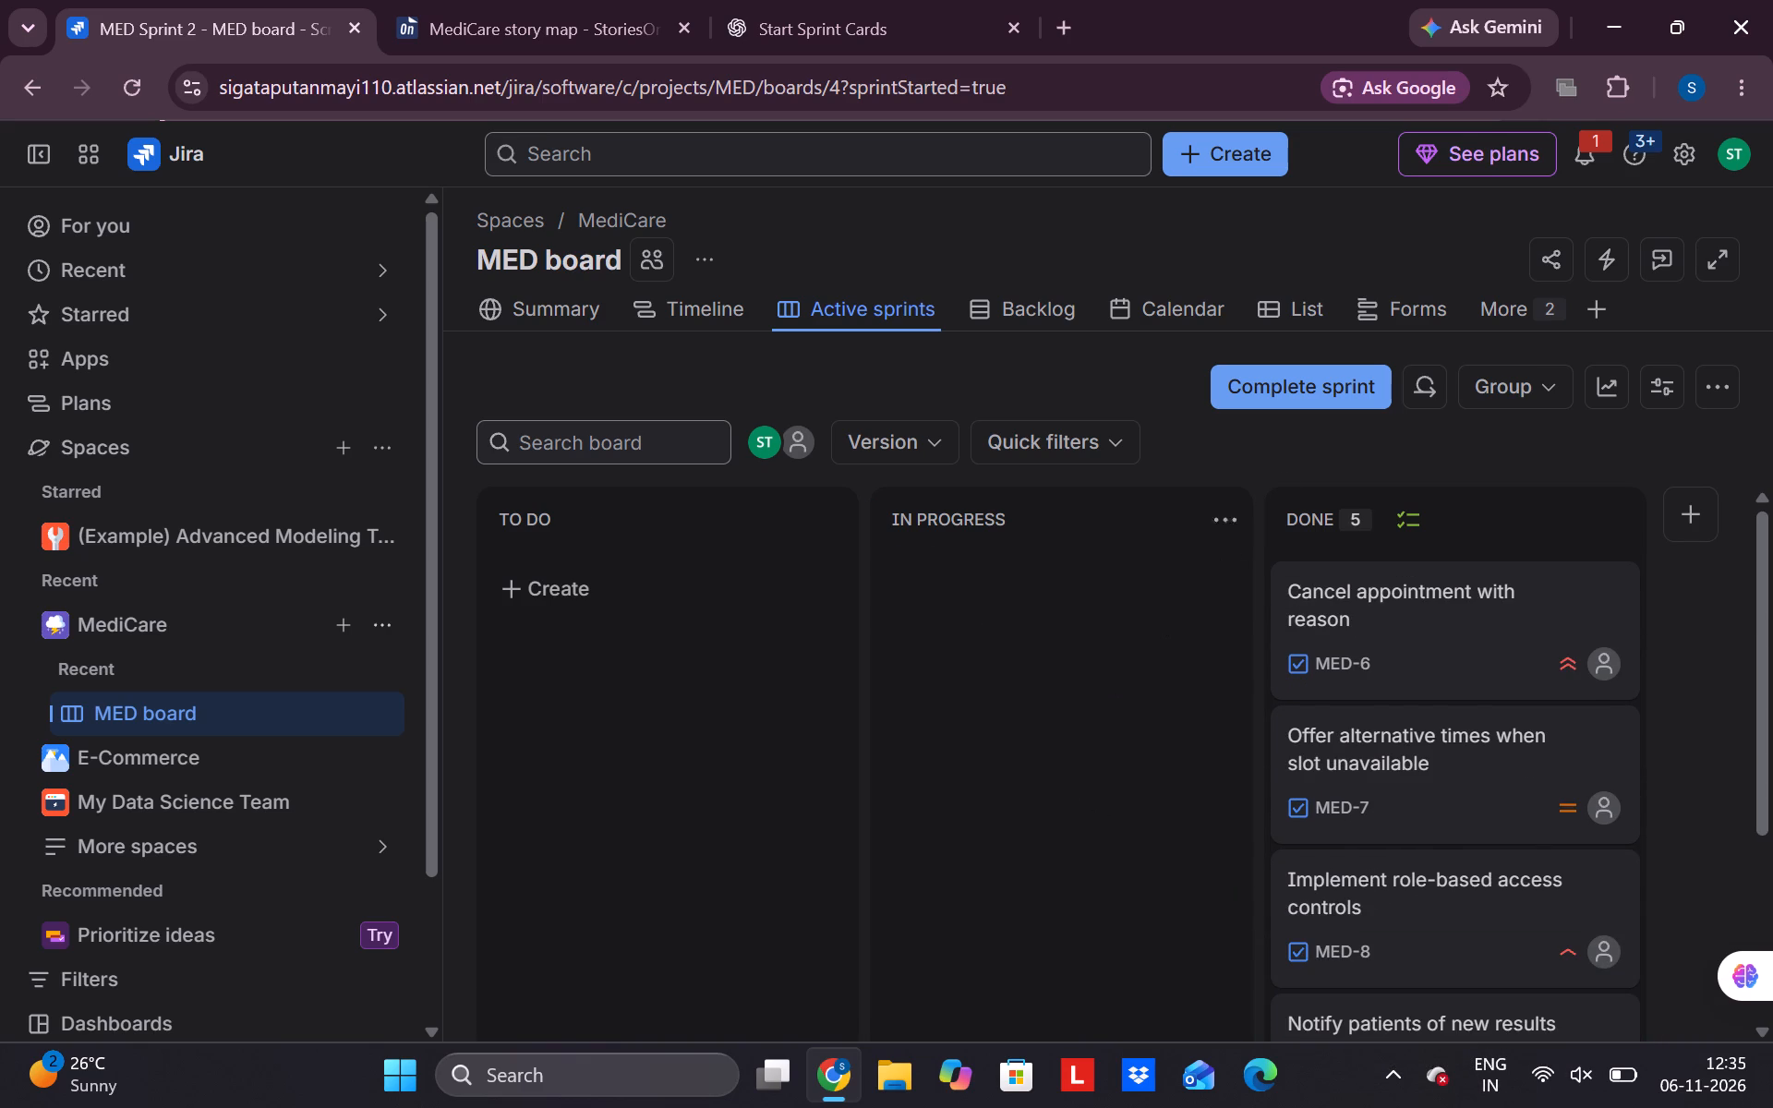
left_click(1311, 382)
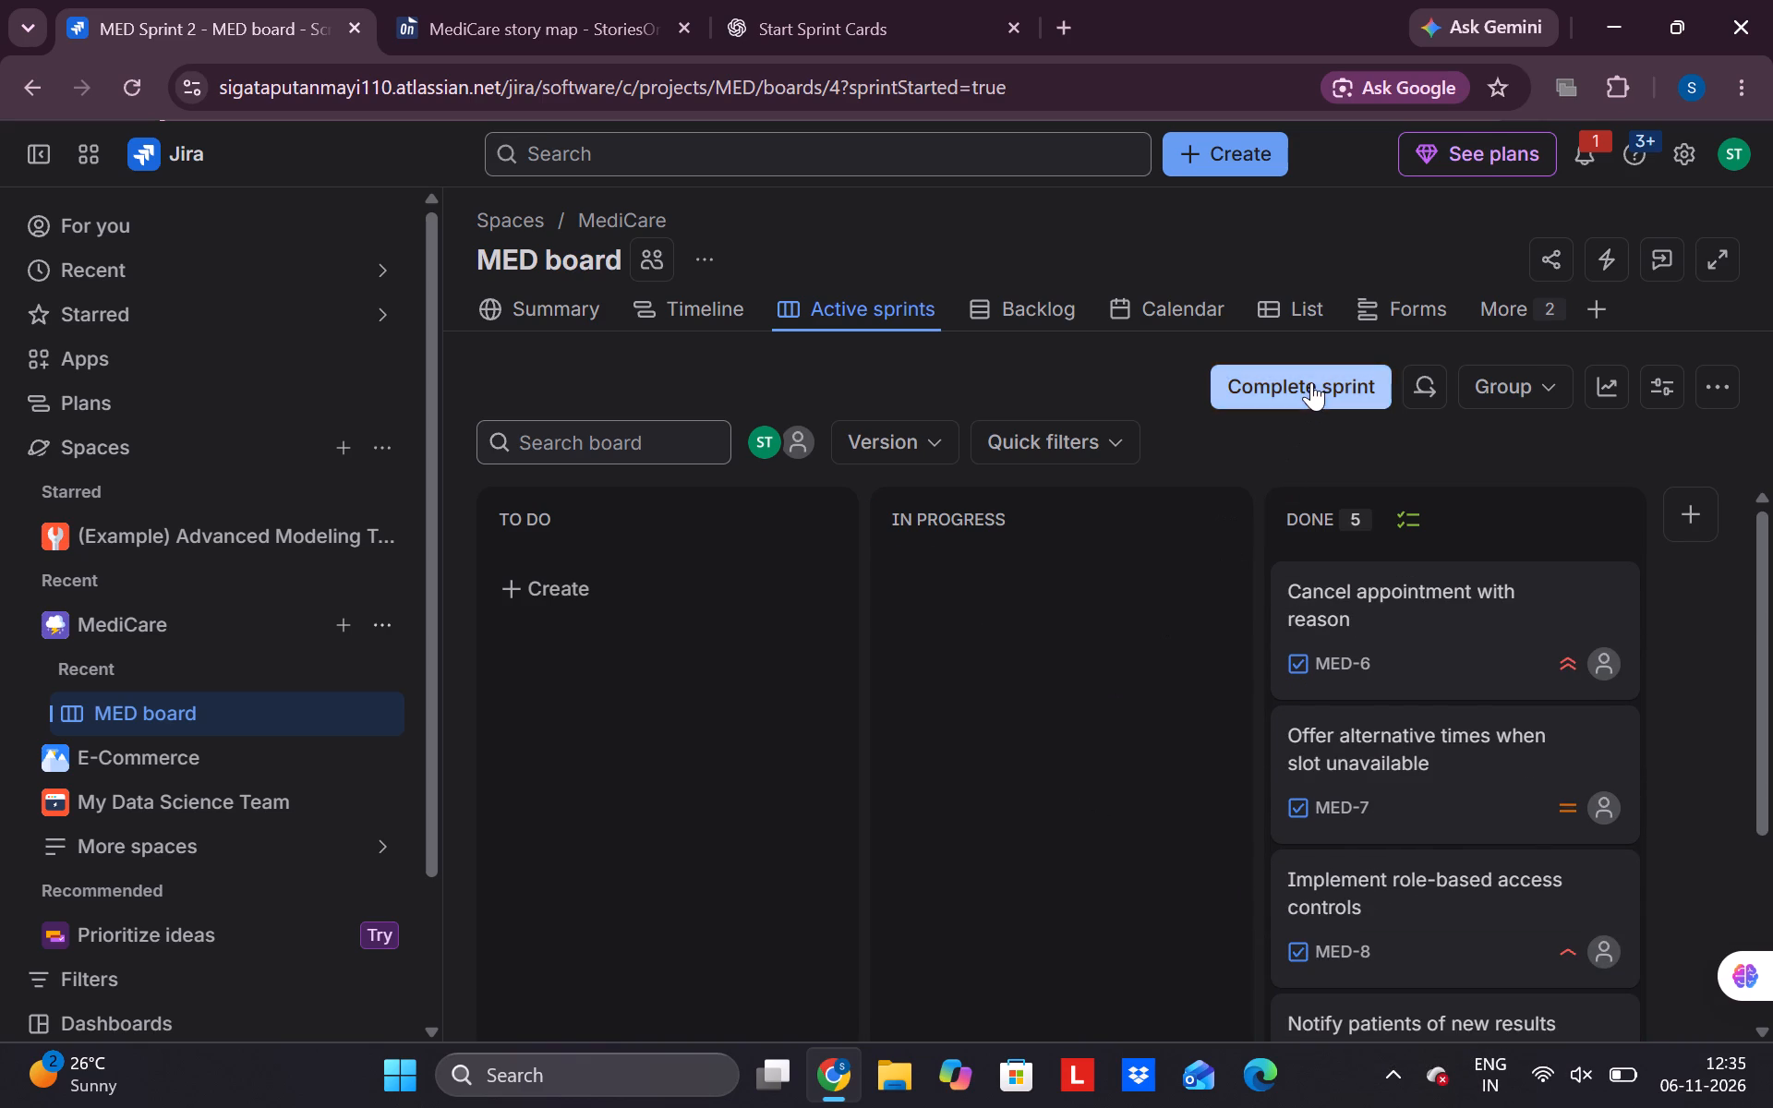
left_click(1214, 579)
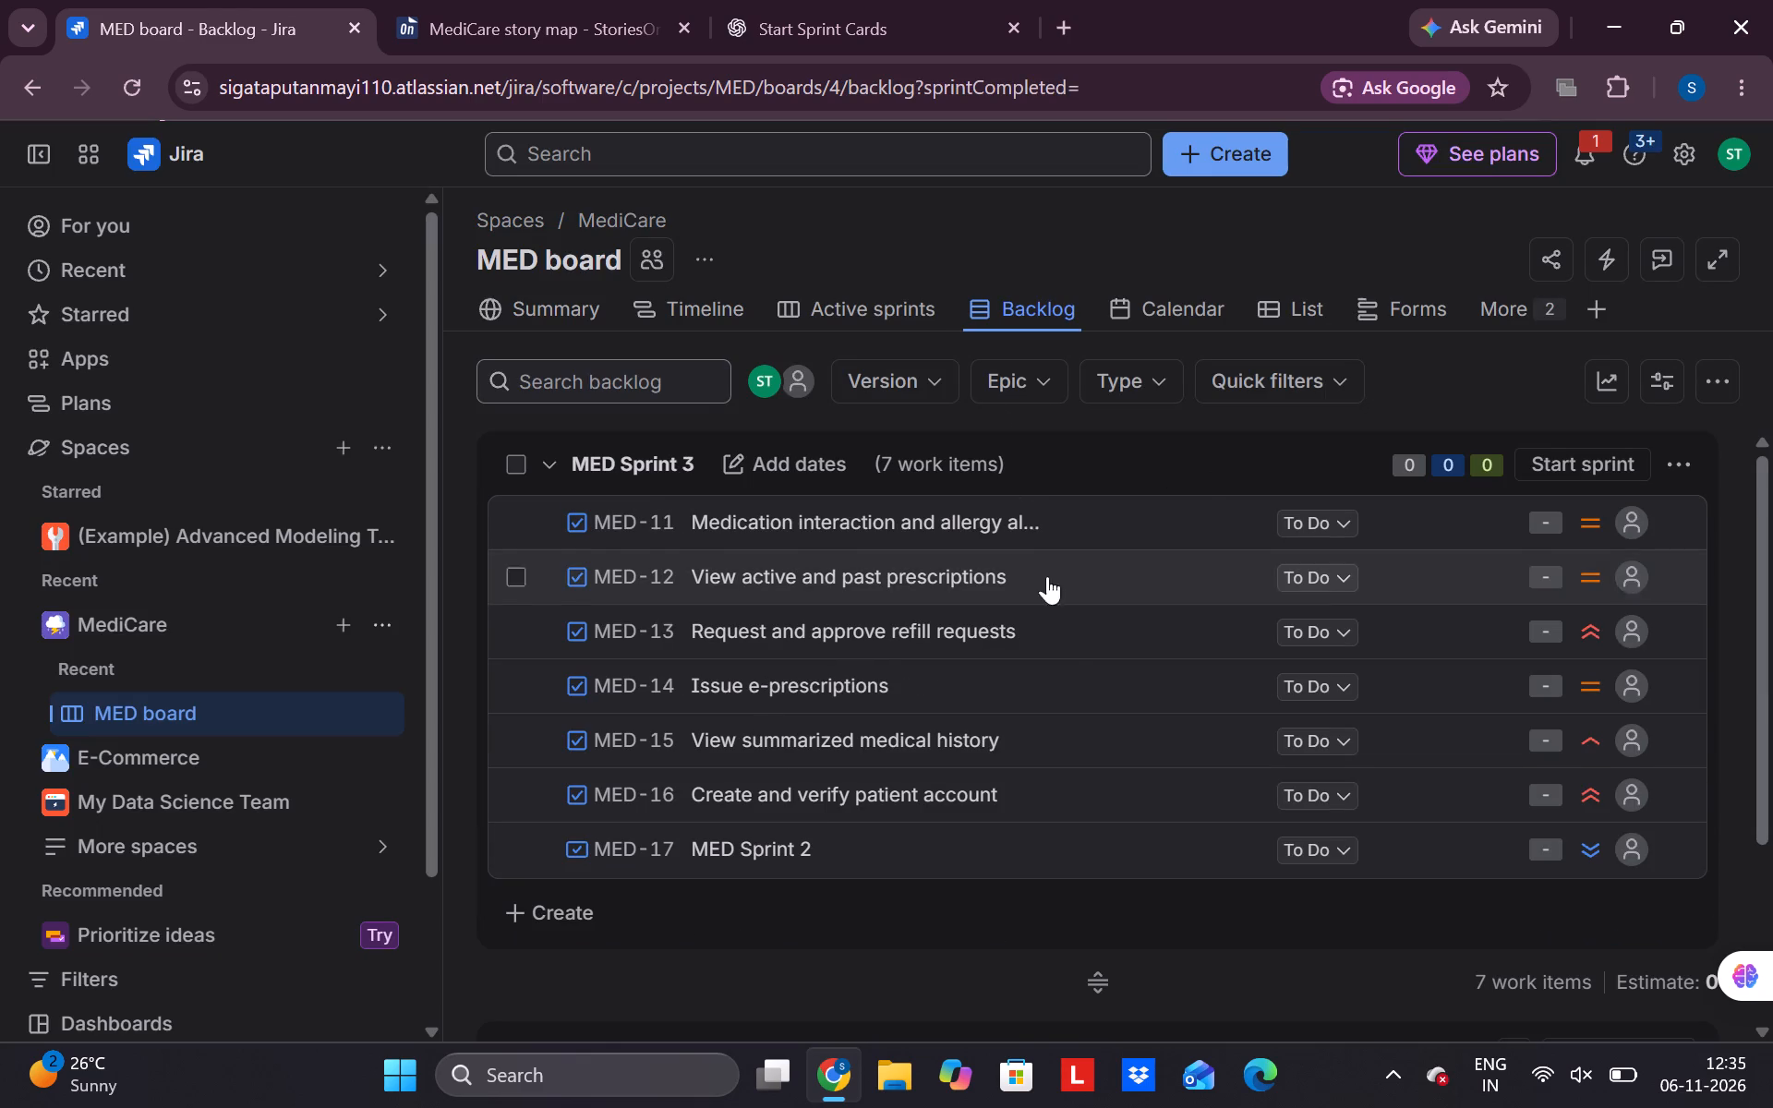
Review the MED Sprint 3 backlog, the MediCare summary's status overview and the active sprint board.
scroll(1076, 660, "up", 3)
scroll(1076, 660, "down", 4)
scroll(1076, 660, "up", 3)
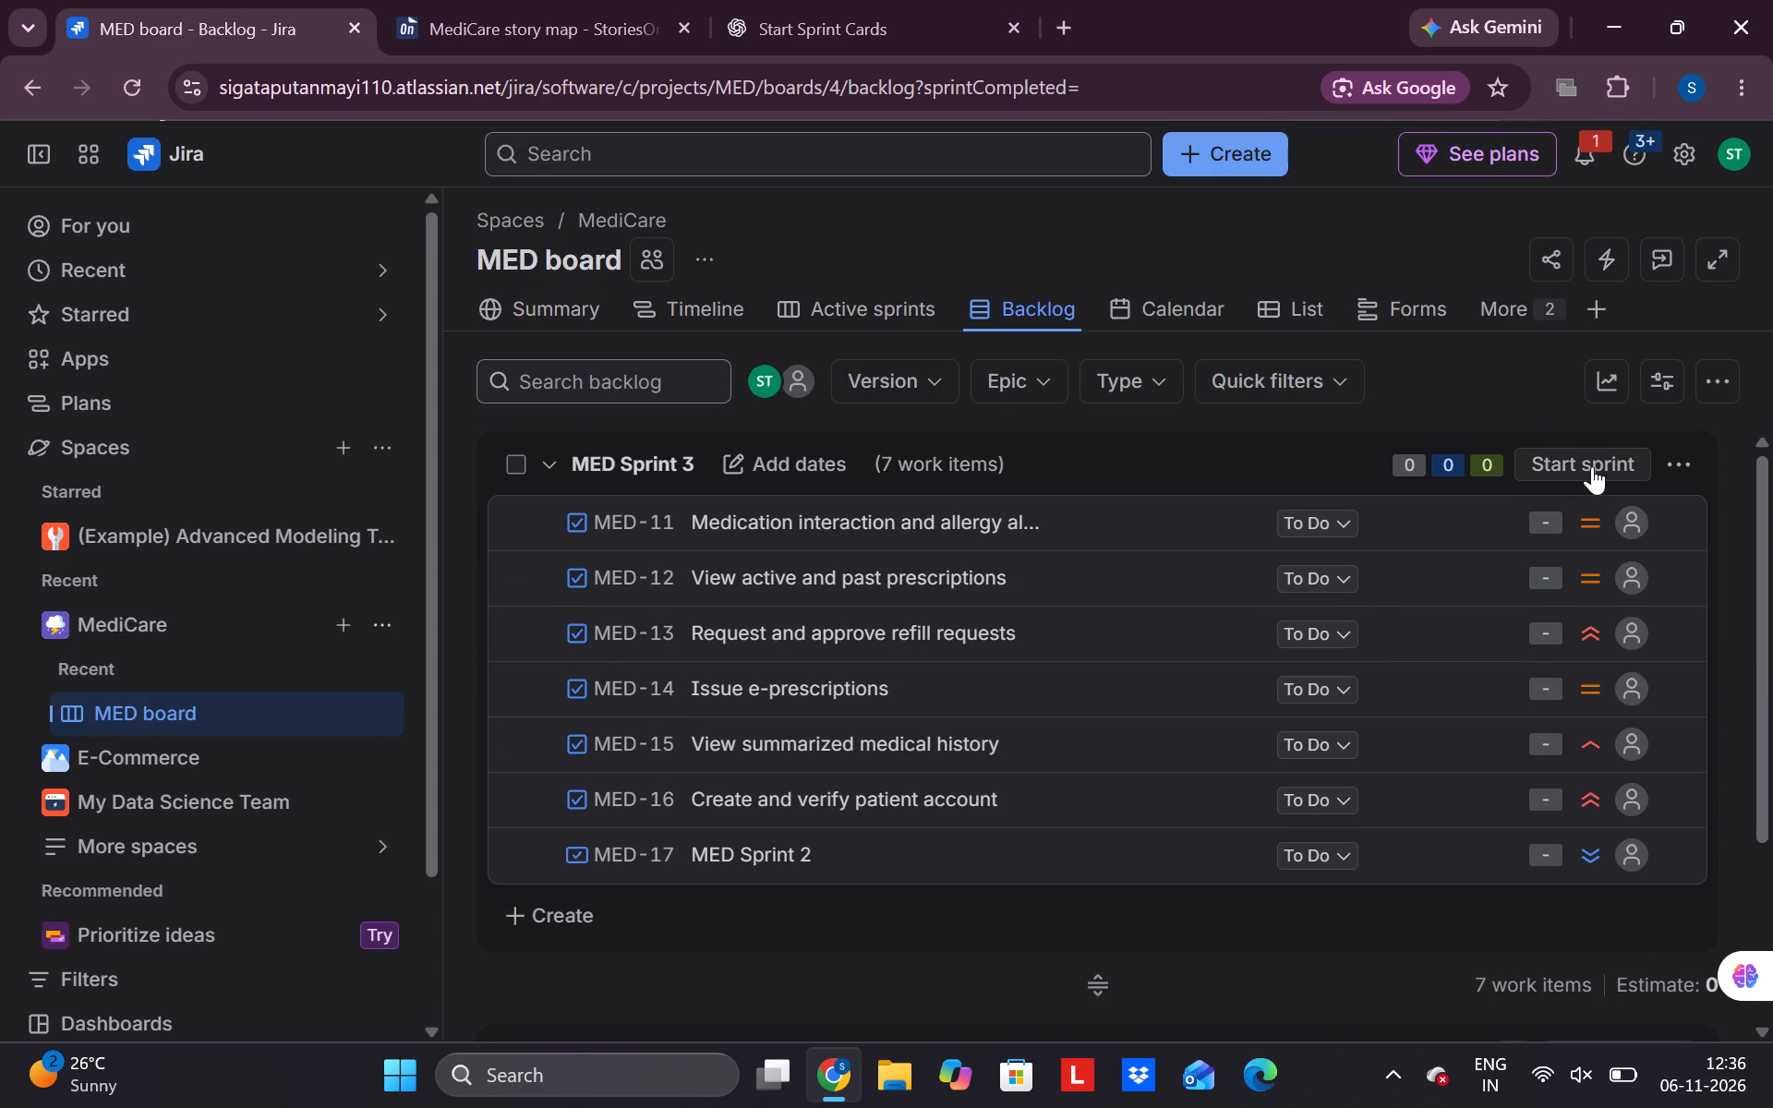
left_click(528, 299)
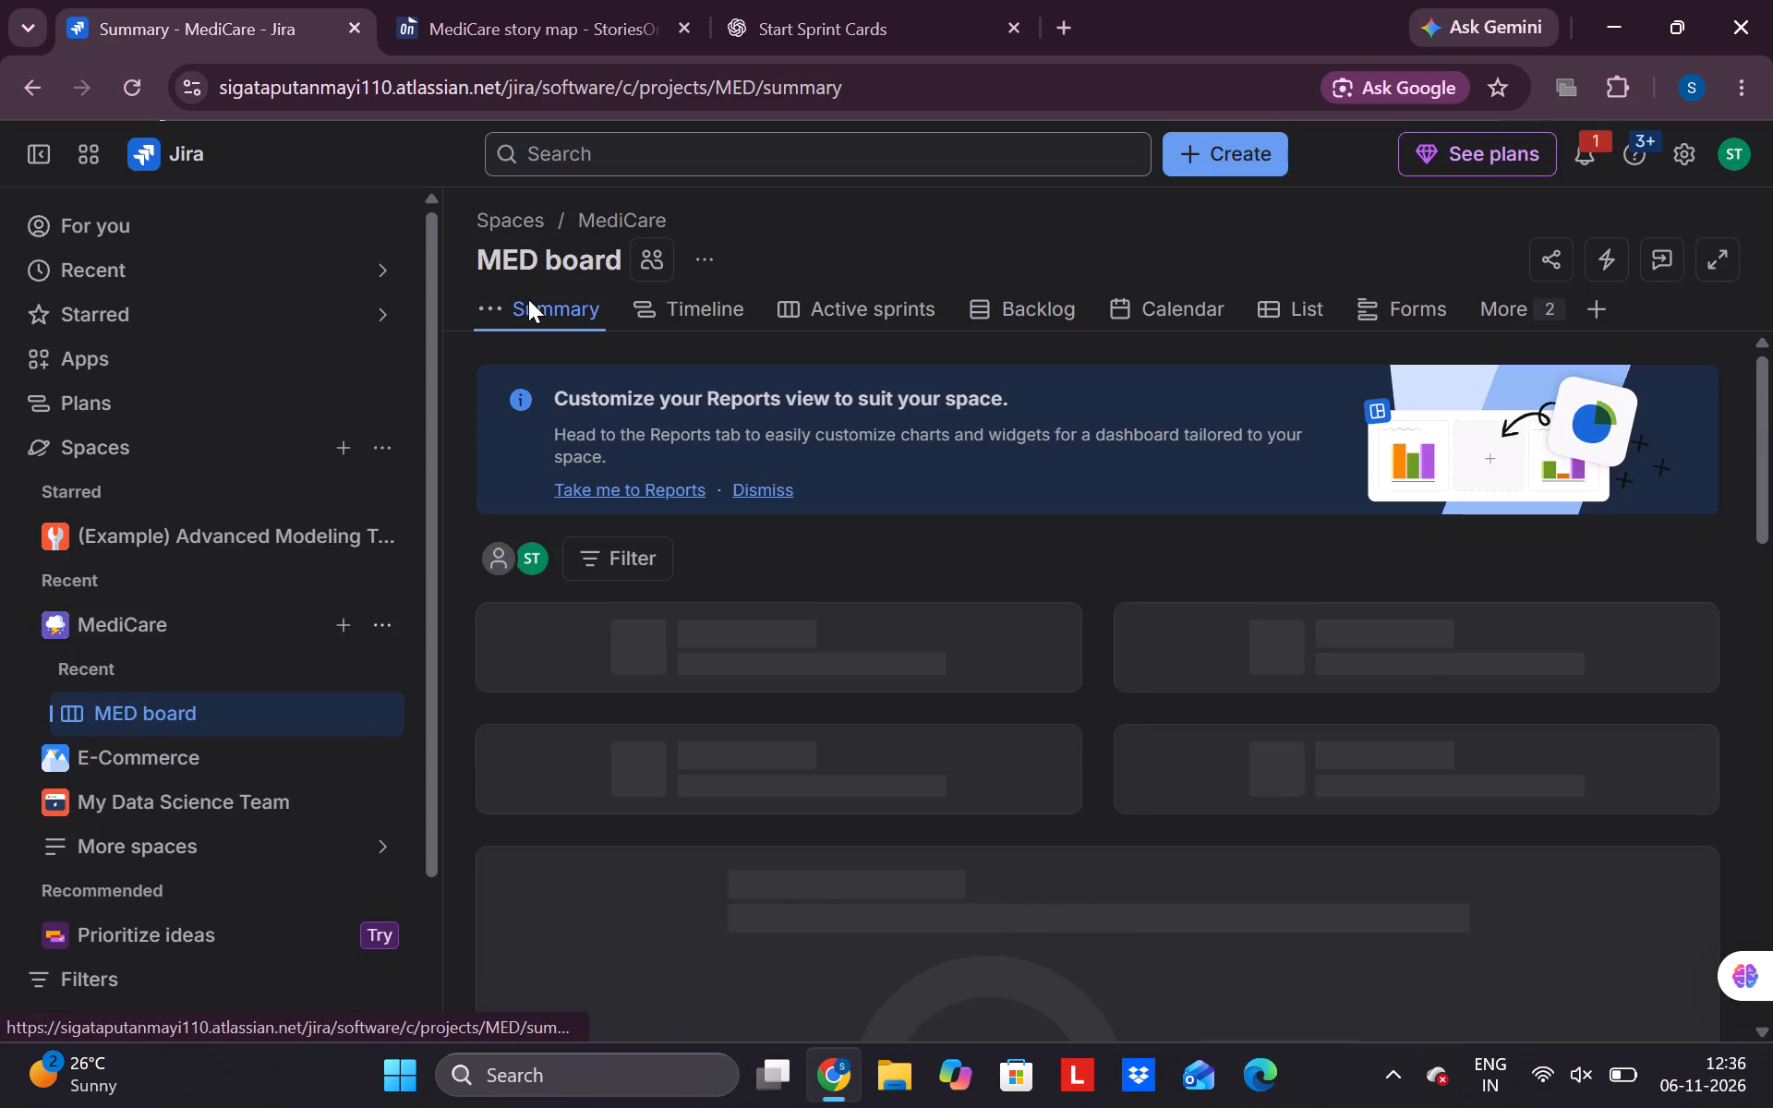
scroll(905, 749, "down", 4)
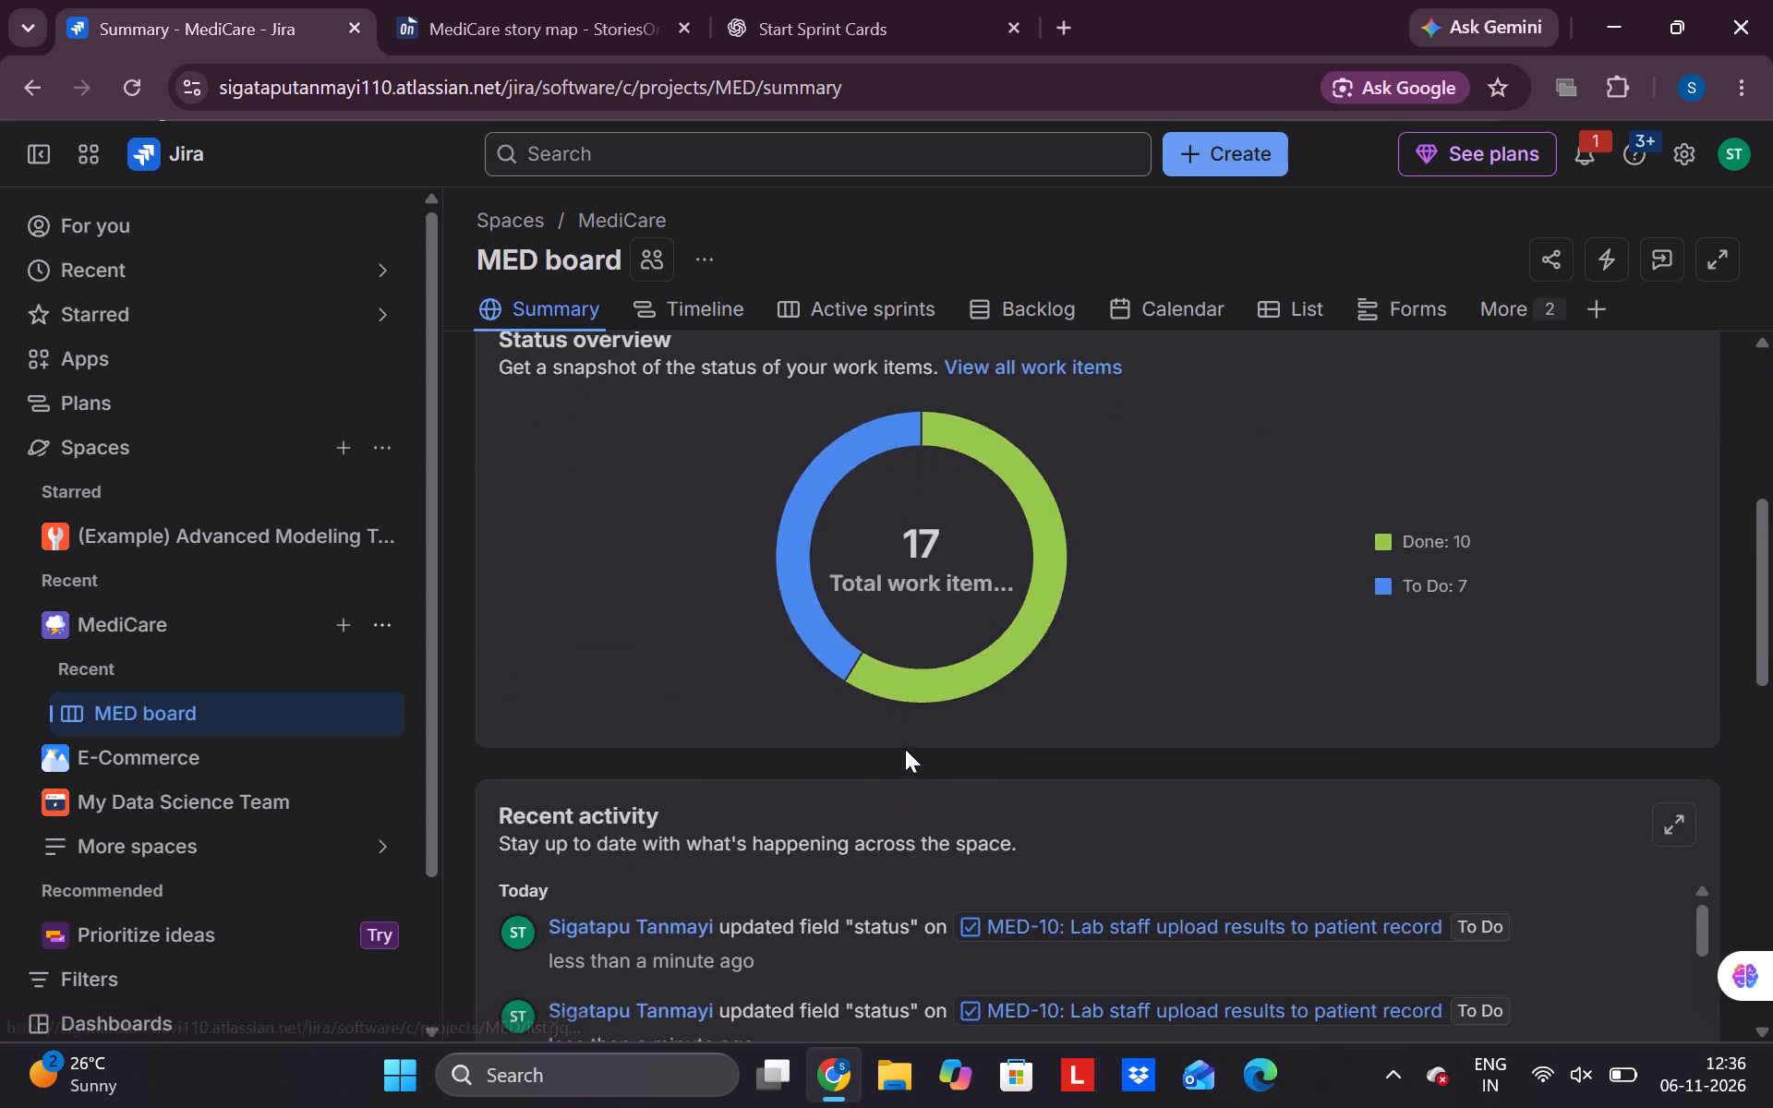
scroll(905, 749, "up", 7)
left_click(878, 305)
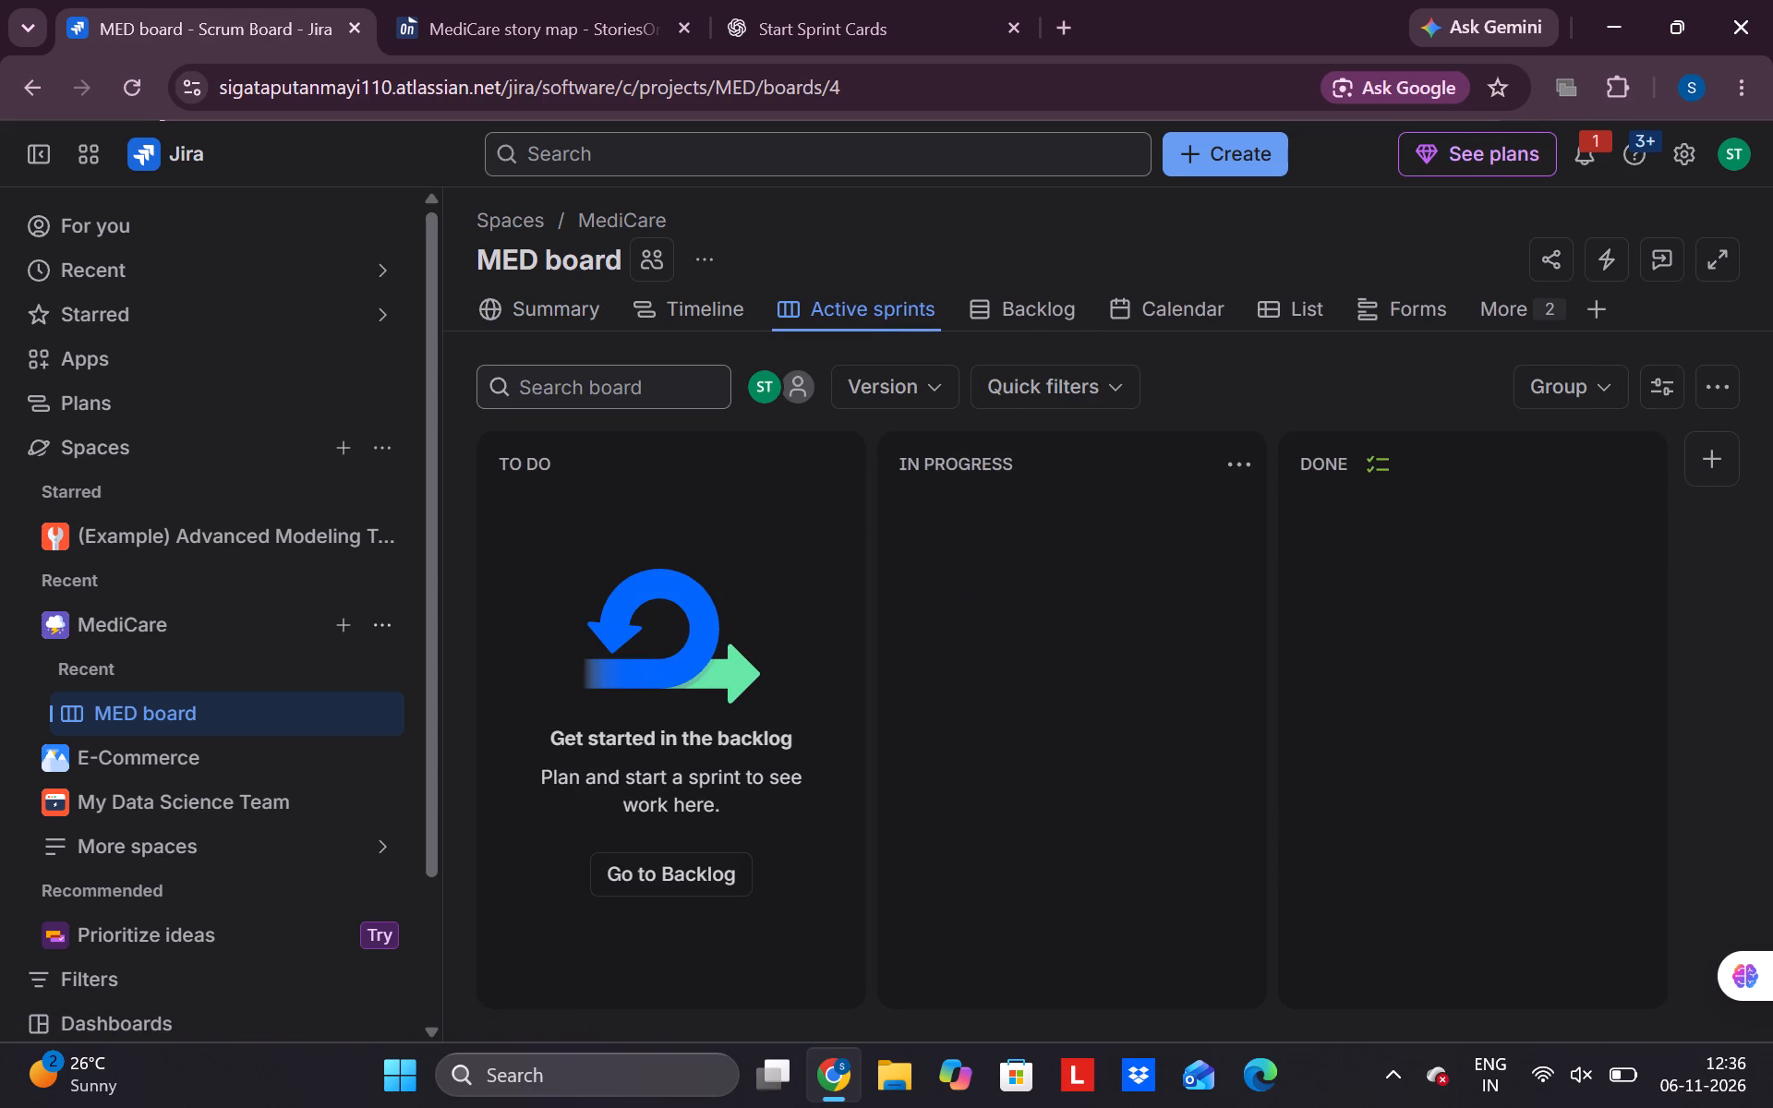
Return to the backlog and start MED Sprint 3 with a duration of 3 weeks.
left_click(1023, 316)
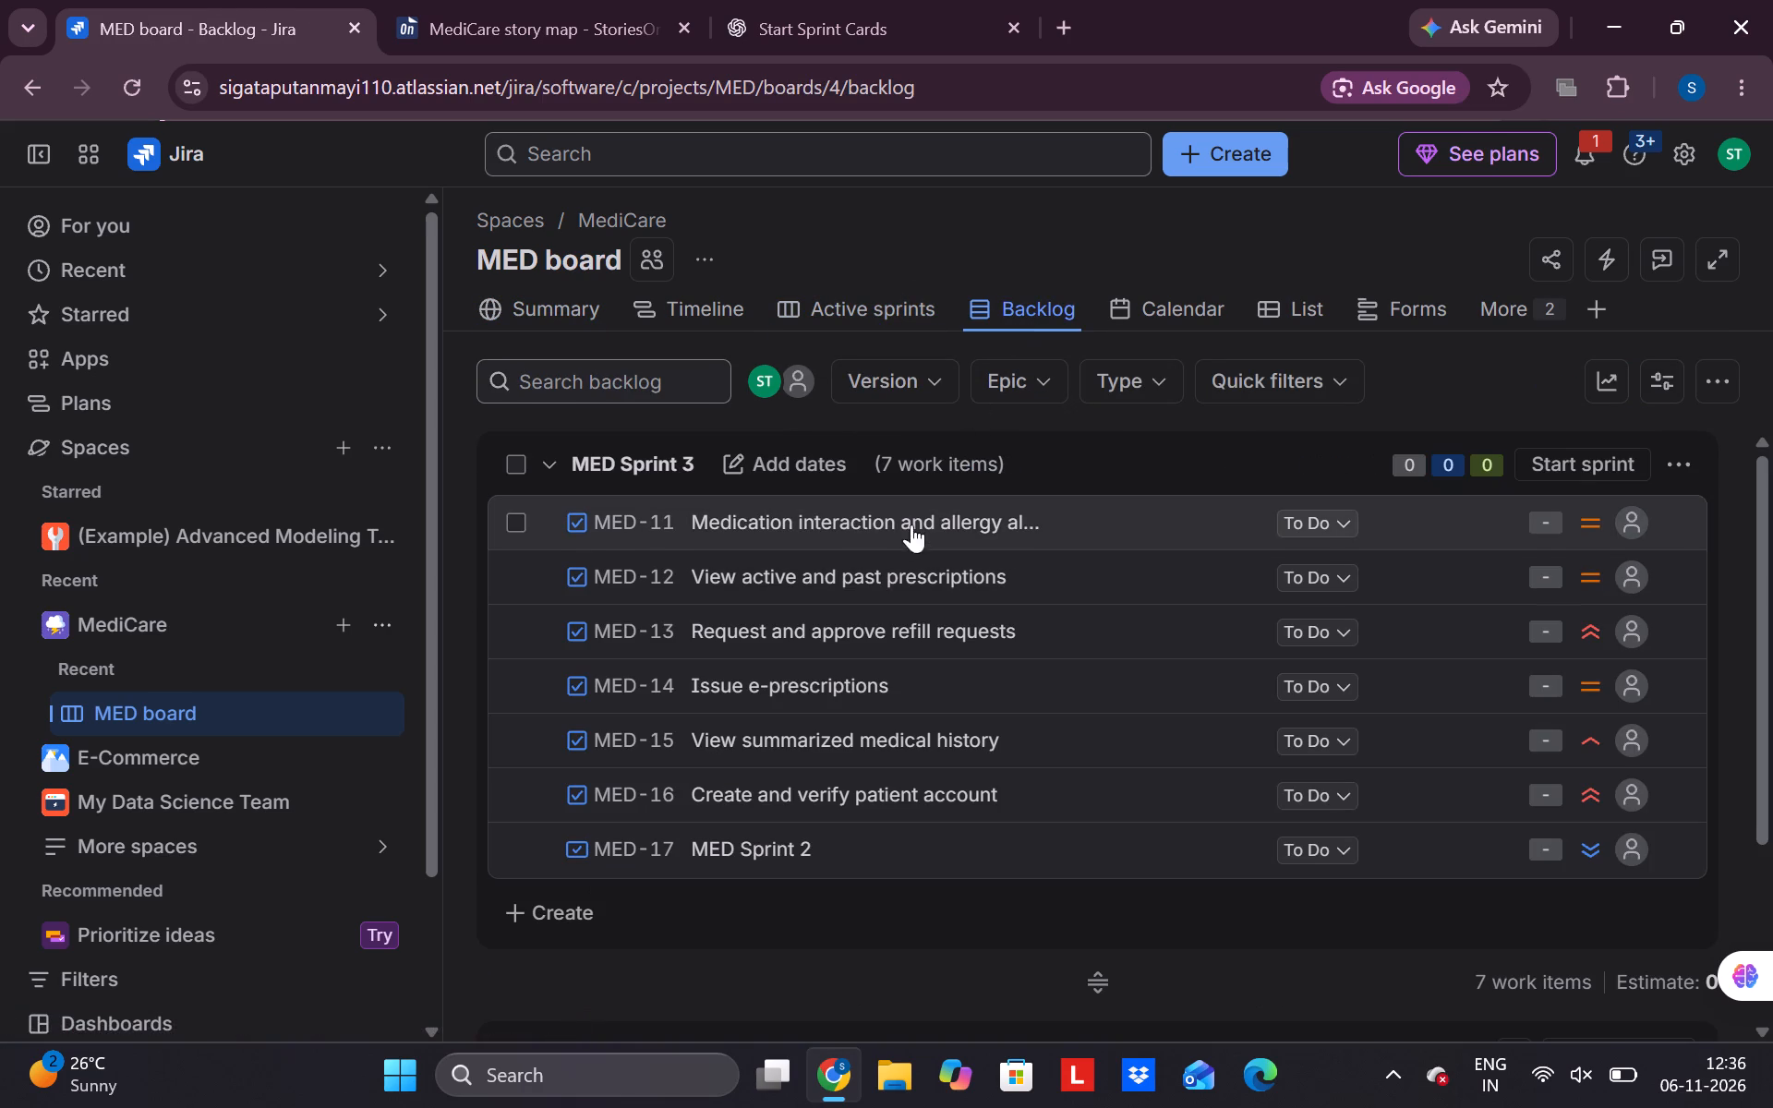
left_click(1609, 459)
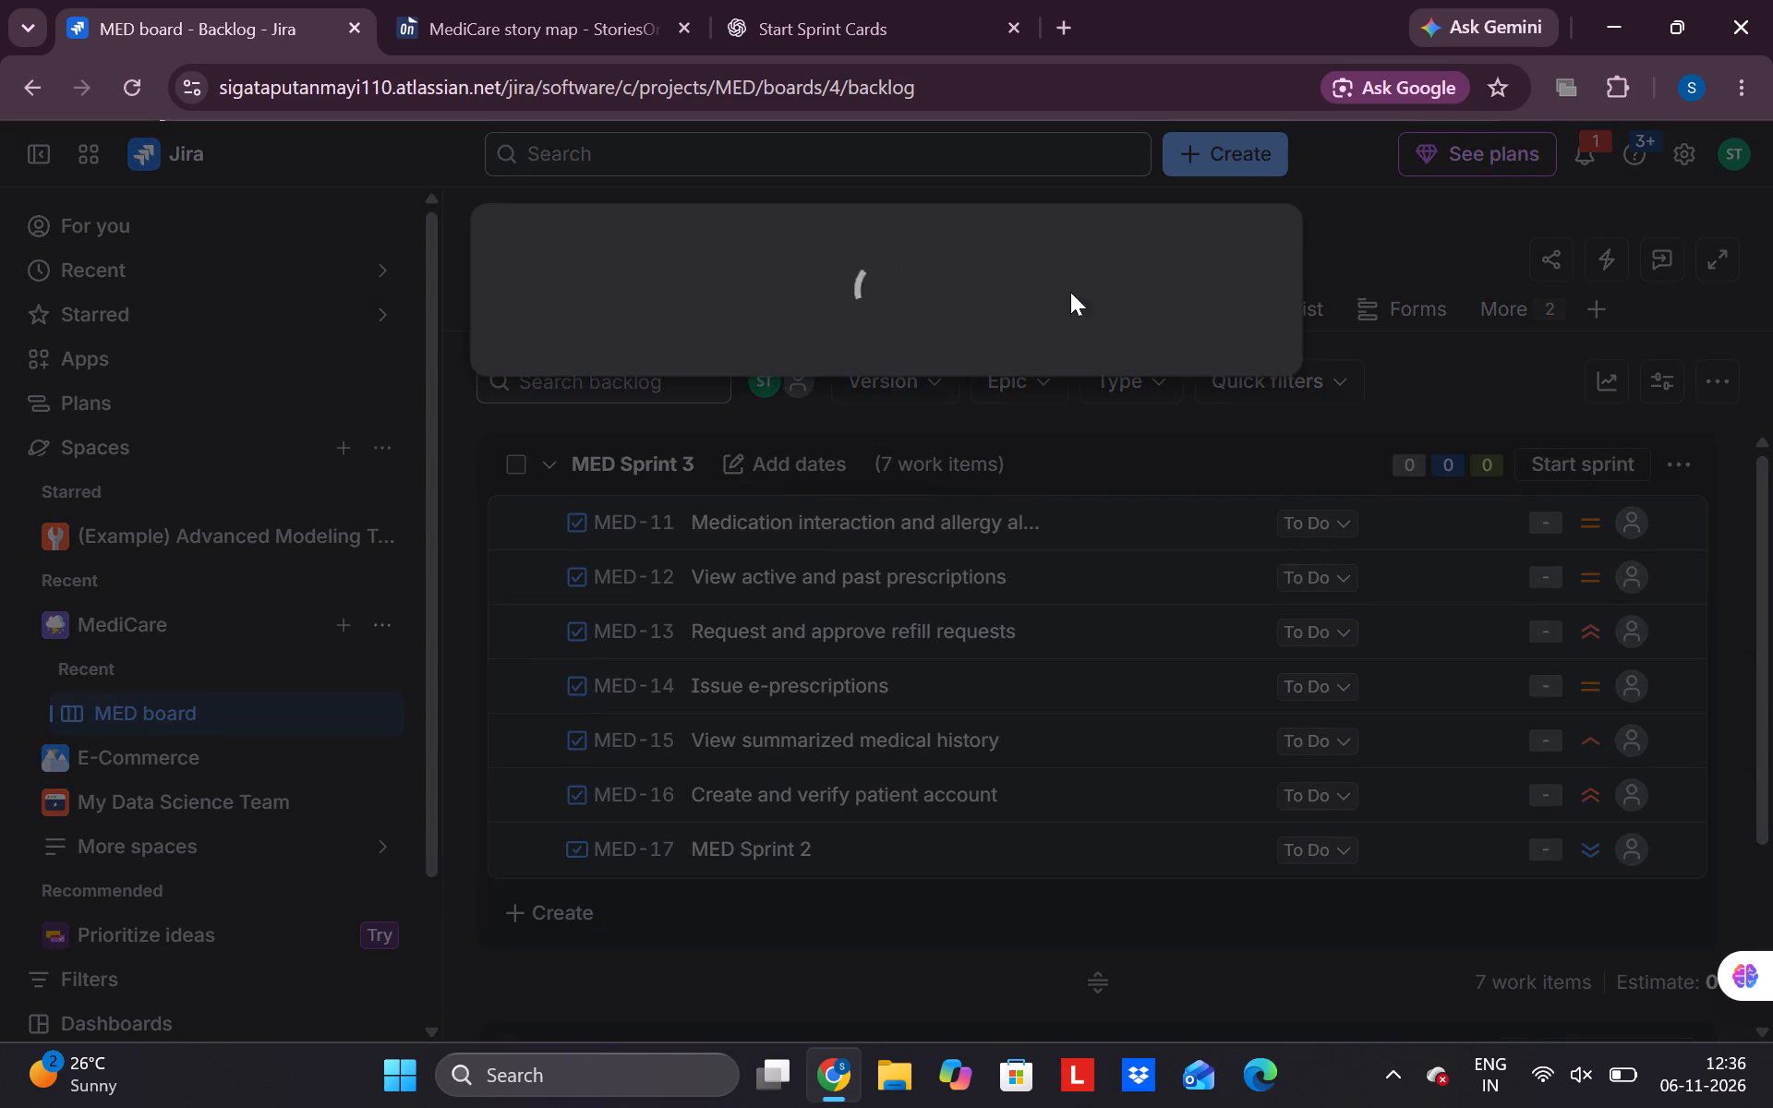
left_click(772, 634)
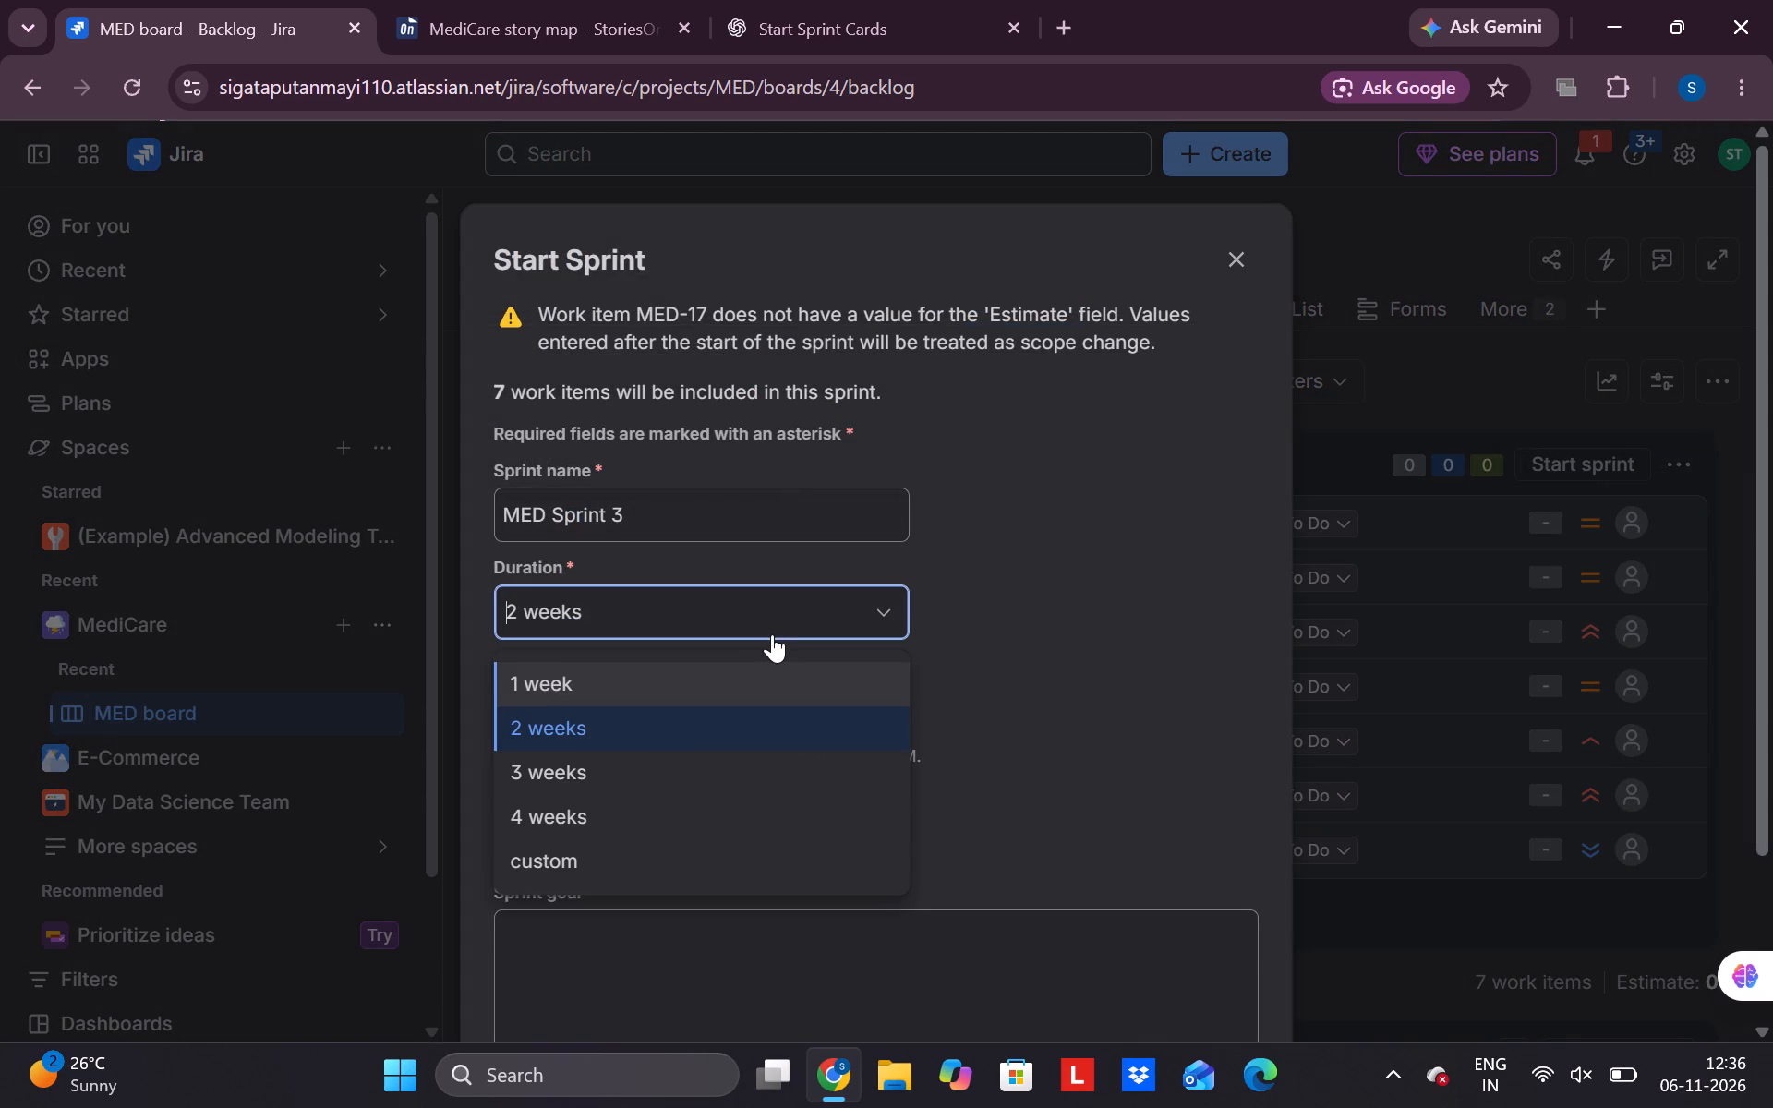
left_click(694, 774)
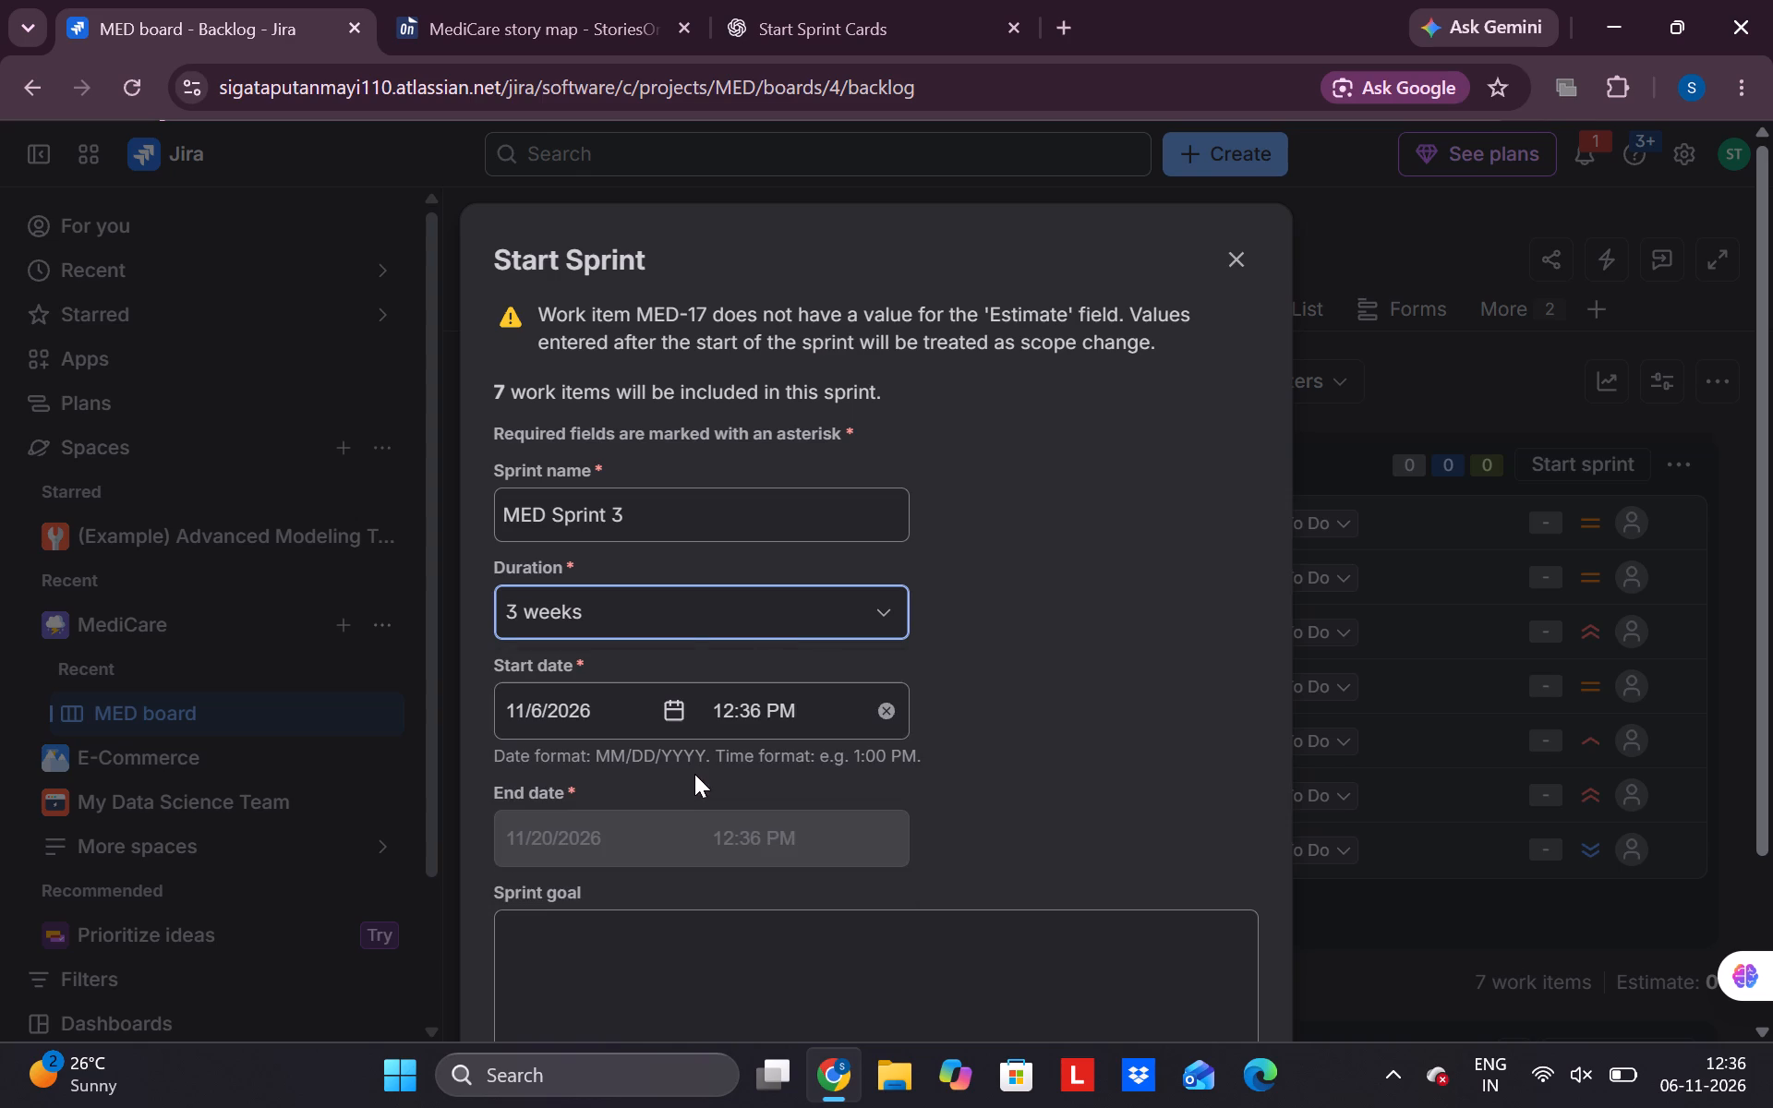
scroll(904, 812, "down", 2)
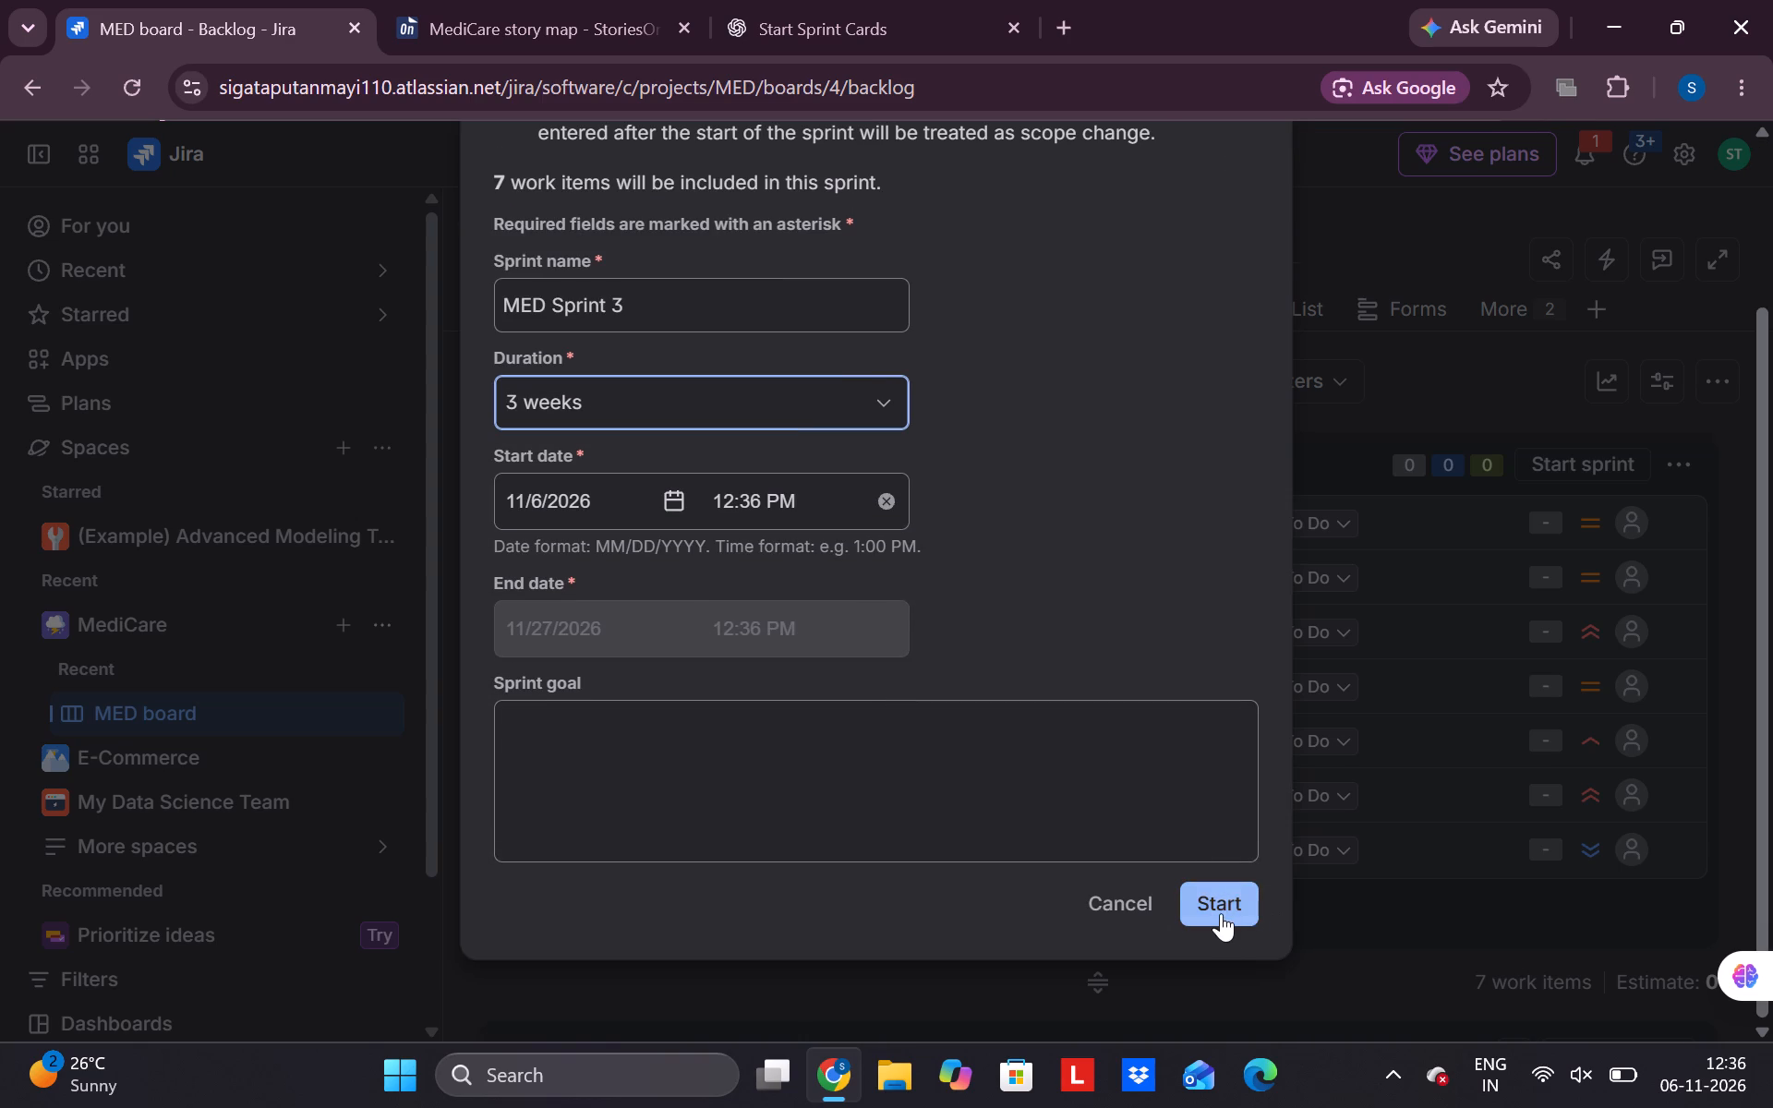
left_click(1221, 913)
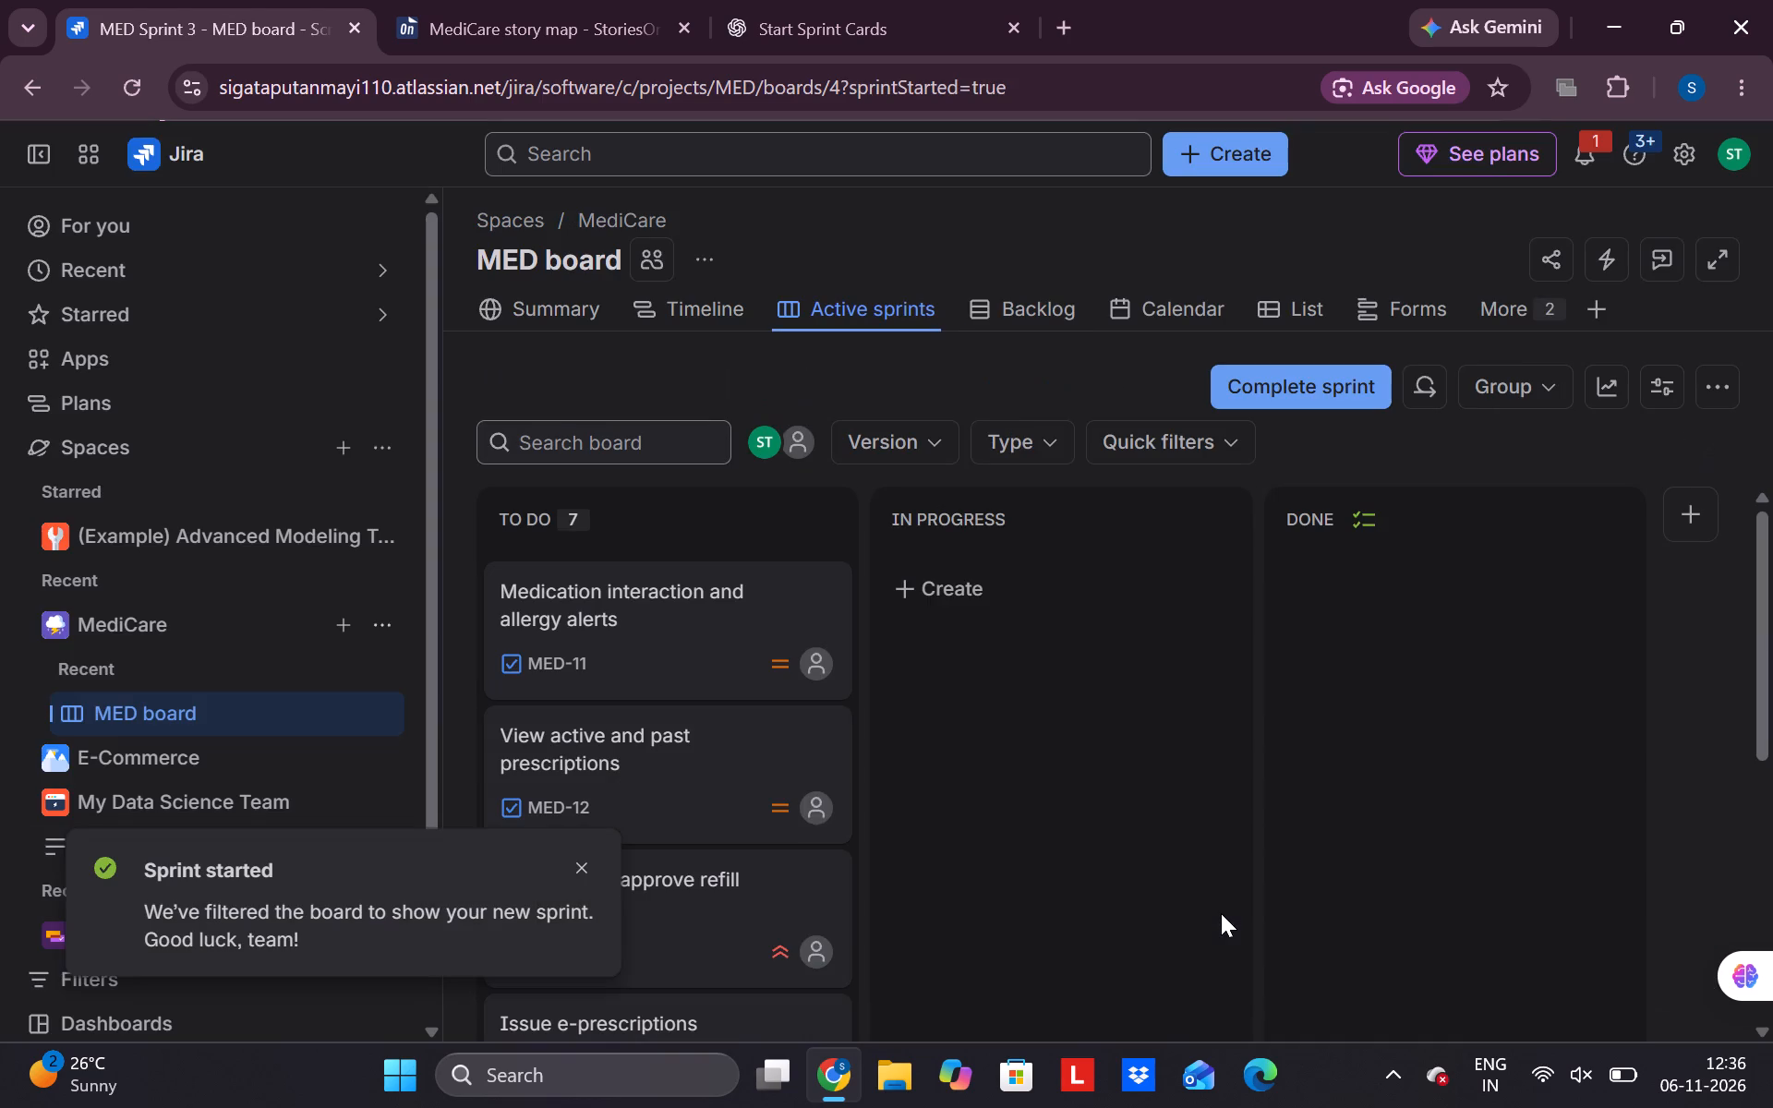
Move MED-11, MED-12, MED-13 and MED-14 one after another from To Do through In Progress to Done.
left_click_drag(726, 610, 995, 587)
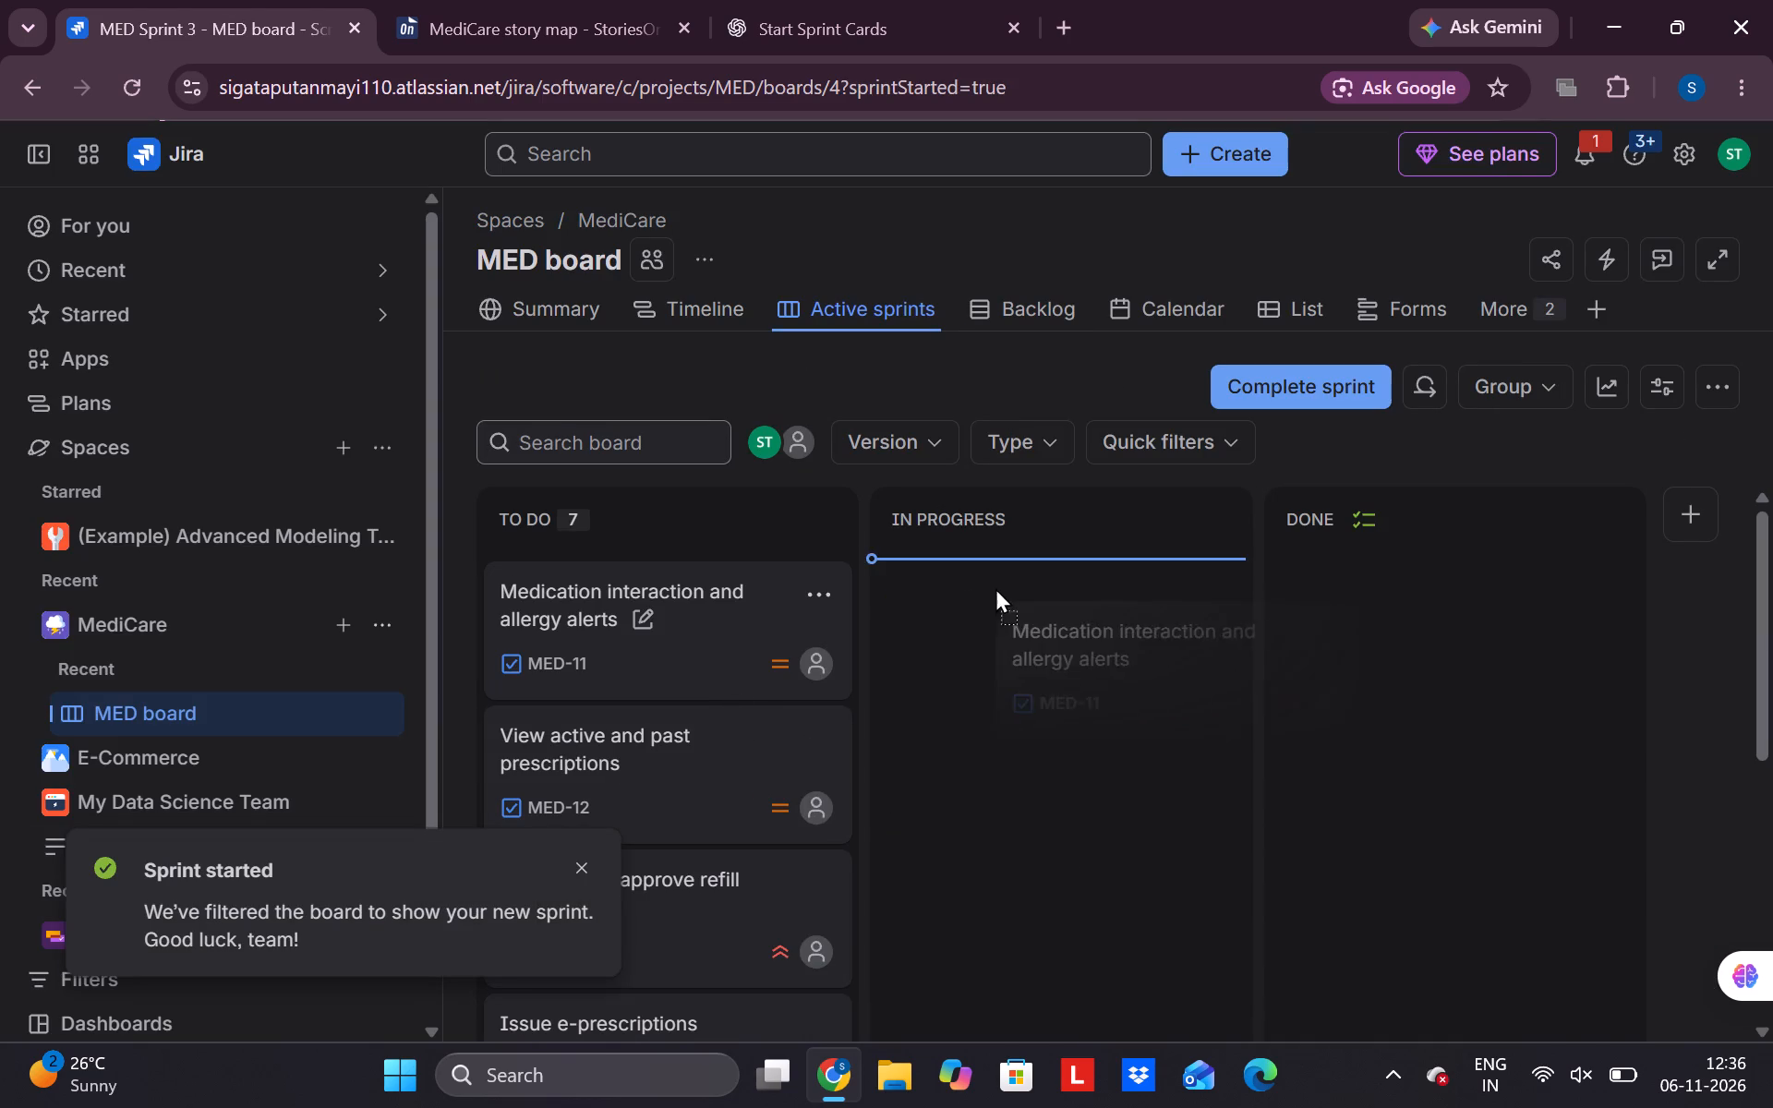
left_click_drag(995, 587, 1006, 592)
left_click_drag(1062, 604, 1333, 585)
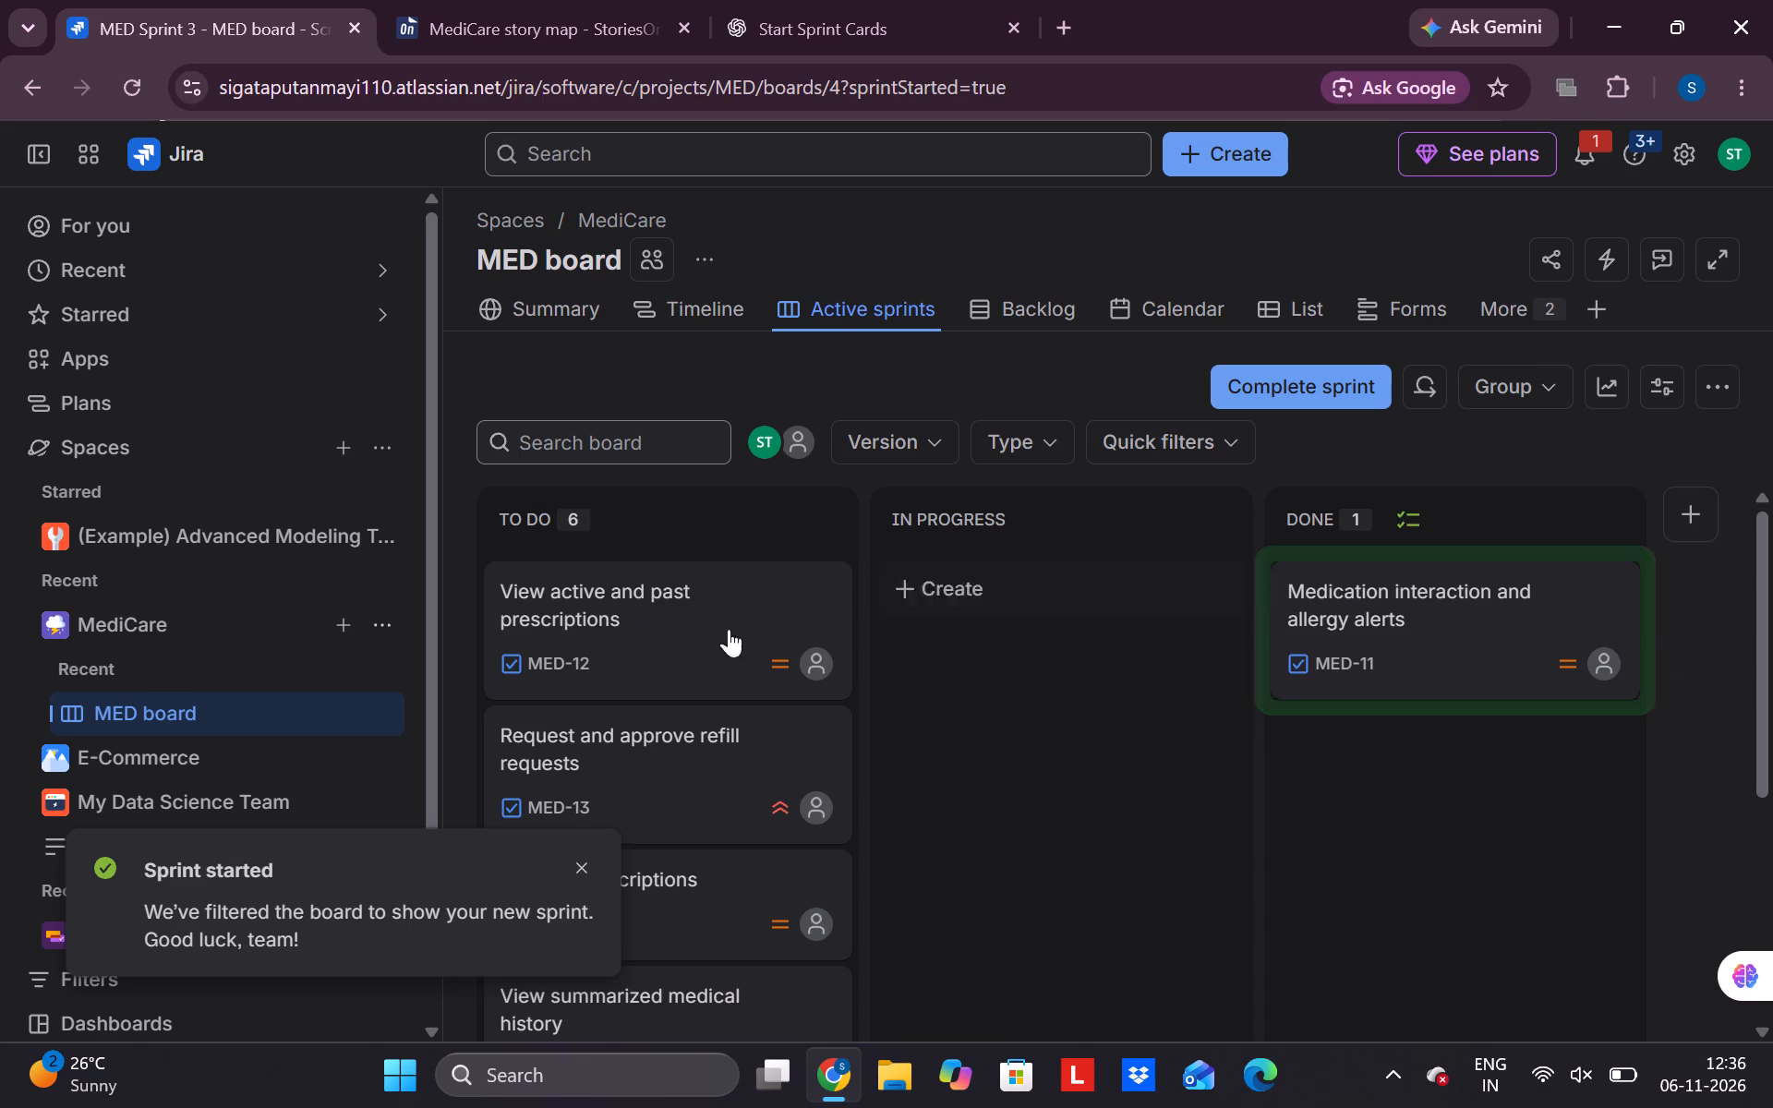
left_click_drag(669, 632, 933, 640)
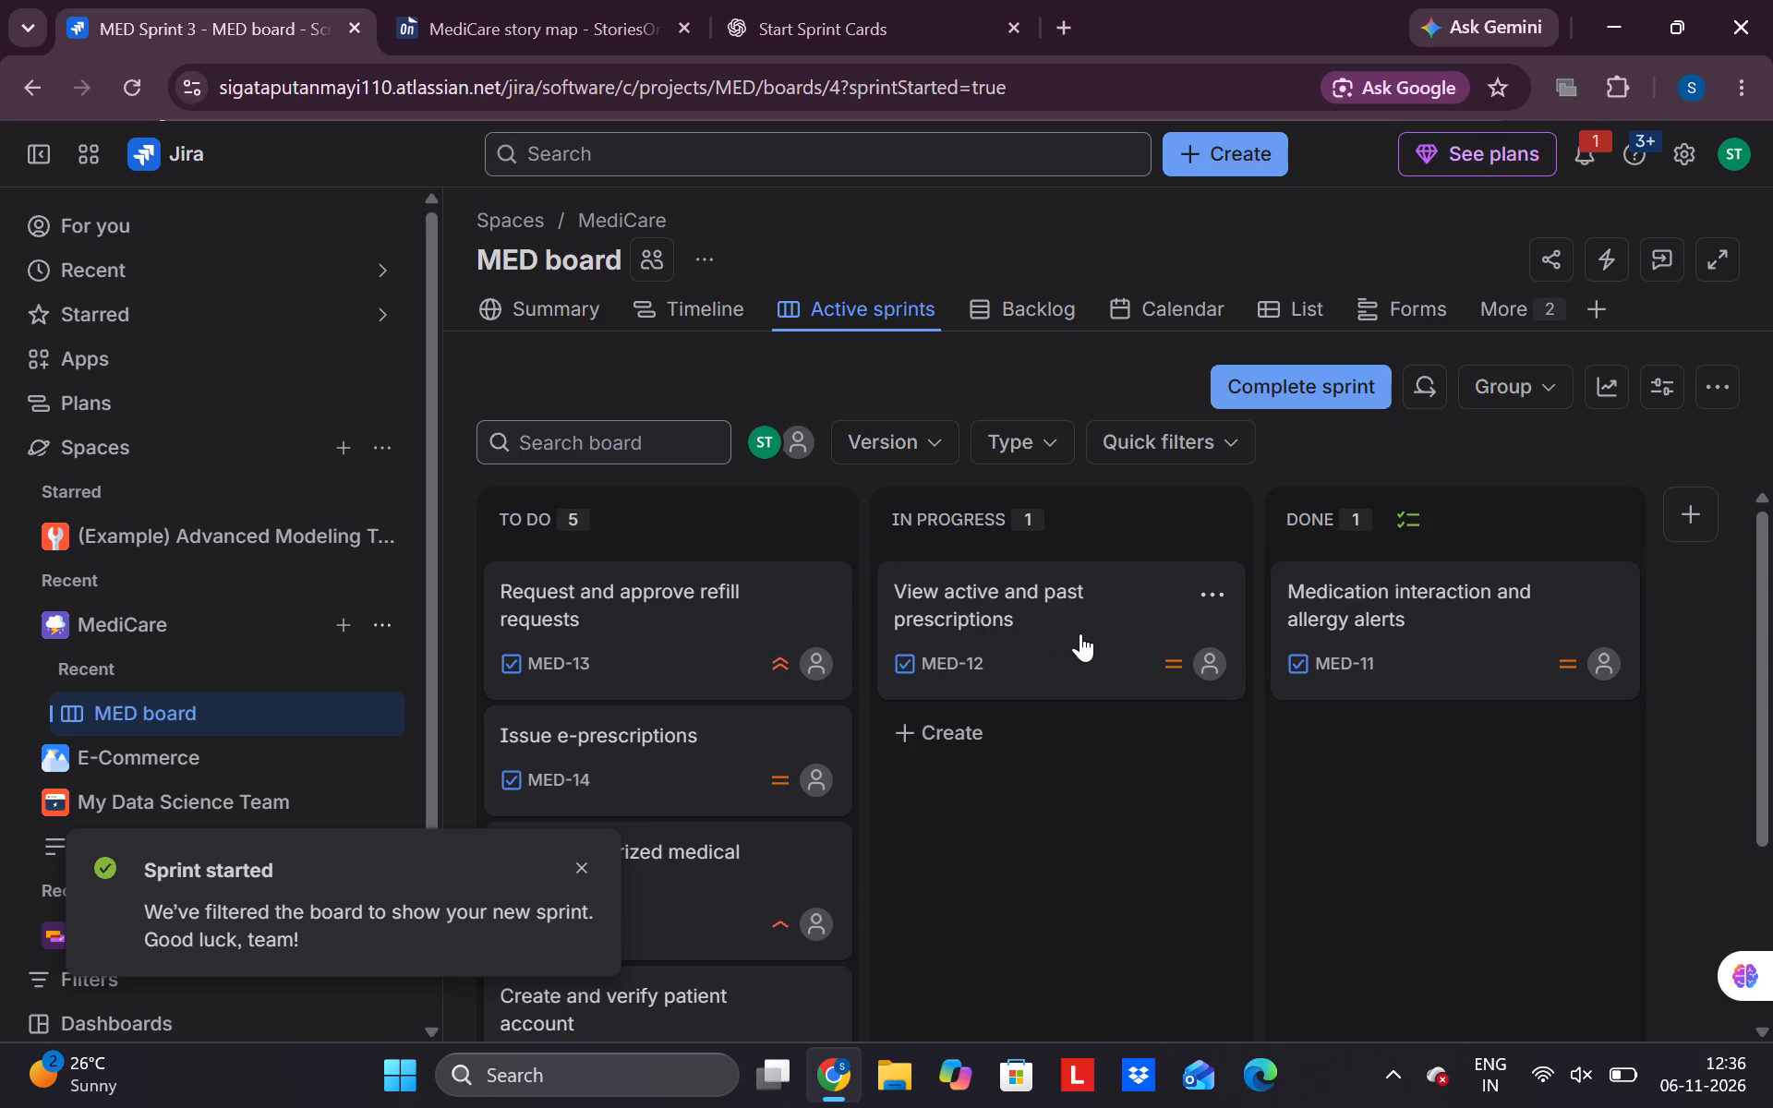
left_click_drag(1080, 629, 1349, 705)
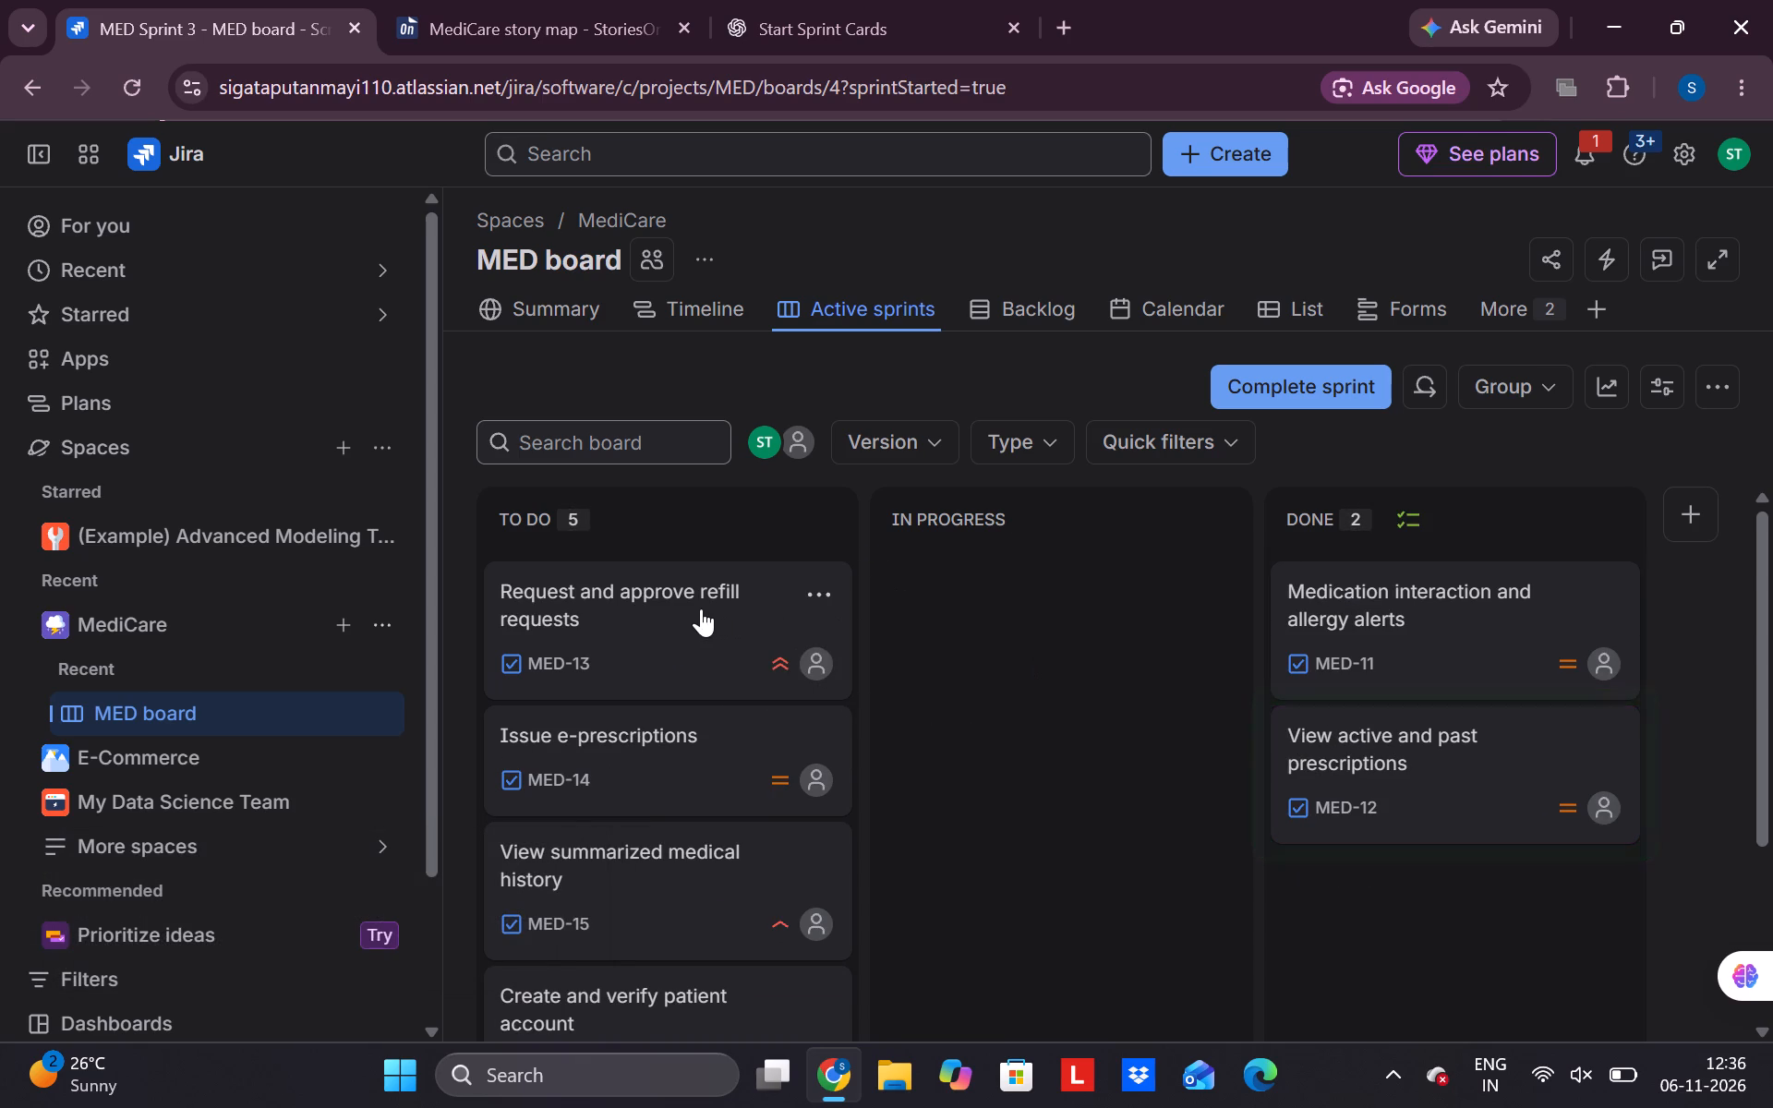
left_click_drag(701, 608, 1019, 617)
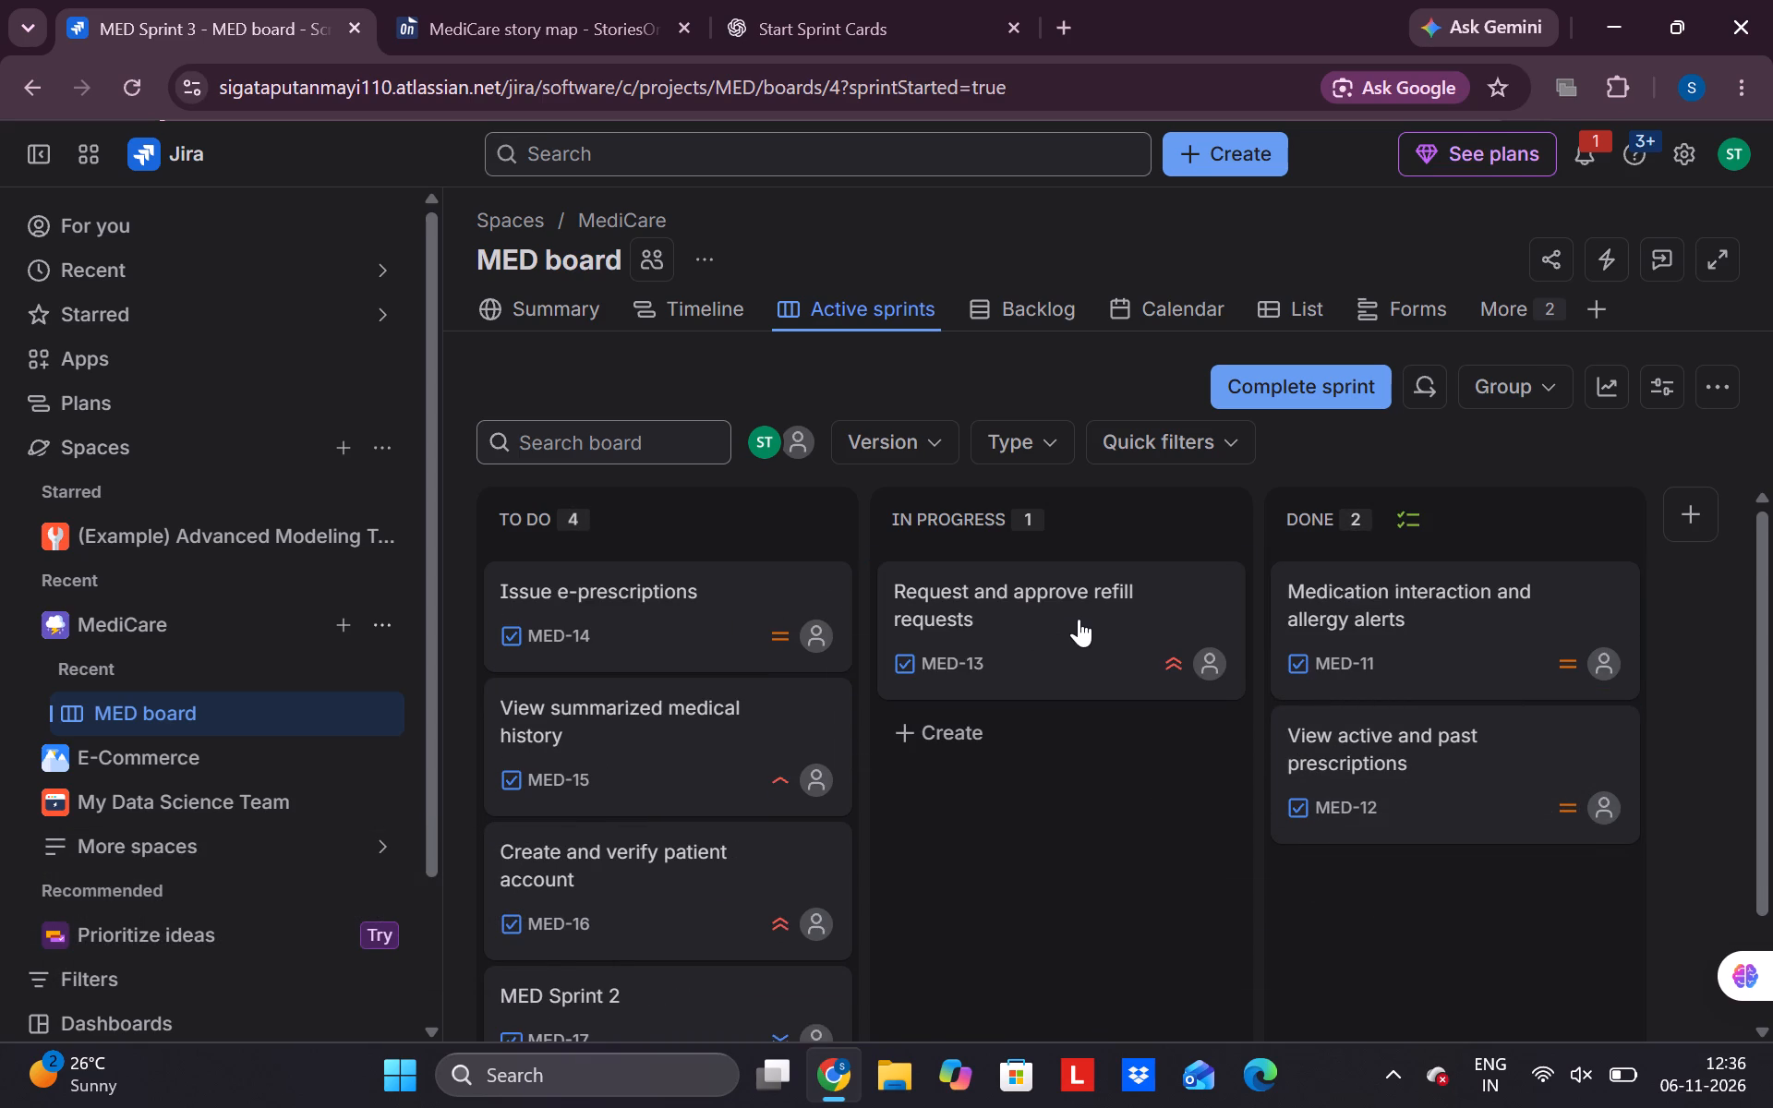
left_click_drag(1079, 619, 1341, 813)
left_click_drag(657, 600, 954, 604)
left_click_drag(1065, 614, 1319, 900)
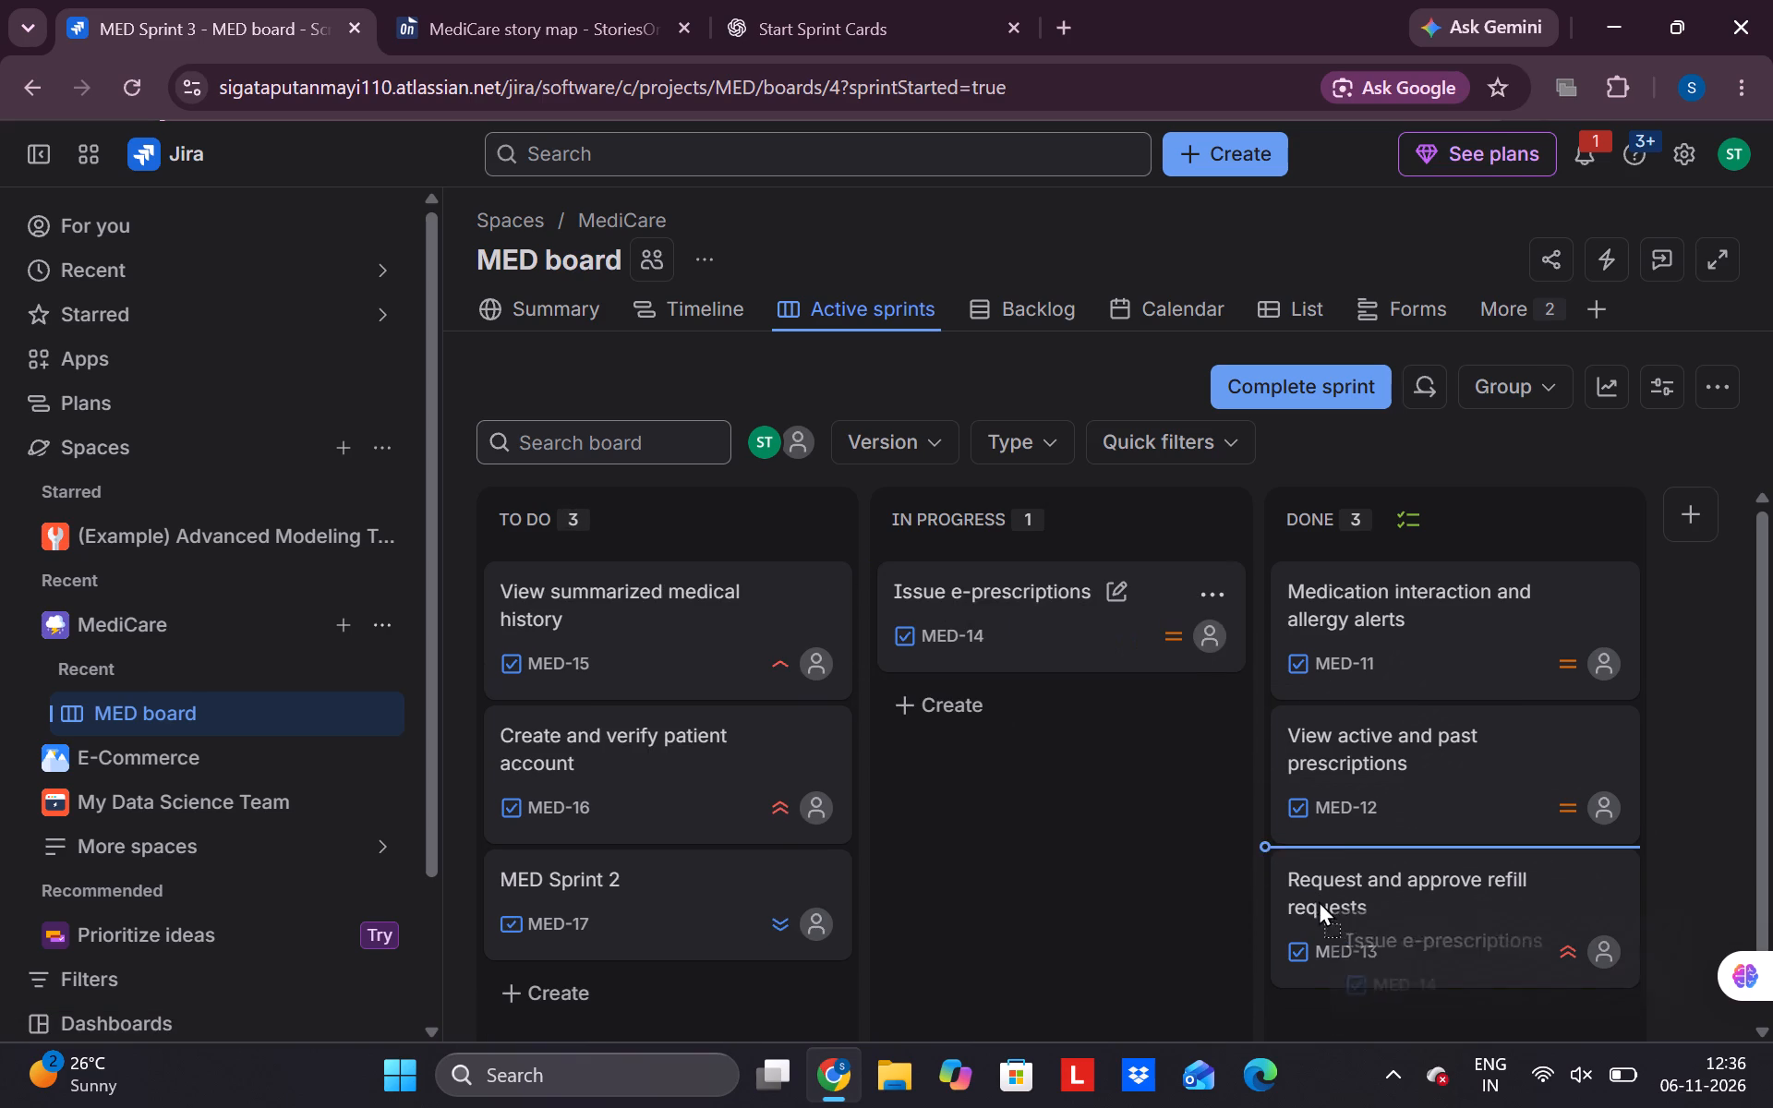
left_click_drag(1319, 900, 1309, 948)
Move the MED-15 card, View summarized medical history, from To Do through In Progress to Done.
left_click_drag(683, 563, 808, 576)
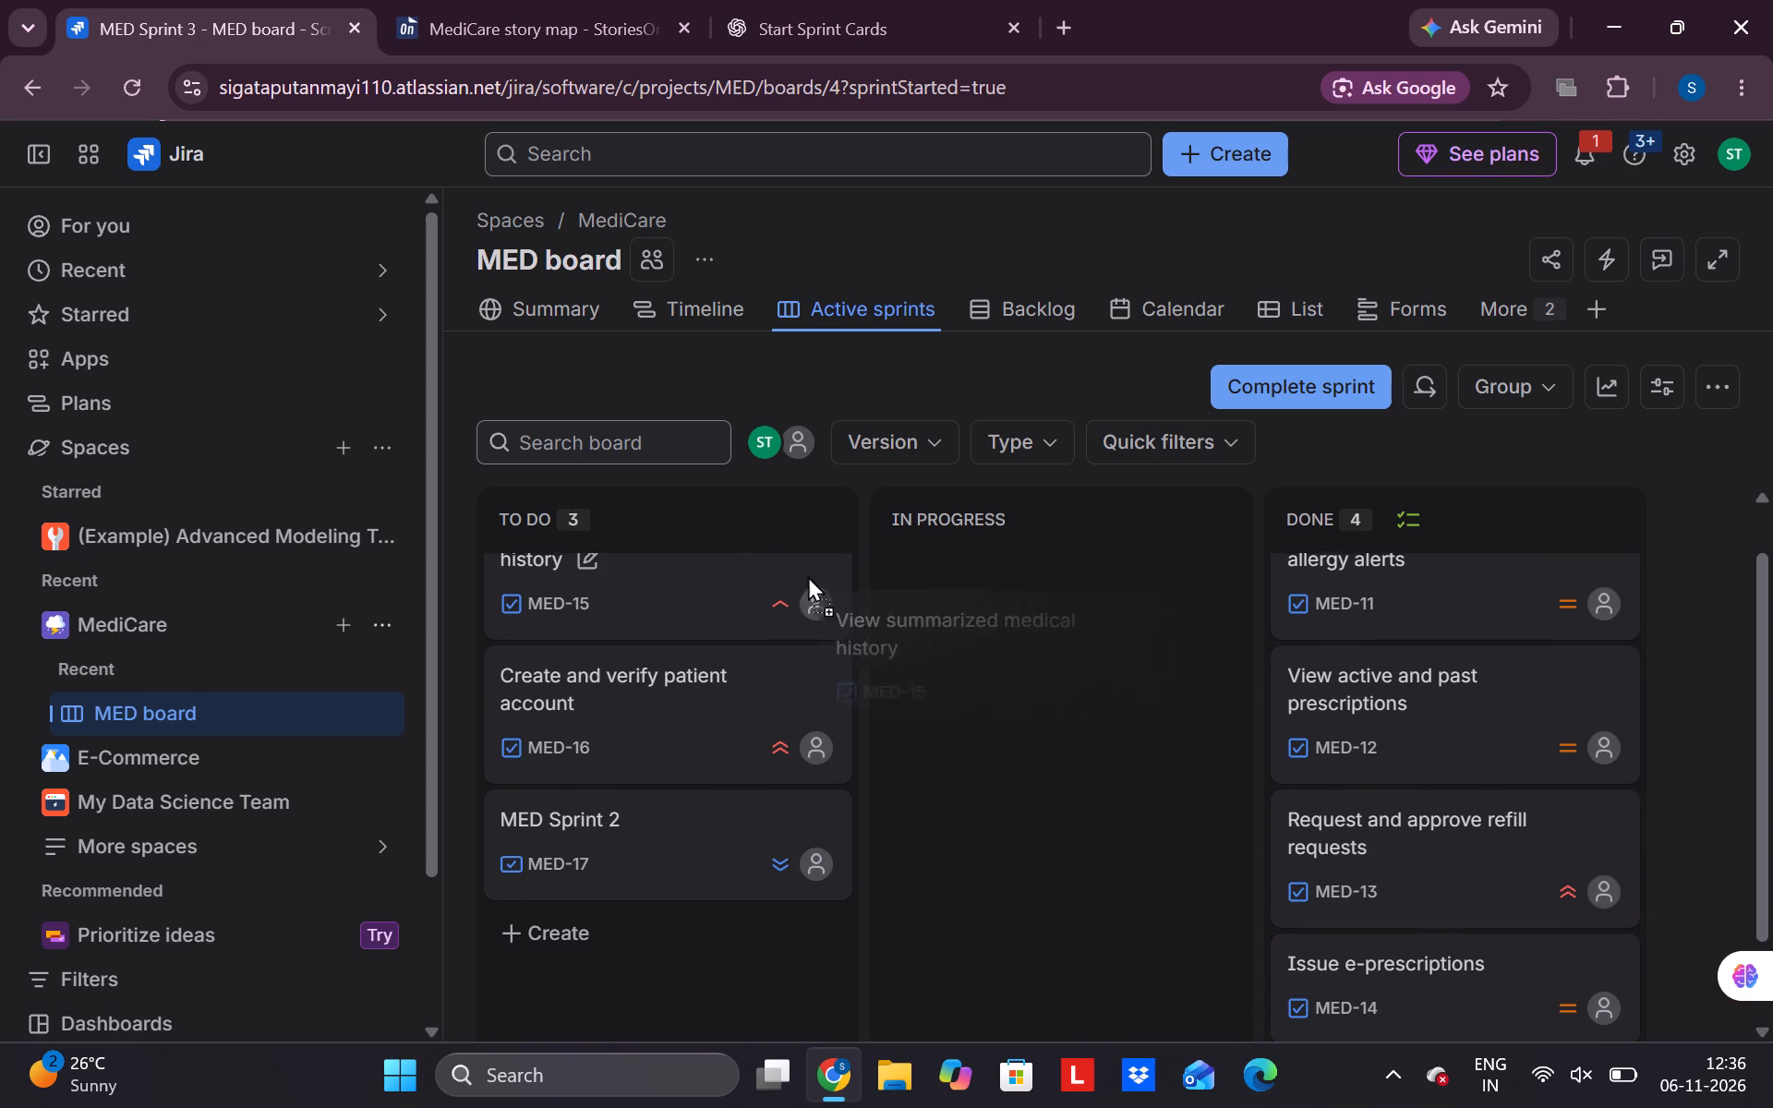
left_click_drag(808, 576, 893, 606)
left_click(1069, 600)
left_click_drag(1069, 600, 1223, 755)
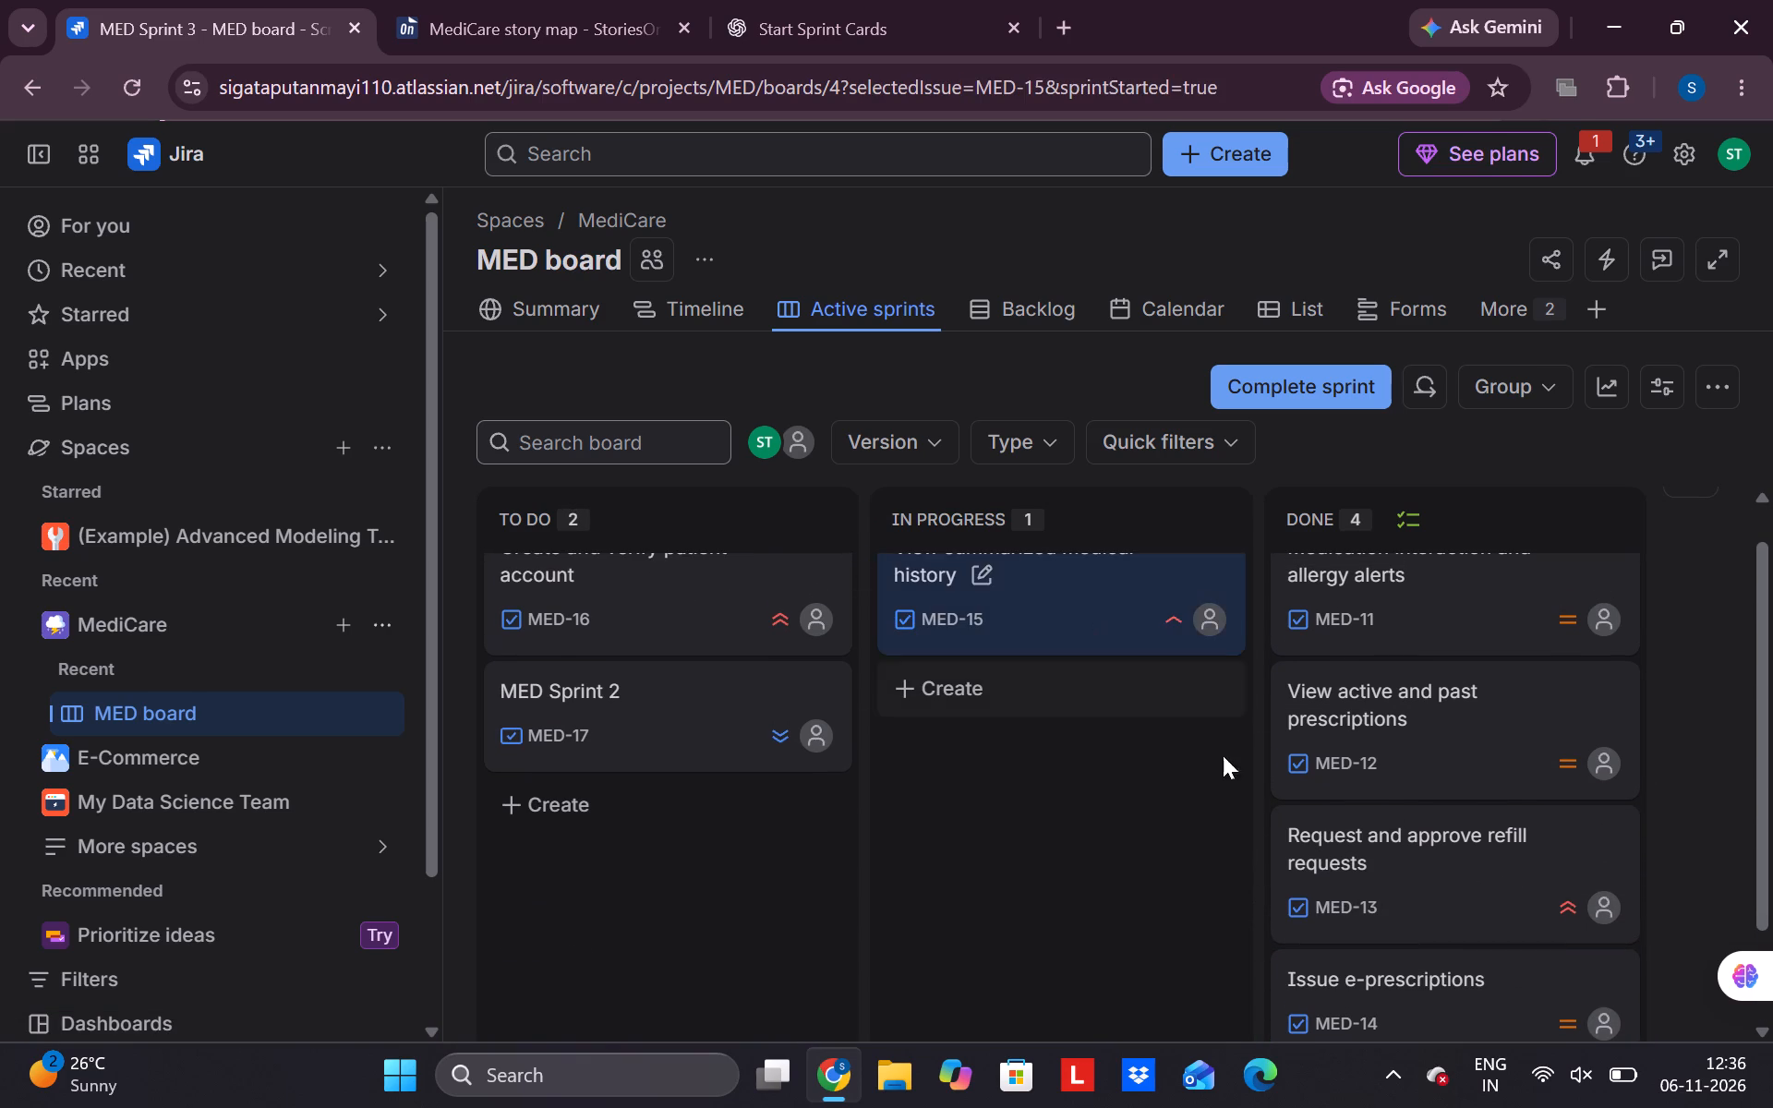
left_click_drag(1223, 755, 1319, 389)
left_click(1628, 268)
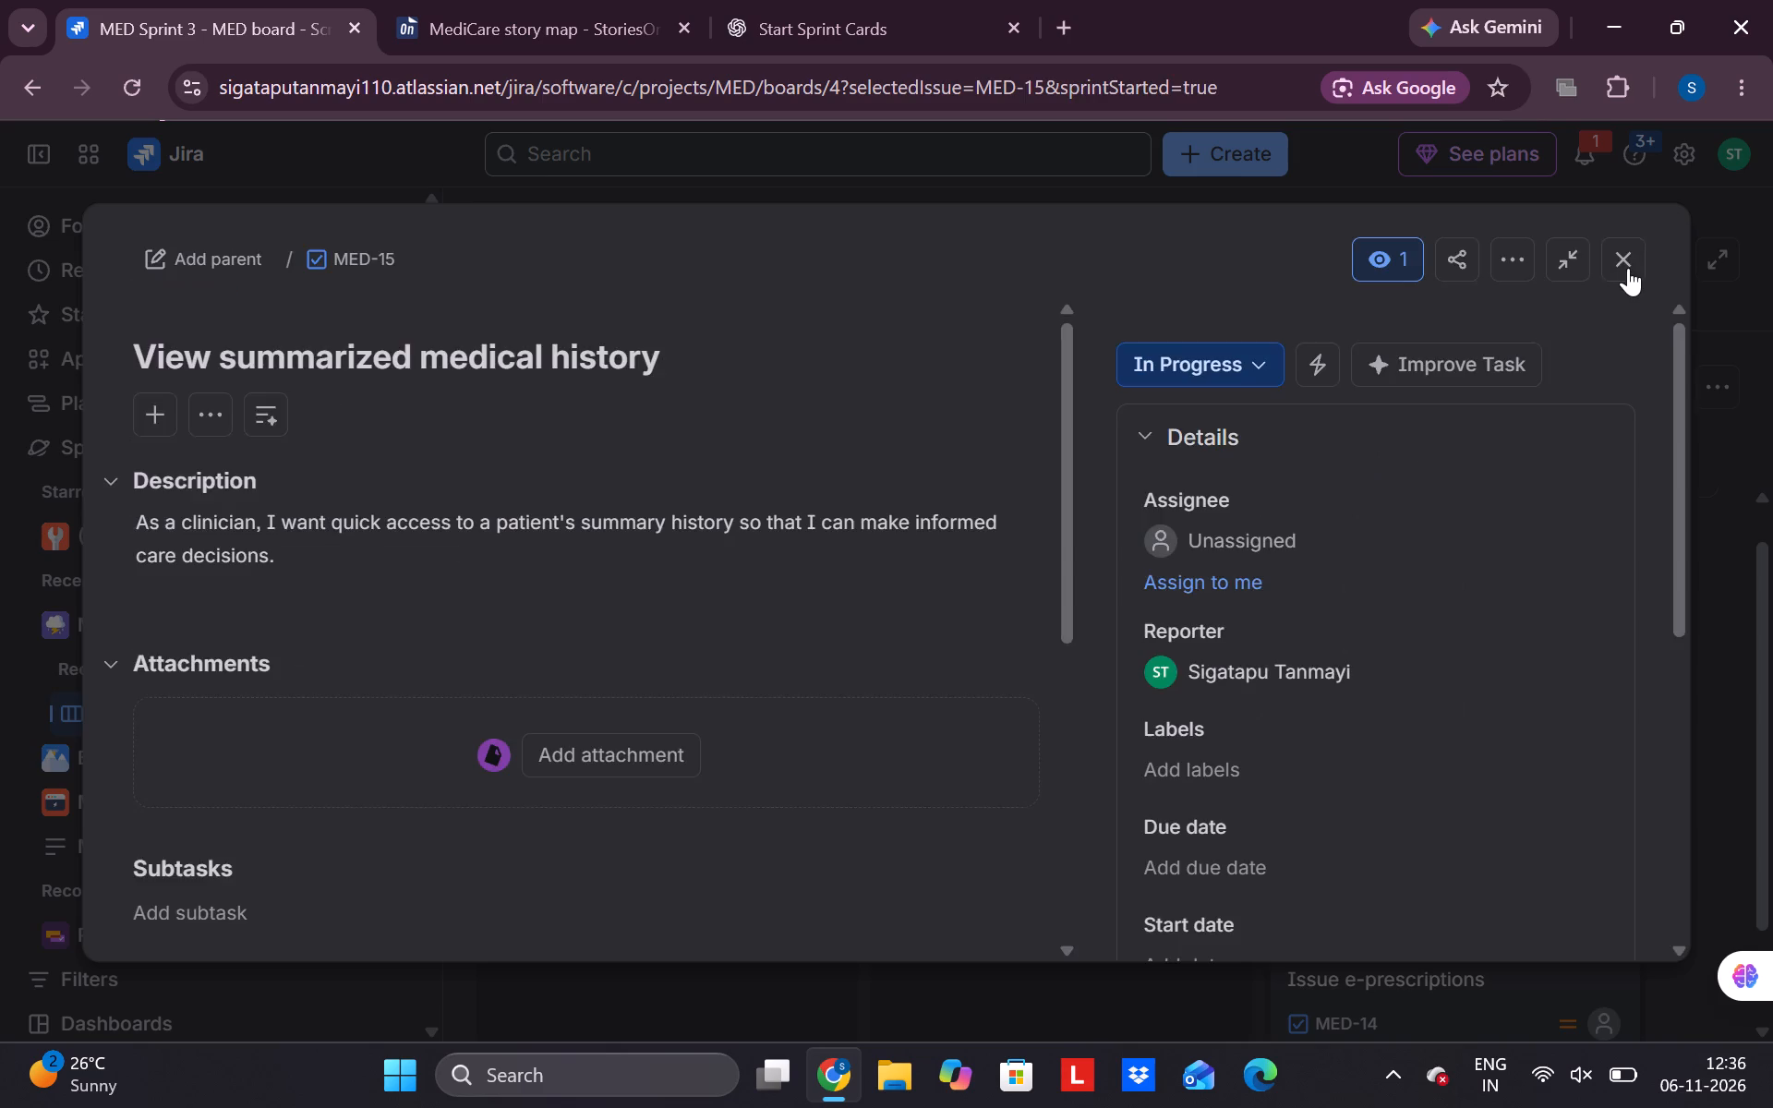
left_click_drag(1101, 607, 1237, 644)
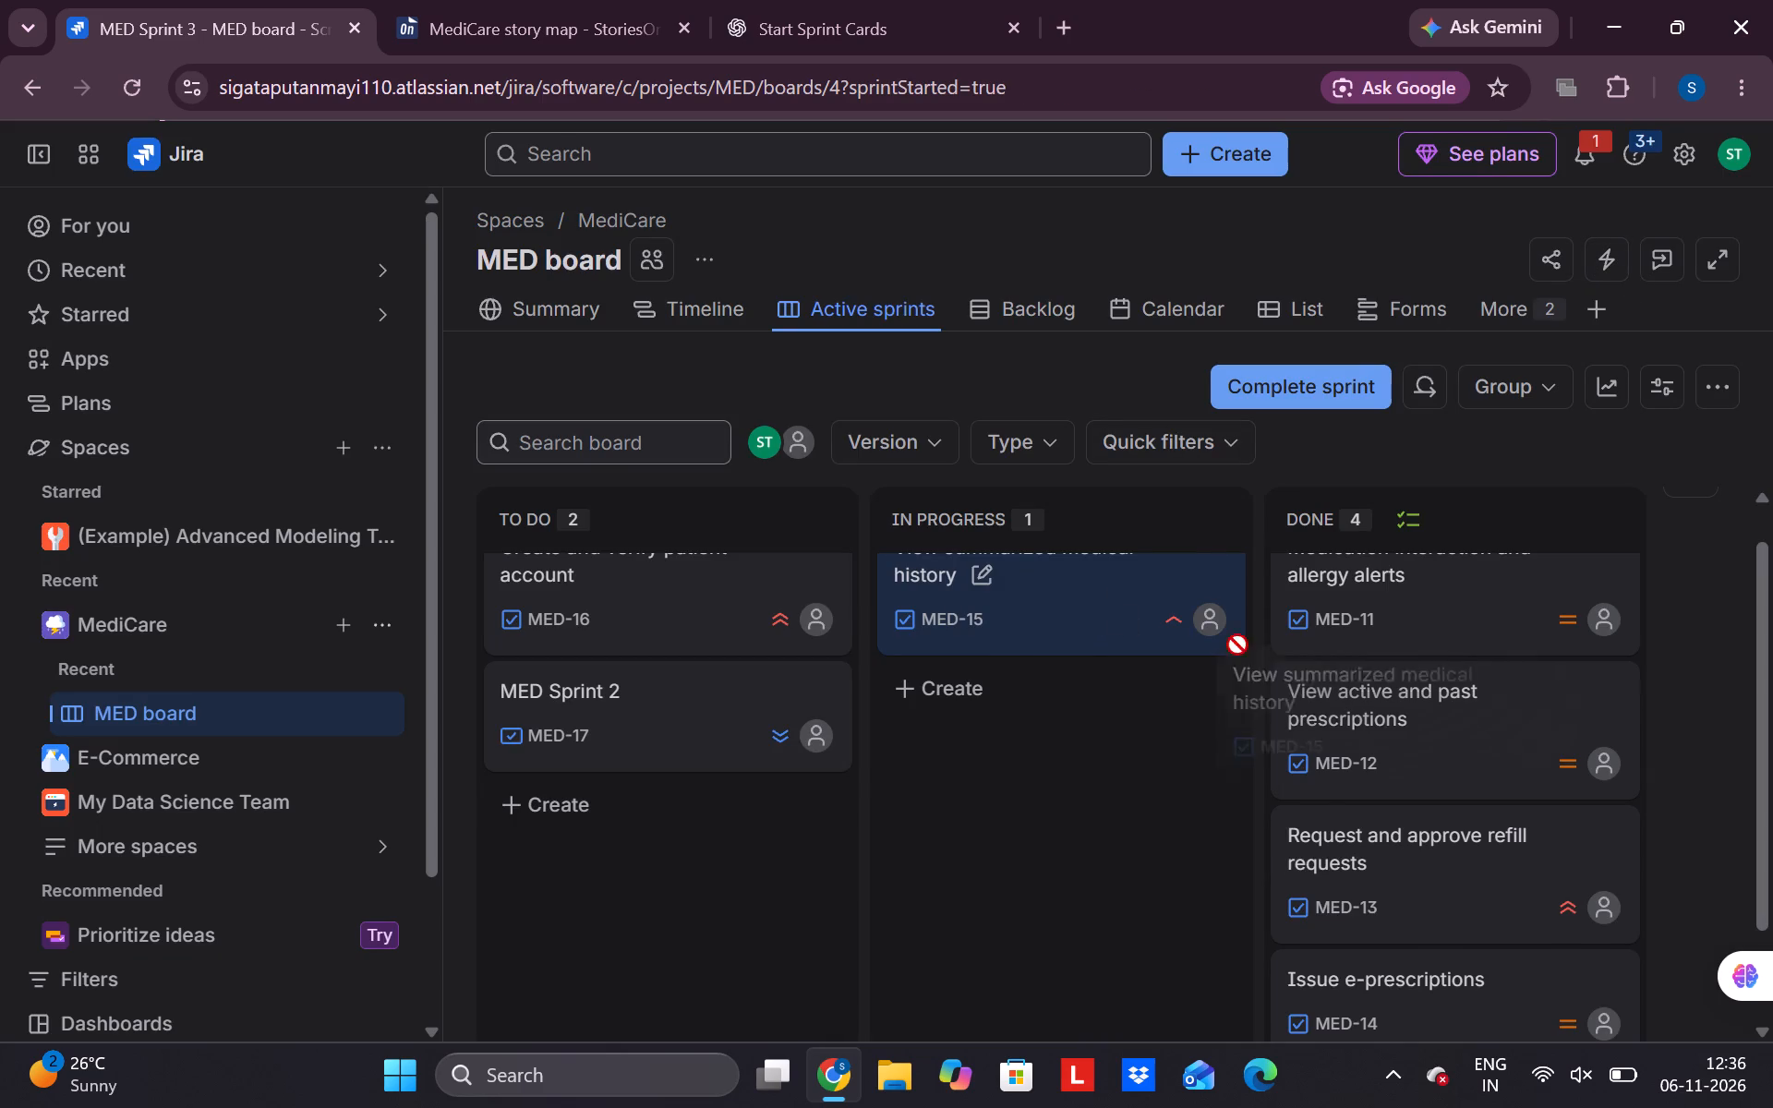
left_click_drag(1237, 644, 1312, 921)
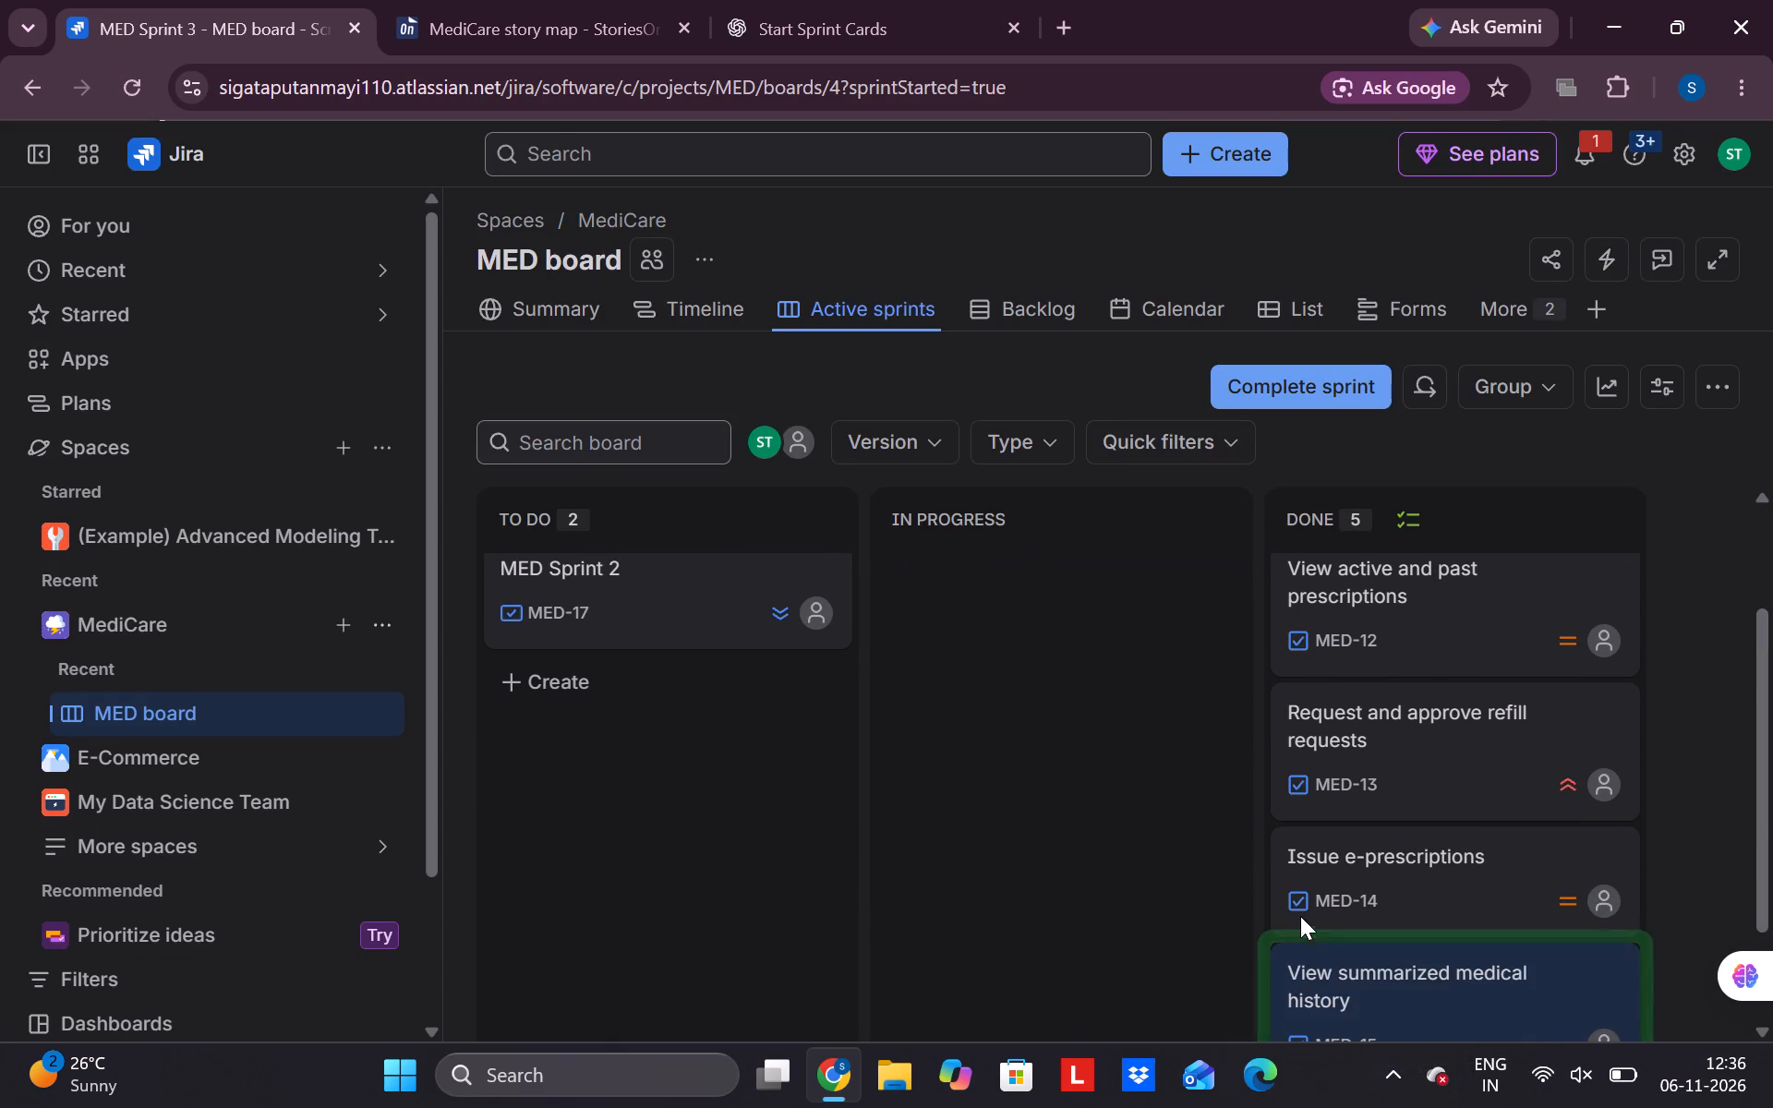
Move MED-16 and MED-17 one after the other from To Do through In Progress to the end of Done.
scroll(1110, 804, "up", 1)
left_click_drag(682, 583, 923, 621)
left_click_drag(1048, 633, 1337, 895)
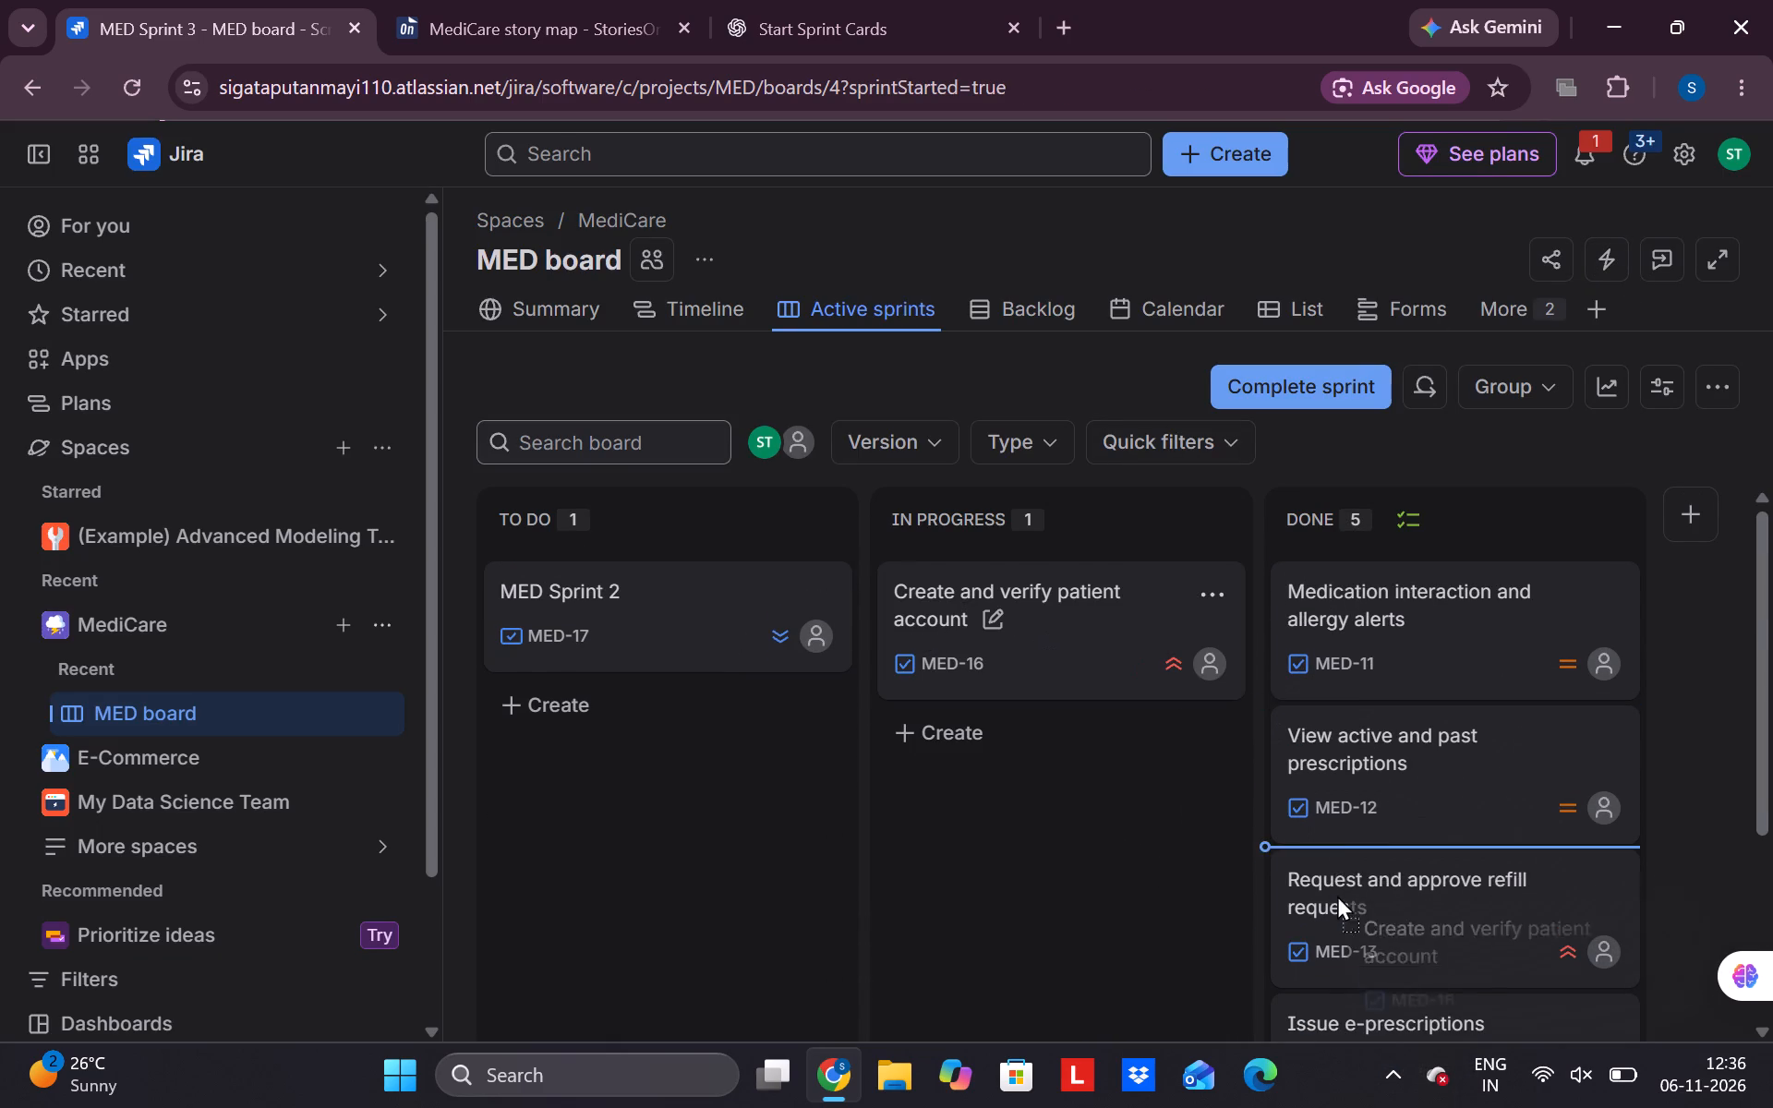
left_click_drag(1337, 895, 1331, 934)
scroll(975, 724, "up", 3)
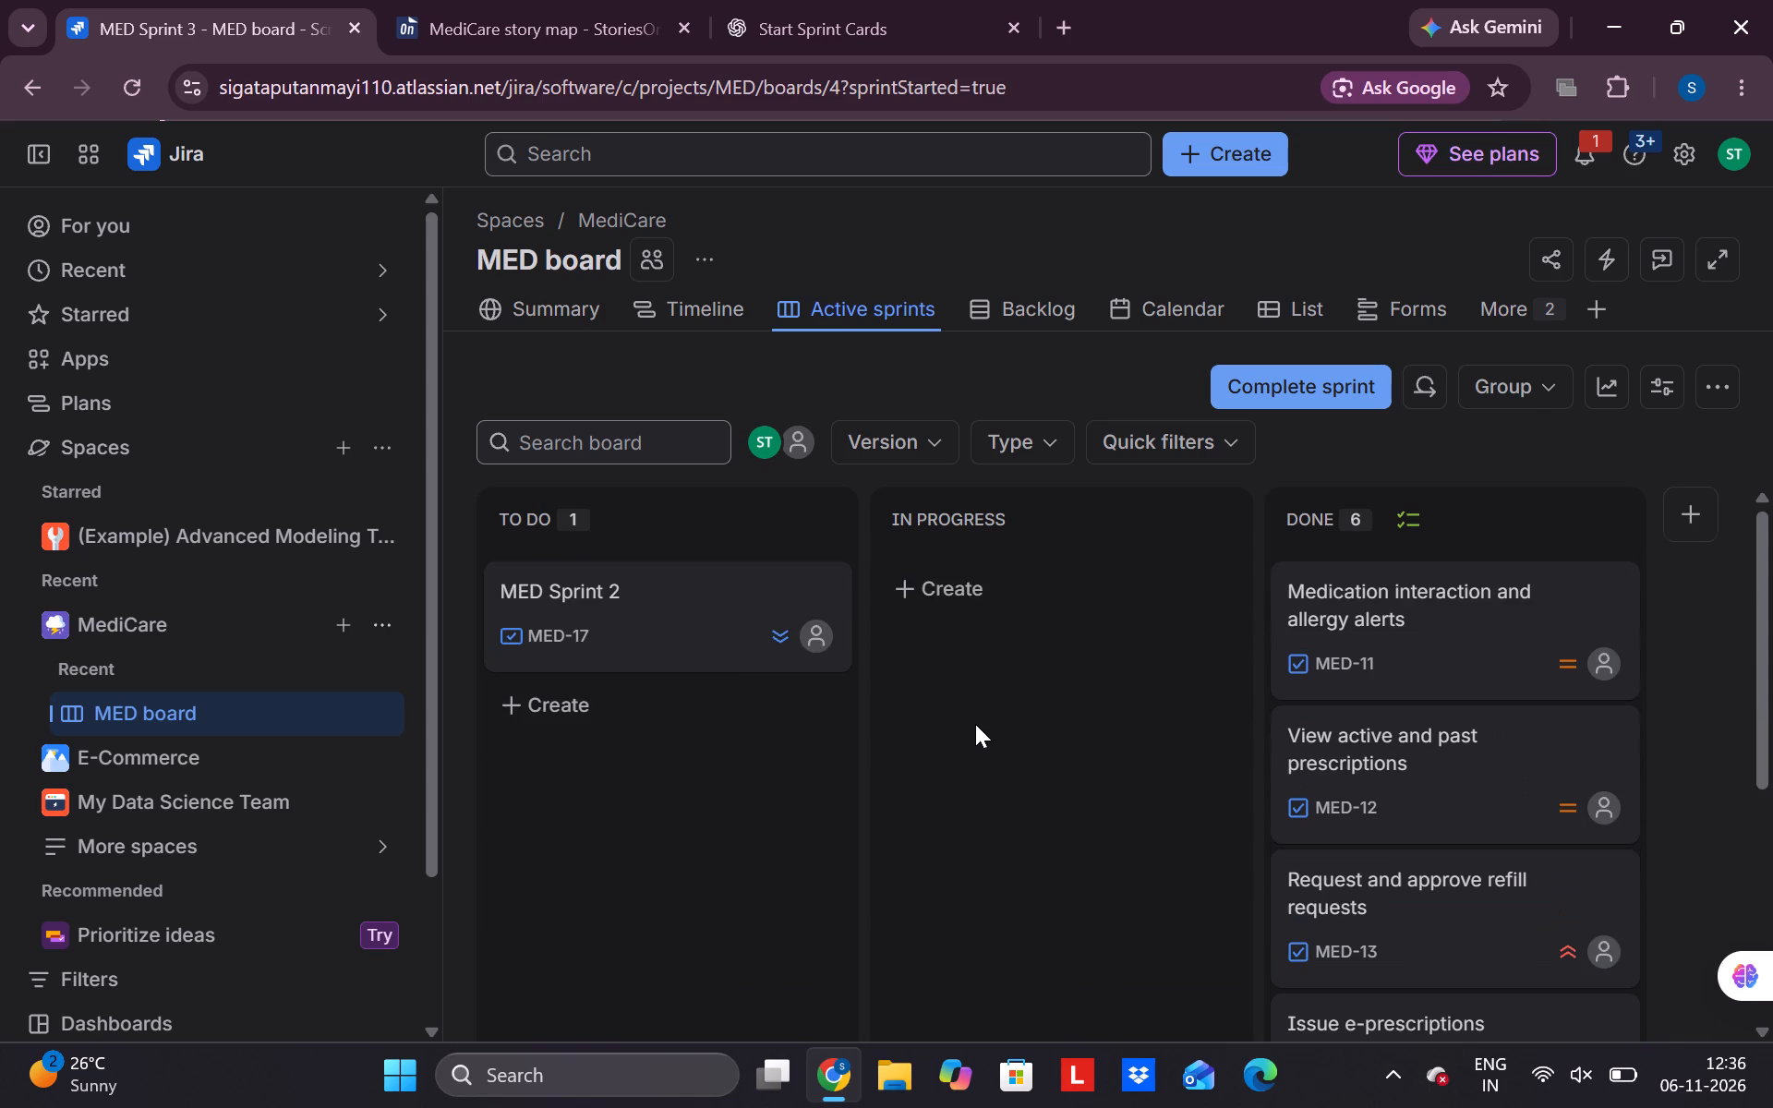
scroll(975, 724, "up", 1)
left_click_drag(662, 585, 989, 611)
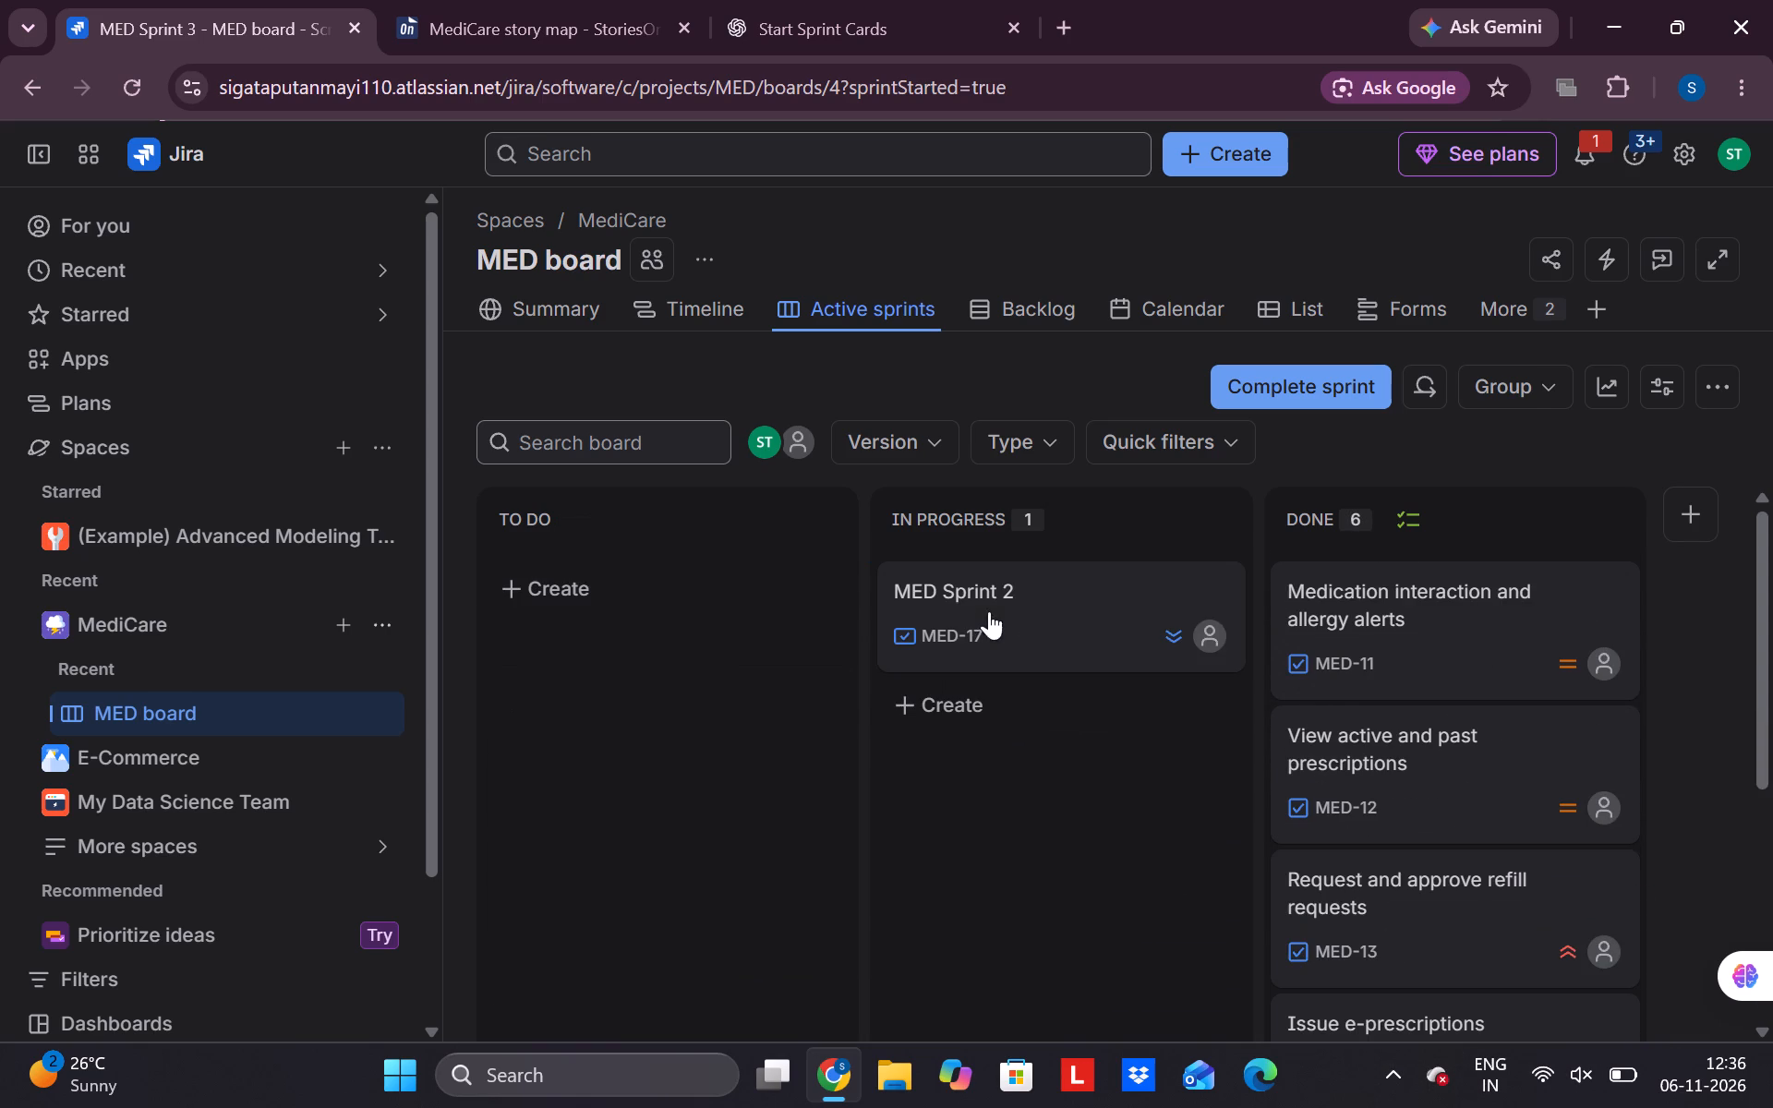
left_click_drag(1078, 615, 1312, 981)
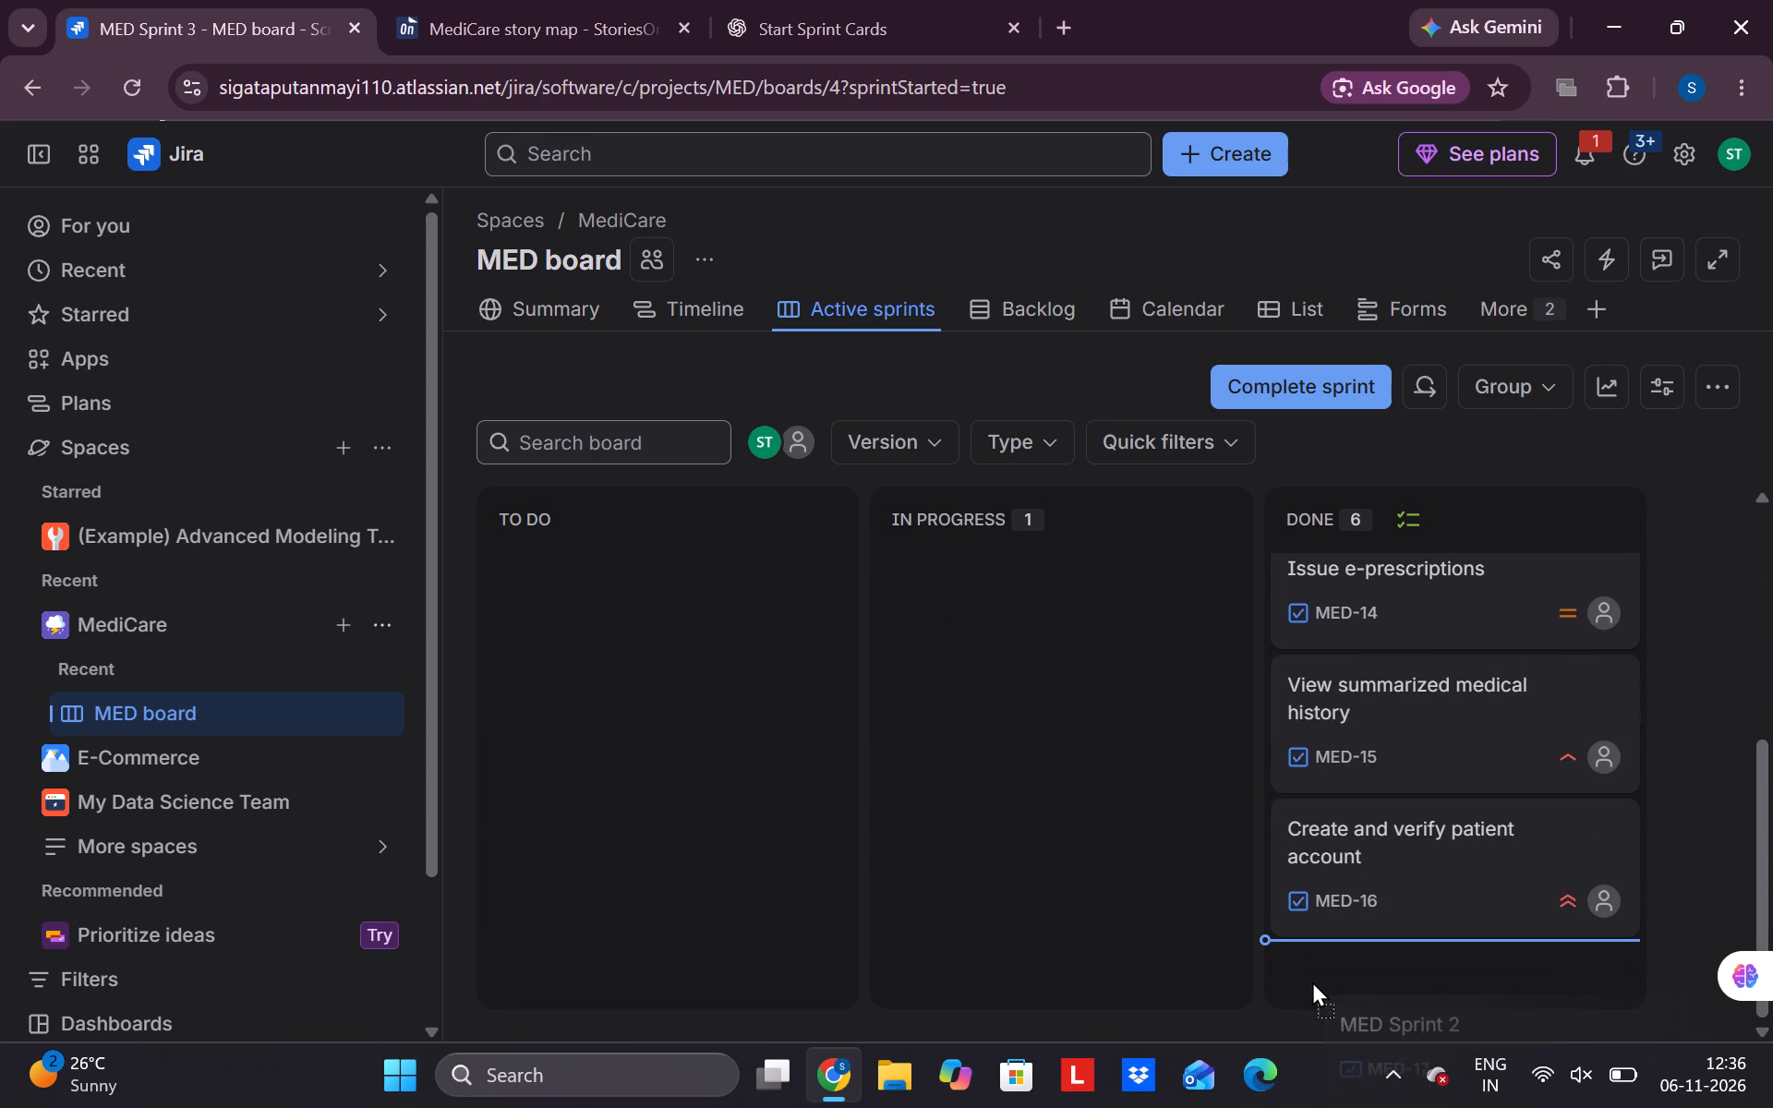
left_click_drag(1312, 981, 1314, 939)
Complete MED Sprint 3 from the active sprint board.
scroll(1006, 731, "up", 3)
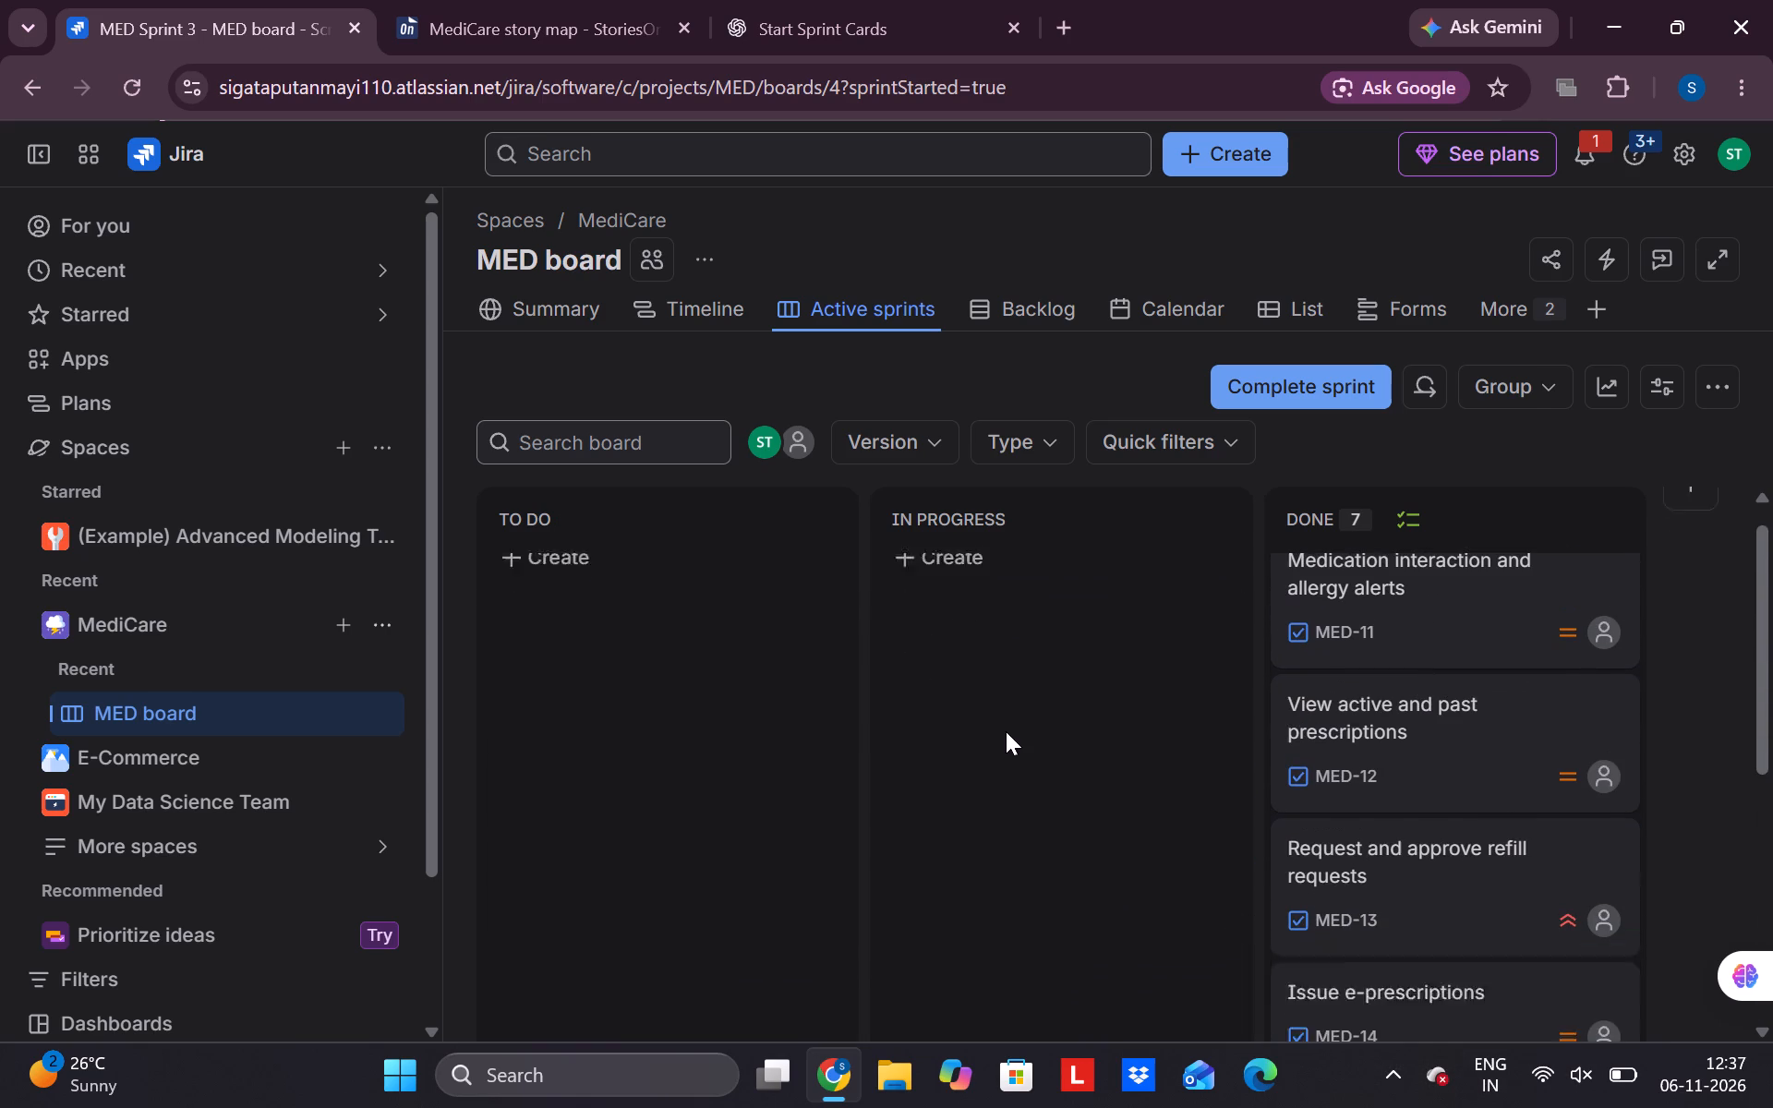
left_click(1306, 375)
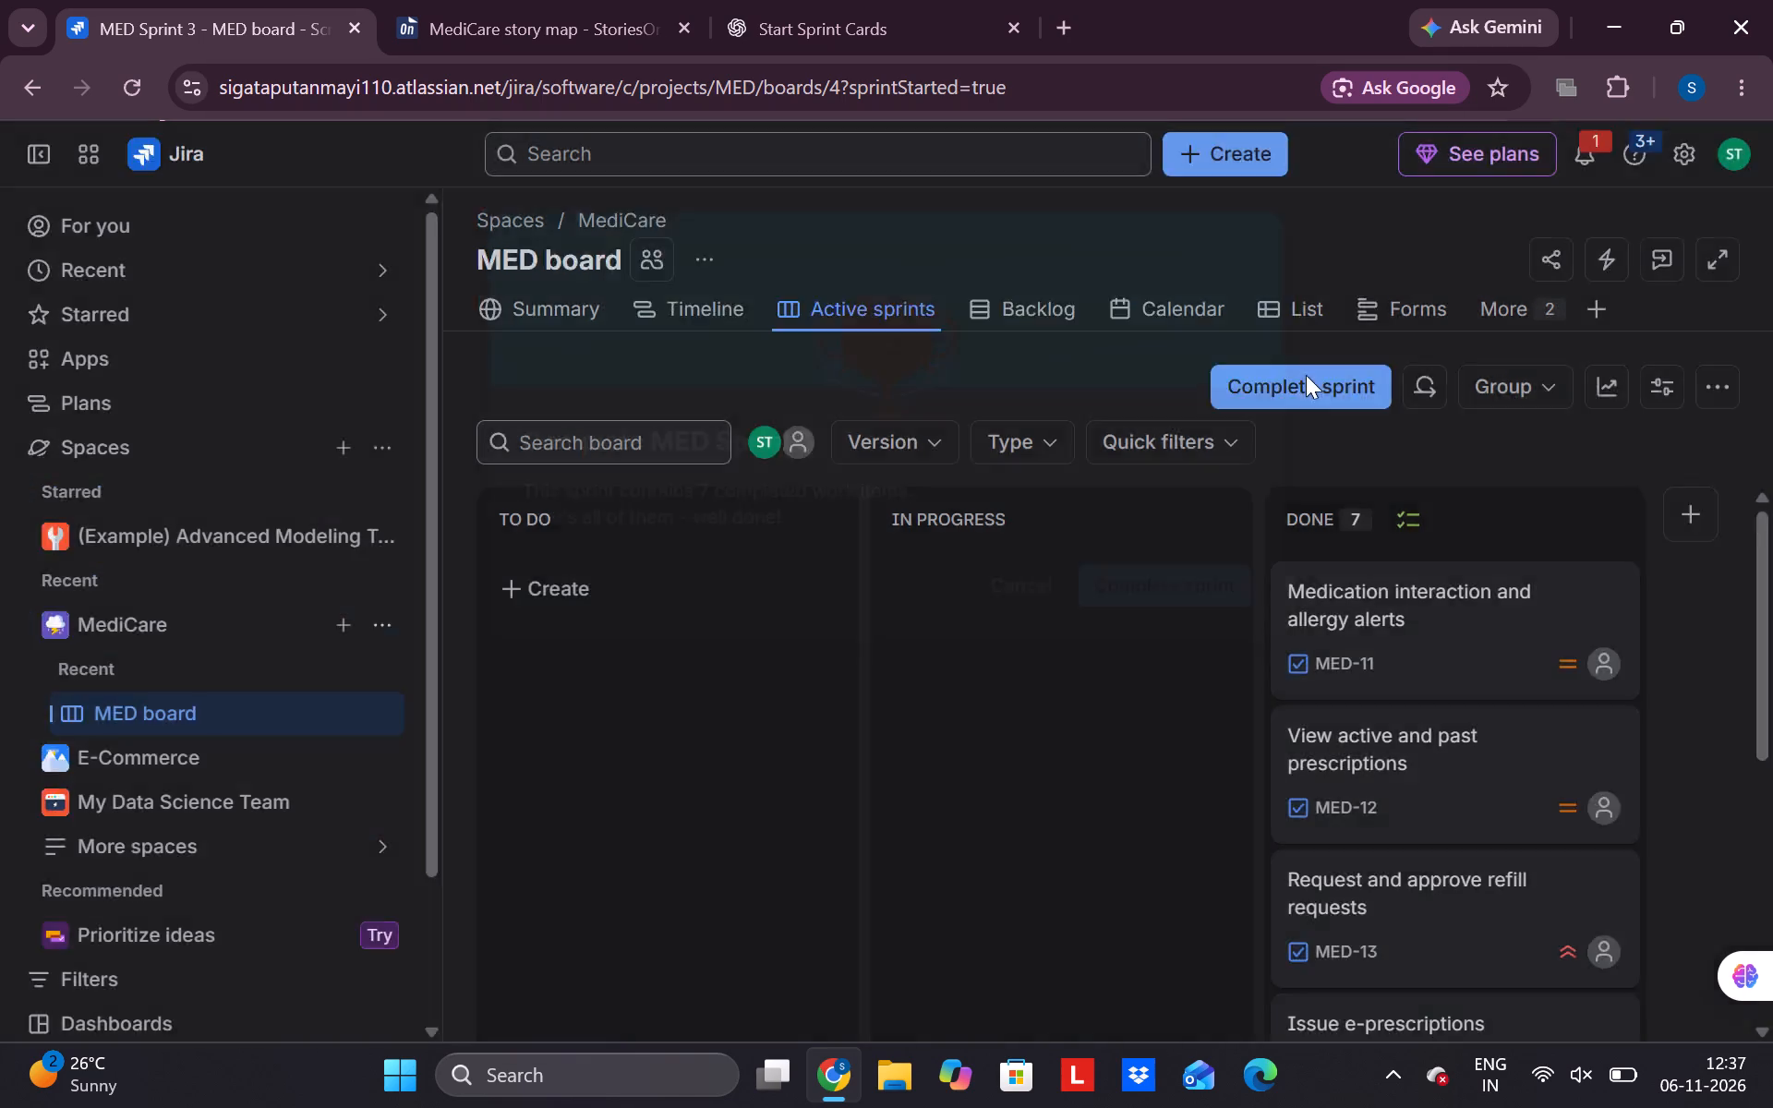
left_click(1193, 589)
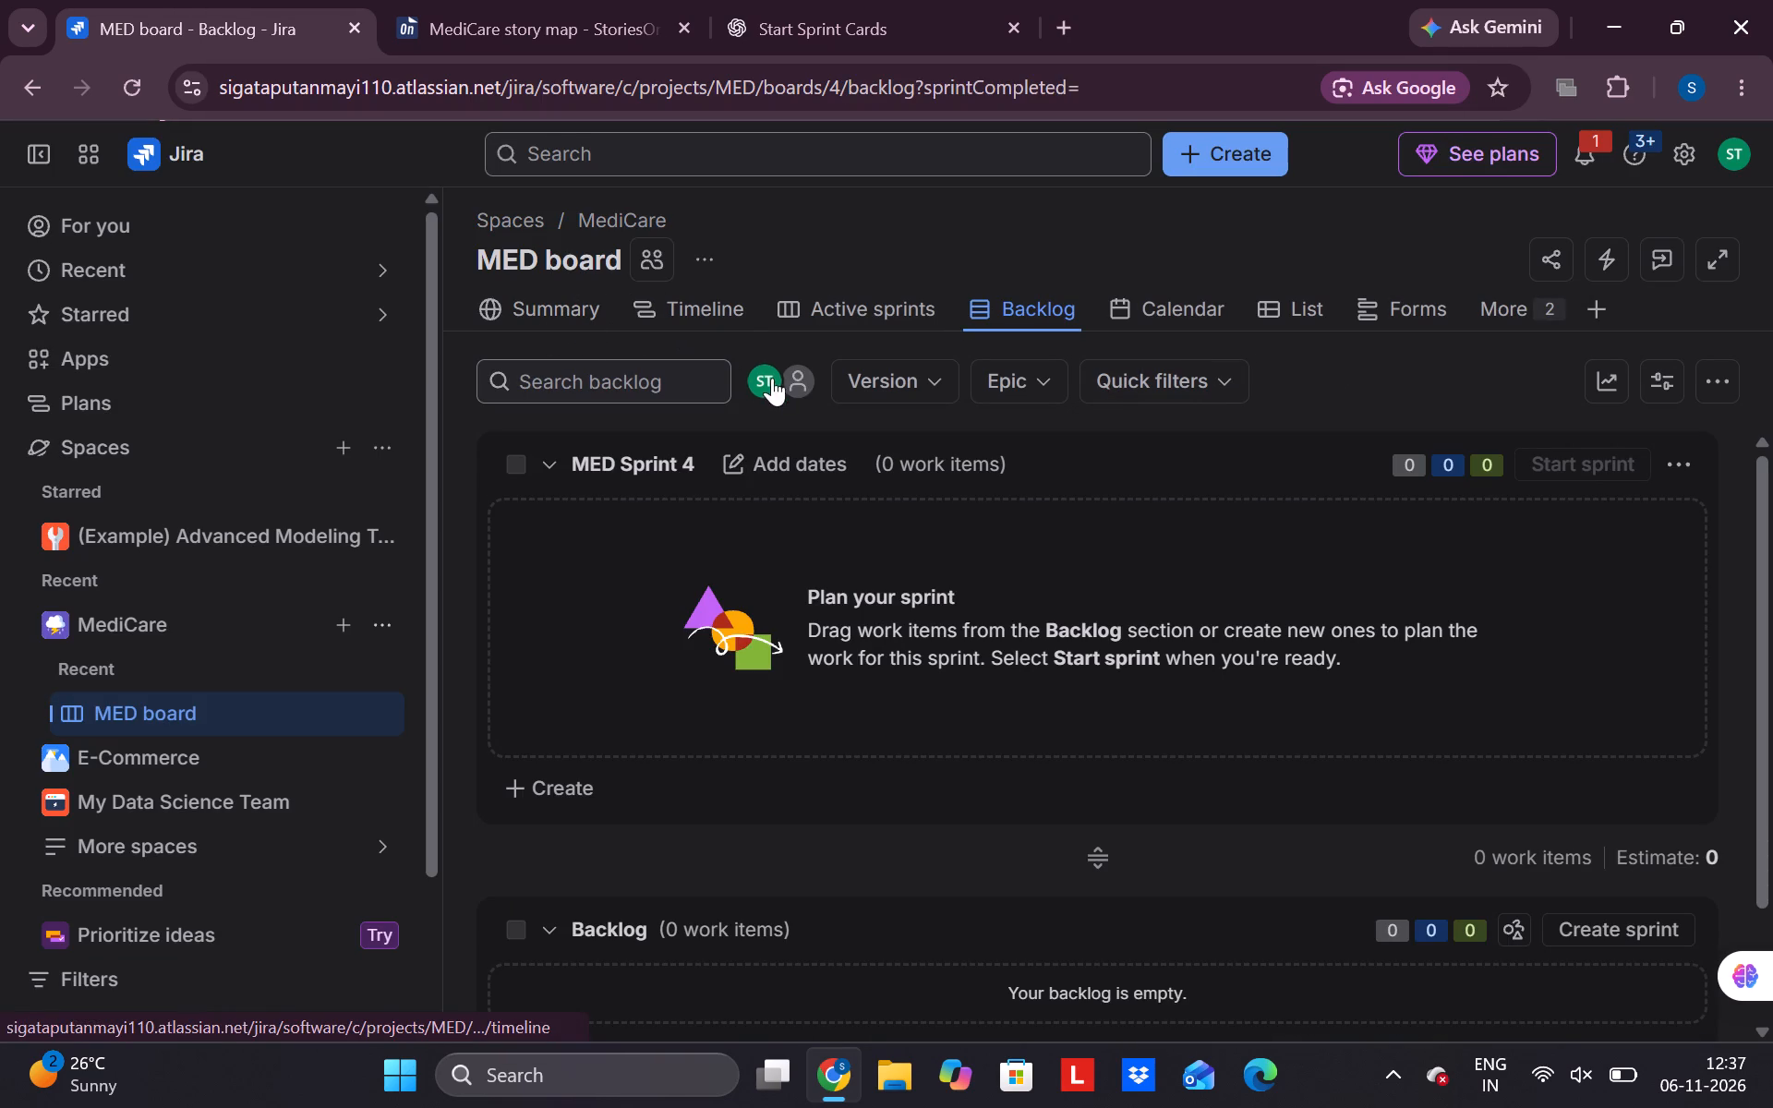
Review the MediCare summary, examining the status overview, recent activity, priority breakdown and types of work.
left_click(541, 297)
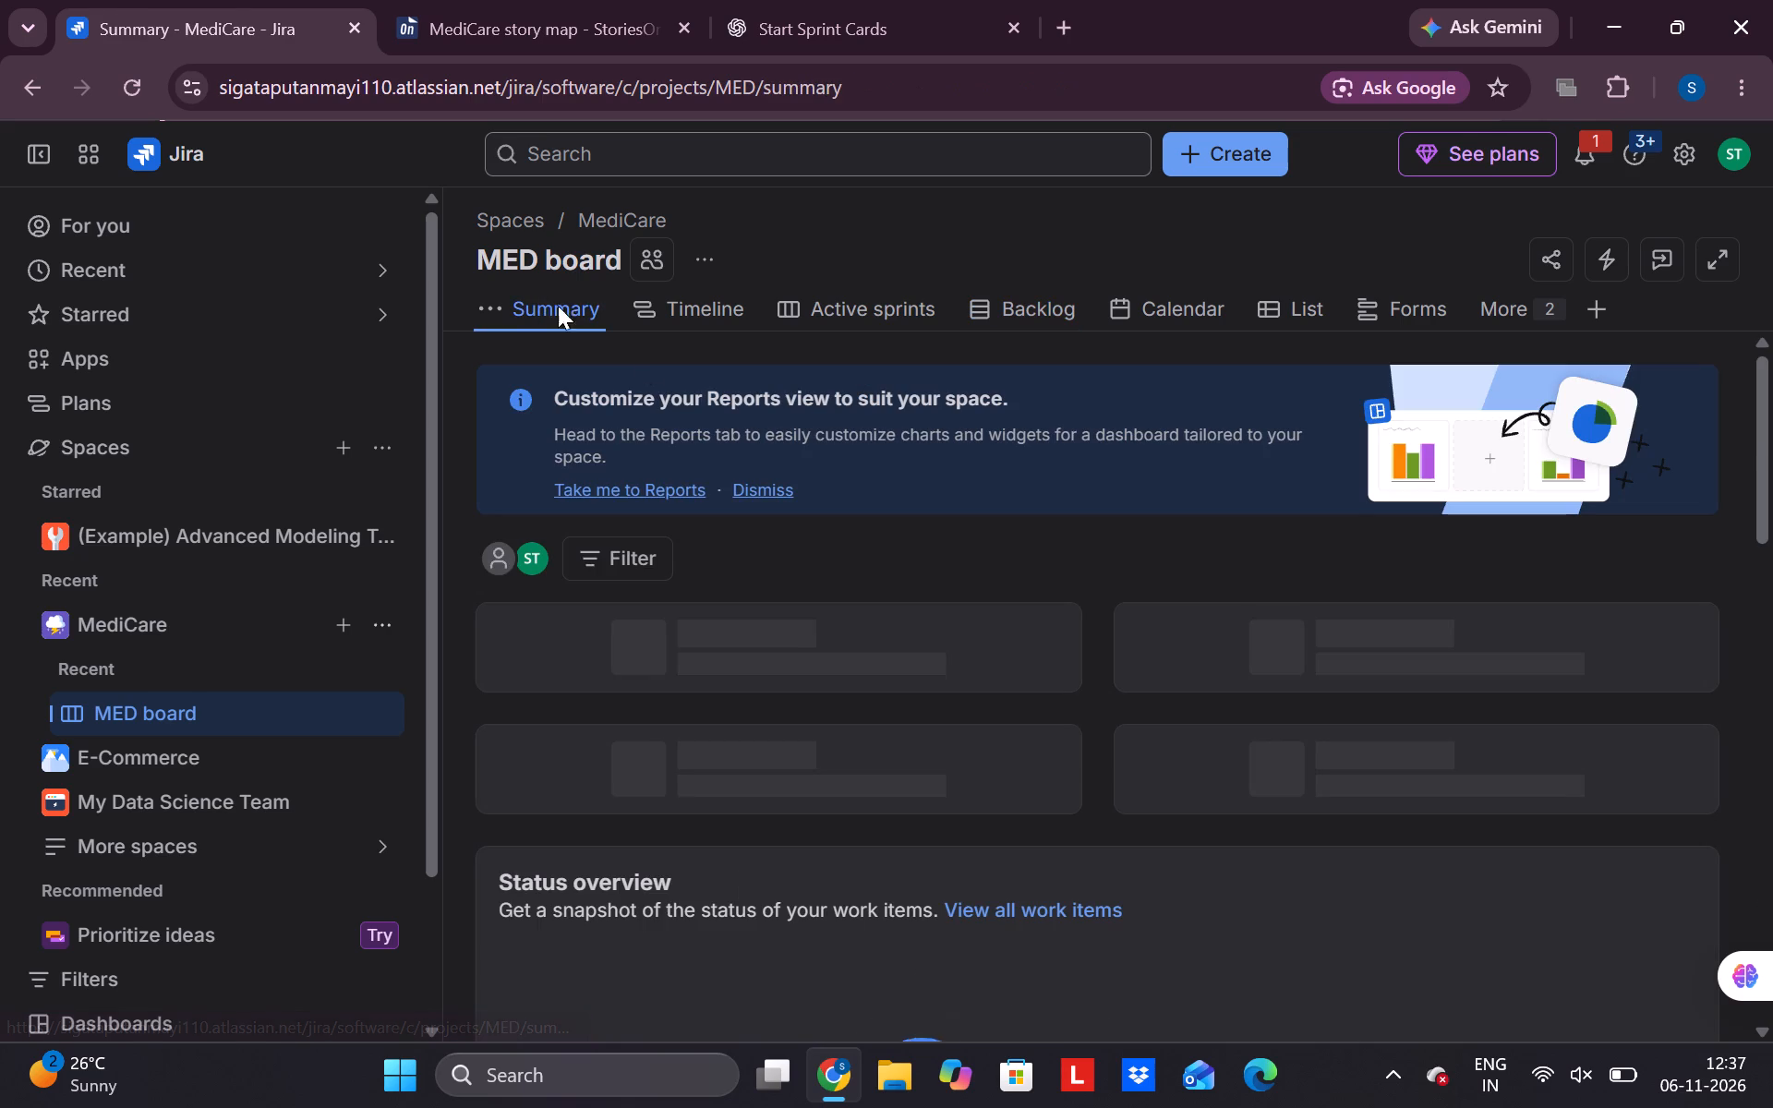
scroll(881, 800, "down", 2)
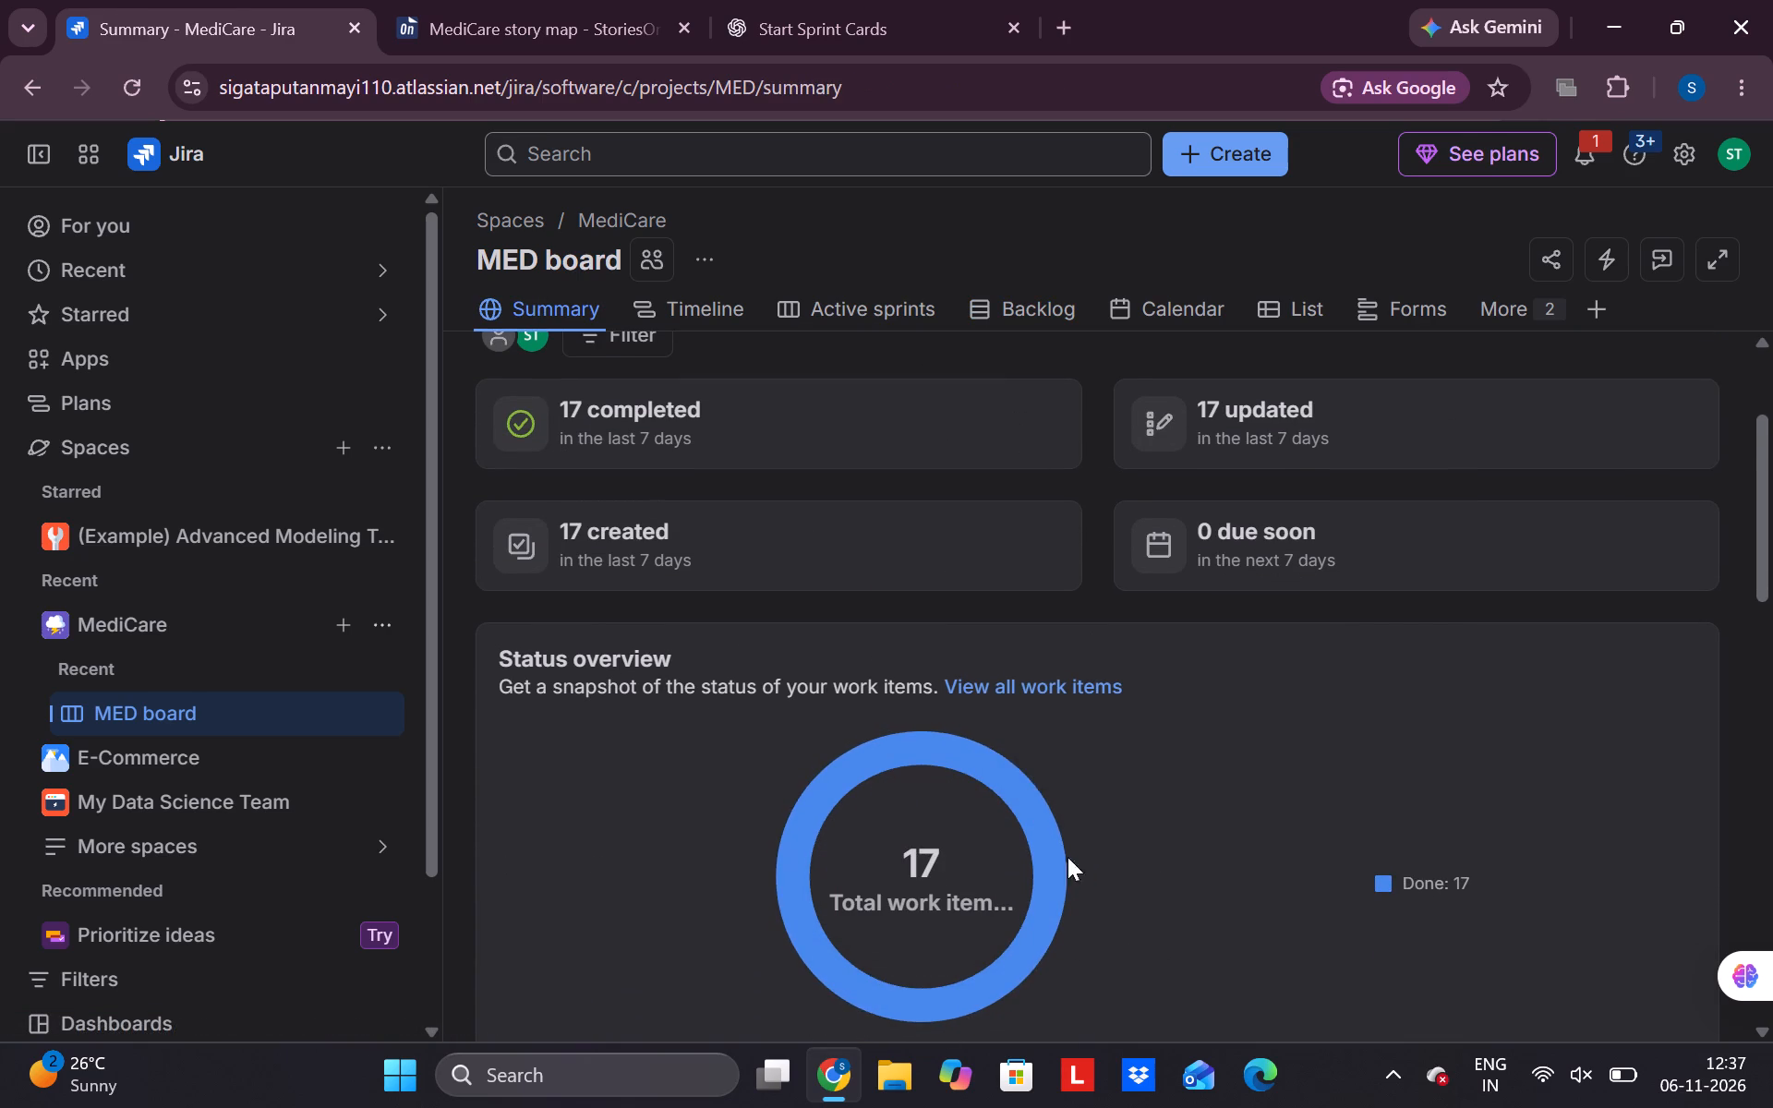
scroll(1146, 897, "down", 6)
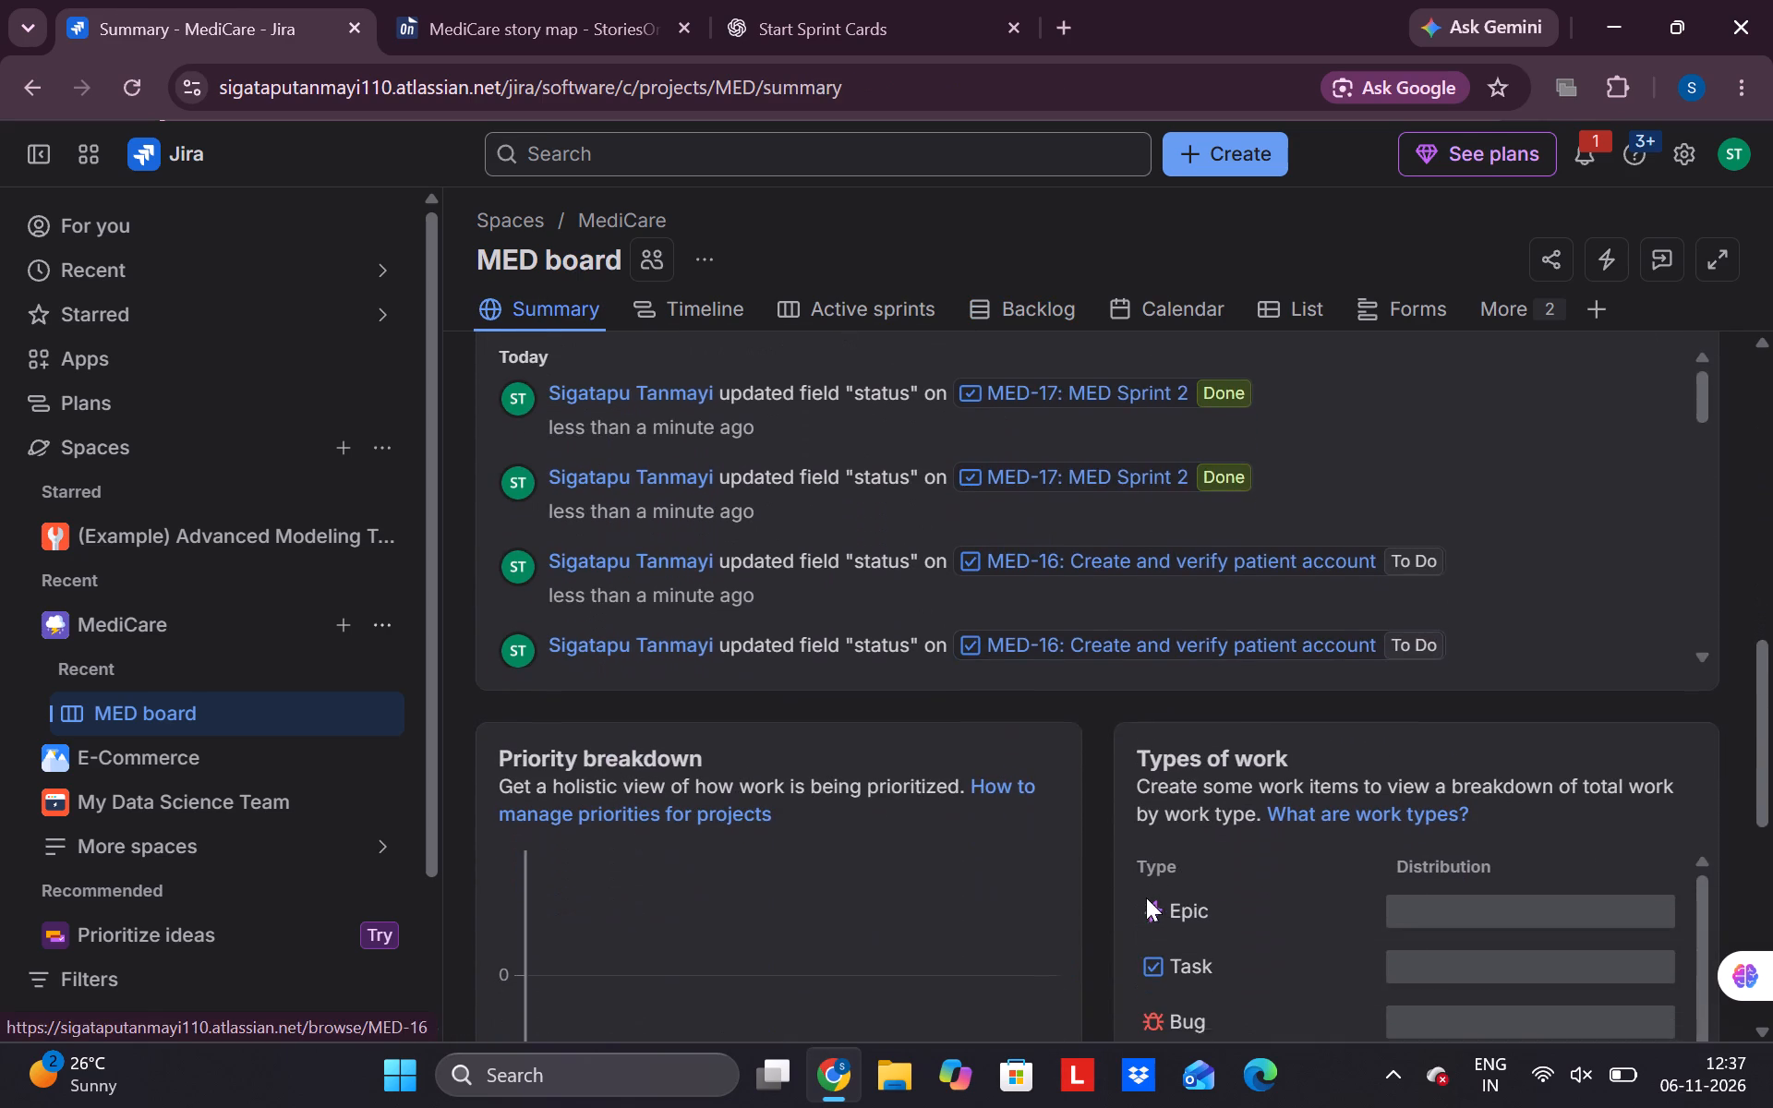
scroll(1146, 897, "up", 1)
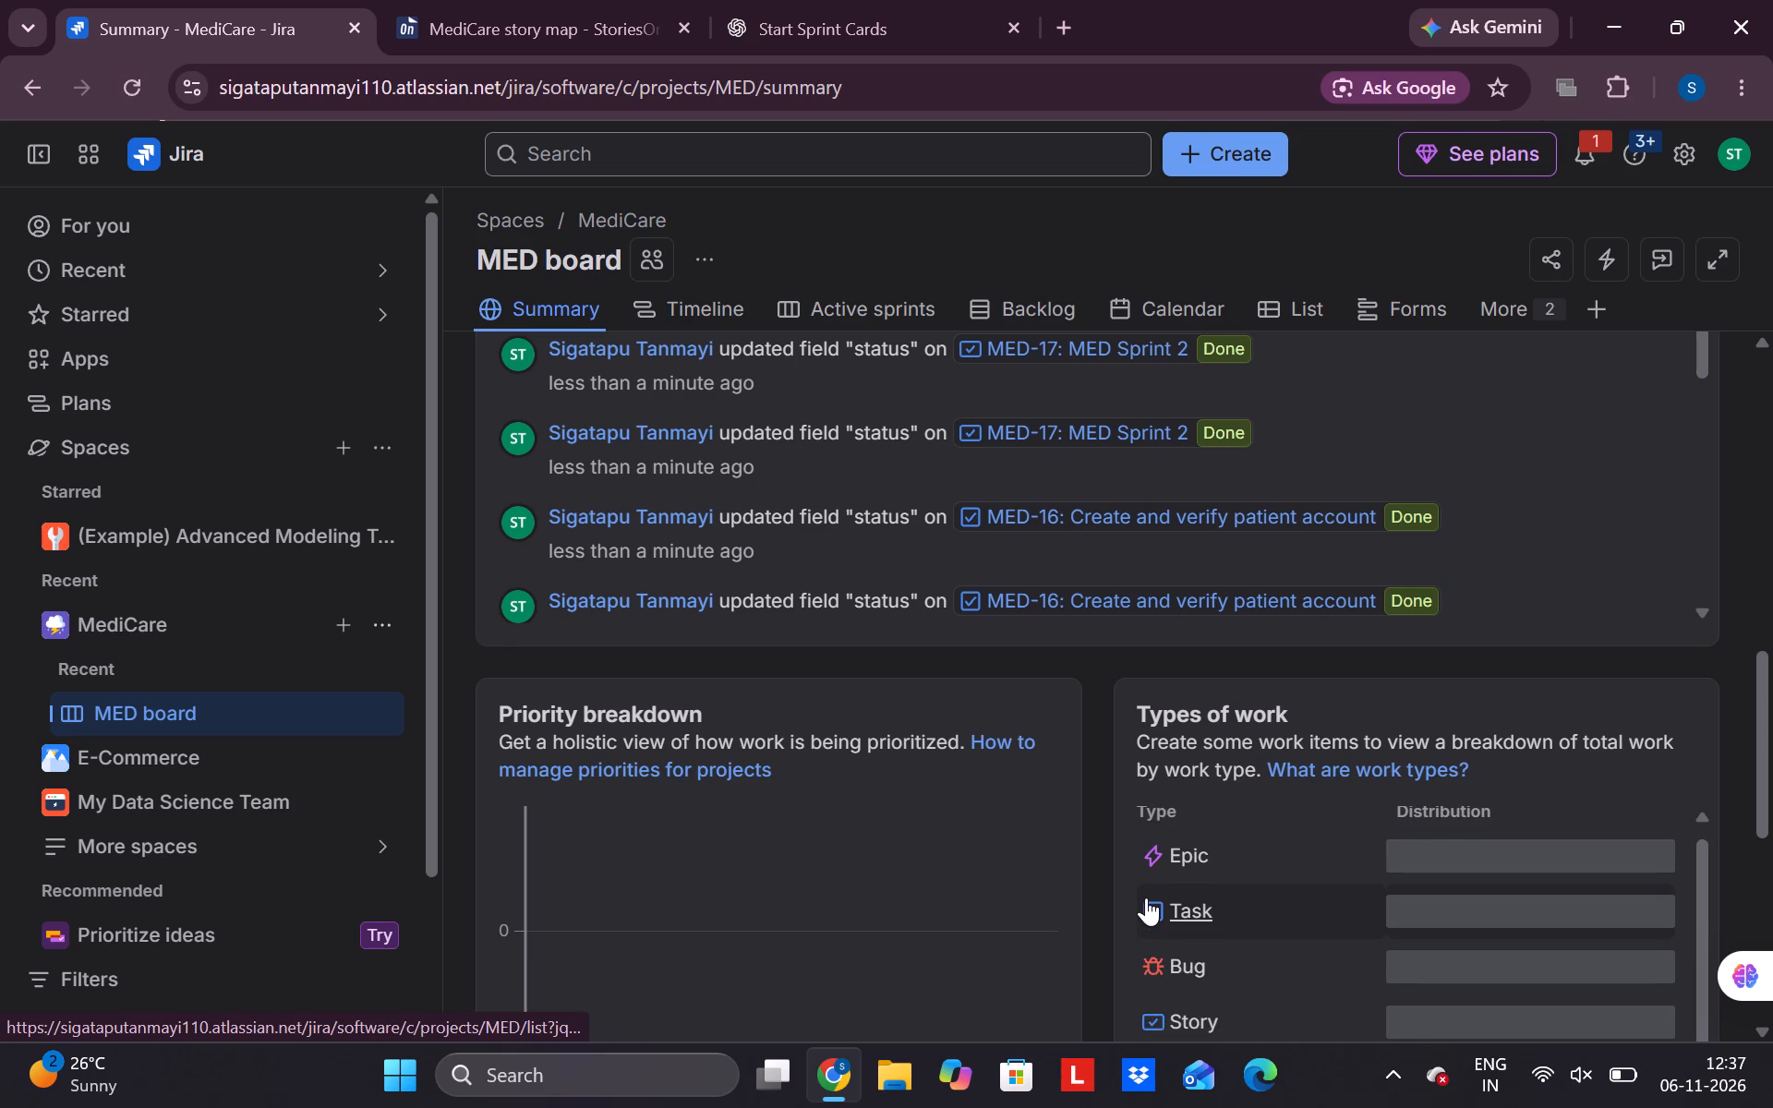
scroll(992, 748, "up", 3)
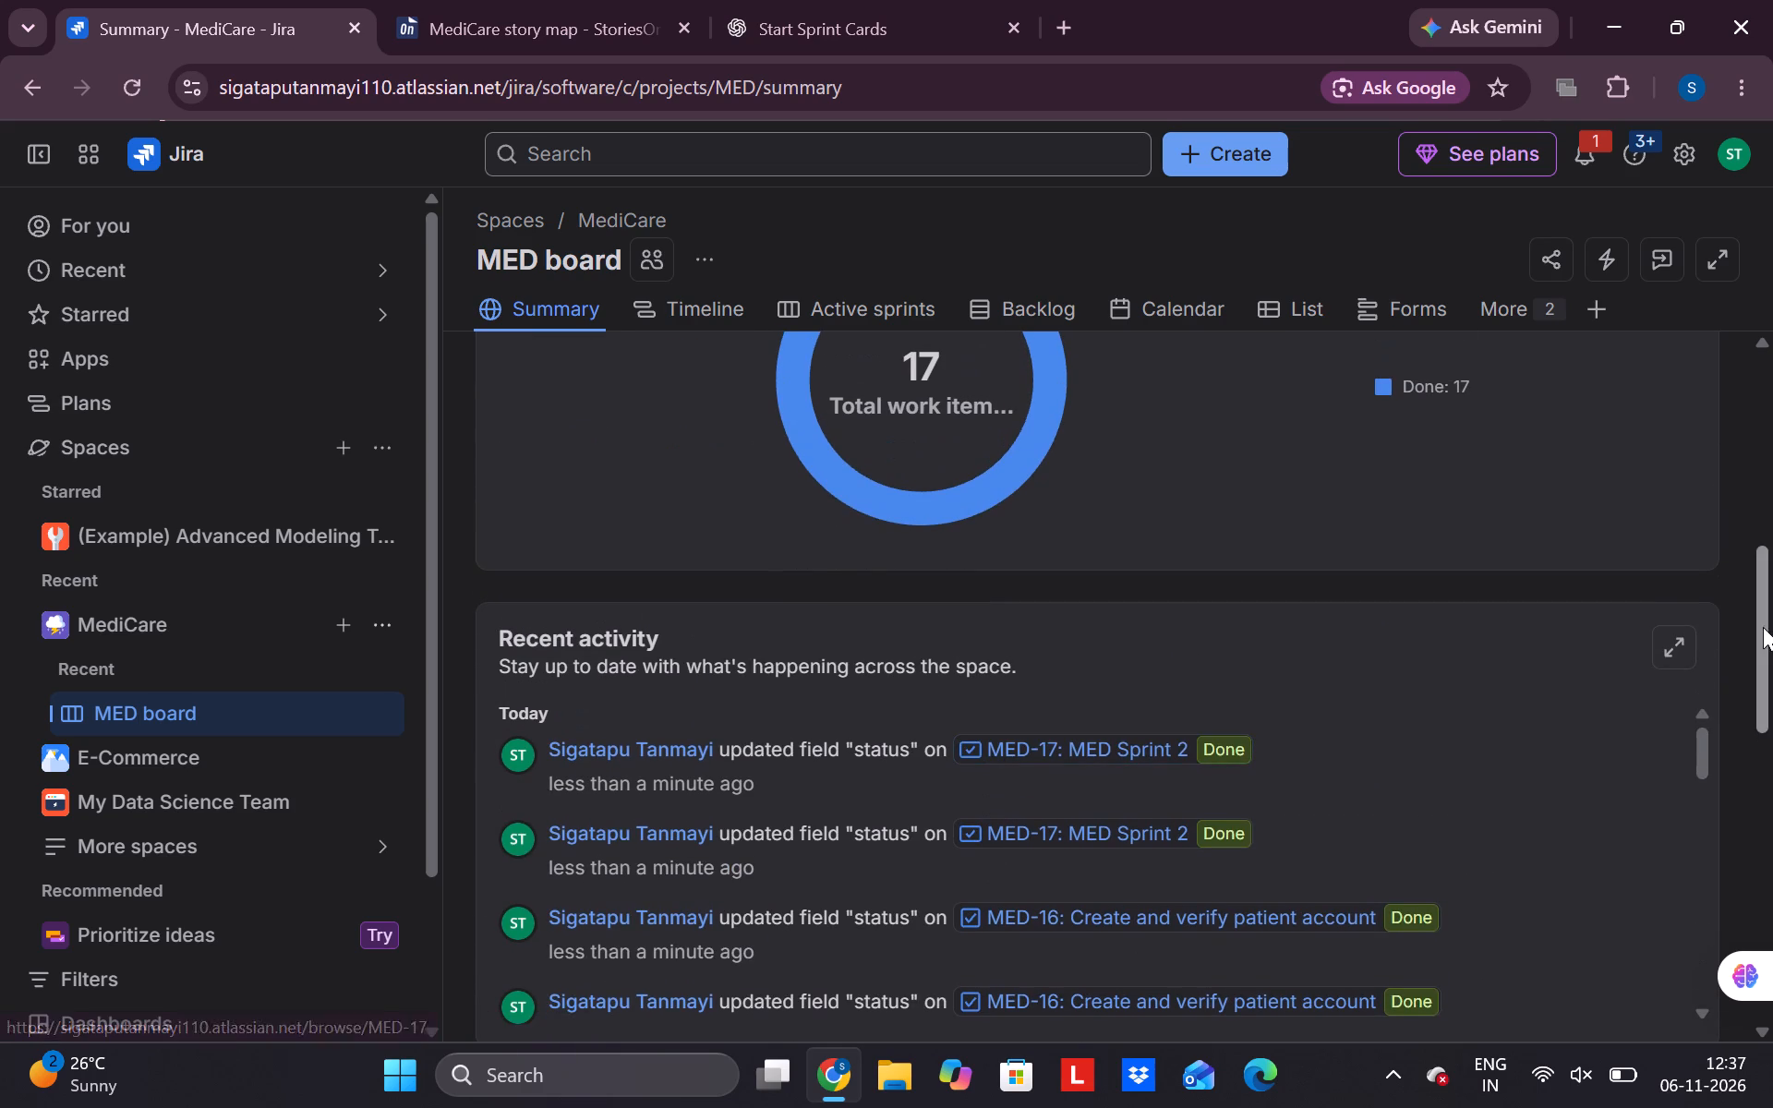
scroll(1058, 728, "down", 10)
scroll(1058, 728, "up", 5)
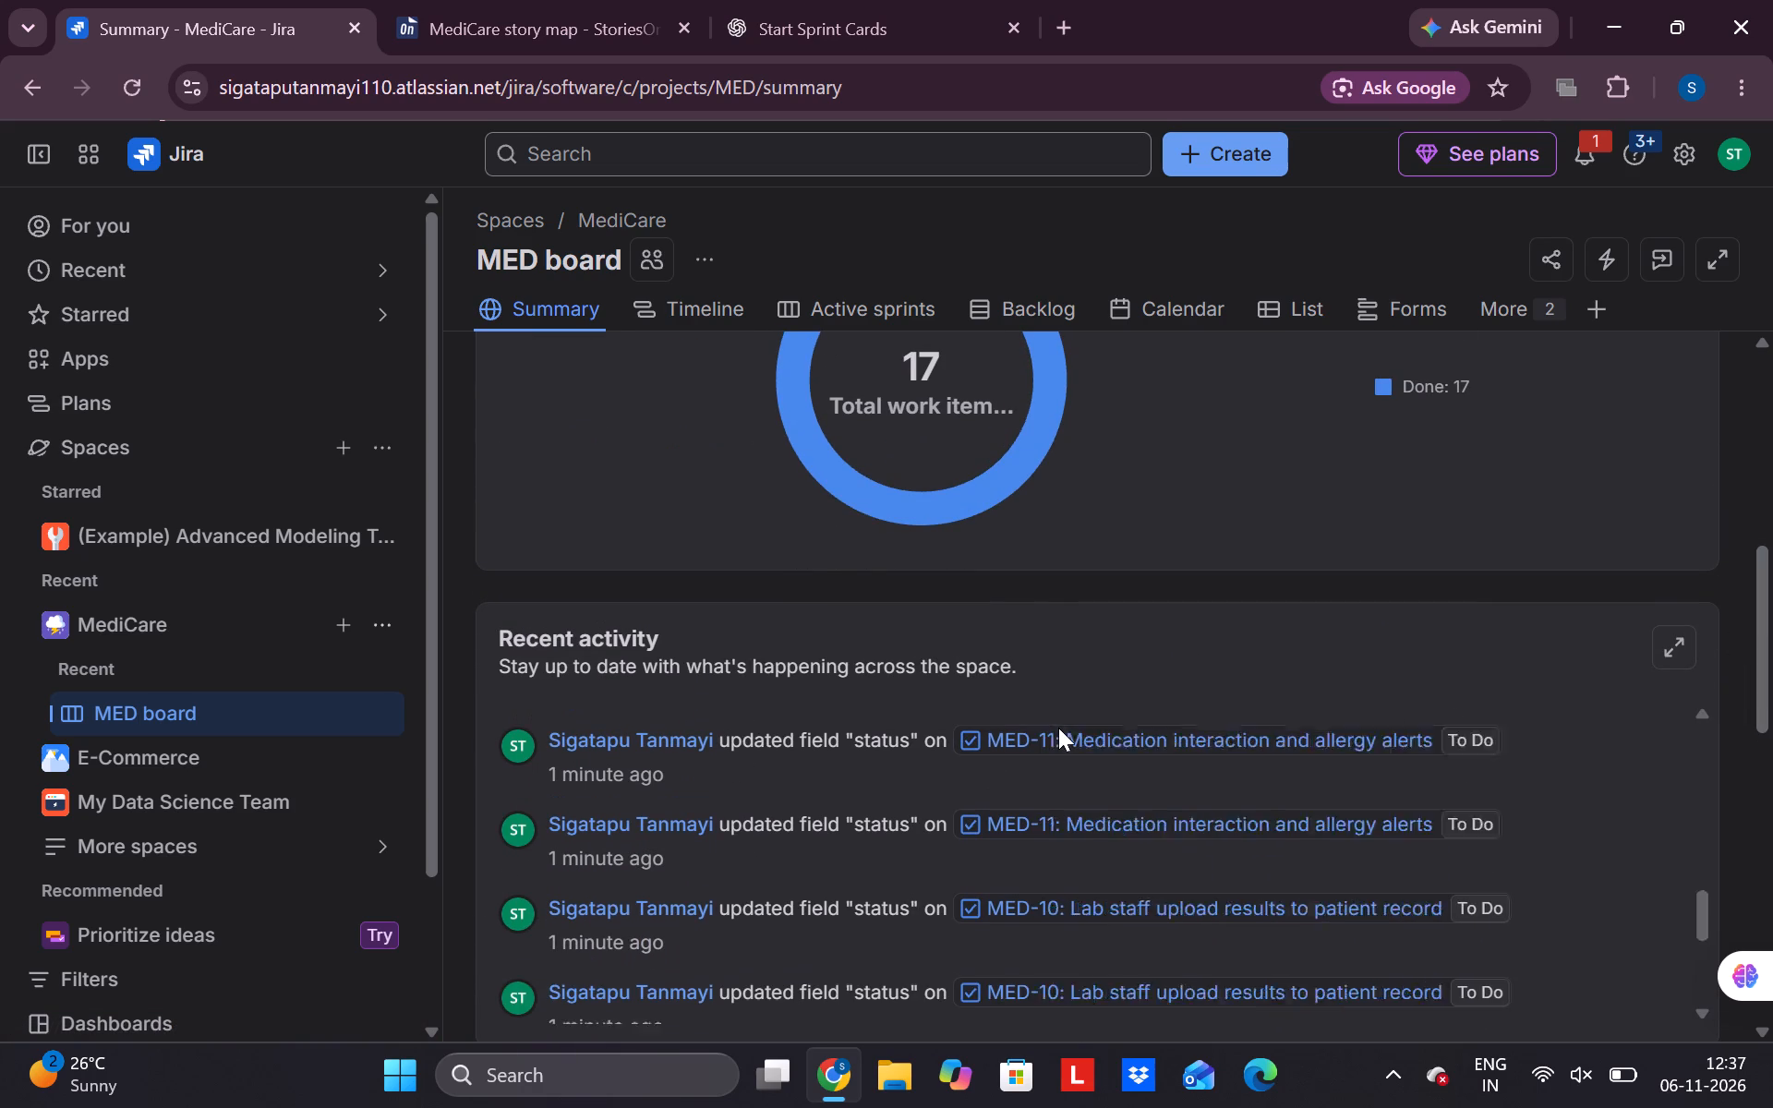
scroll(1058, 728, "up", 3)
scroll(1058, 728, "down", 8)
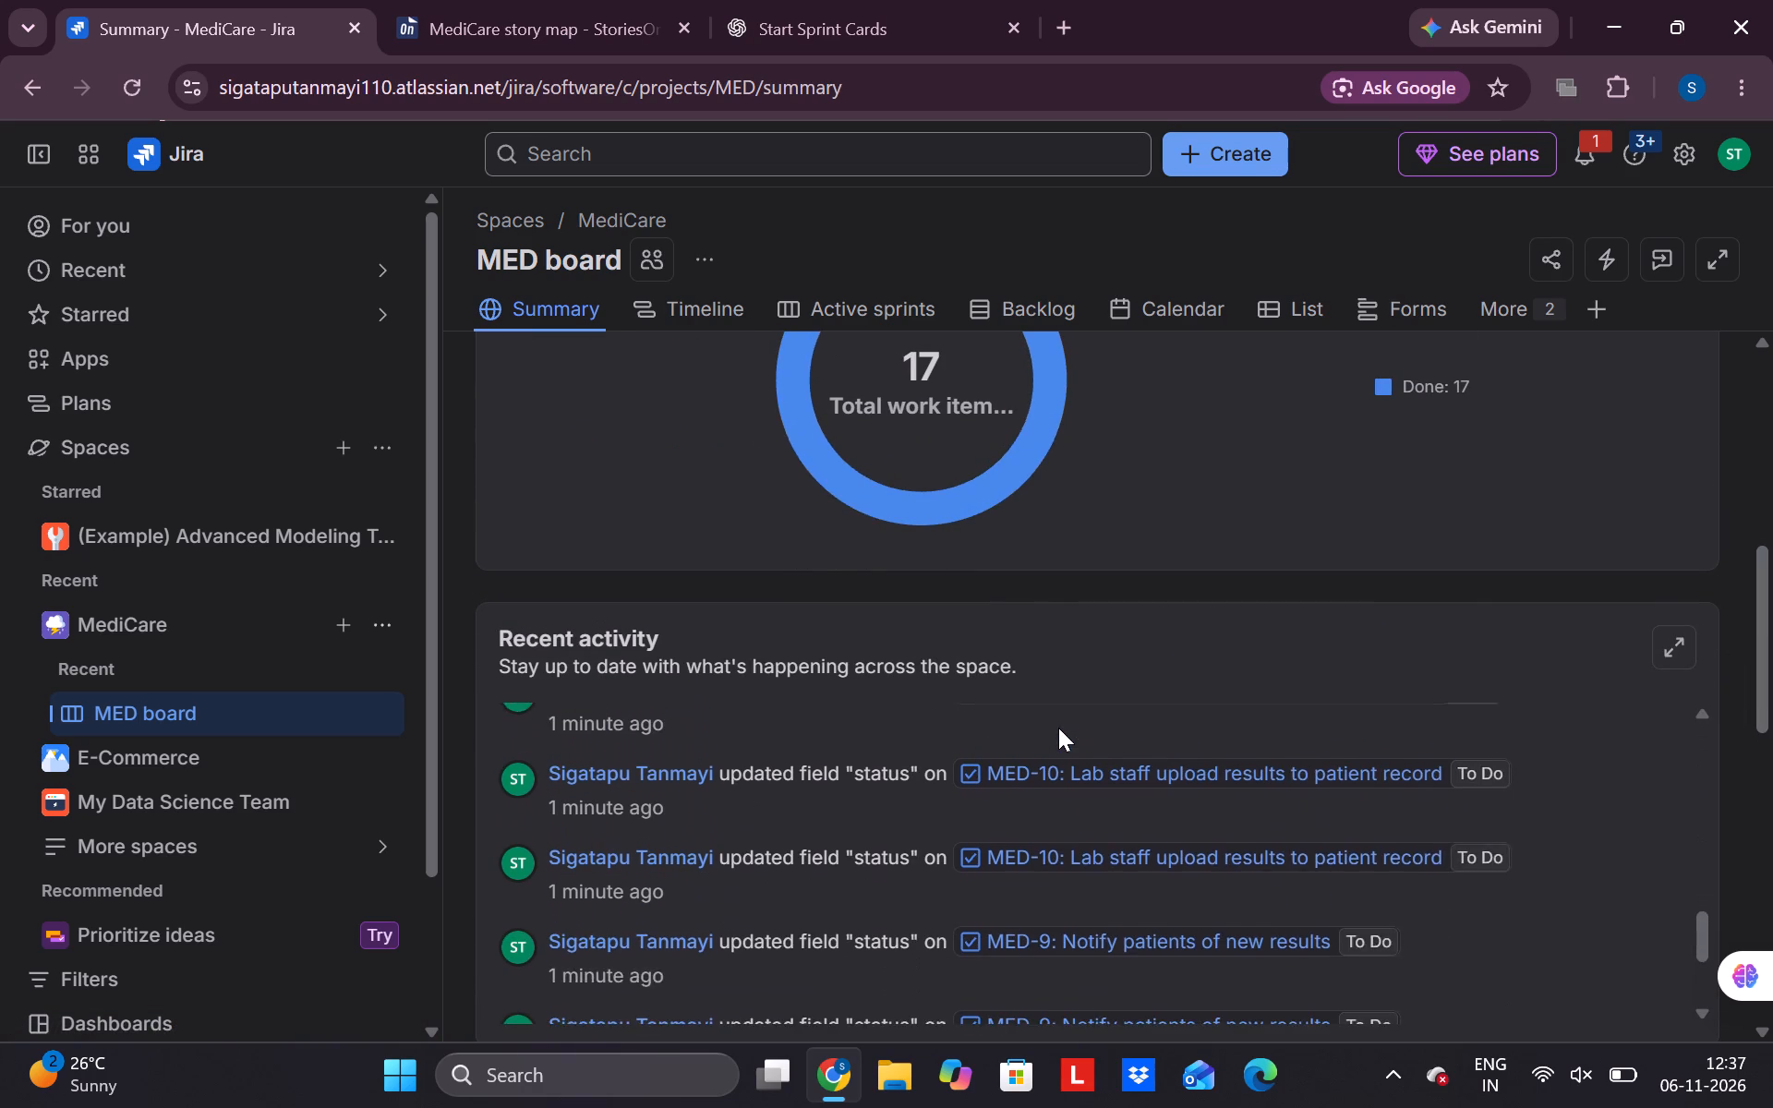
scroll(1058, 728, "down", 4)
scroll(1058, 728, "up", 6)
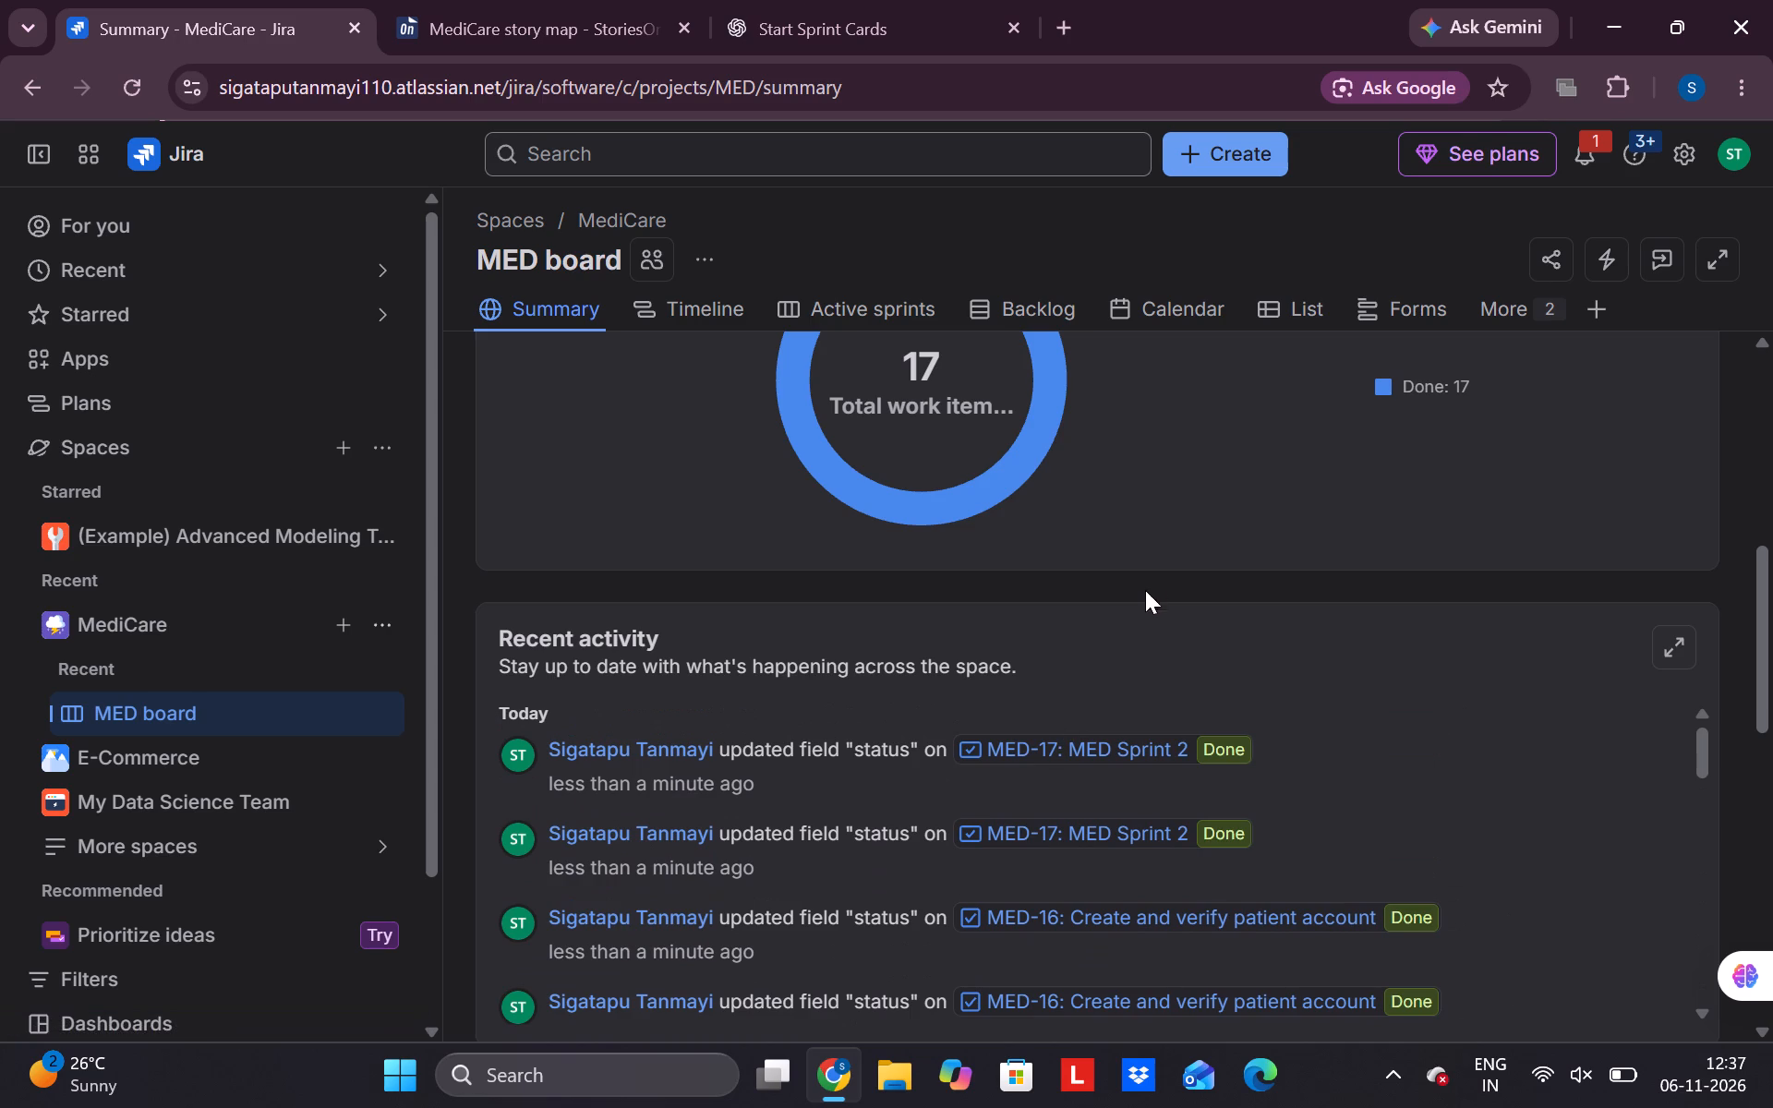
scroll(1154, 575, "down", 5)
scroll(1154, 575, "up", 4)
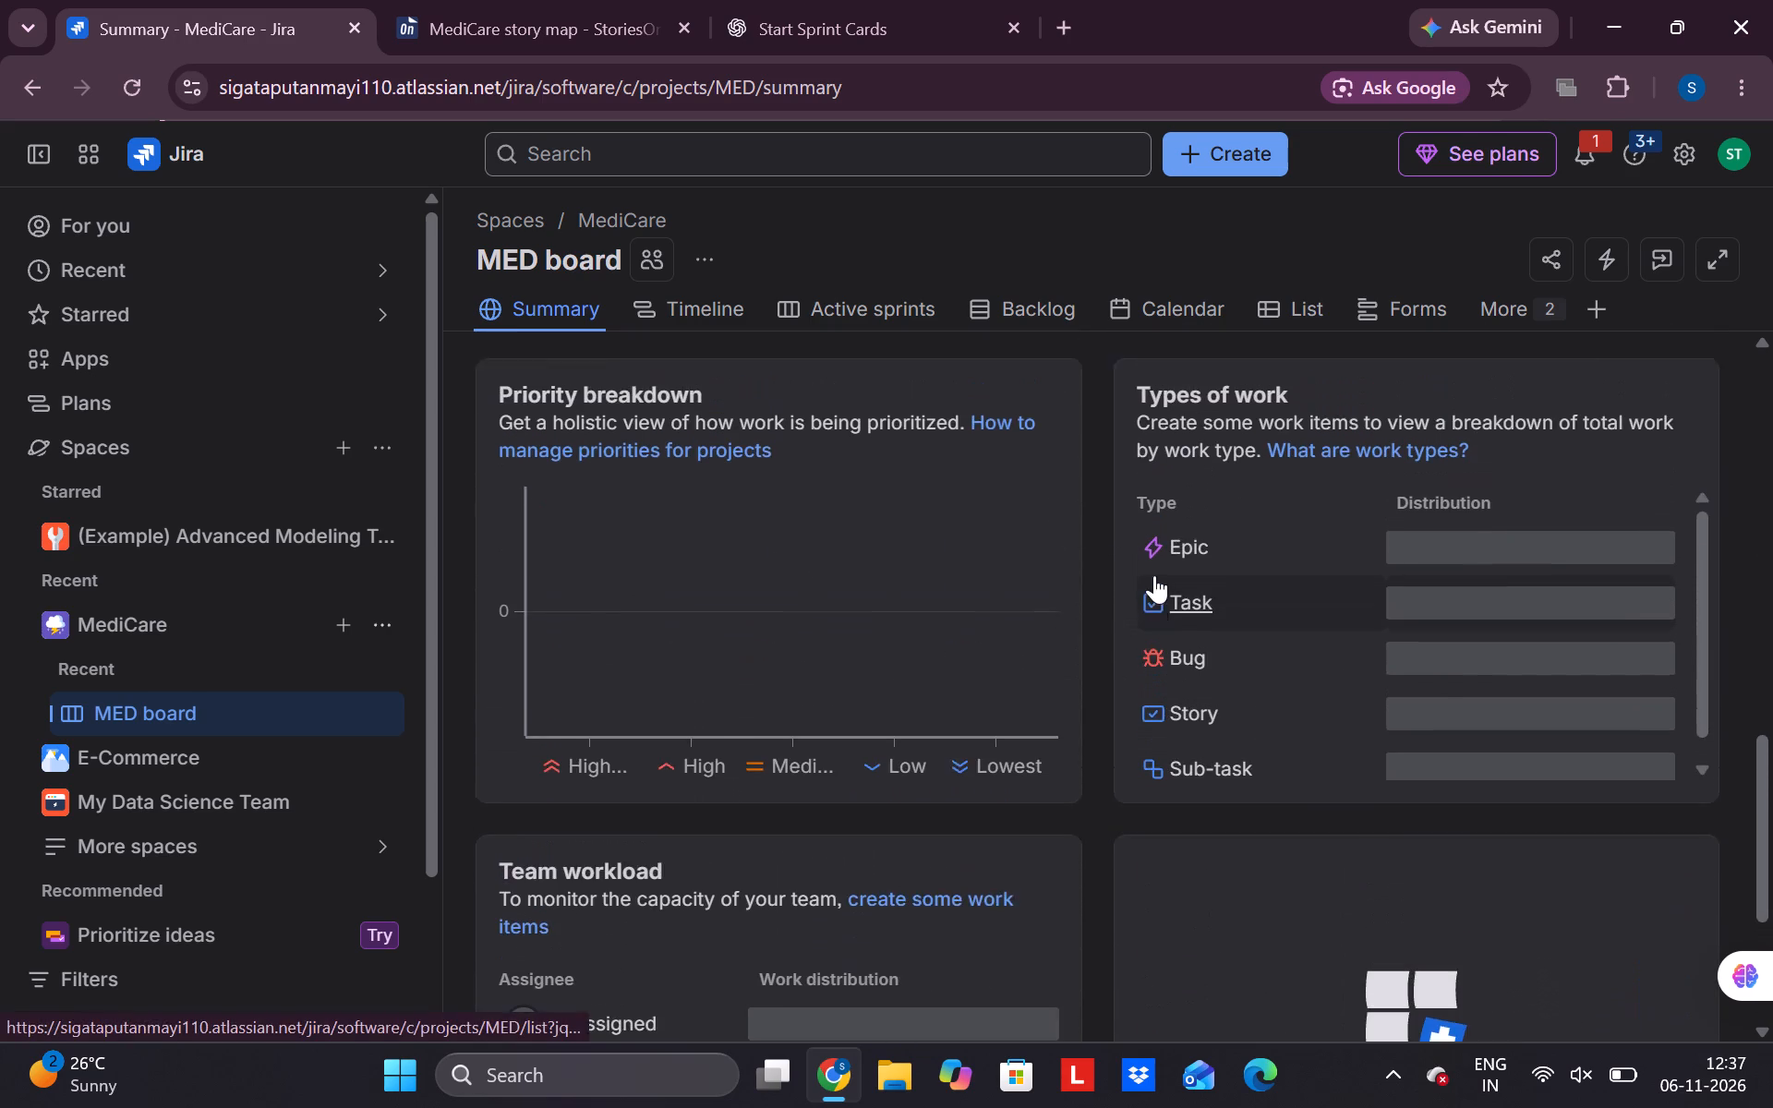
scroll(1154, 575, "up", 1)
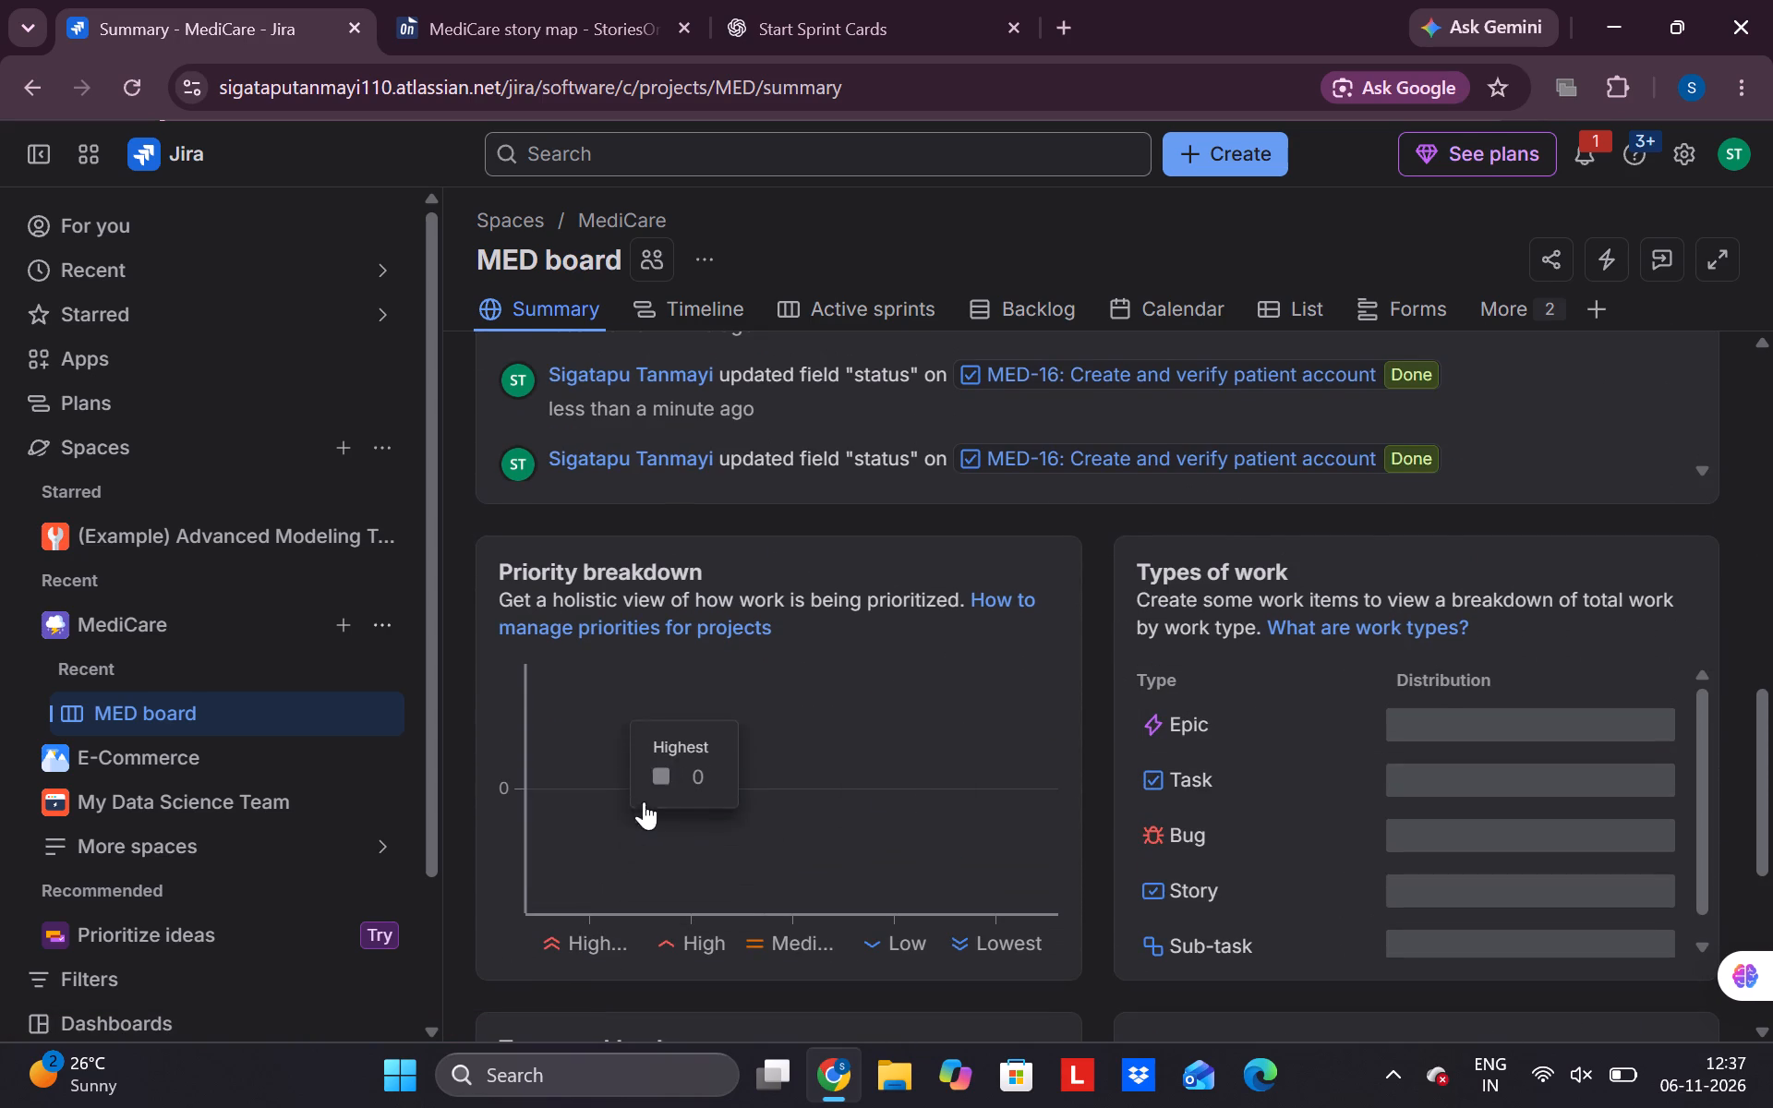
scroll(946, 572, "up", 9)
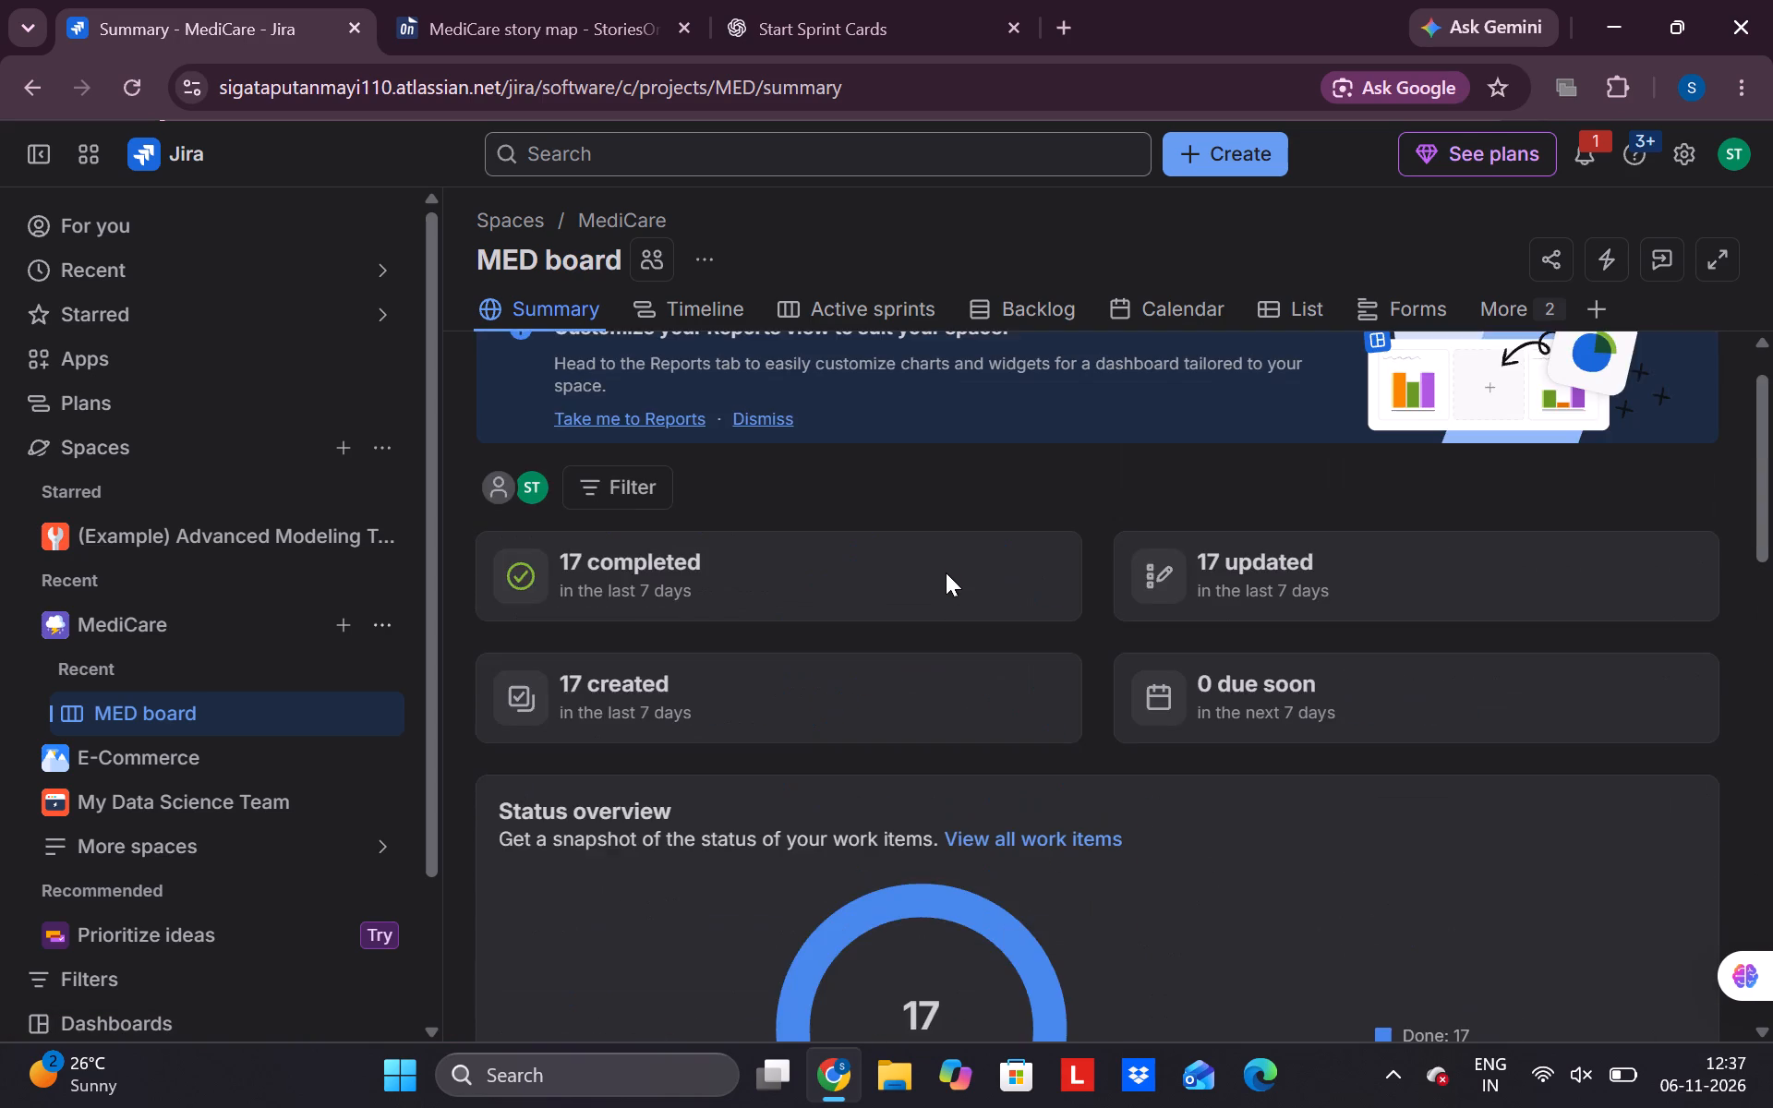
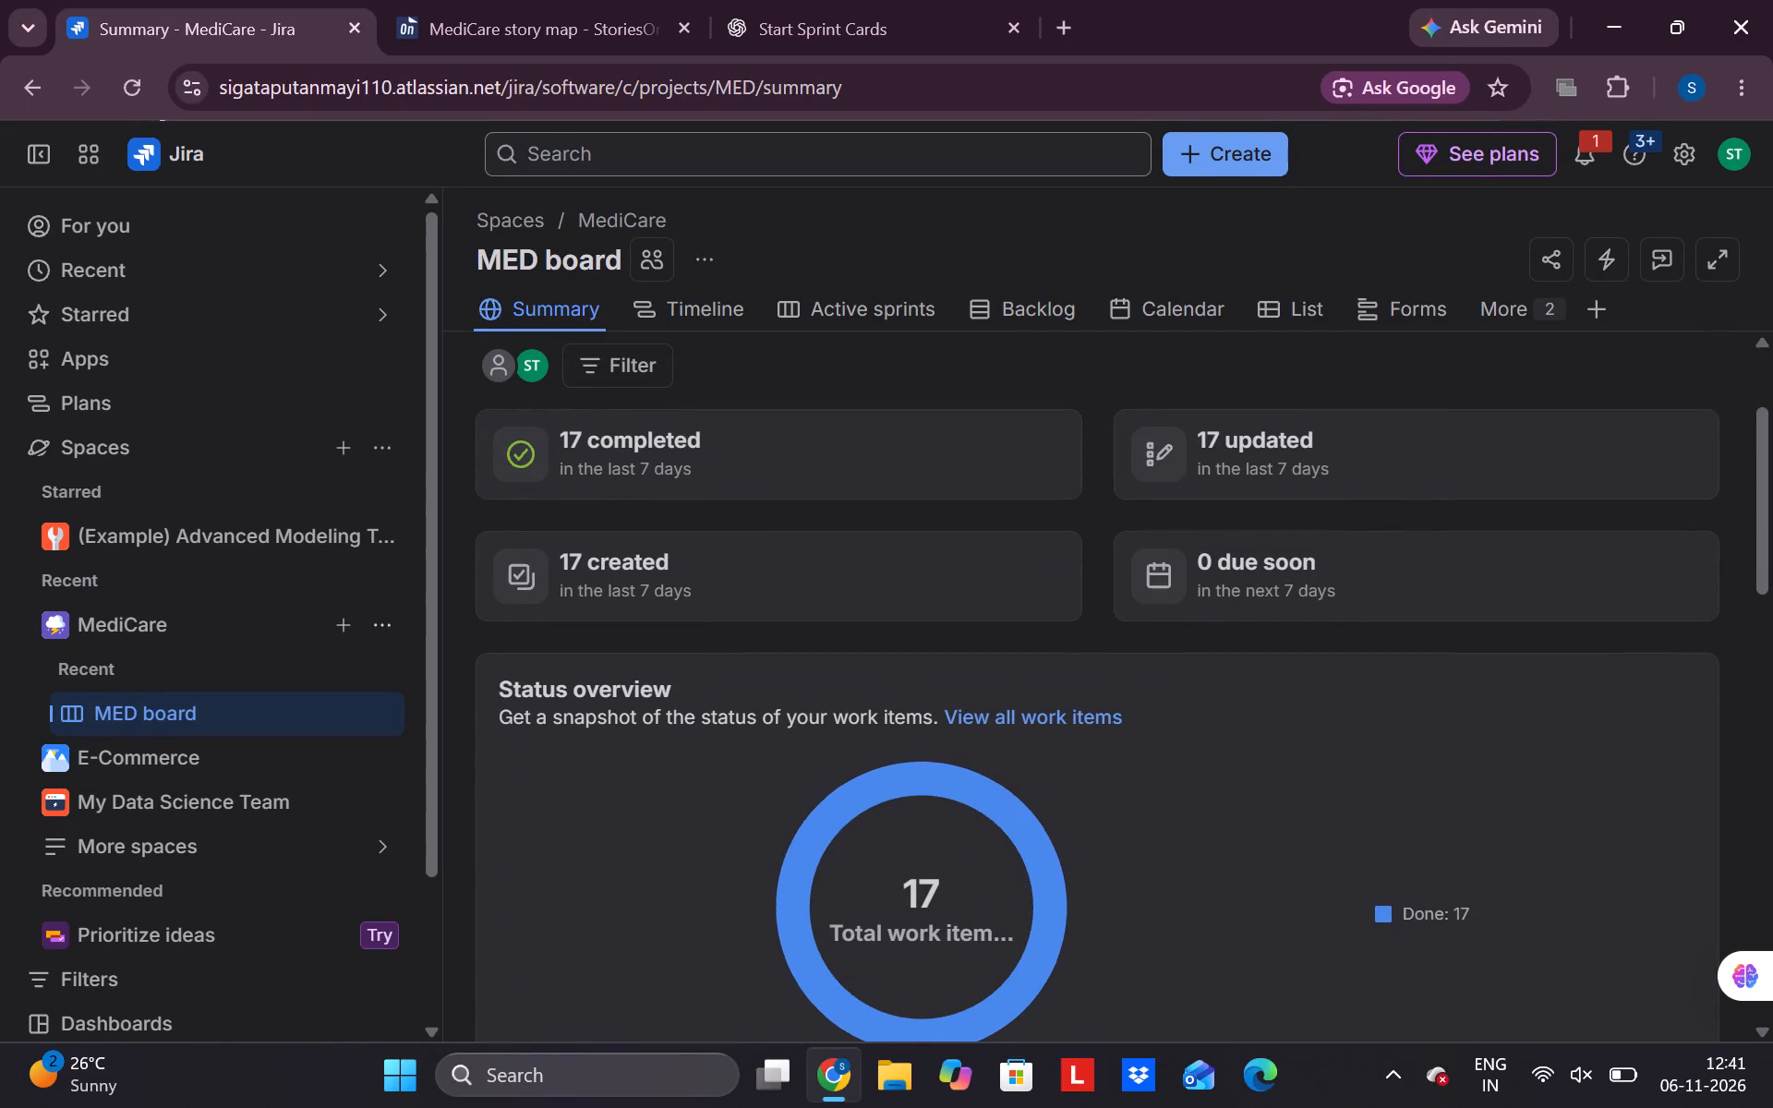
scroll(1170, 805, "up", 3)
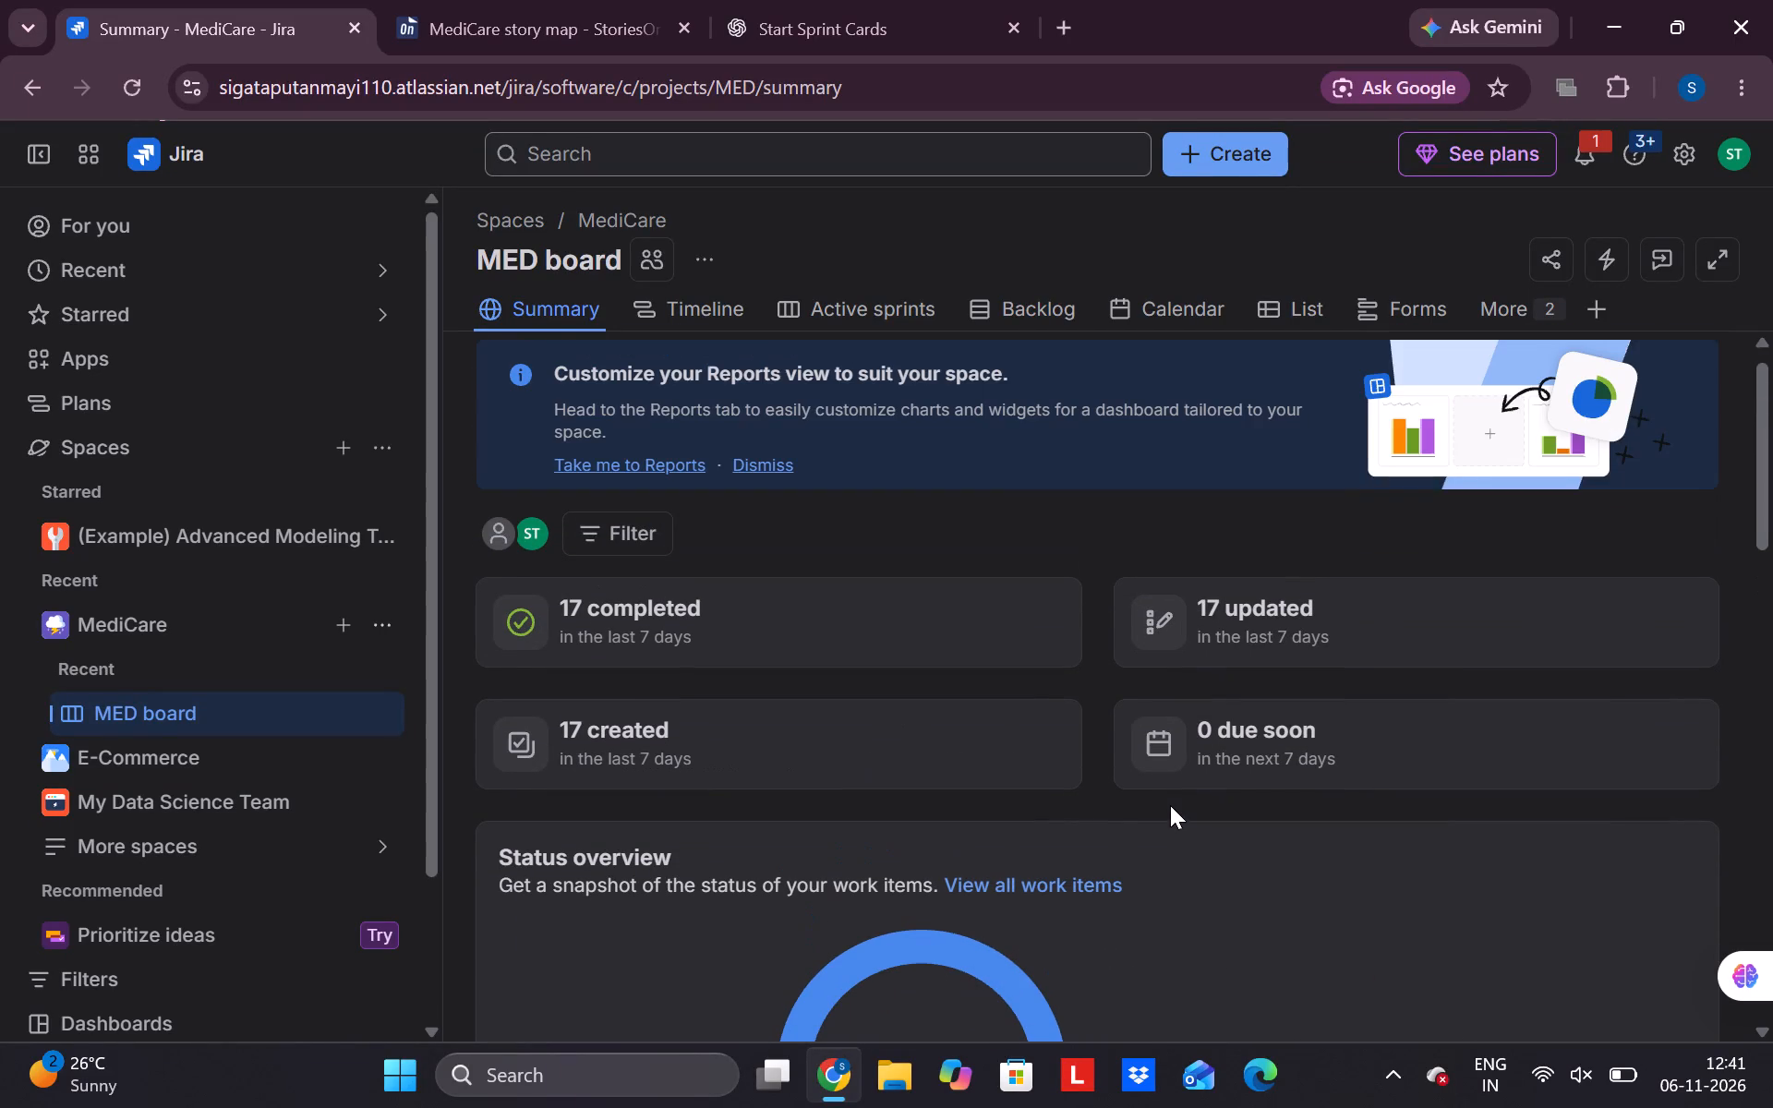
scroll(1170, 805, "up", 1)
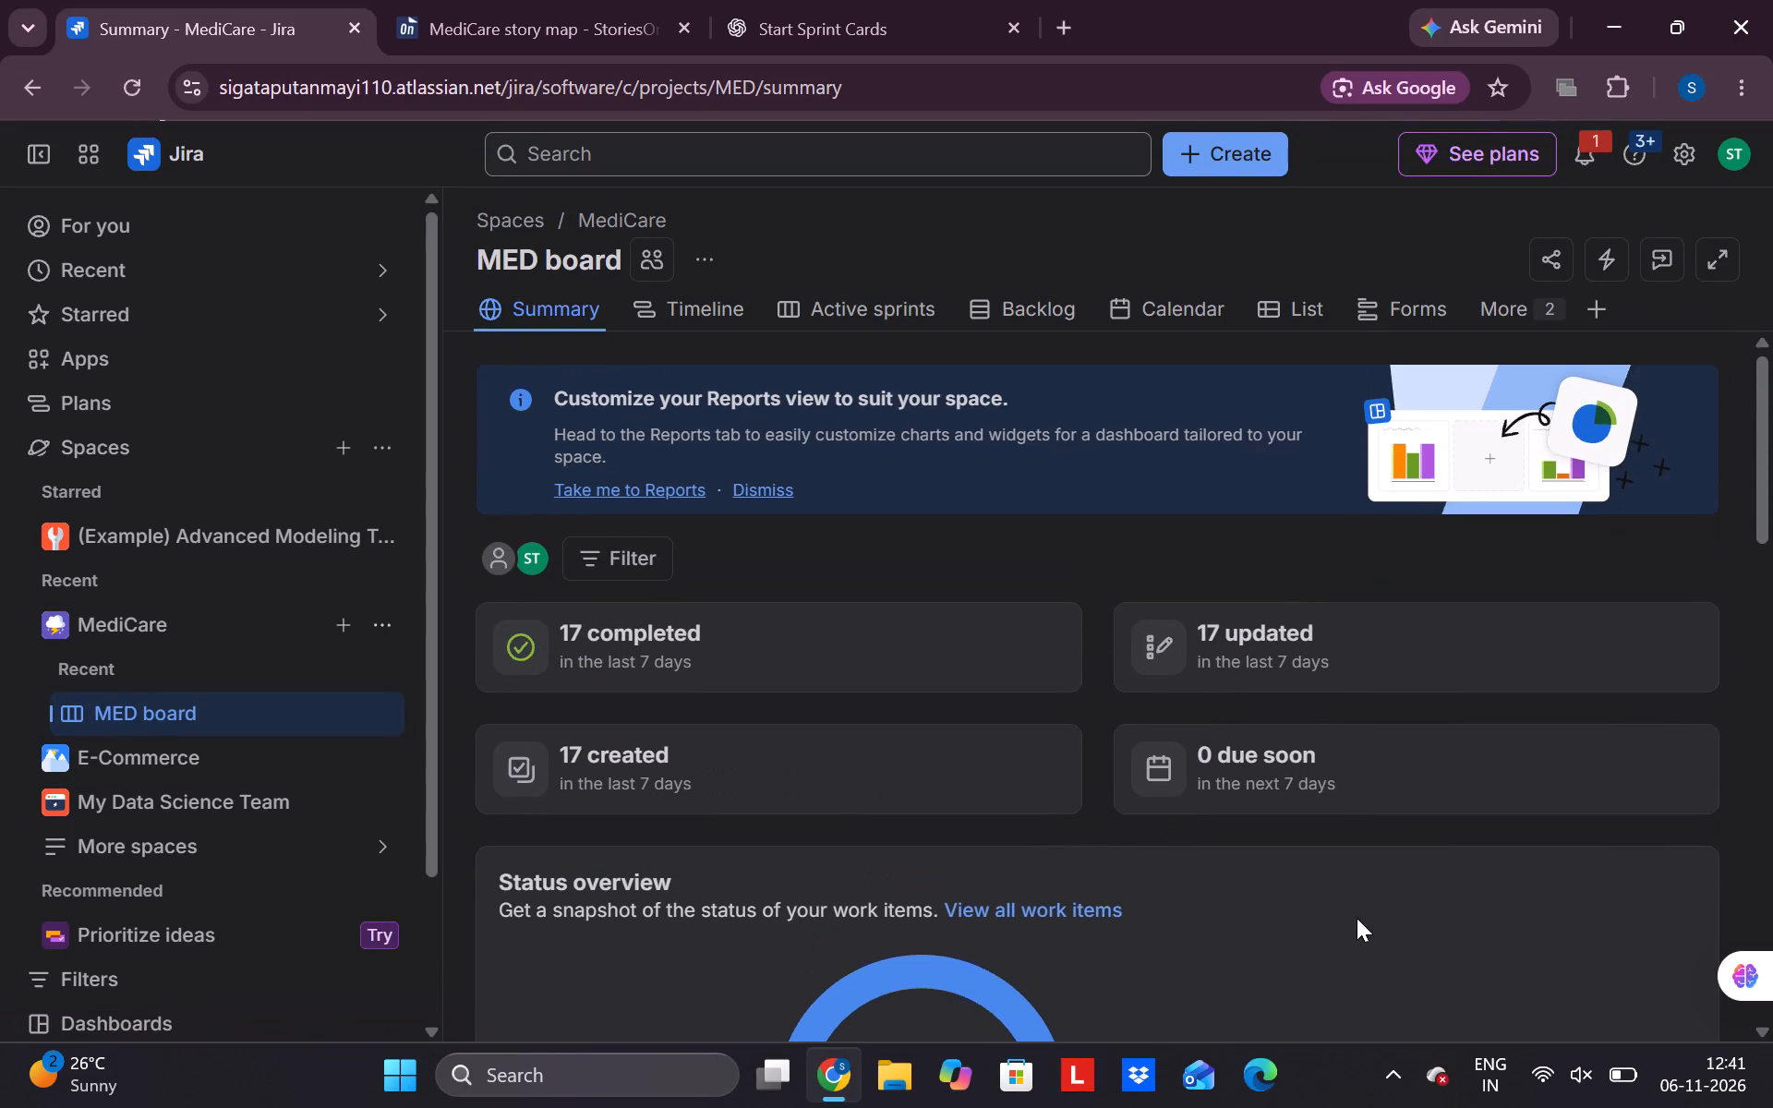
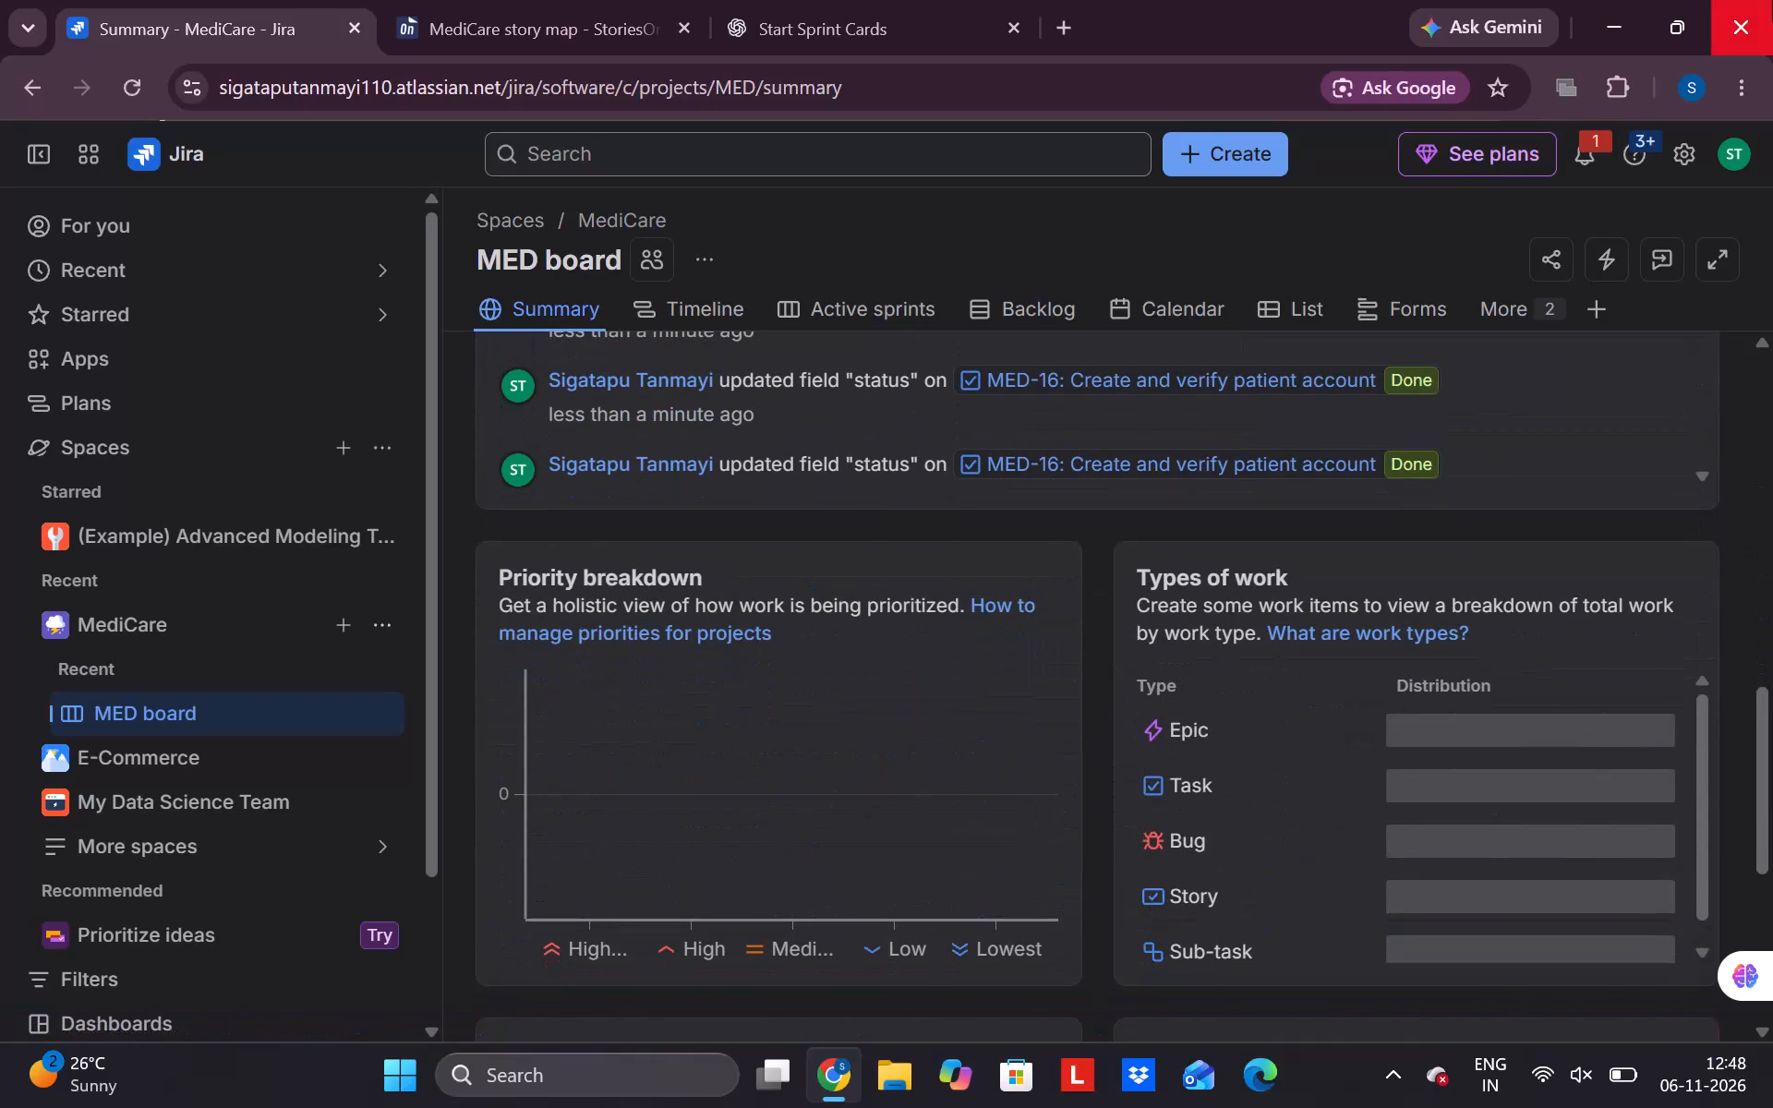
Close the Chrome window holding the MediCare Jira board, story map and sprint cards pages.
left_click(1772, 0)
Turn off the laptop's Wi-Fi in the Windows quick settings.
left_click(1549, 1055)
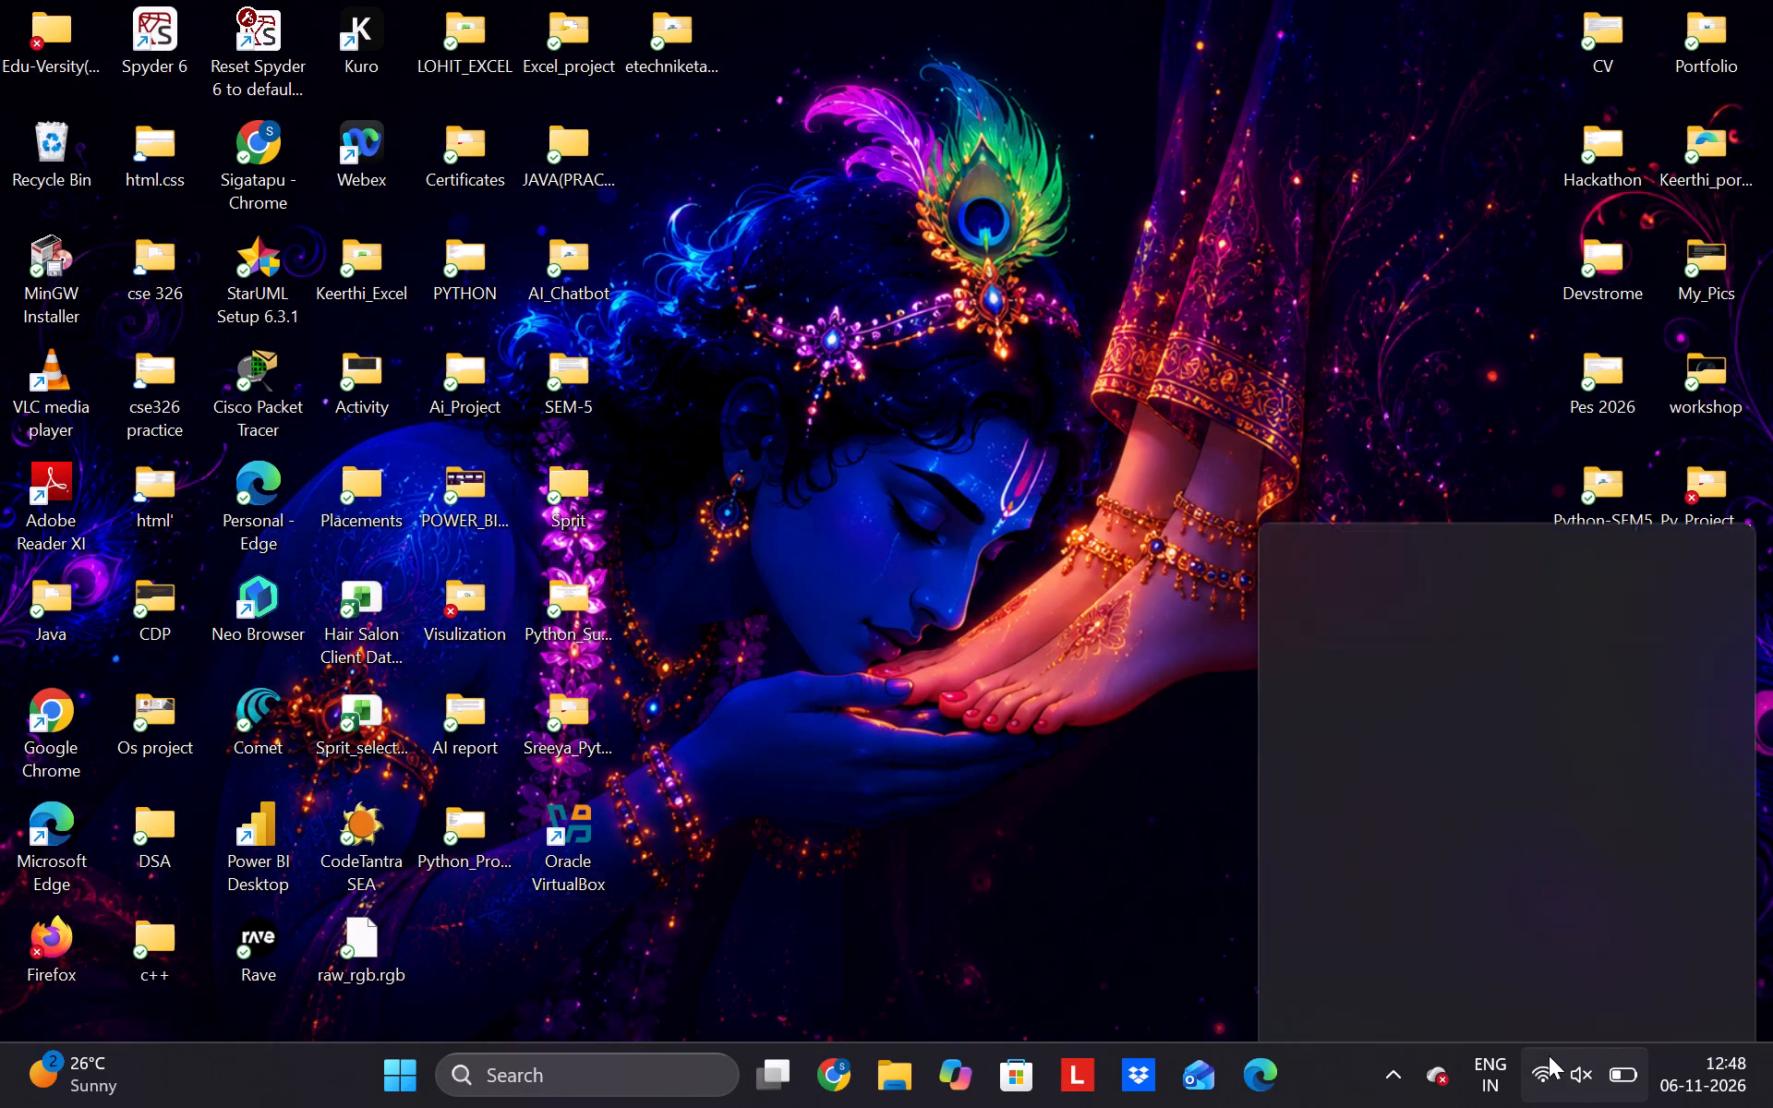
left_click(1321, 560)
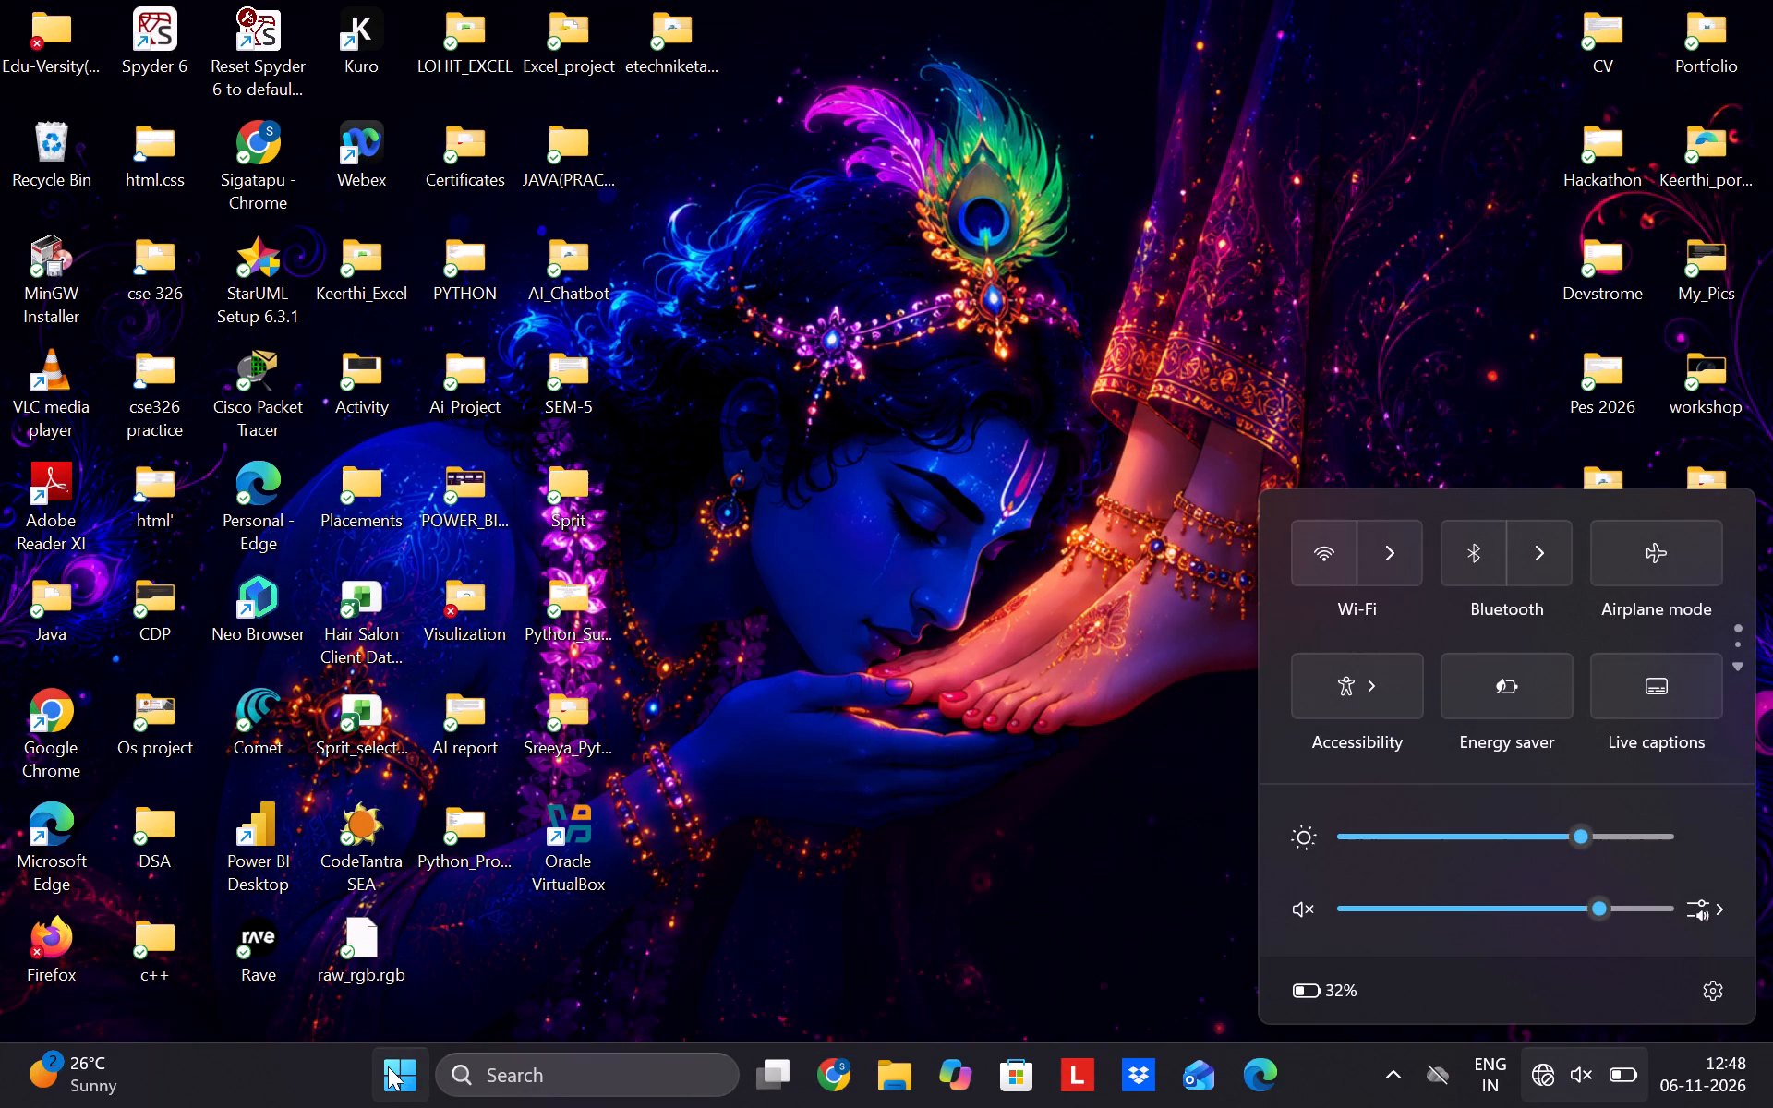
Bring up the Windows power options for the computer.
left_click(388, 1066)
left_click(1093, 989)
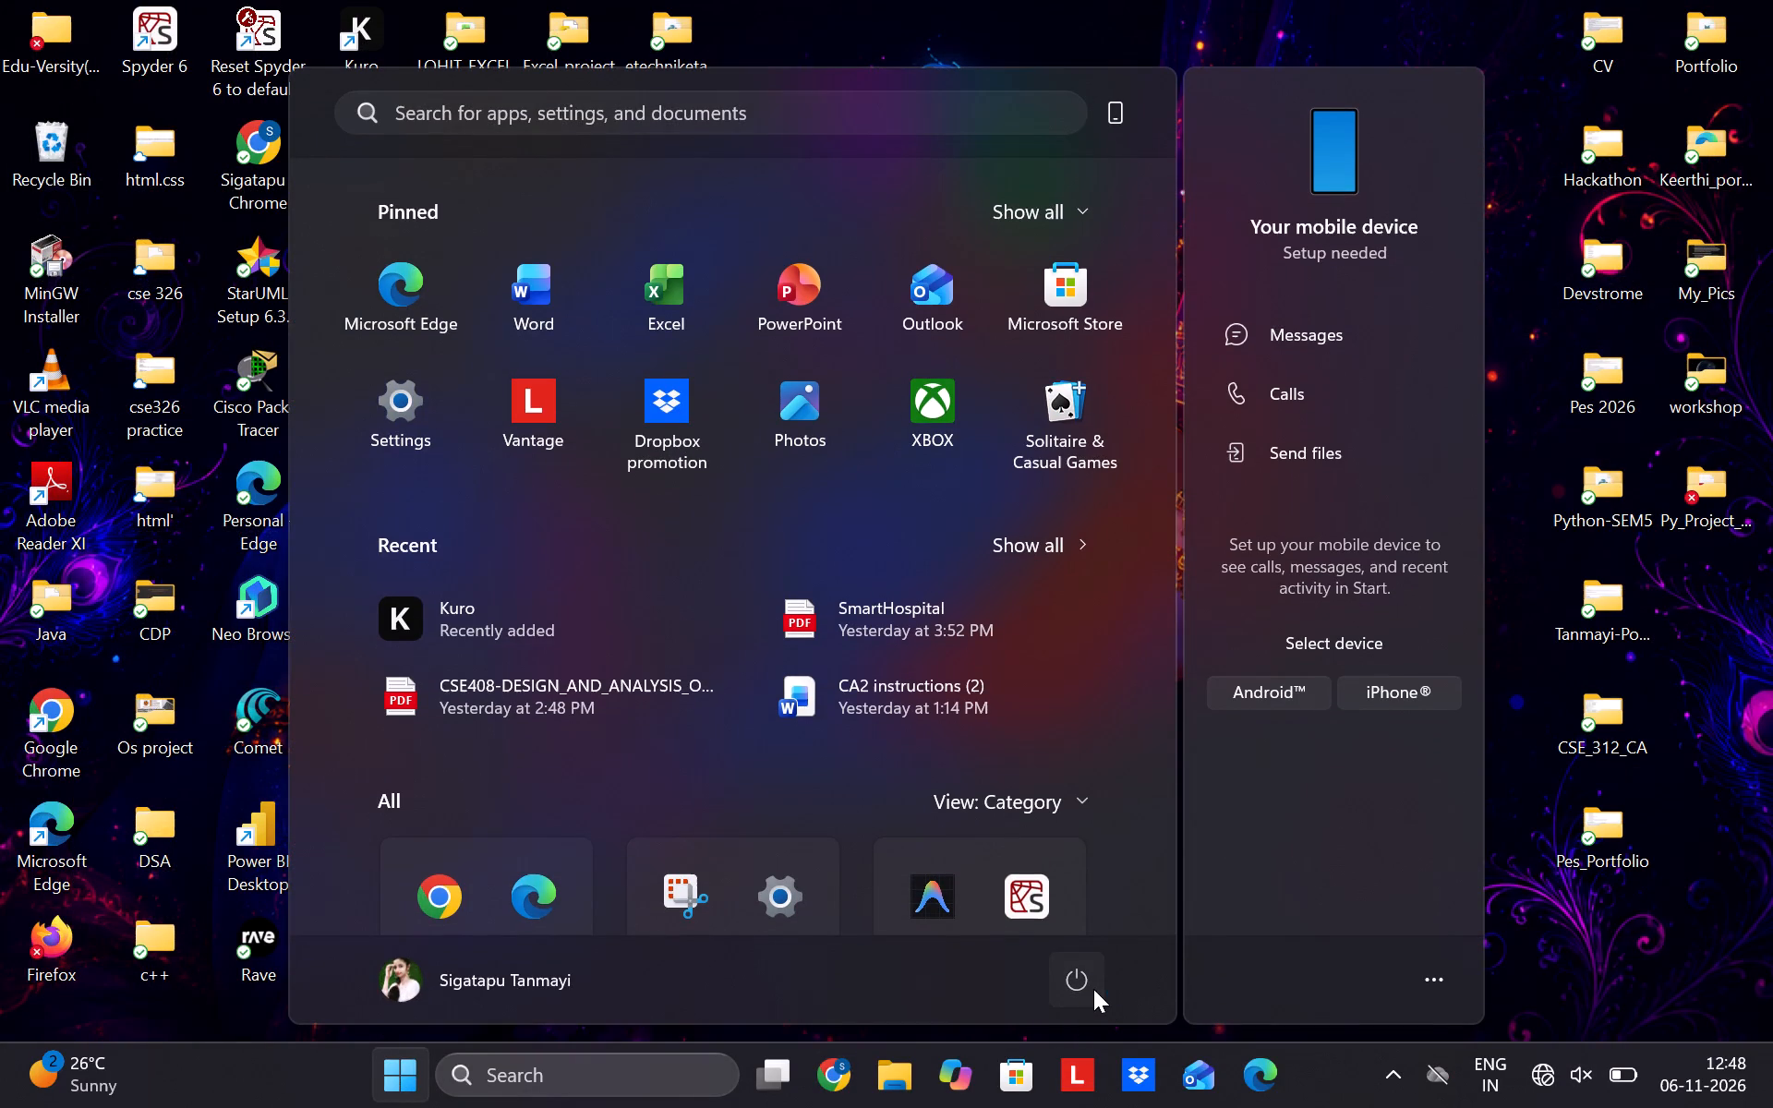